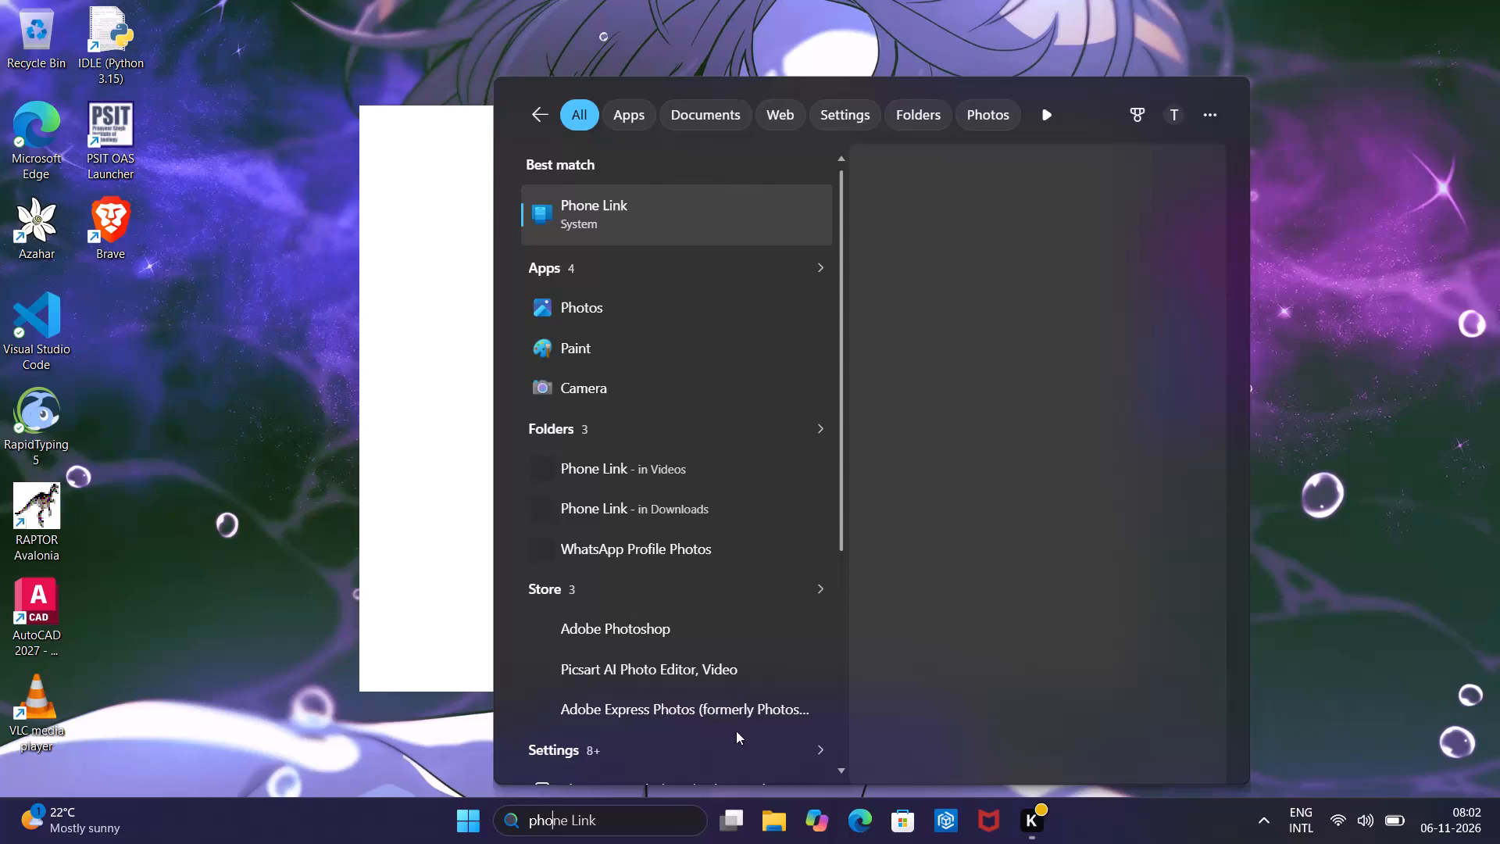
Switch to Microsoft Edge and search the web for photopea.
left_click(1341, 413)
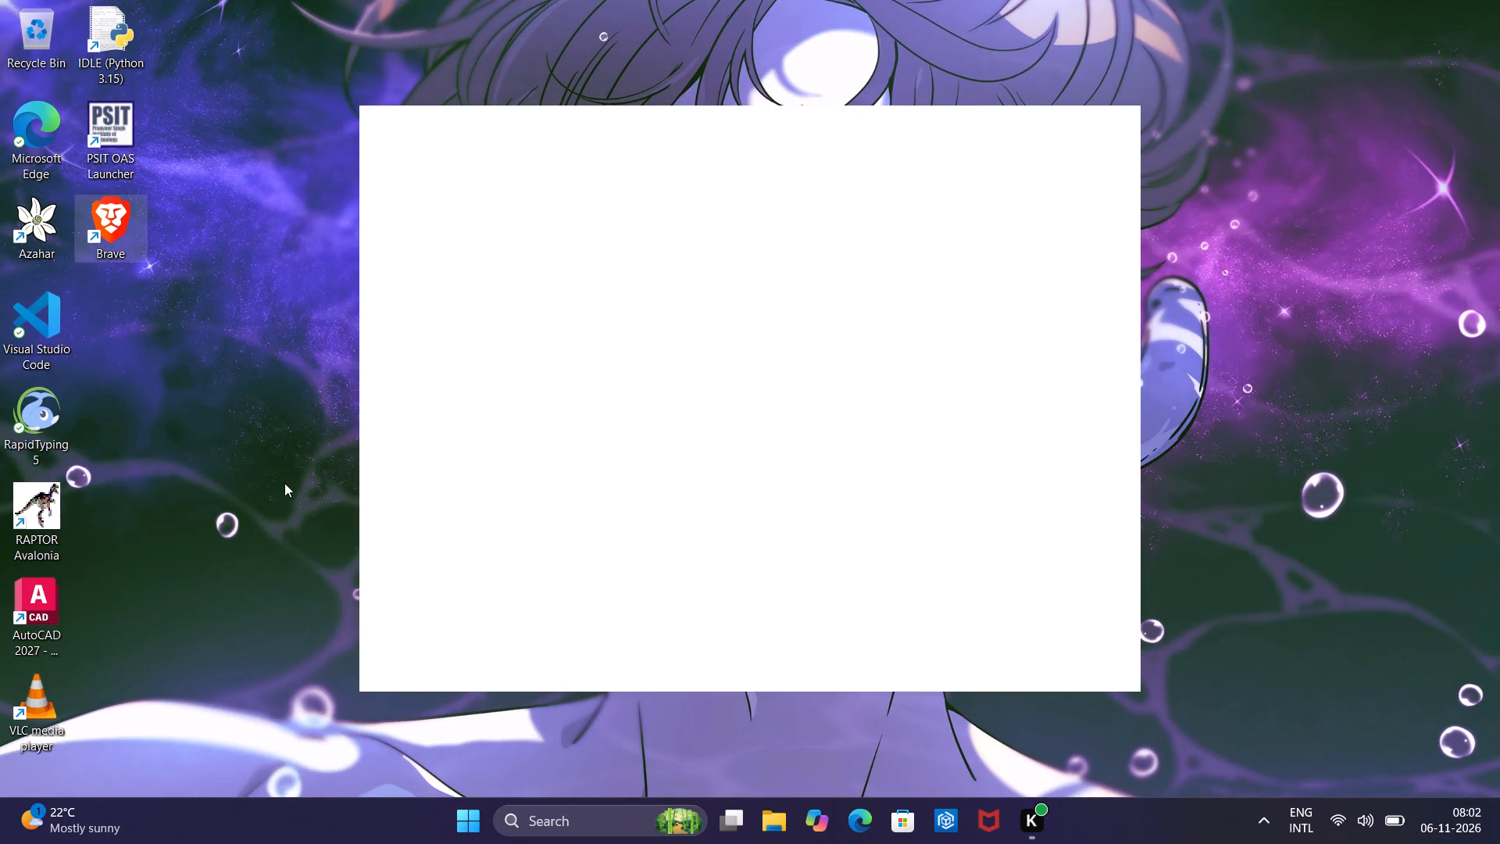
left_click(852, 815)
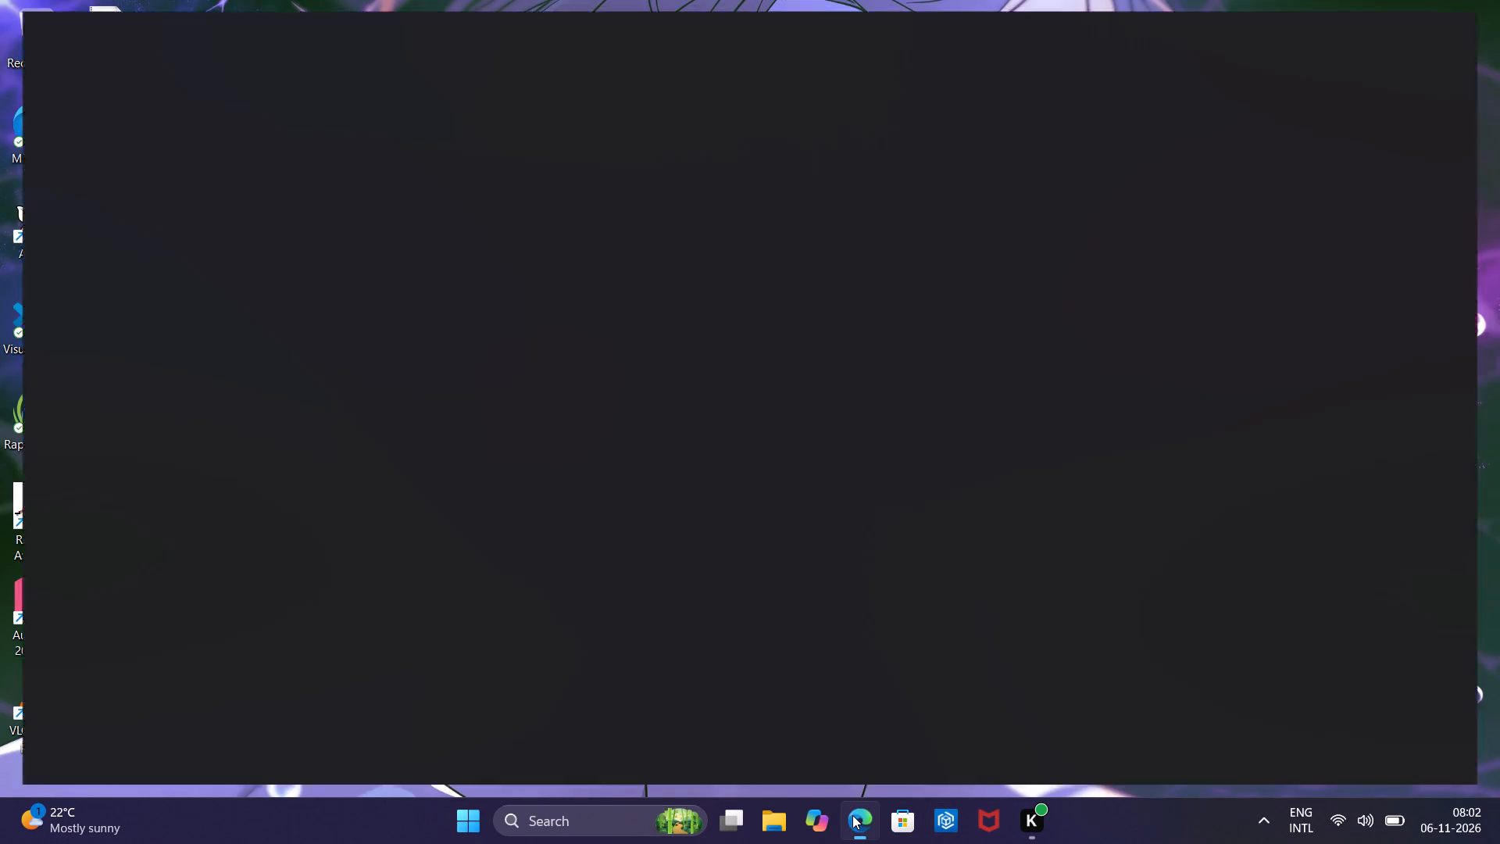
left_click(646, 54)
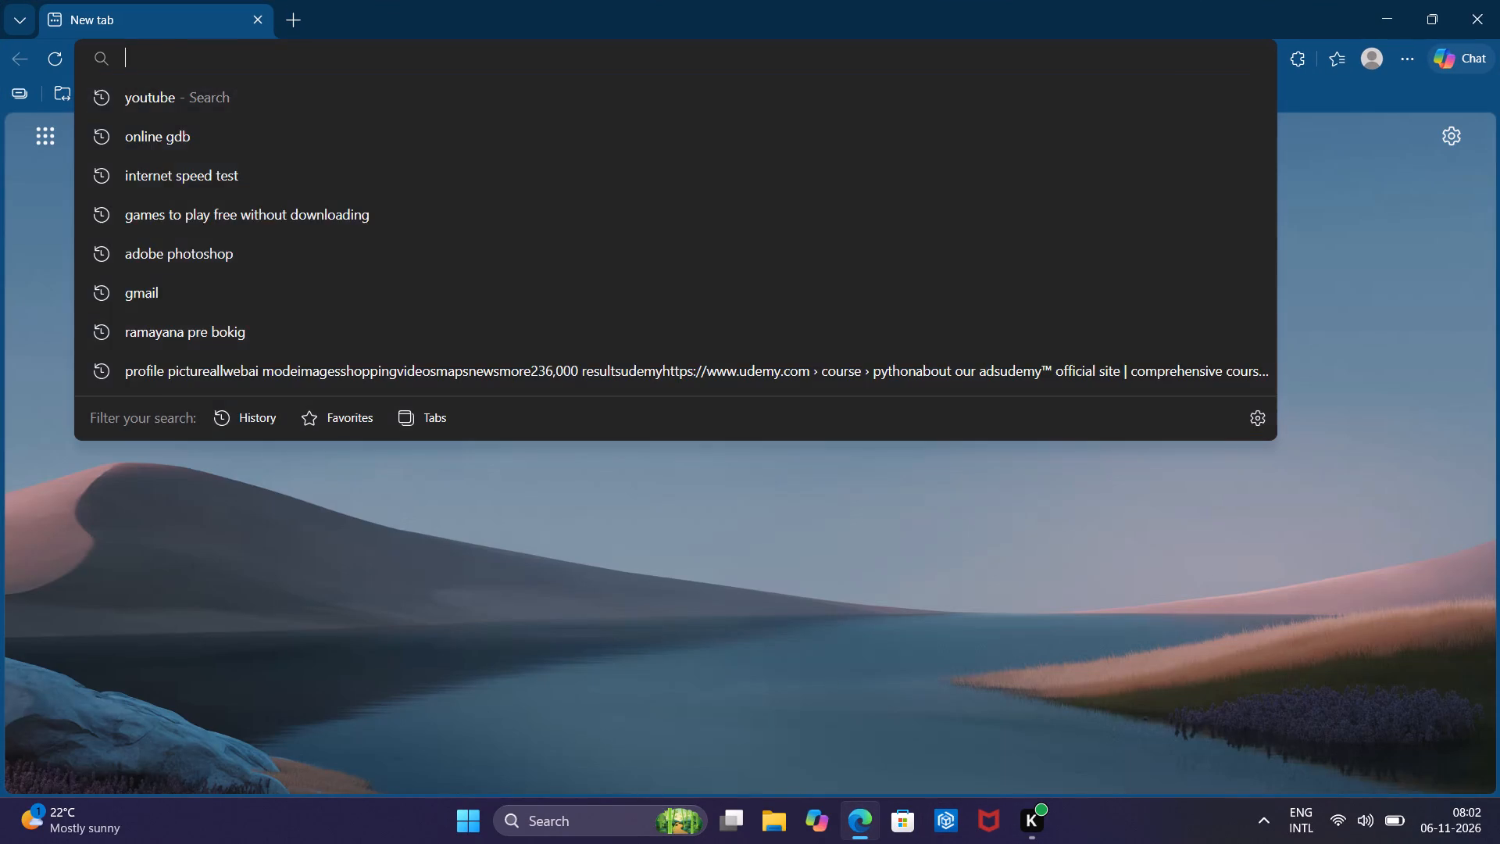
type("photo")
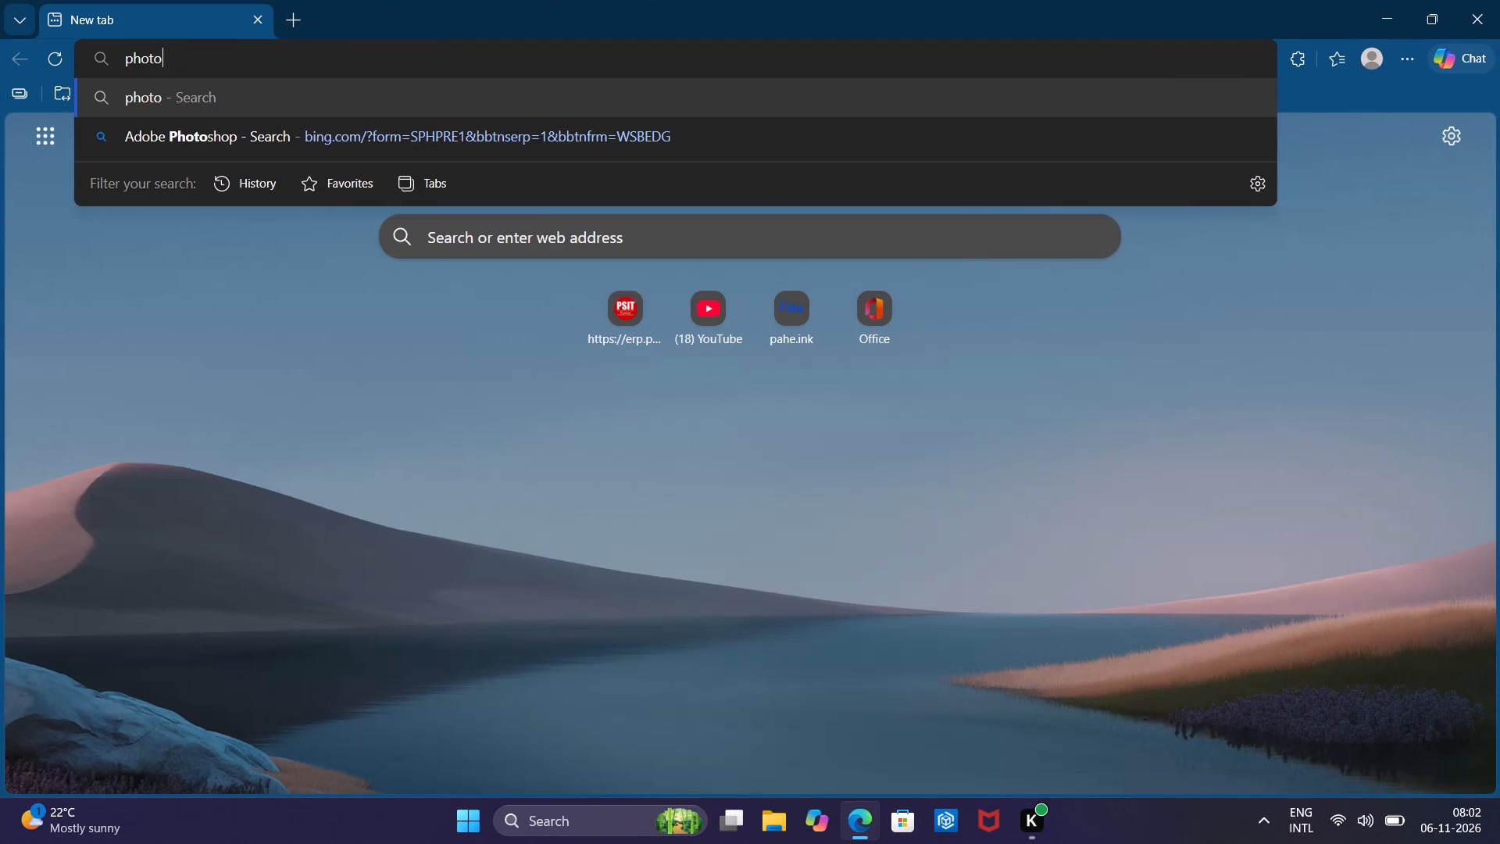
type("ea")
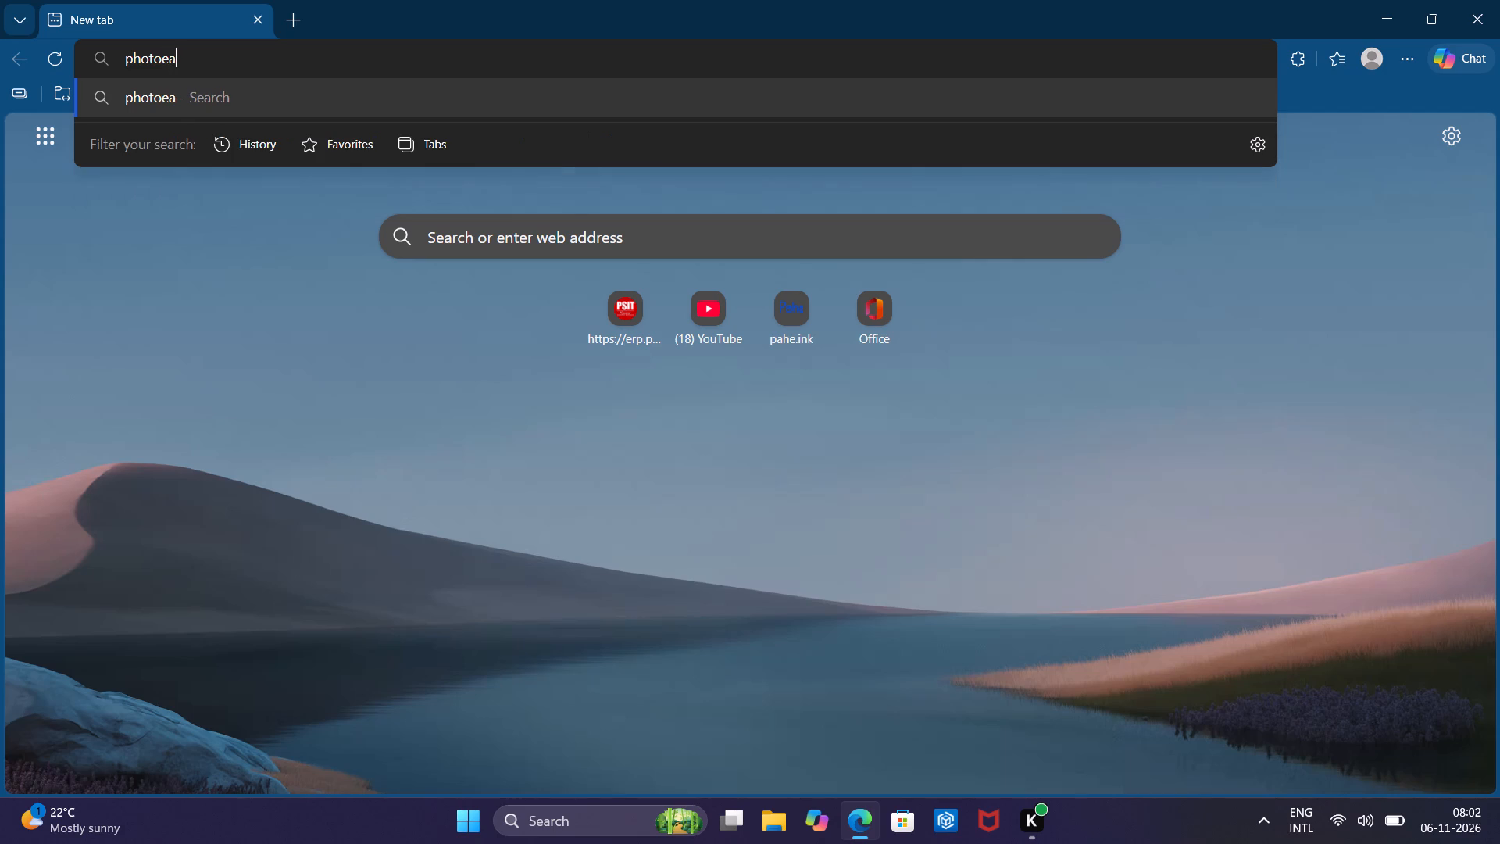
key("BackSpace")
key("BackSpace")
type("pea")
key("Return")
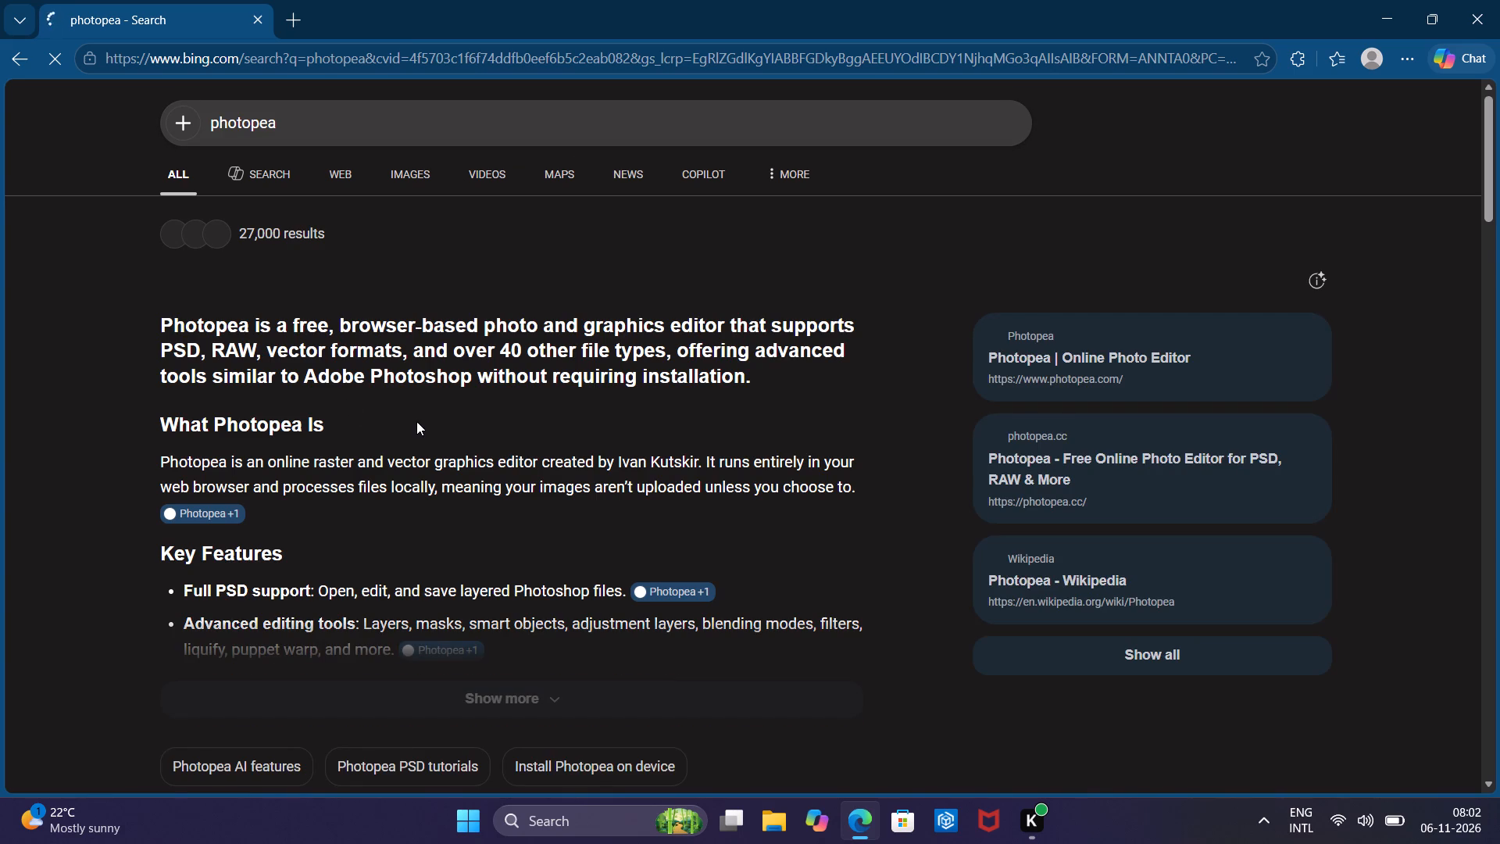
Open the Photopea | Online Photo Editor site from the search results and start the editor.
scroll(416, 421, "down", 4)
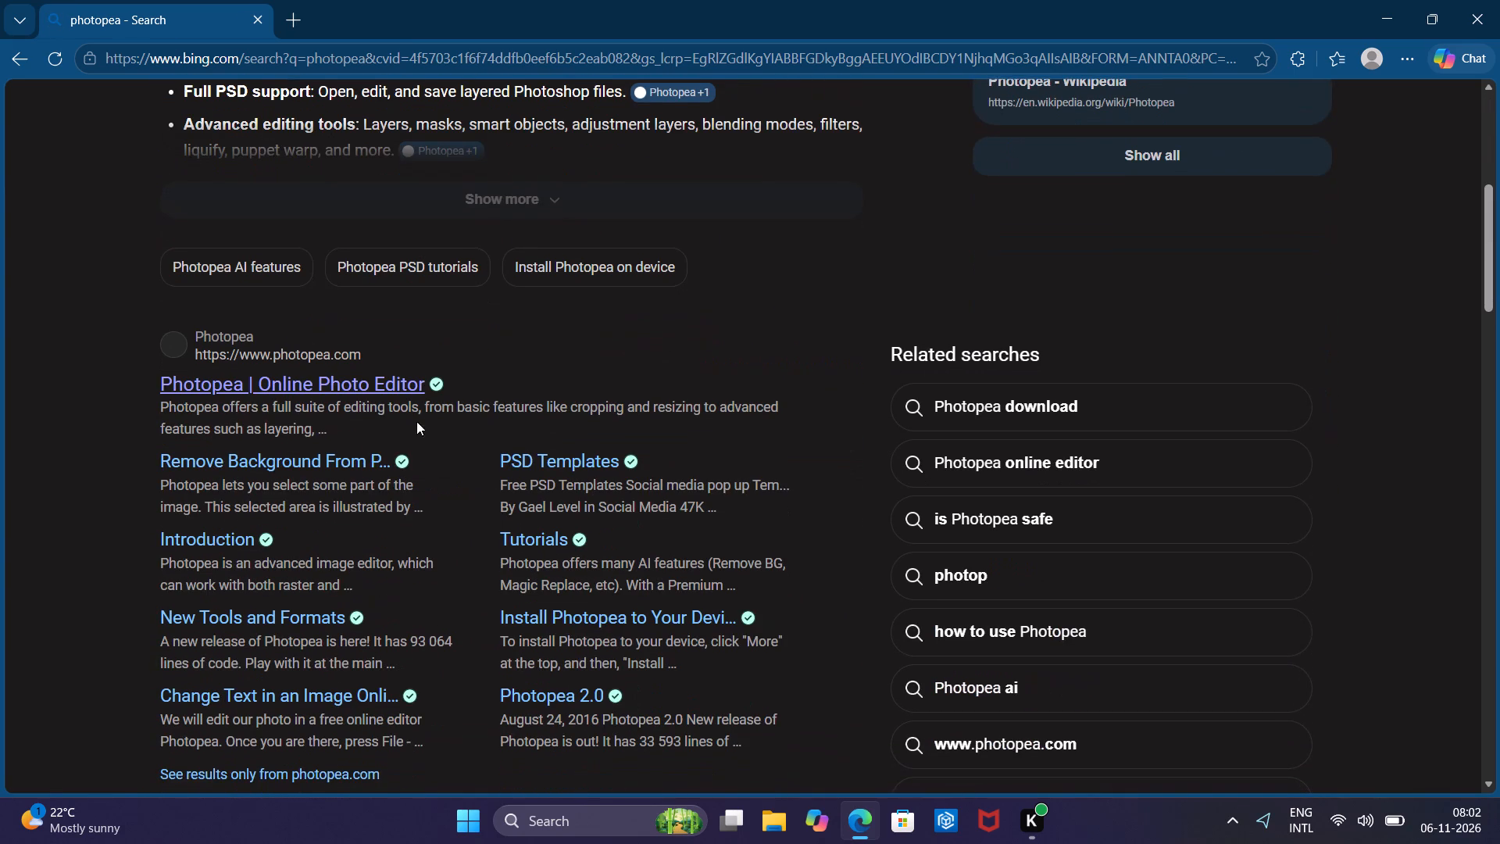
left_click(362, 377)
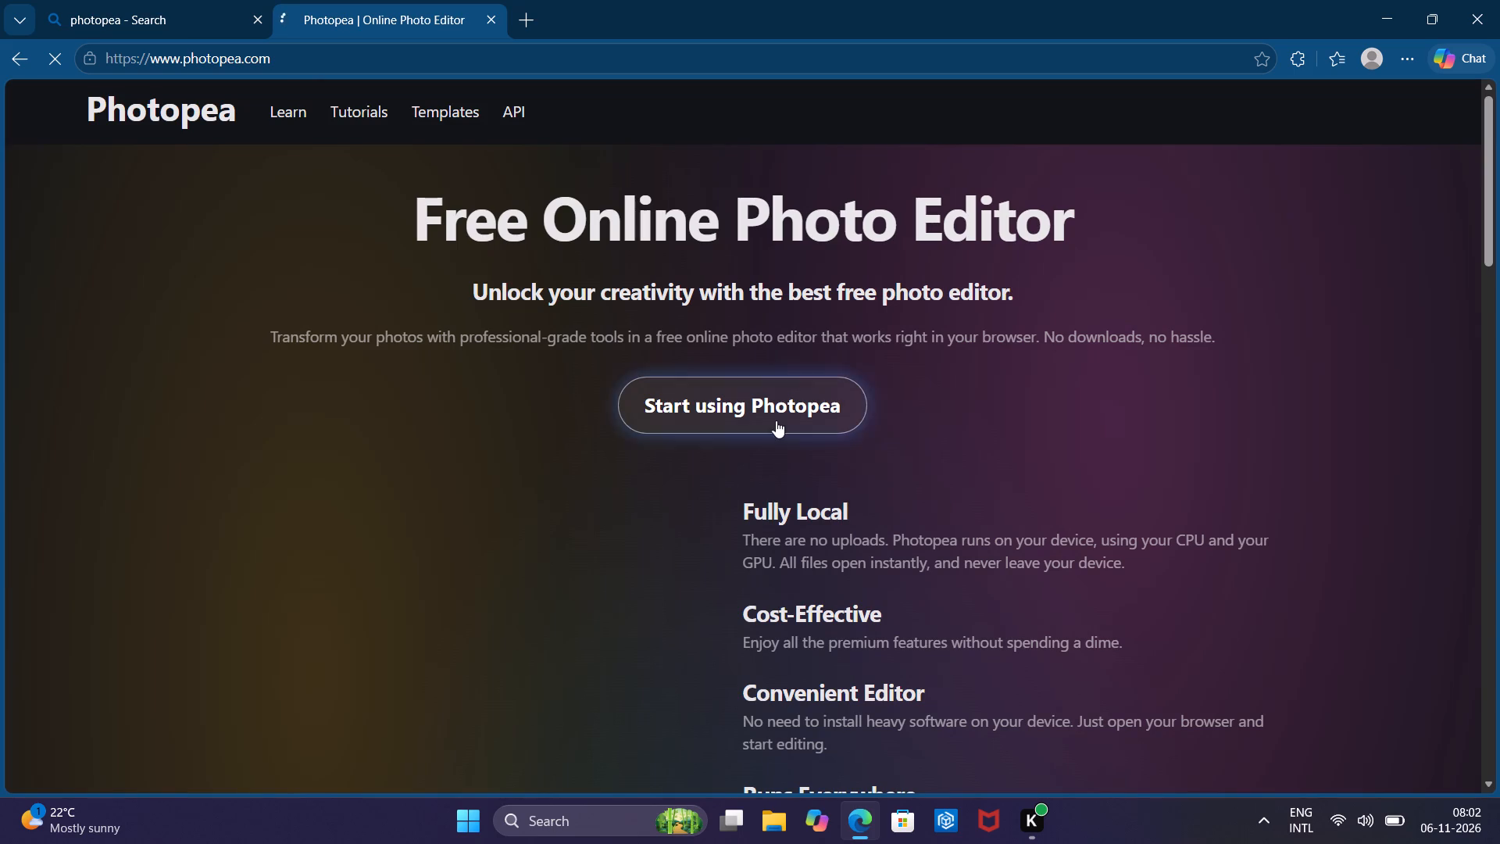
left_click(776, 418)
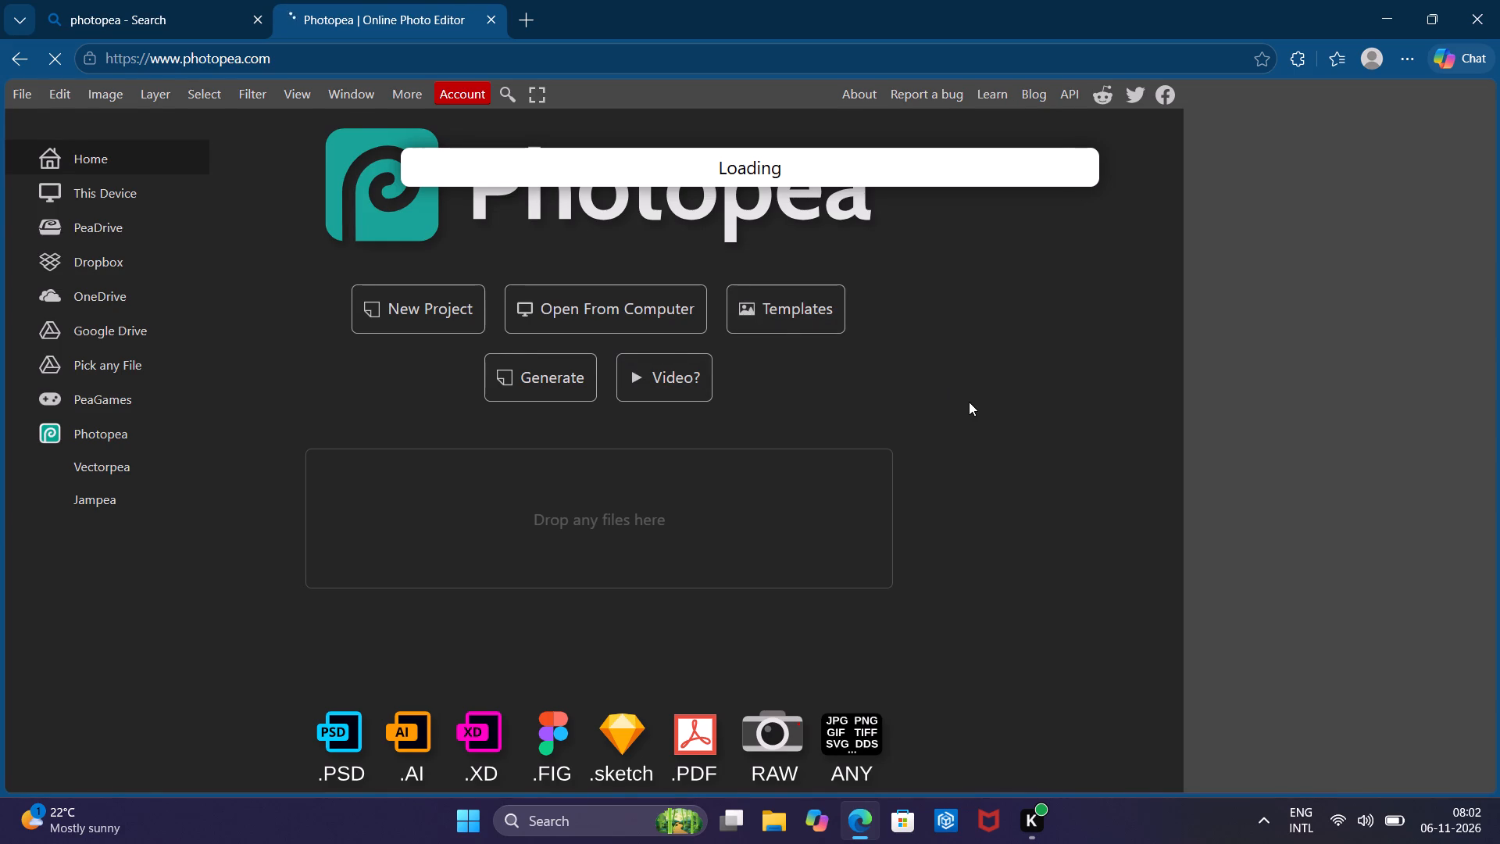
Start opening a file from the computer and look through the Downloads, Pictures, Raws and Phone Link folders for the manga page.
scroll(969, 402, "up", 2)
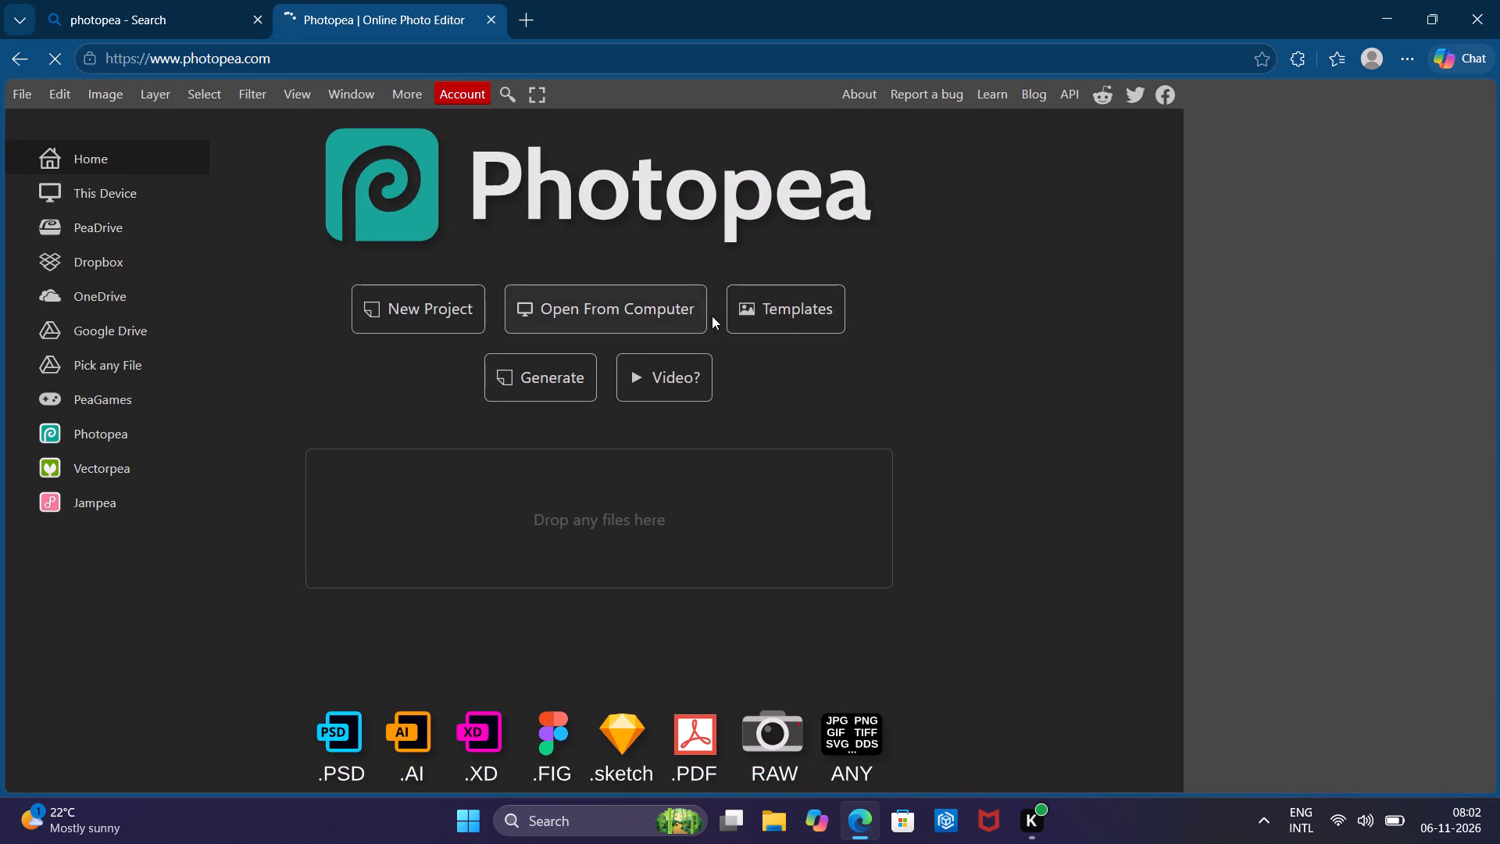
left_click(621, 287)
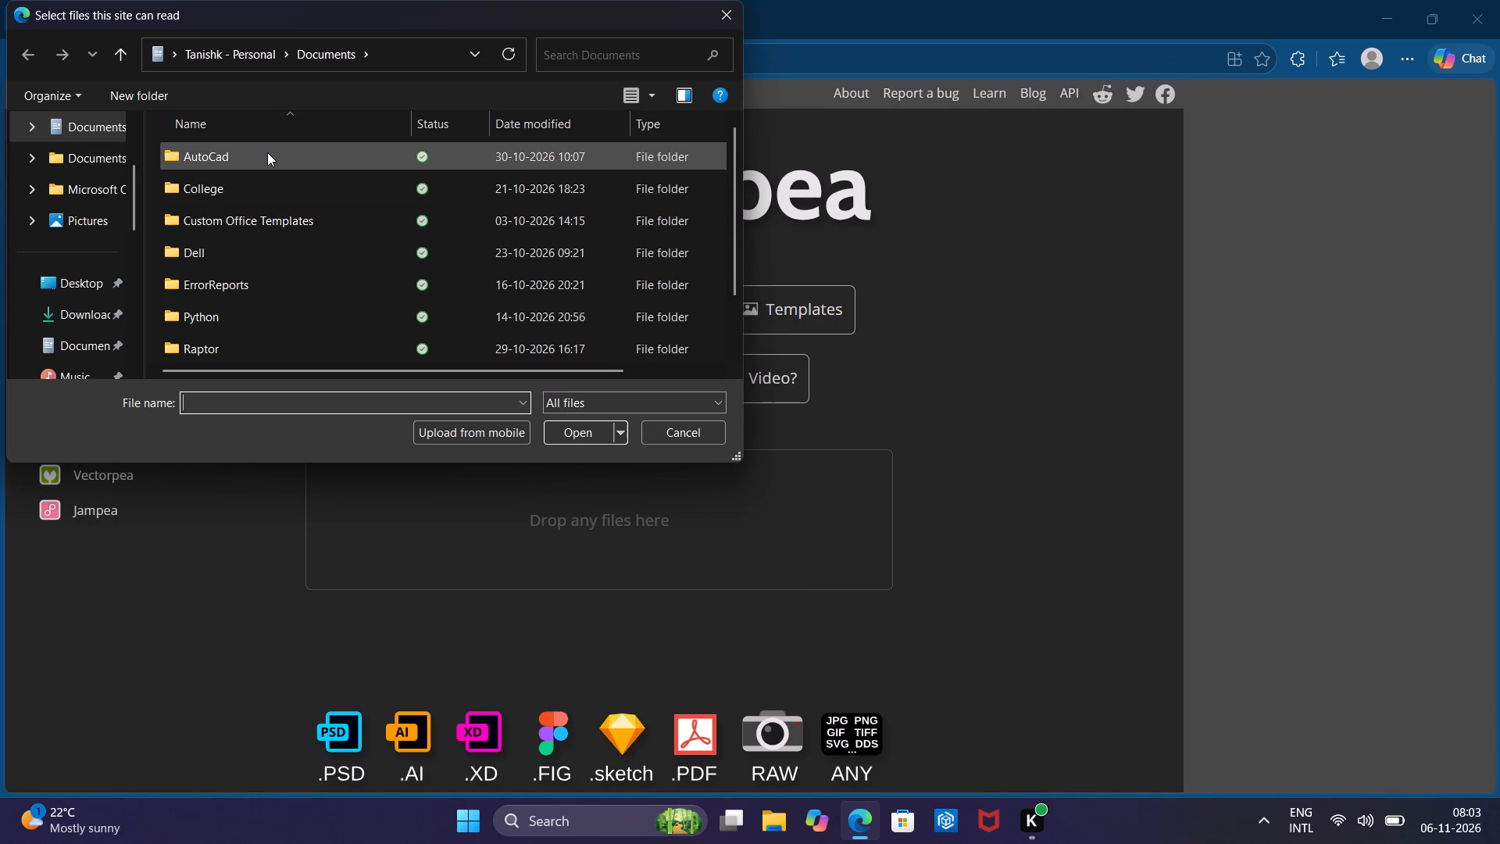
scroll(87, 135, "up", 2)
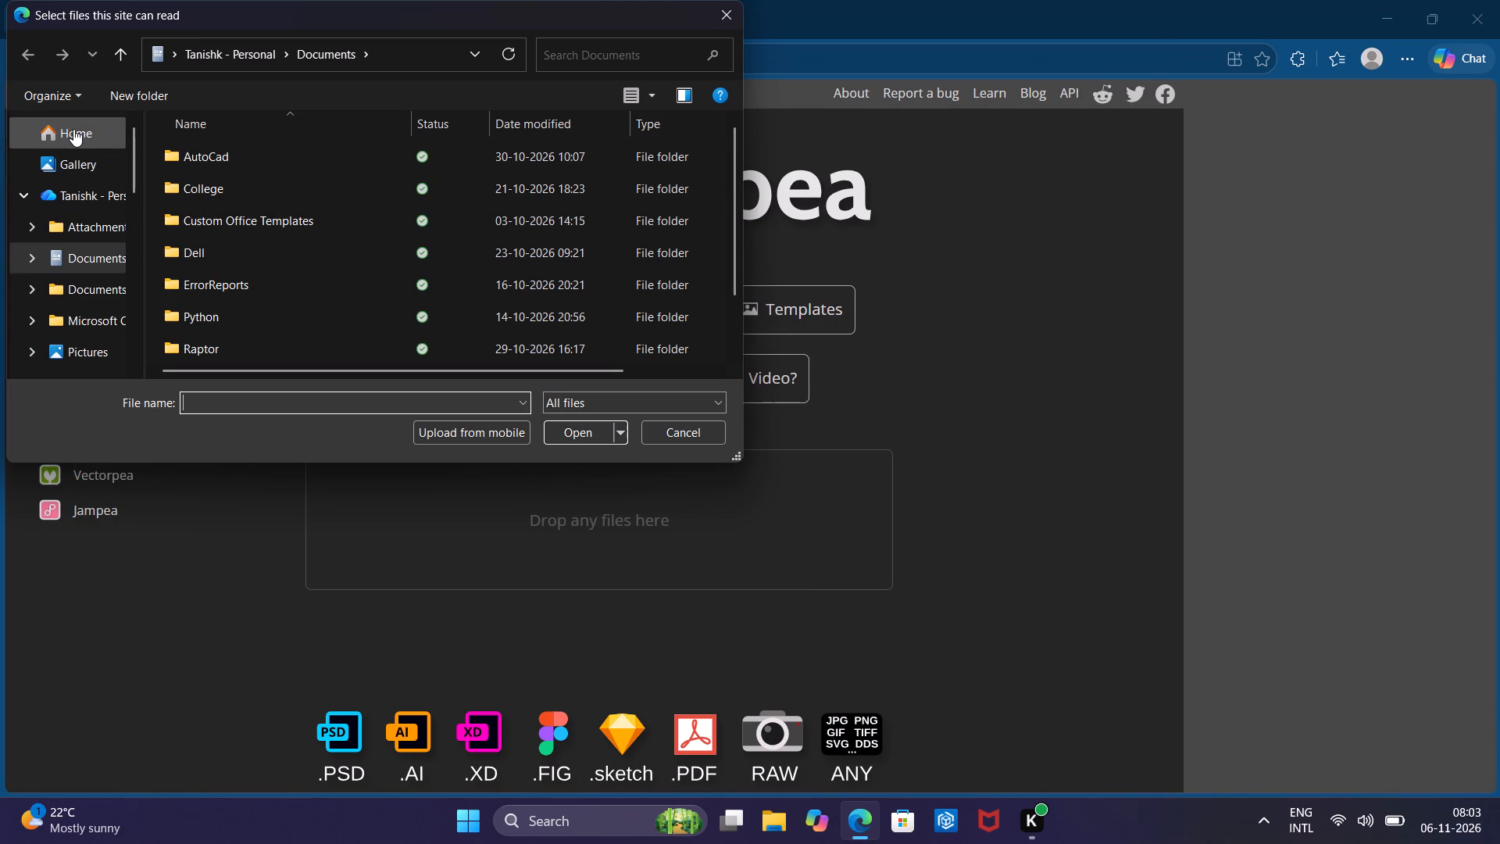
left_click(73, 128)
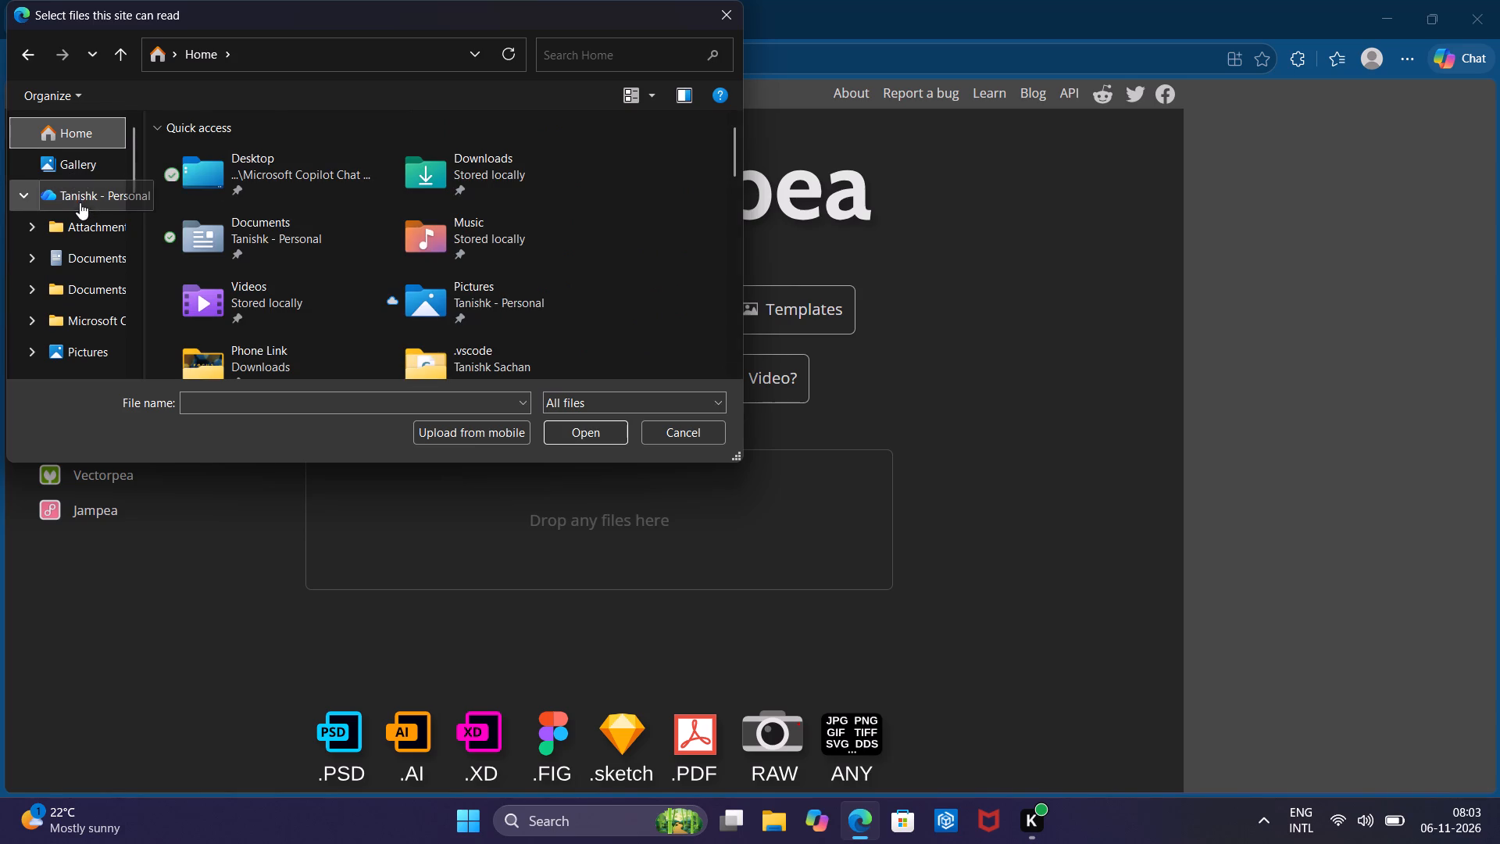
scroll(80, 202, "down", 1)
left_click(59, 264)
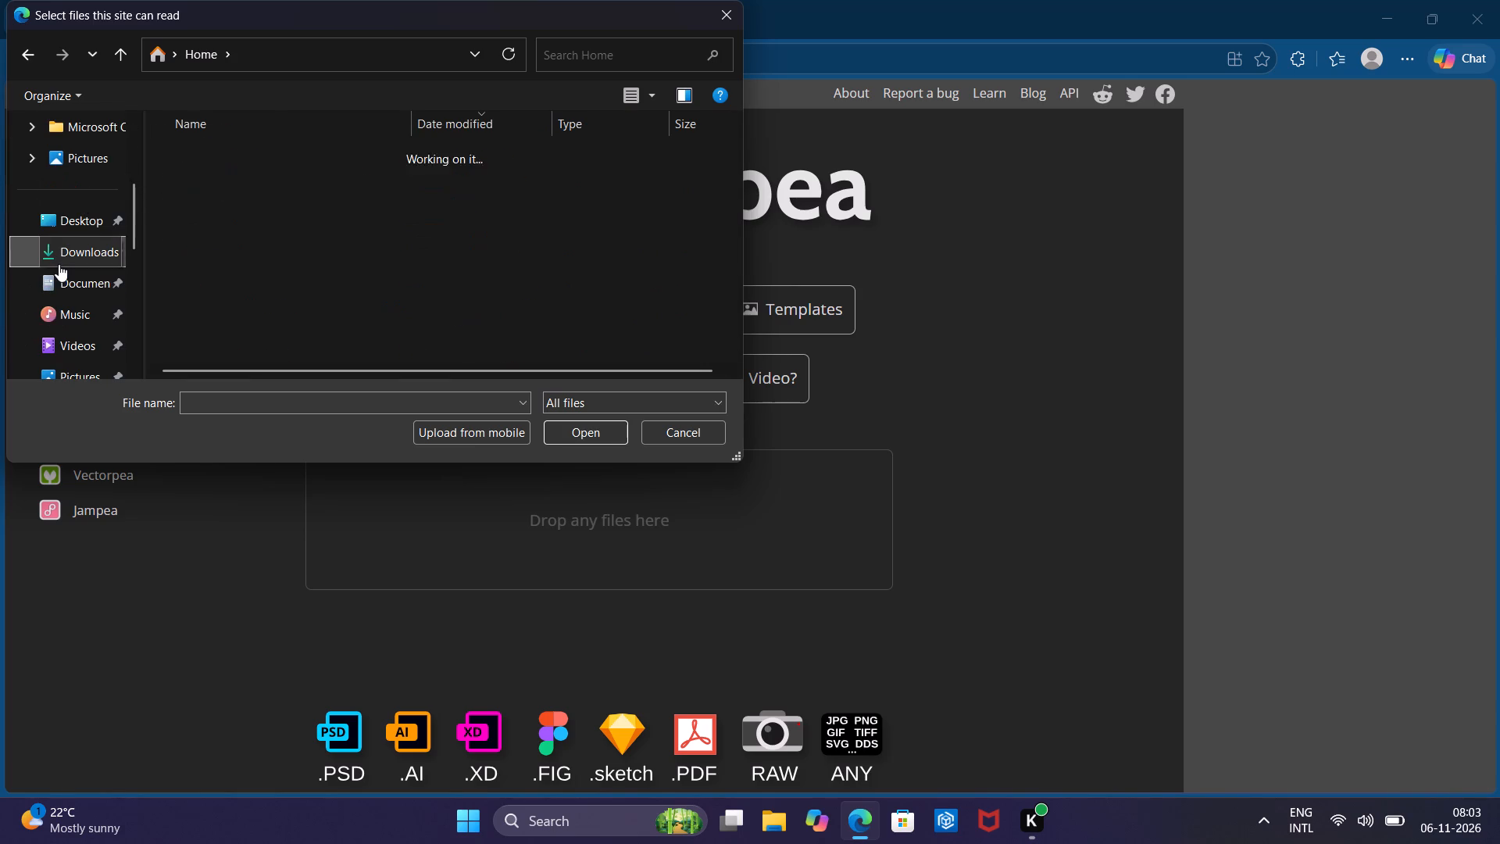
scroll(201, 292, "down", 1)
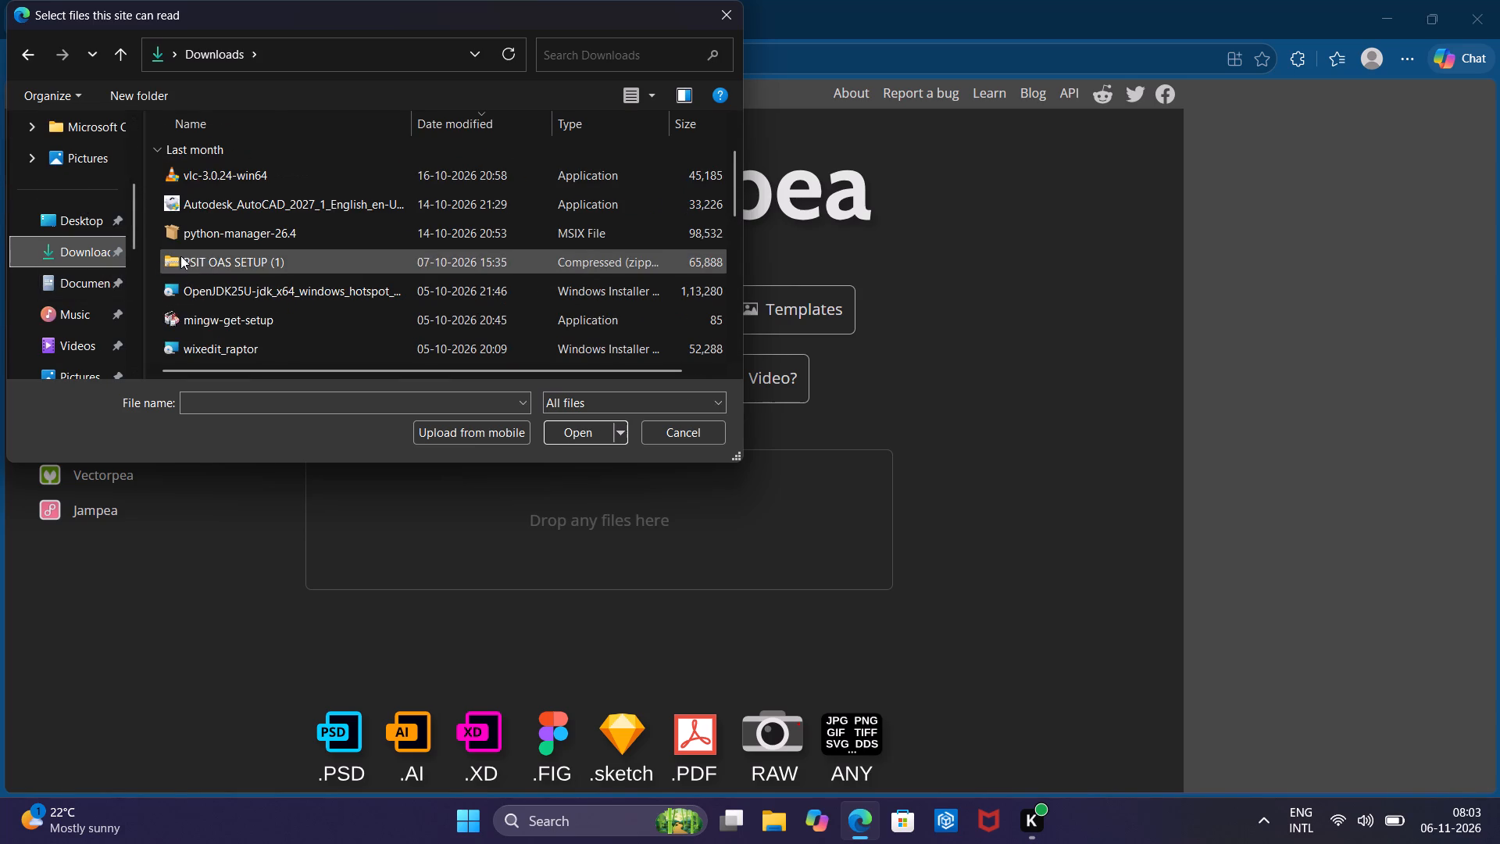
left_click(72, 366)
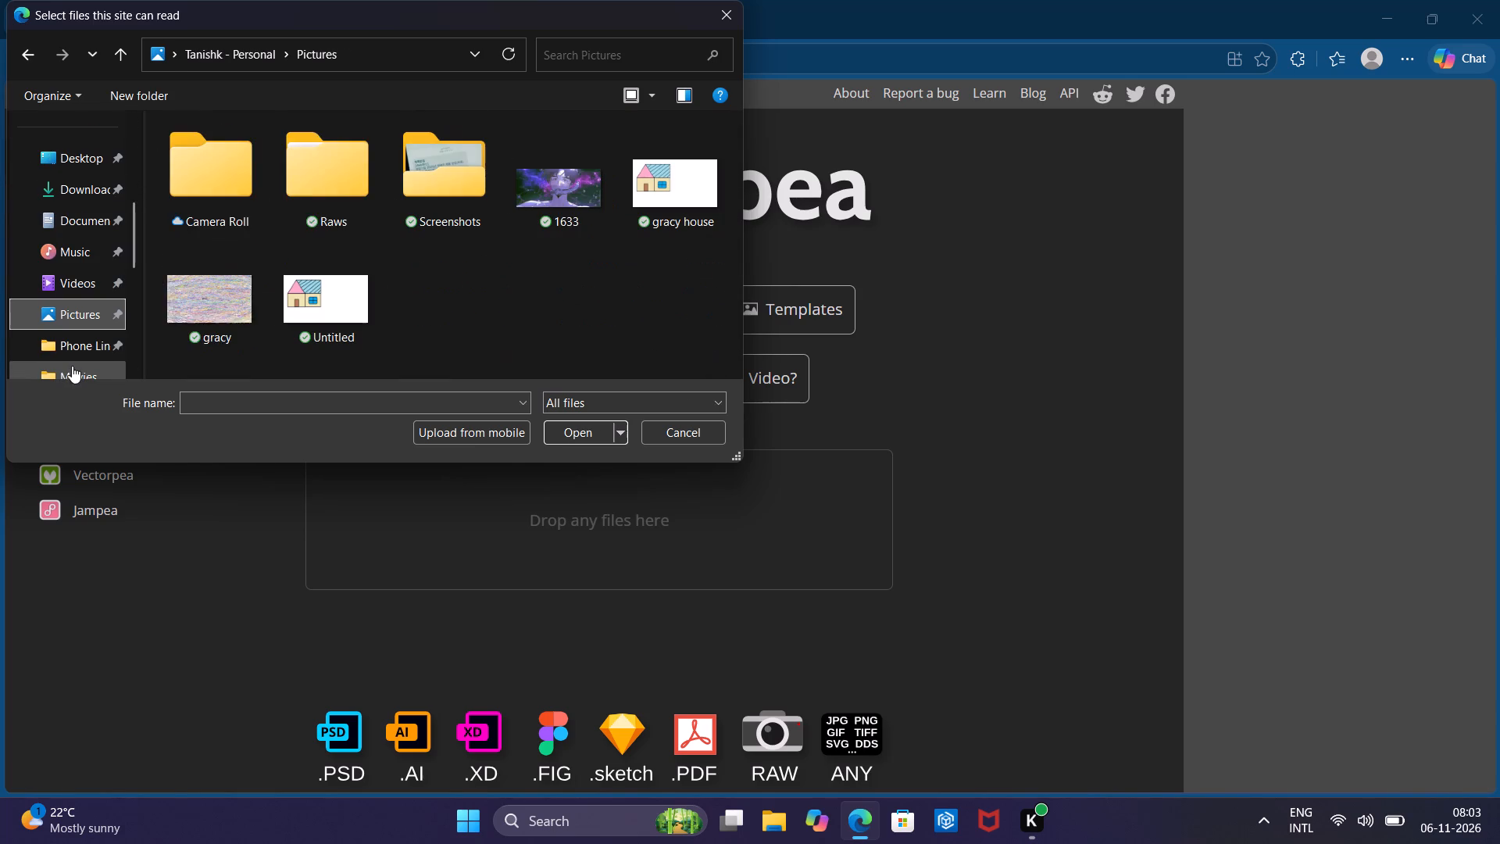
double_click(345, 209)
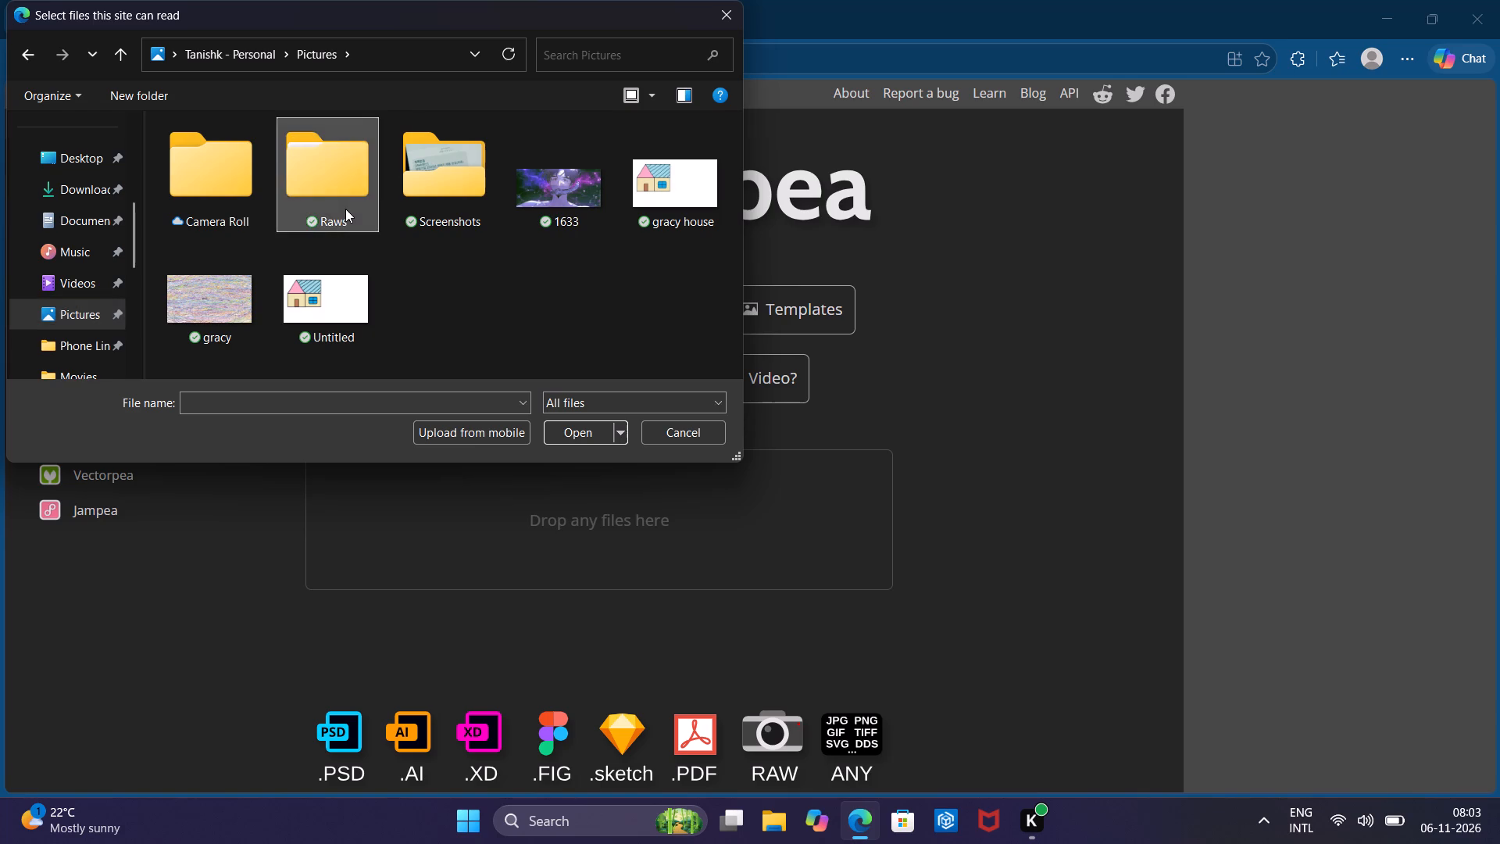
double_click(274, 156)
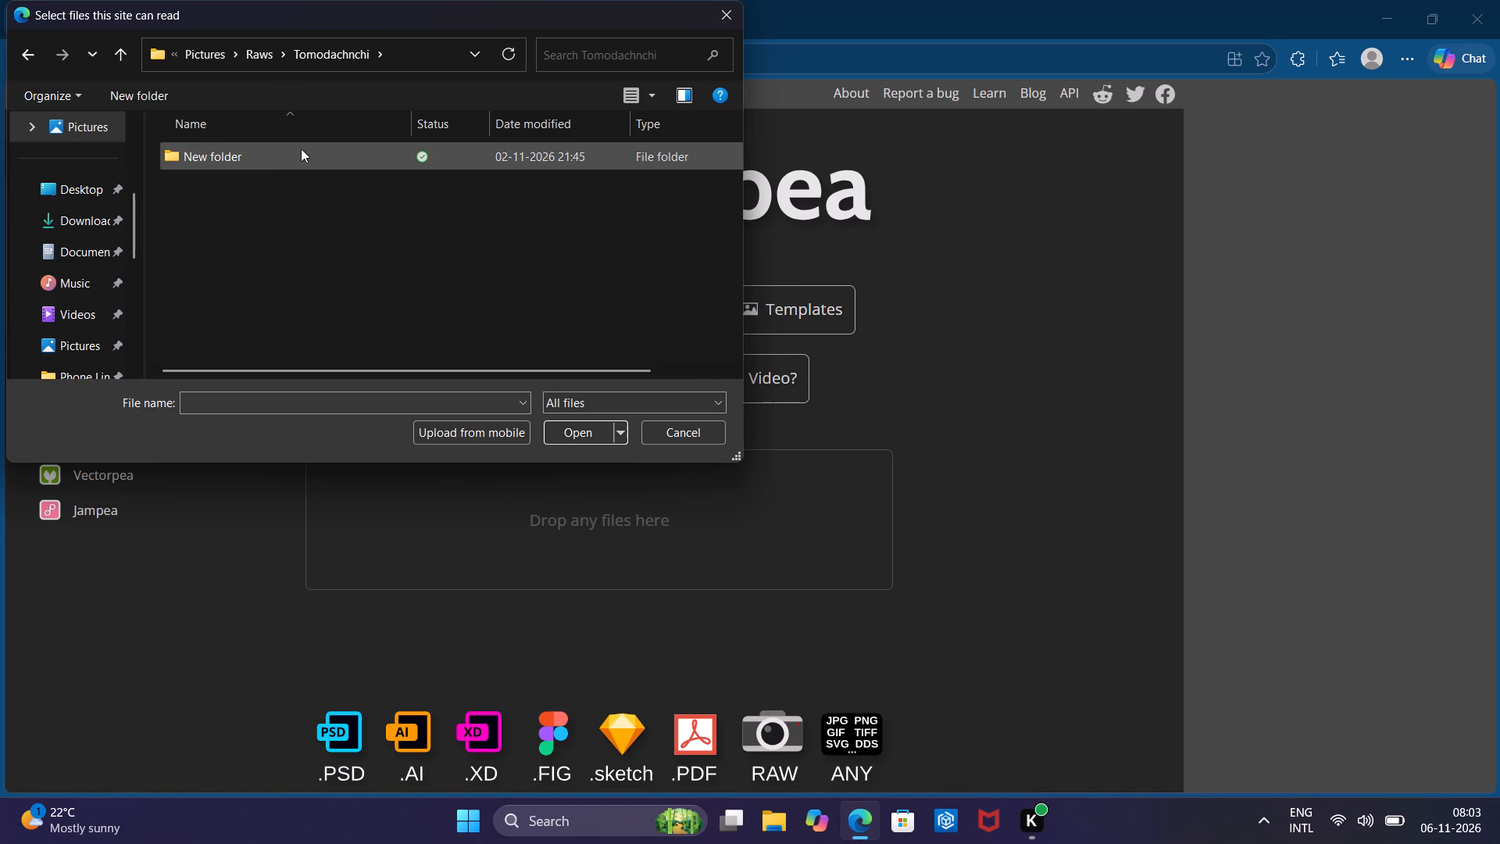
double_click(301, 148)
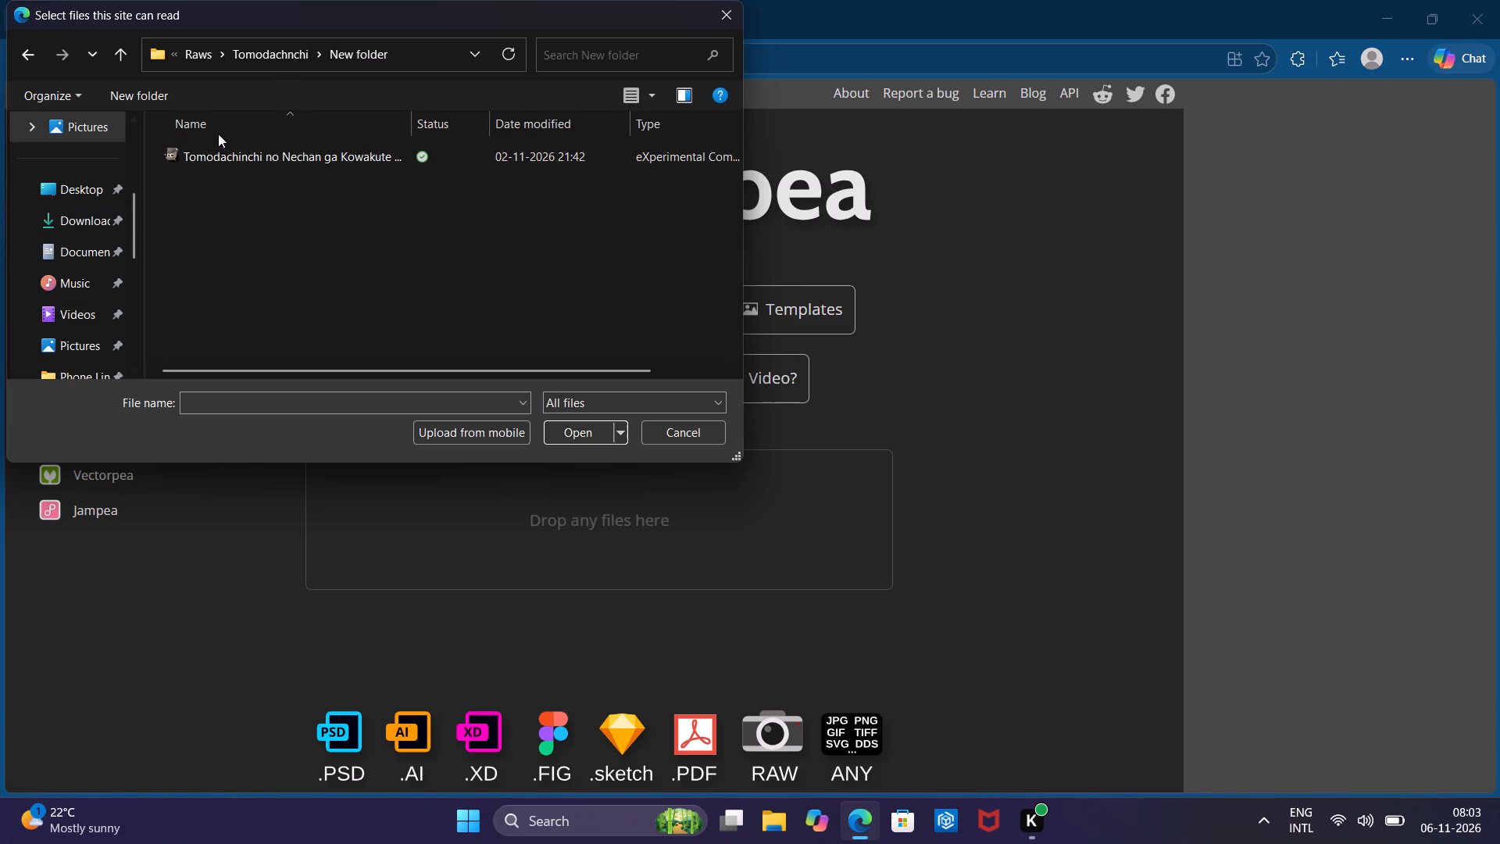
left_click(16, 52)
left_click(16, 52)
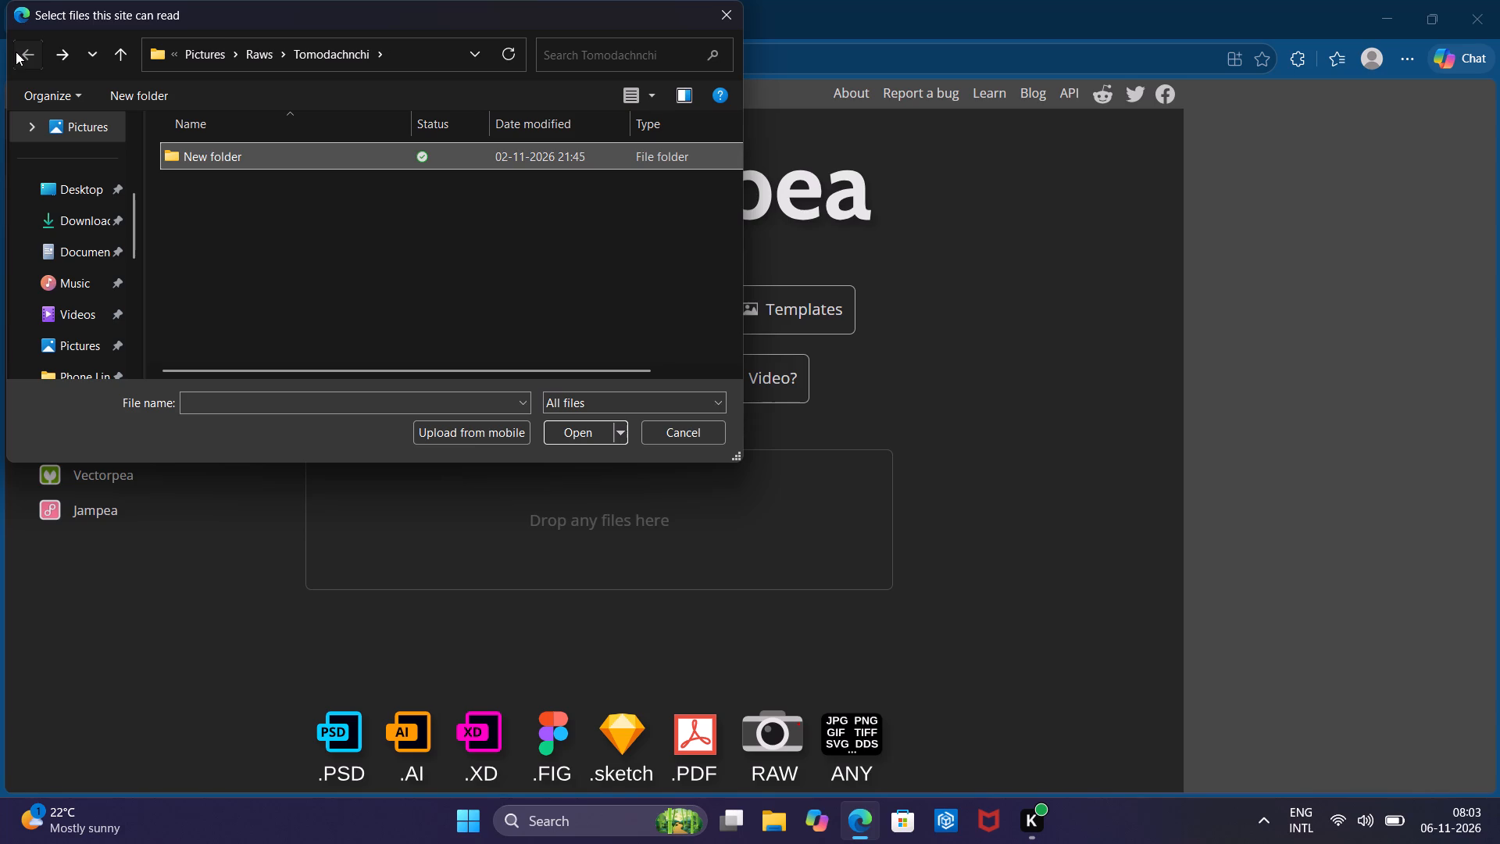
left_click(16, 52)
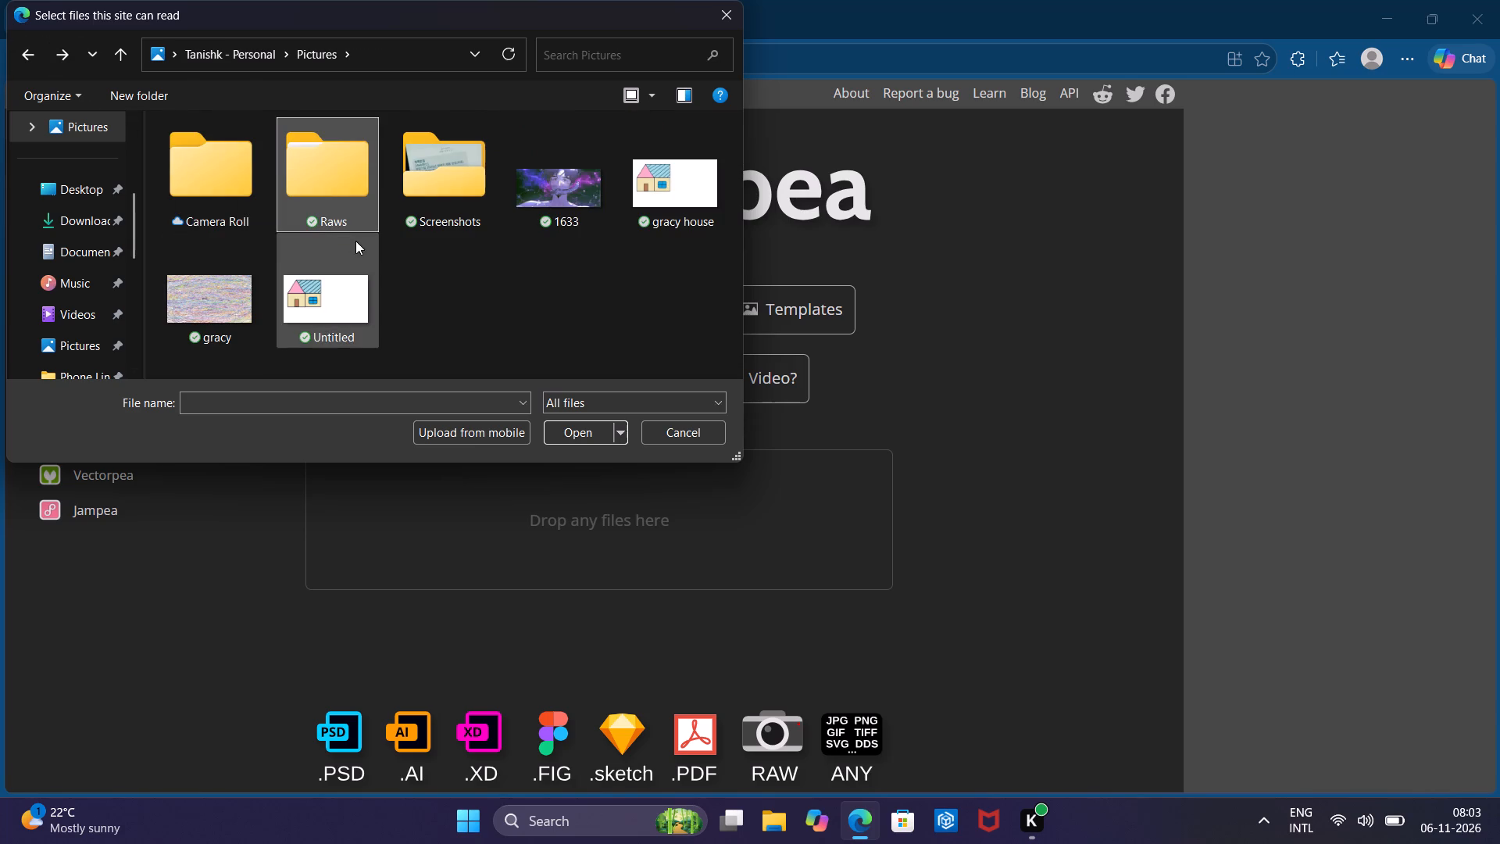
scroll(67, 292, "down", 1)
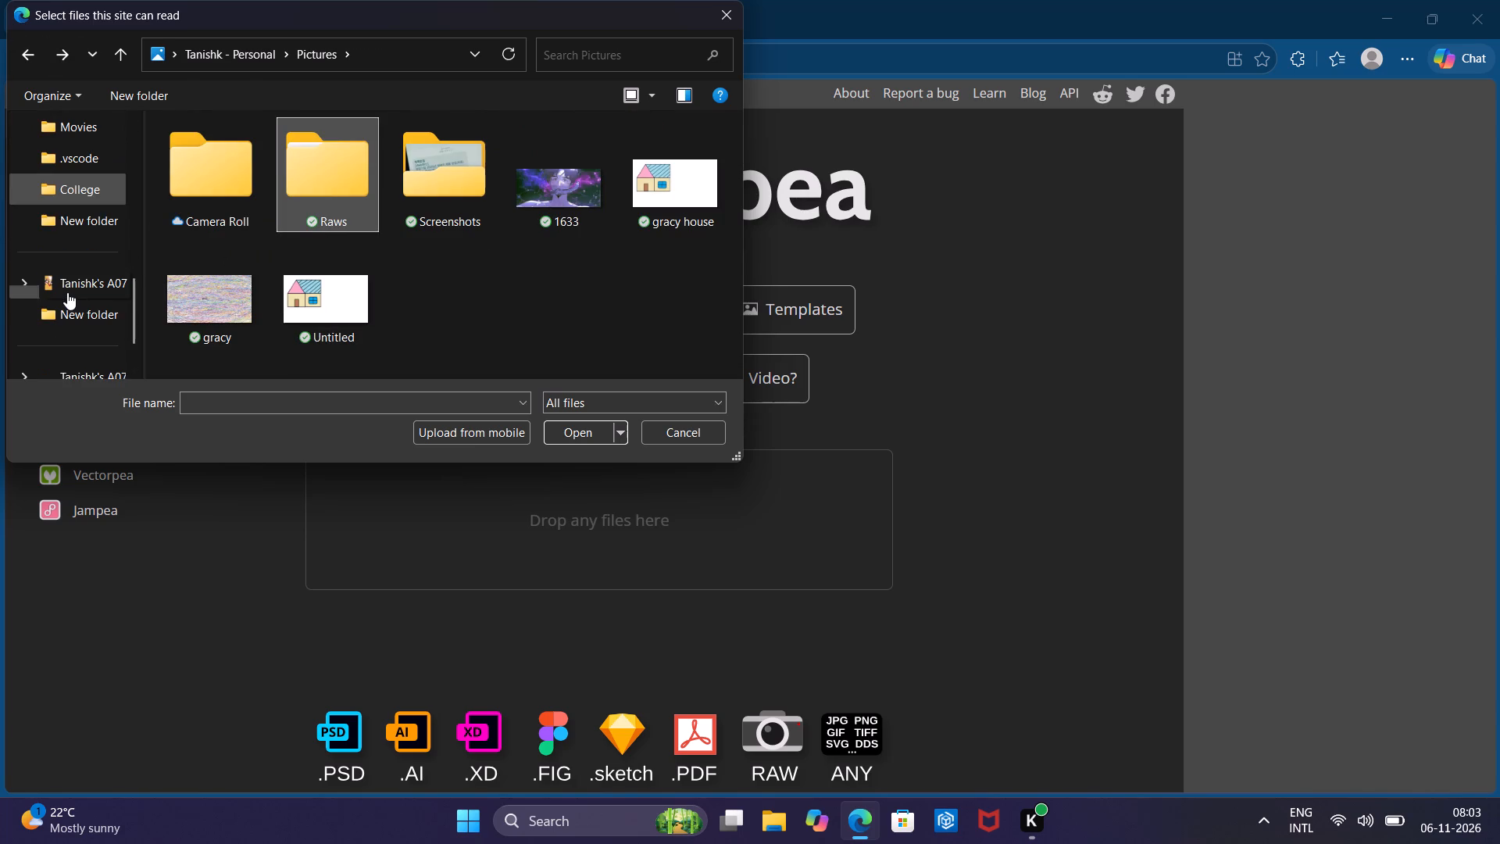
scroll(67, 292, "down", 1)
scroll(59, 308, "up", 1)
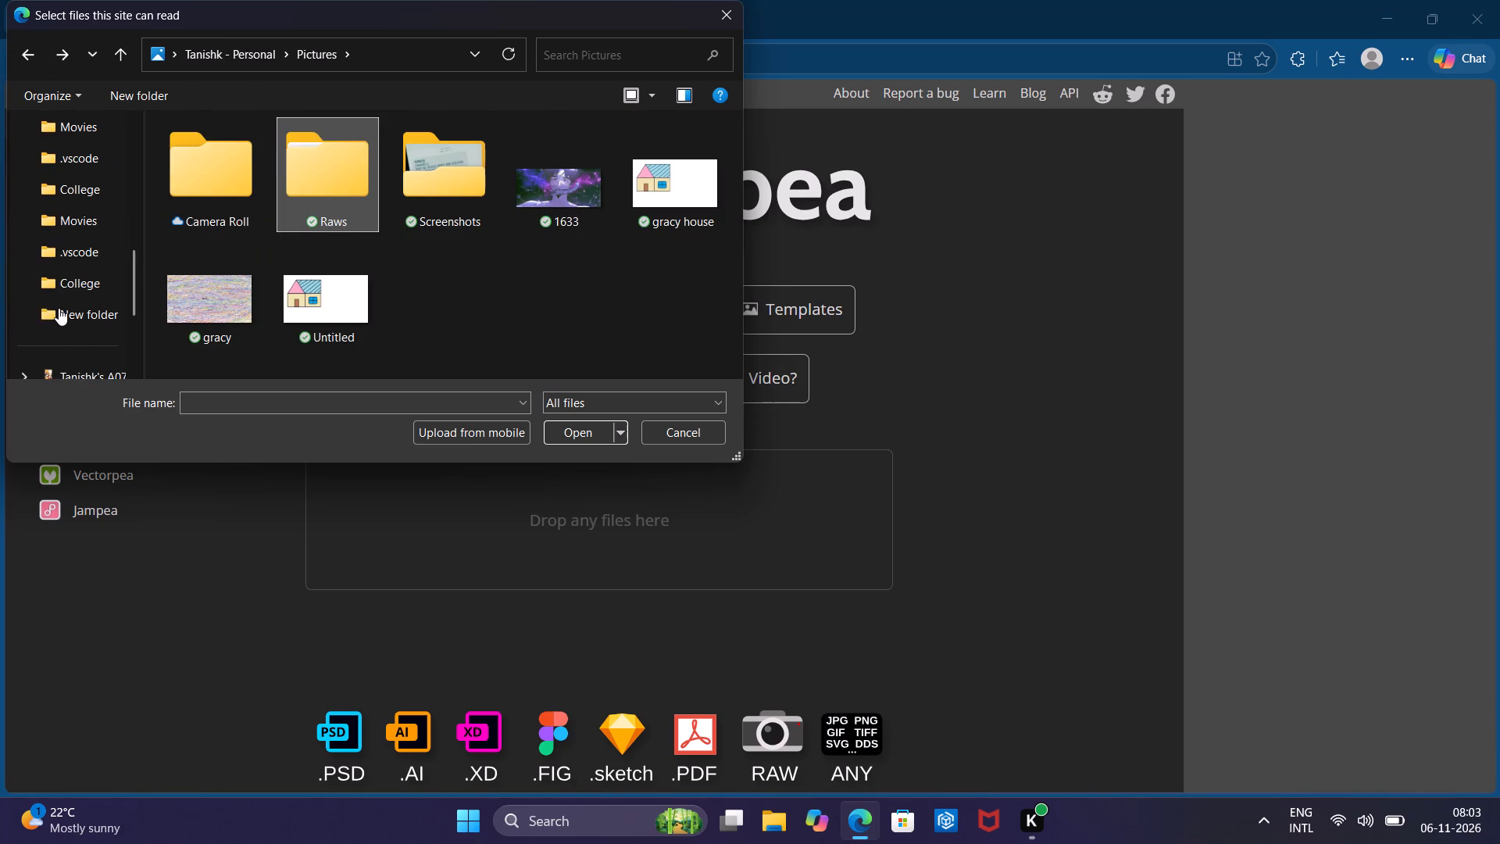
scroll(59, 308, "up", 1)
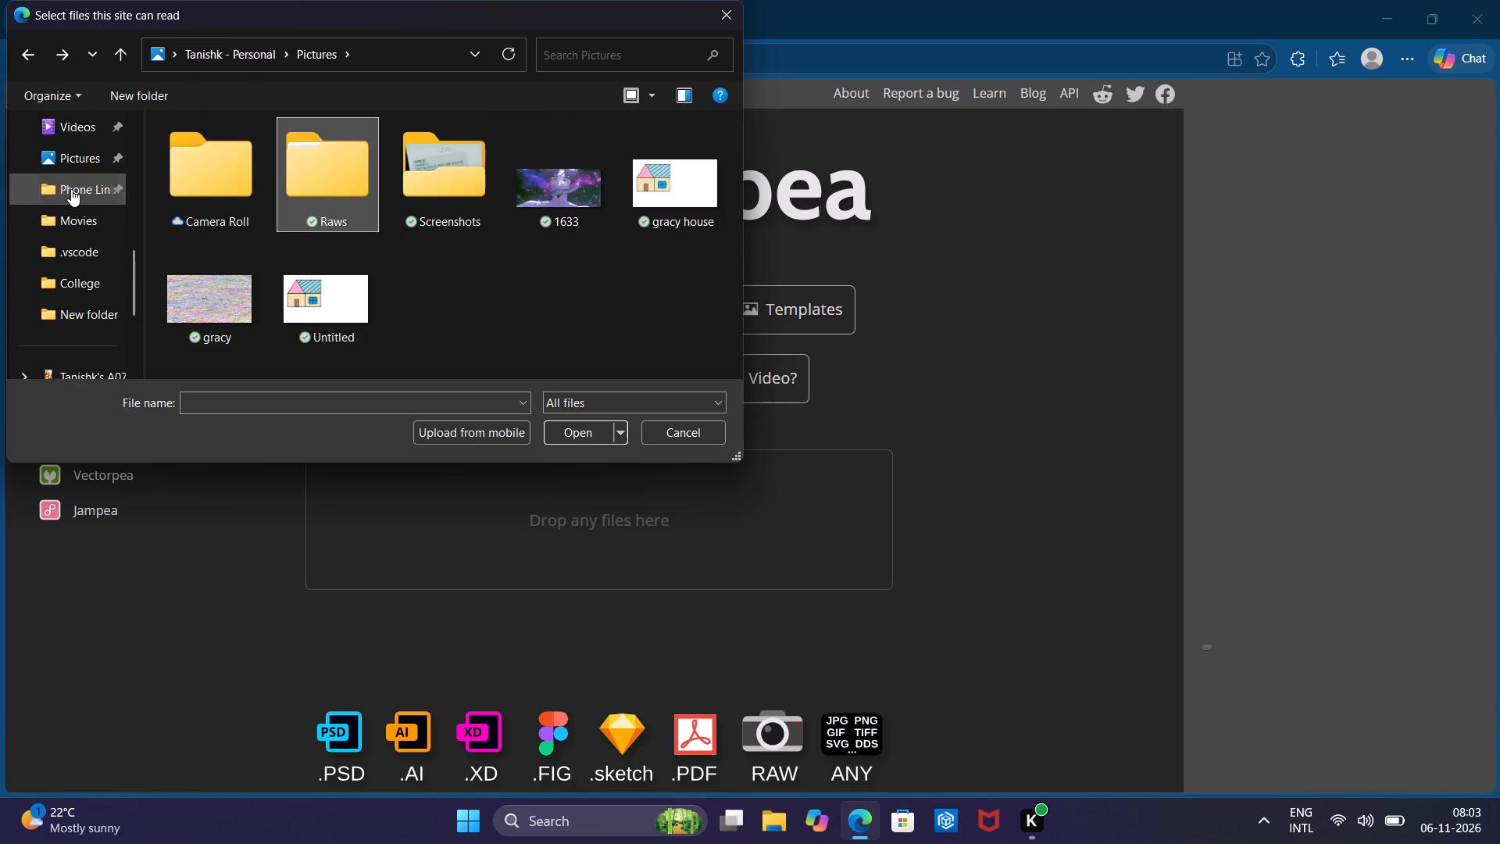
left_click(70, 188)
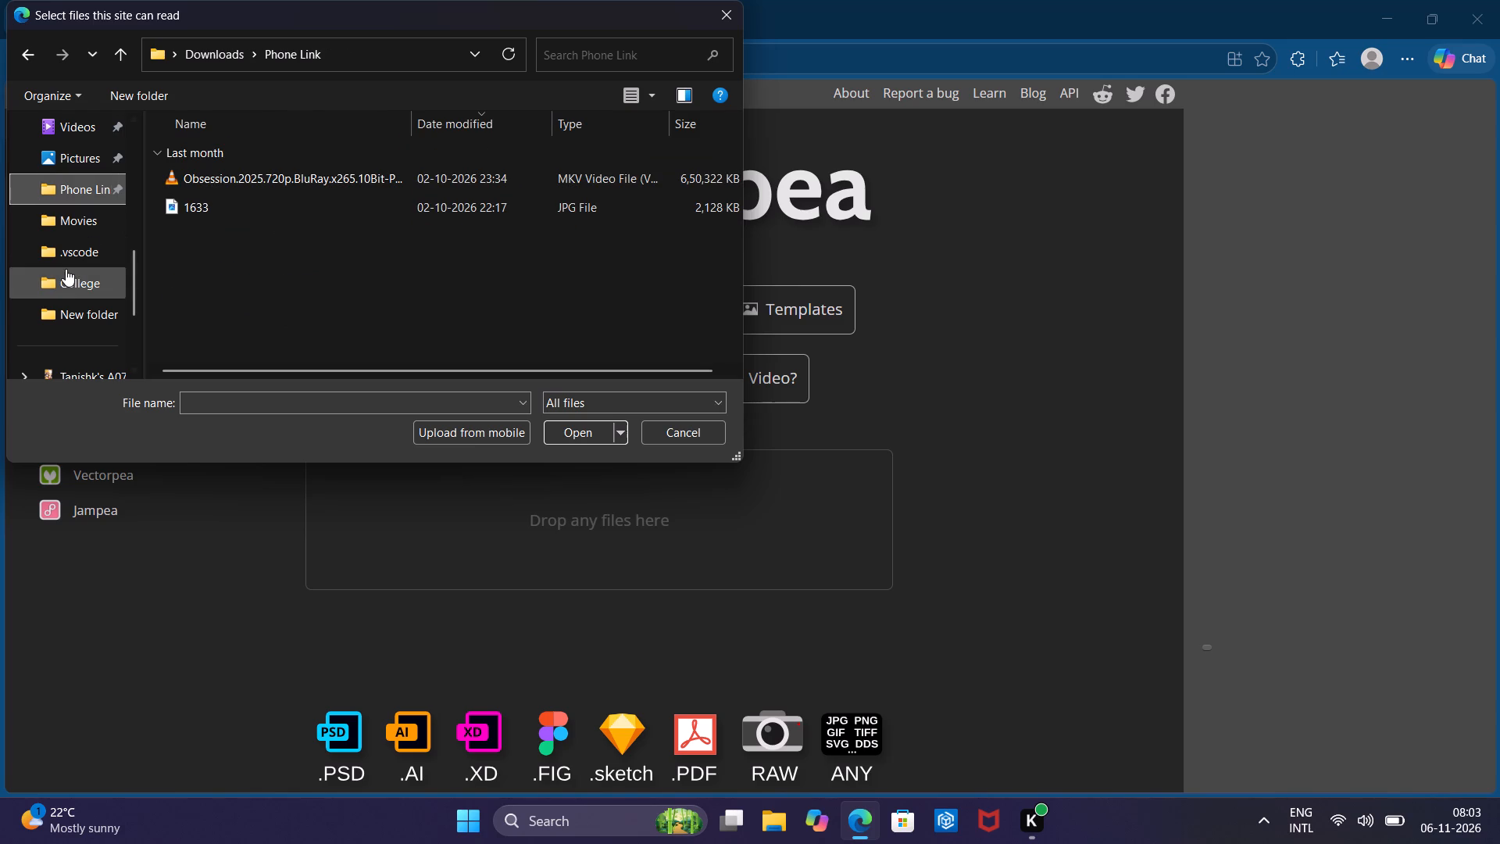
Browse to the internal storage of the connected A07 phone.
scroll(66, 269, "down", 1)
left_click(83, 227)
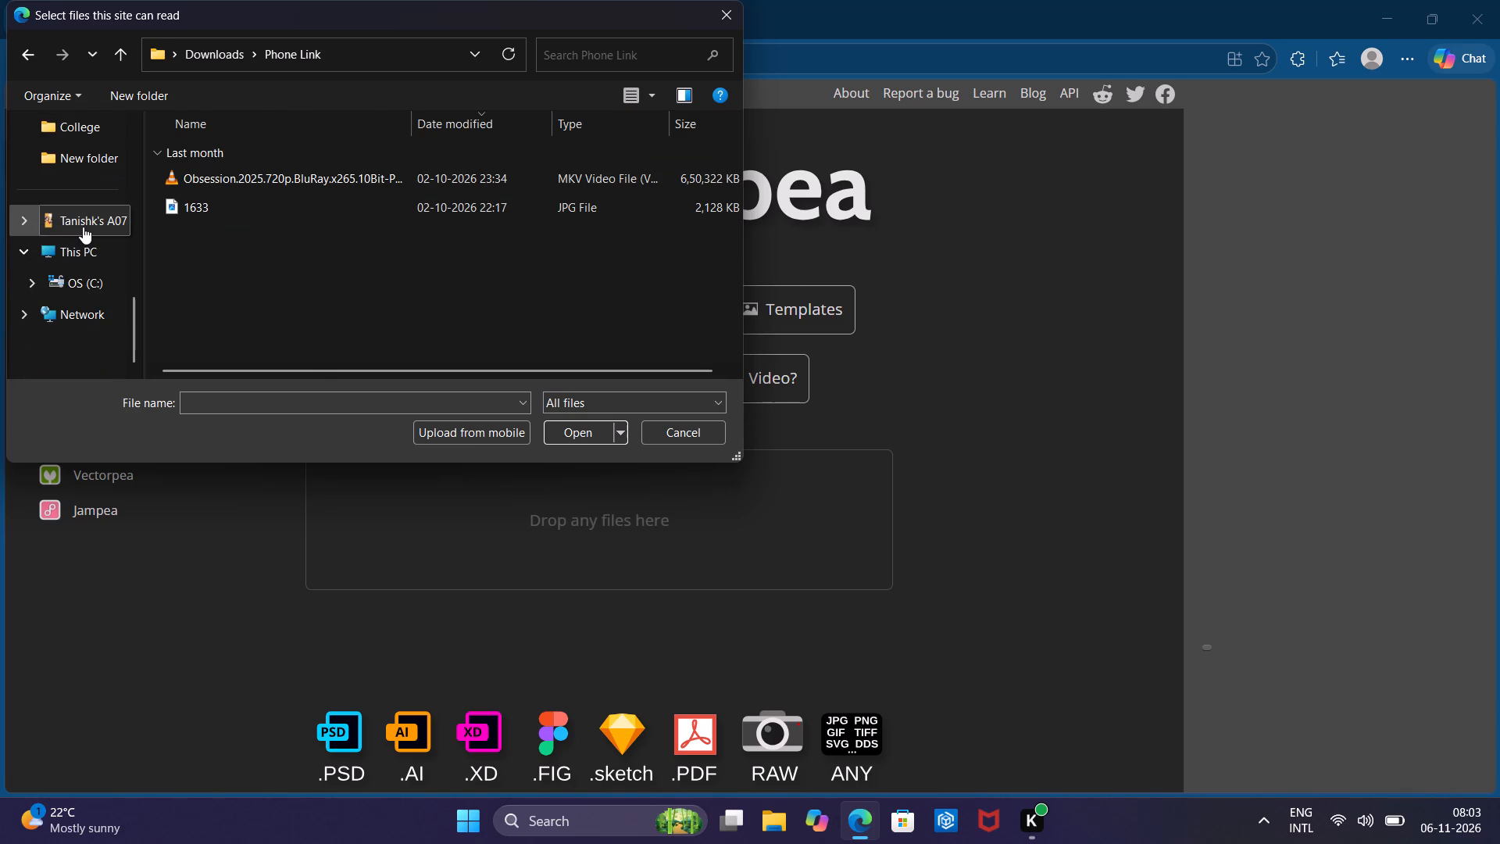
double_click(216, 191)
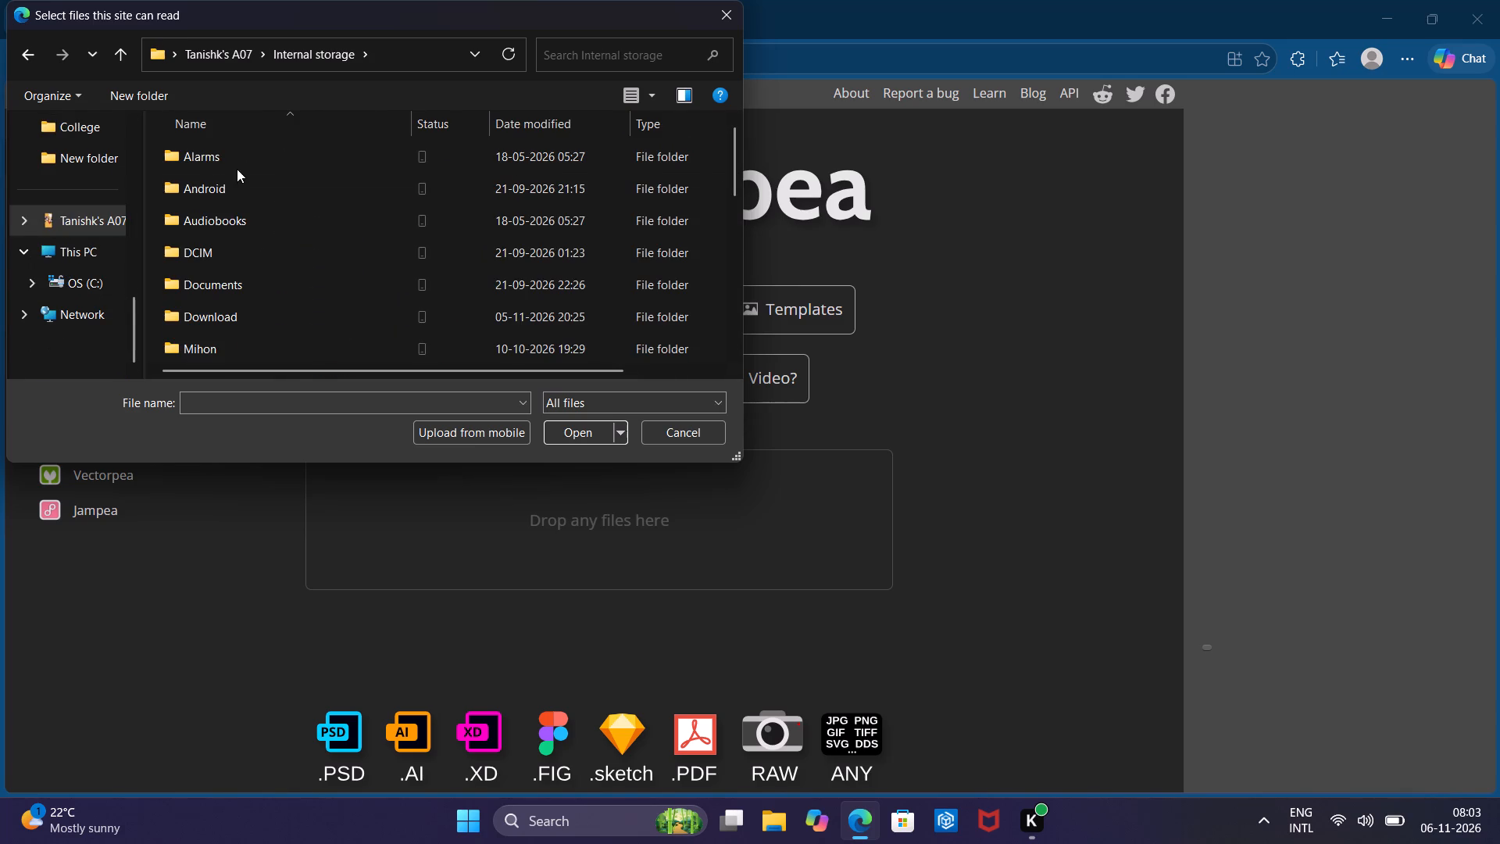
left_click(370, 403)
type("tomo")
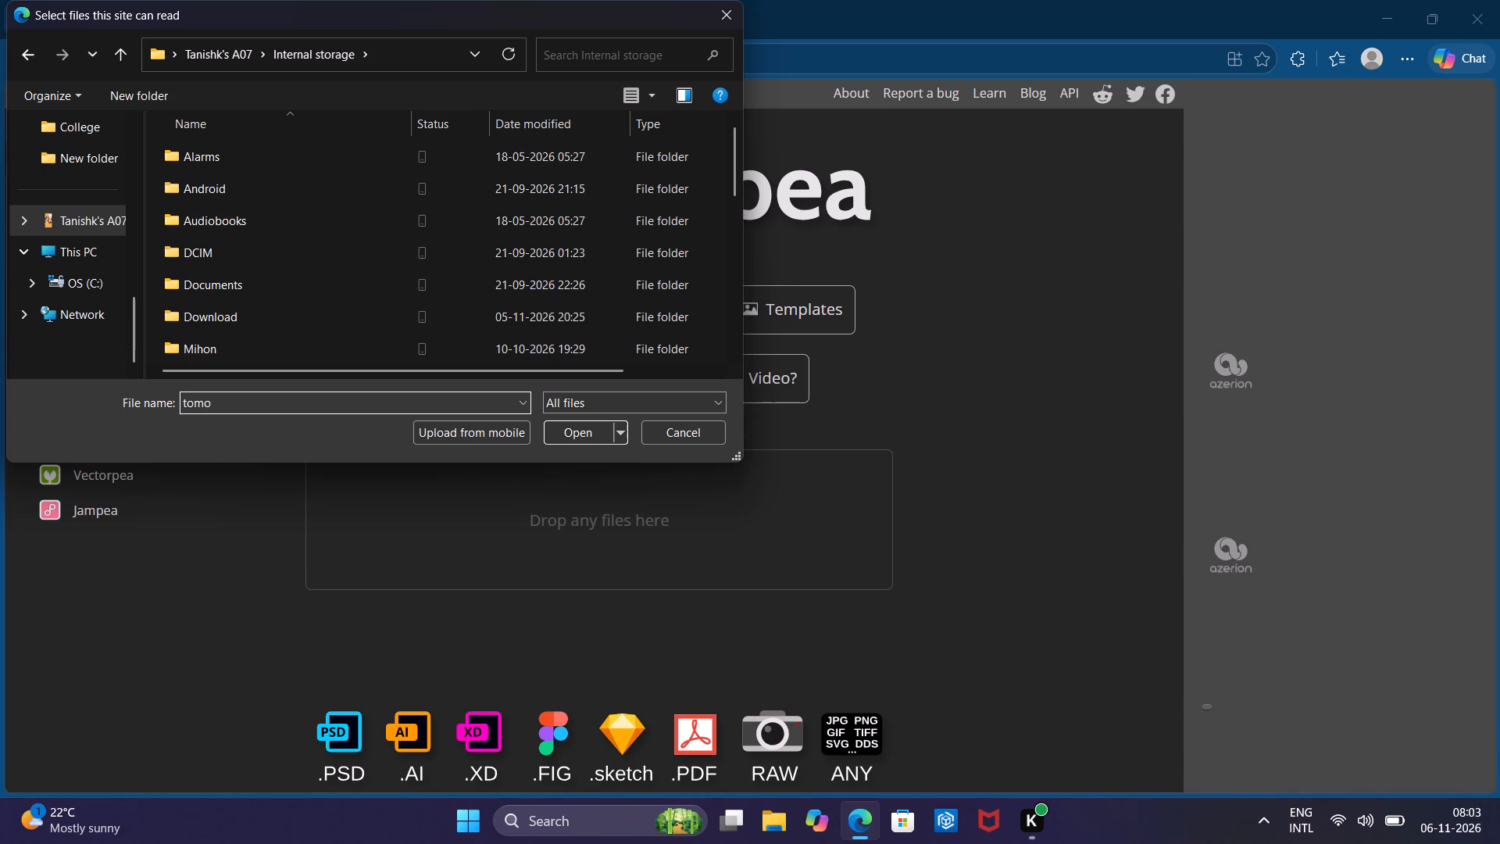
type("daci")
Search the phone's storage for "tomoda" and open Tomodachinchi no Nechan ga Kowakute ii Hito - Chapter 24 - 1.
left_click(616, 43)
left_click(616, 43)
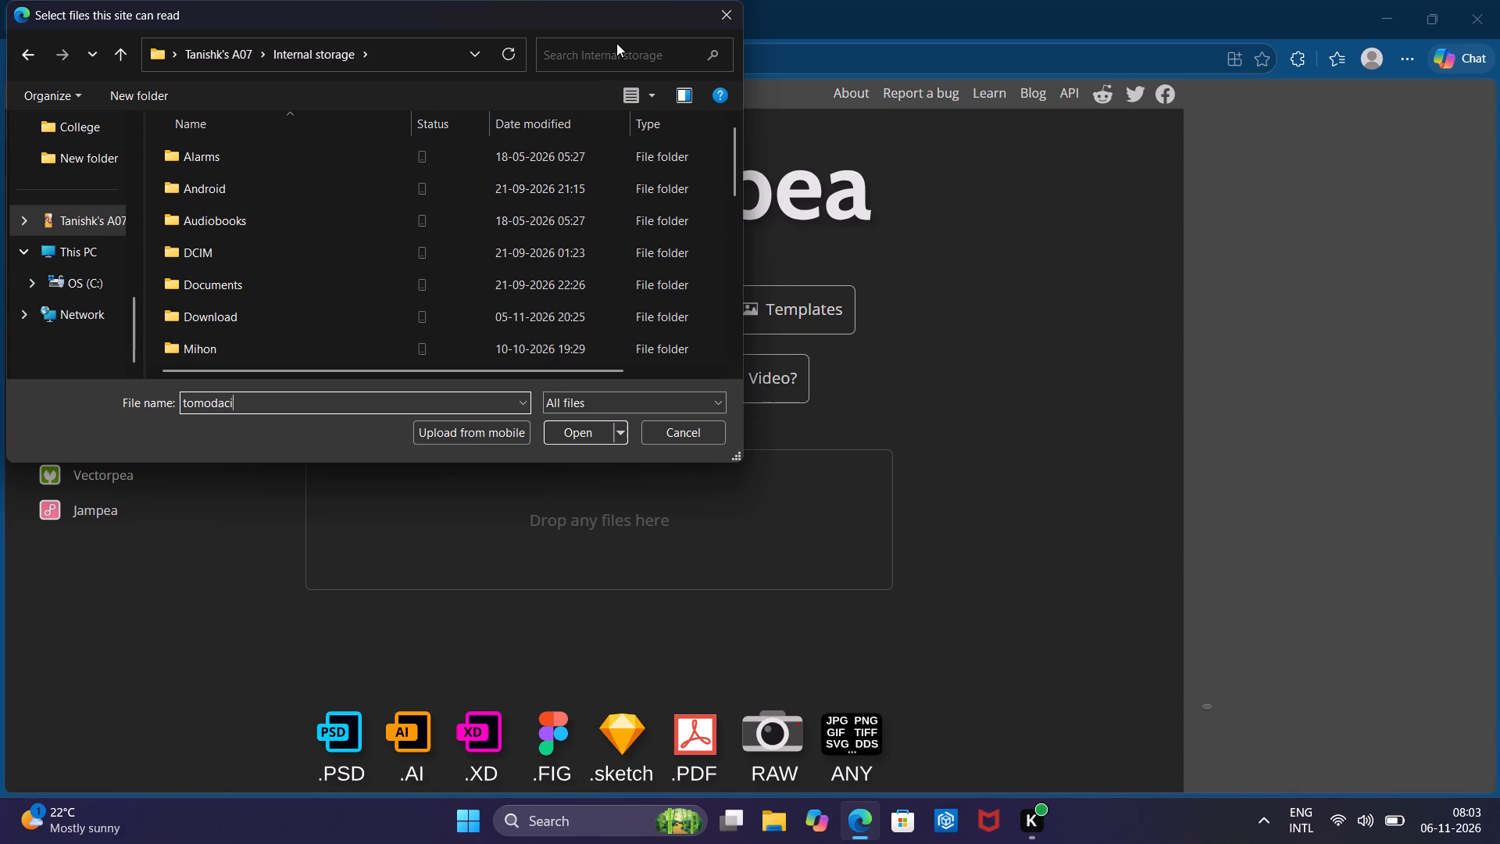
left_click(597, 54)
type("tomodaxchi")
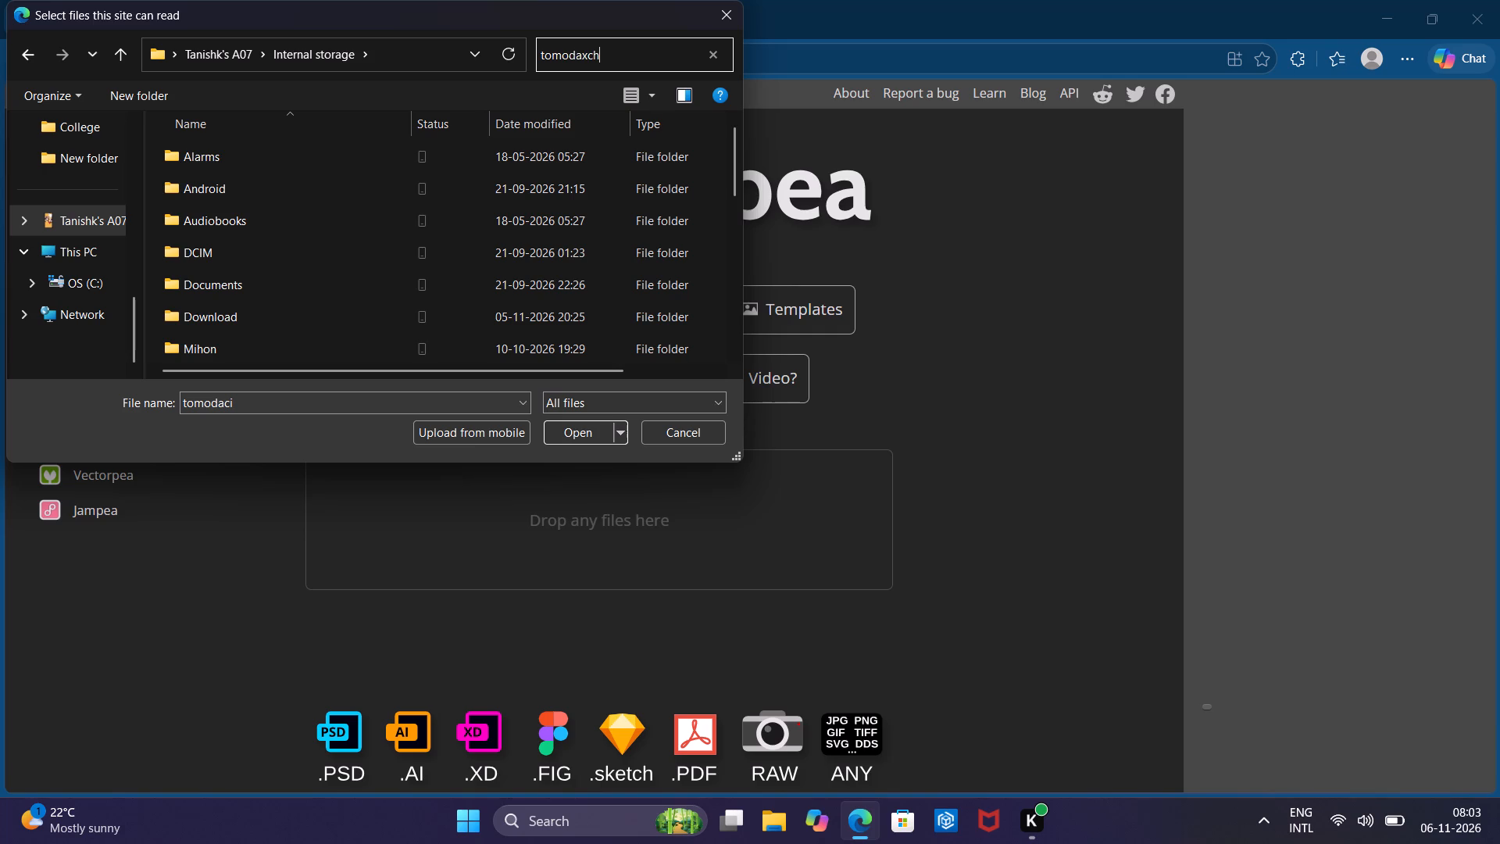
key("BackSpace")
key("BackSpace")
key("BackSpace")
key("BackSpace")
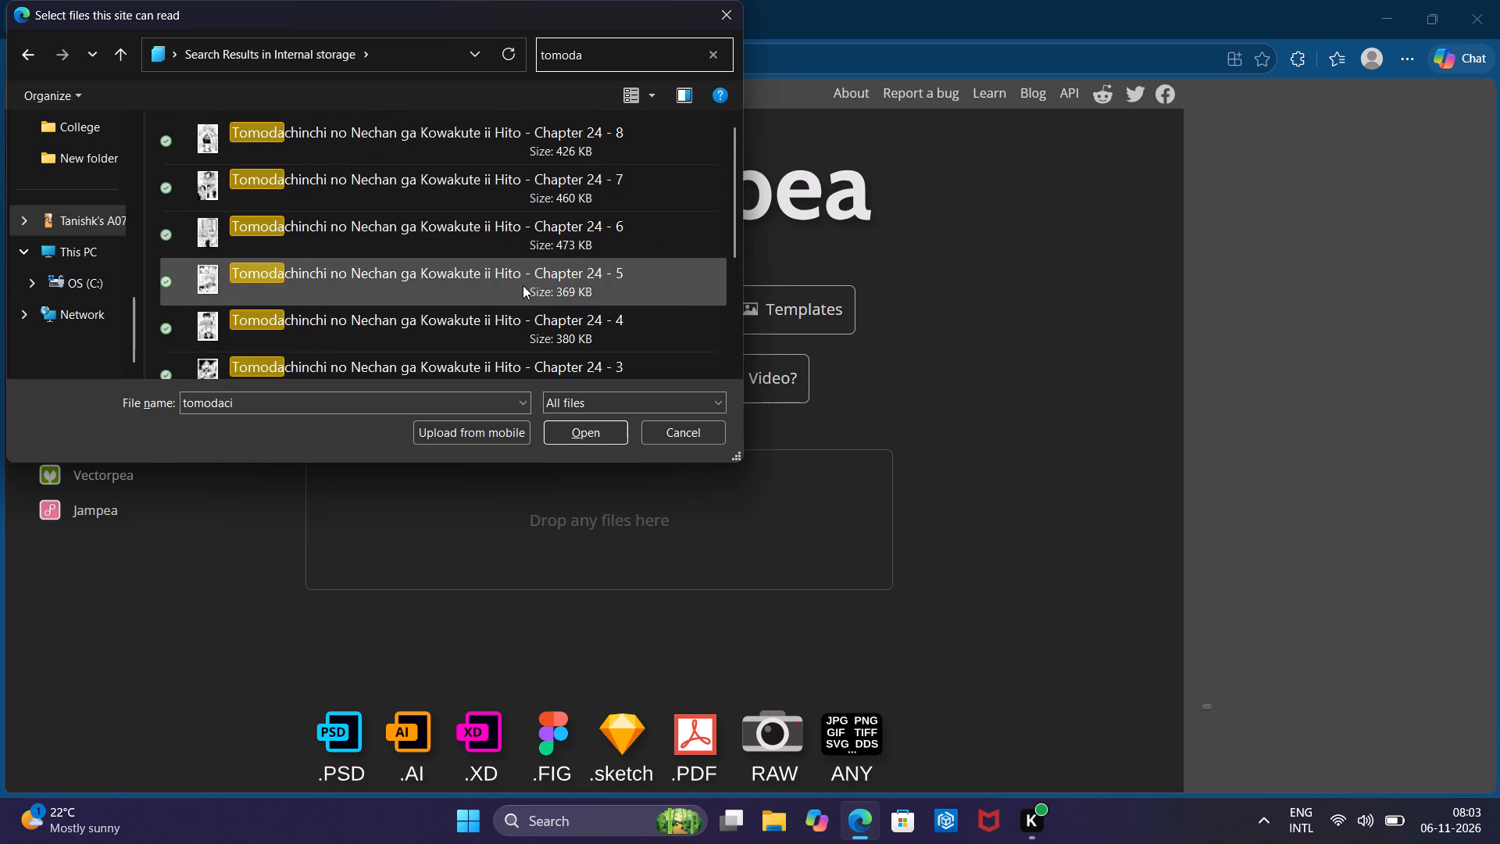
scroll(523, 285, "down", 1)
double_click(477, 281)
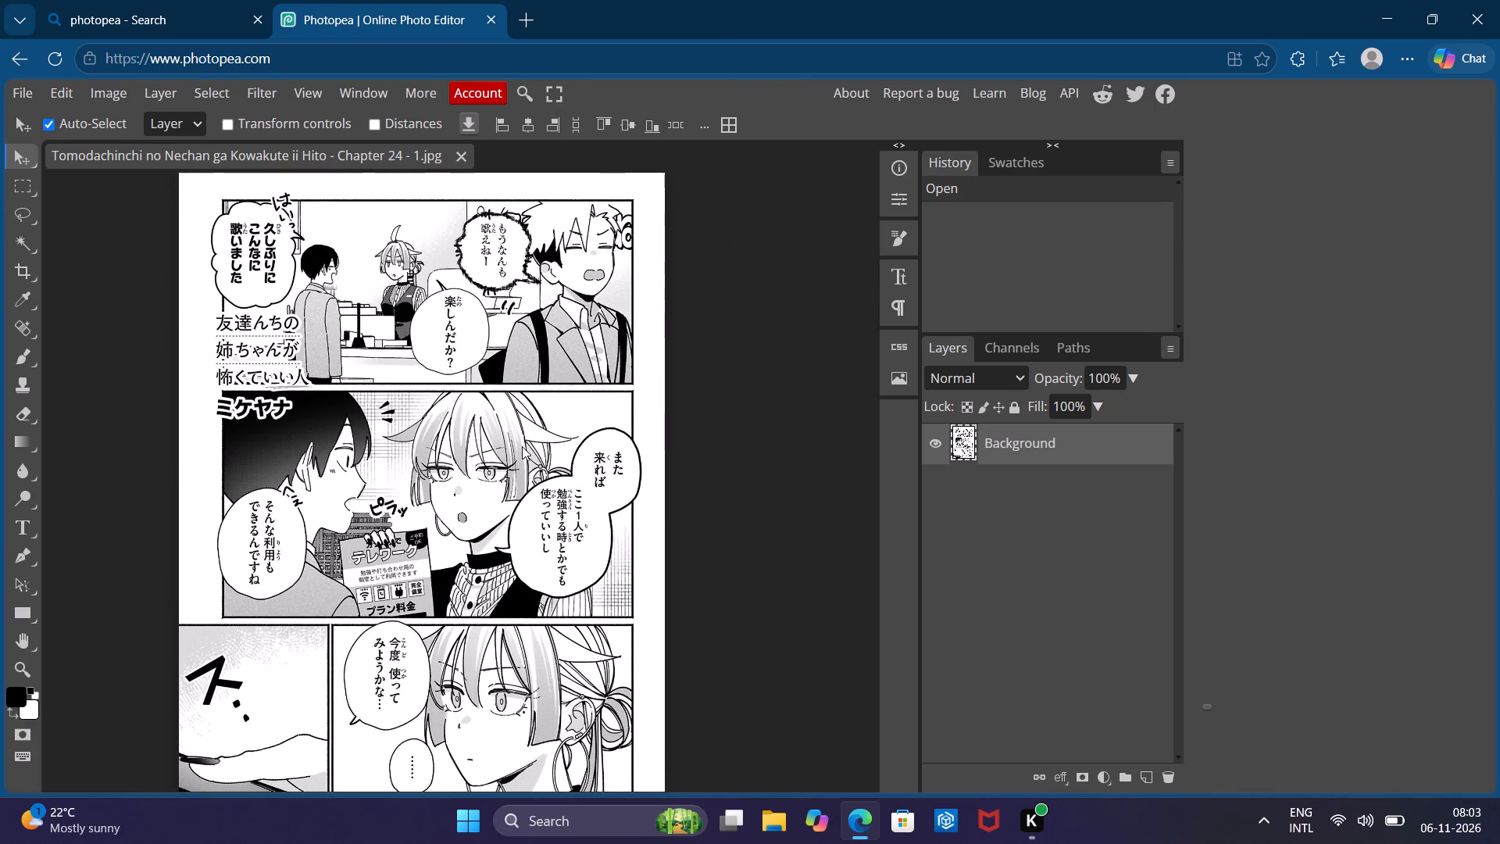
Sample white (#ffffff) as the foreground colour with the Eyedropper from inside the jagged speech bubble in the first panel.
scroll(521, 342, "left", 1)
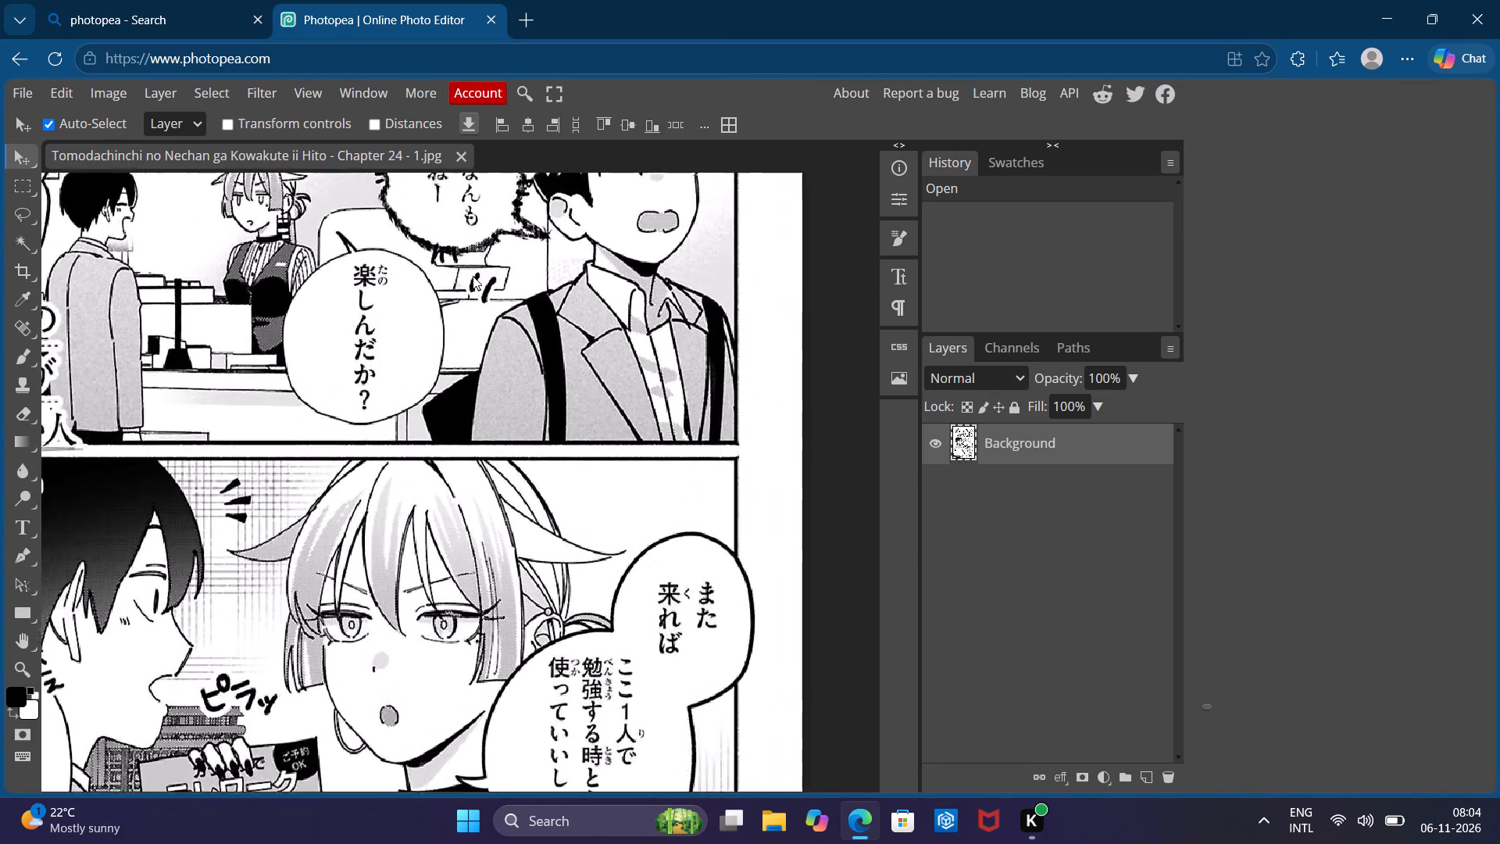
scroll(504, 257, "up", 2)
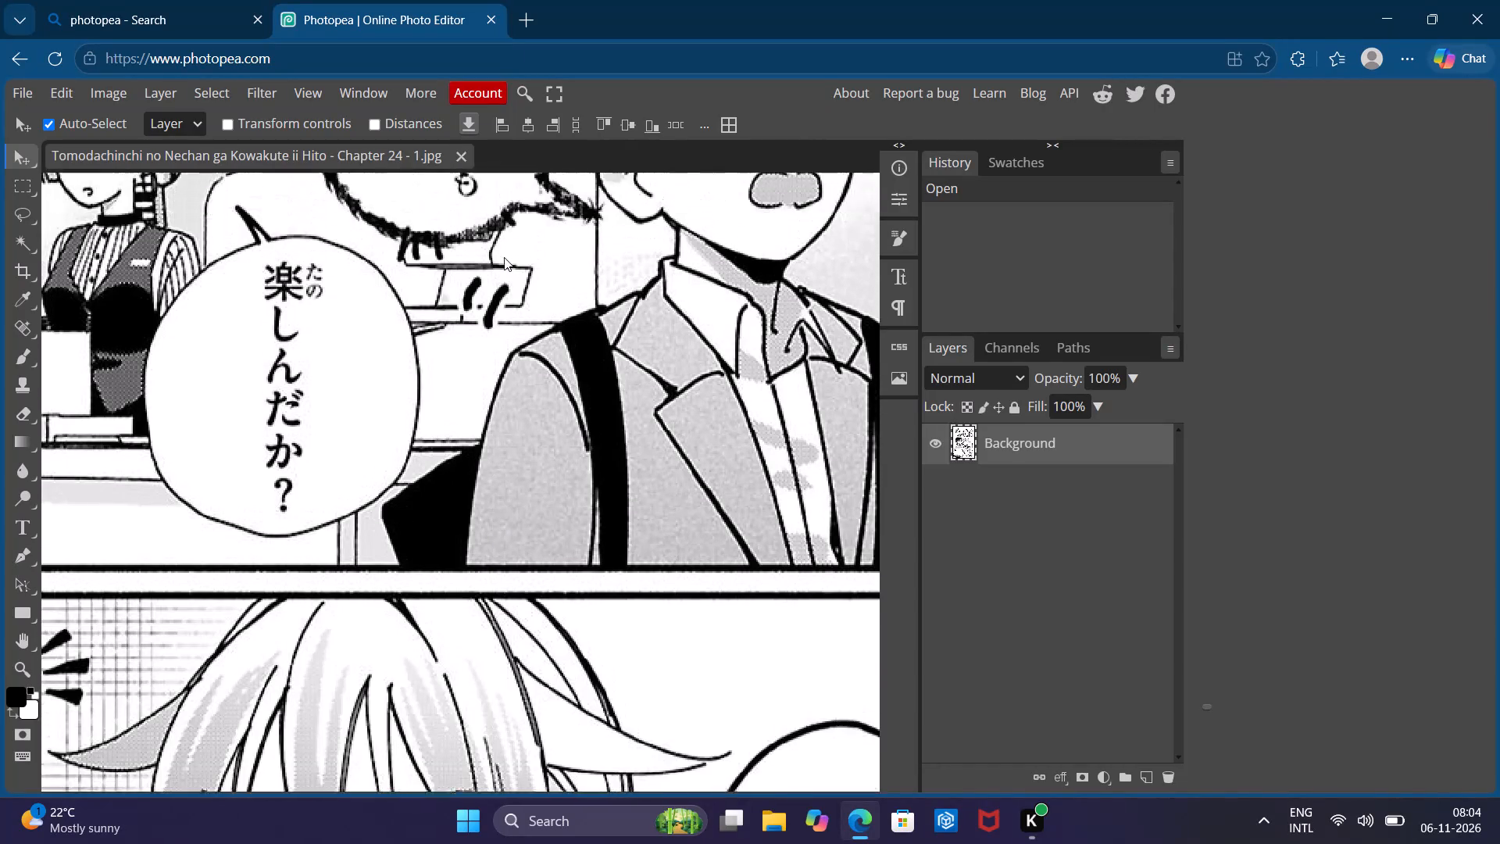
scroll(504, 257, "up", 4)
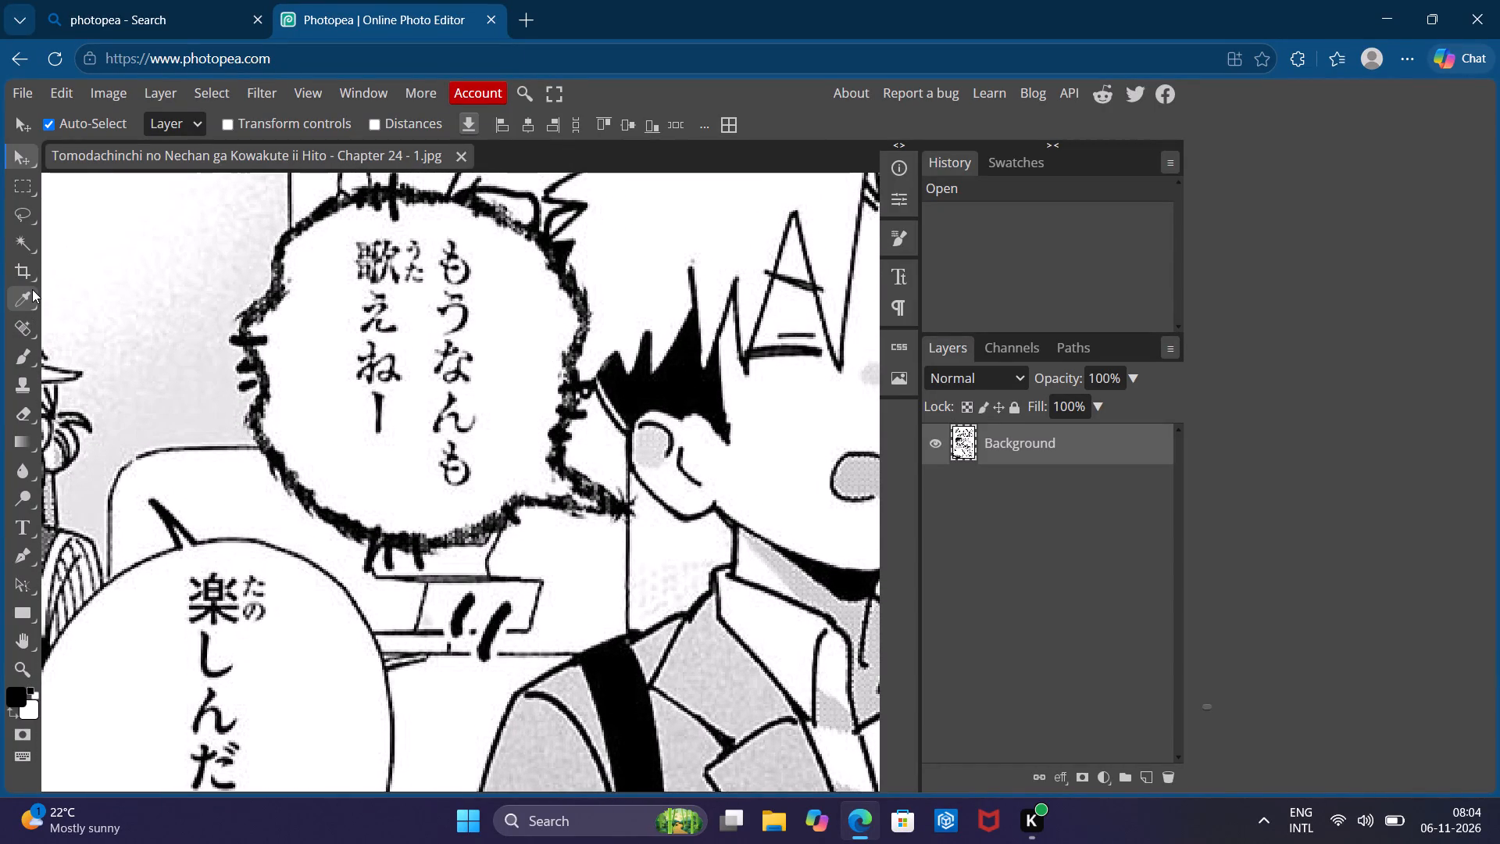
left_click(26, 291)
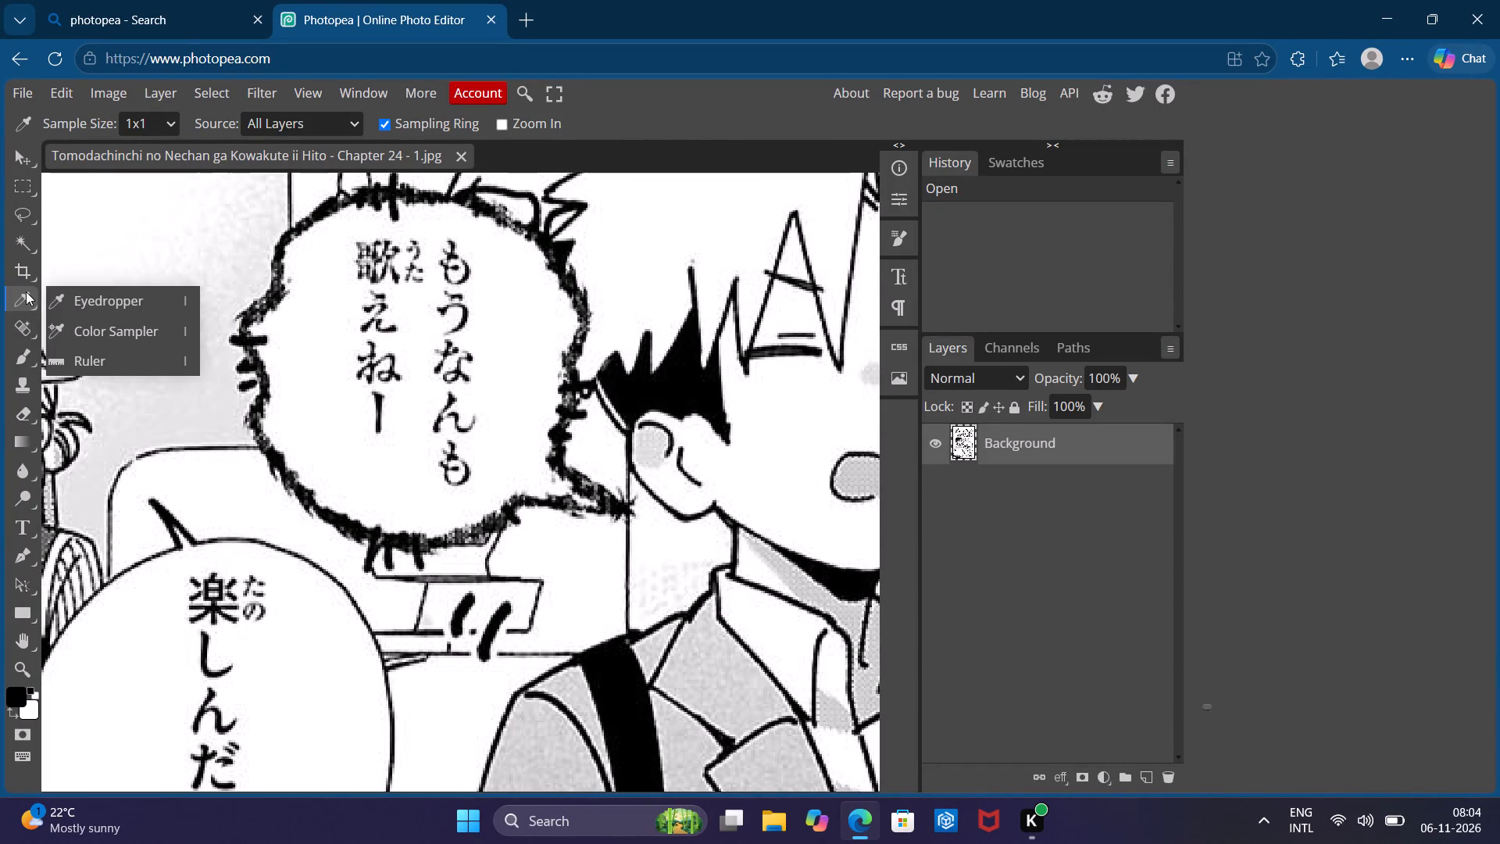
left_click(168, 302)
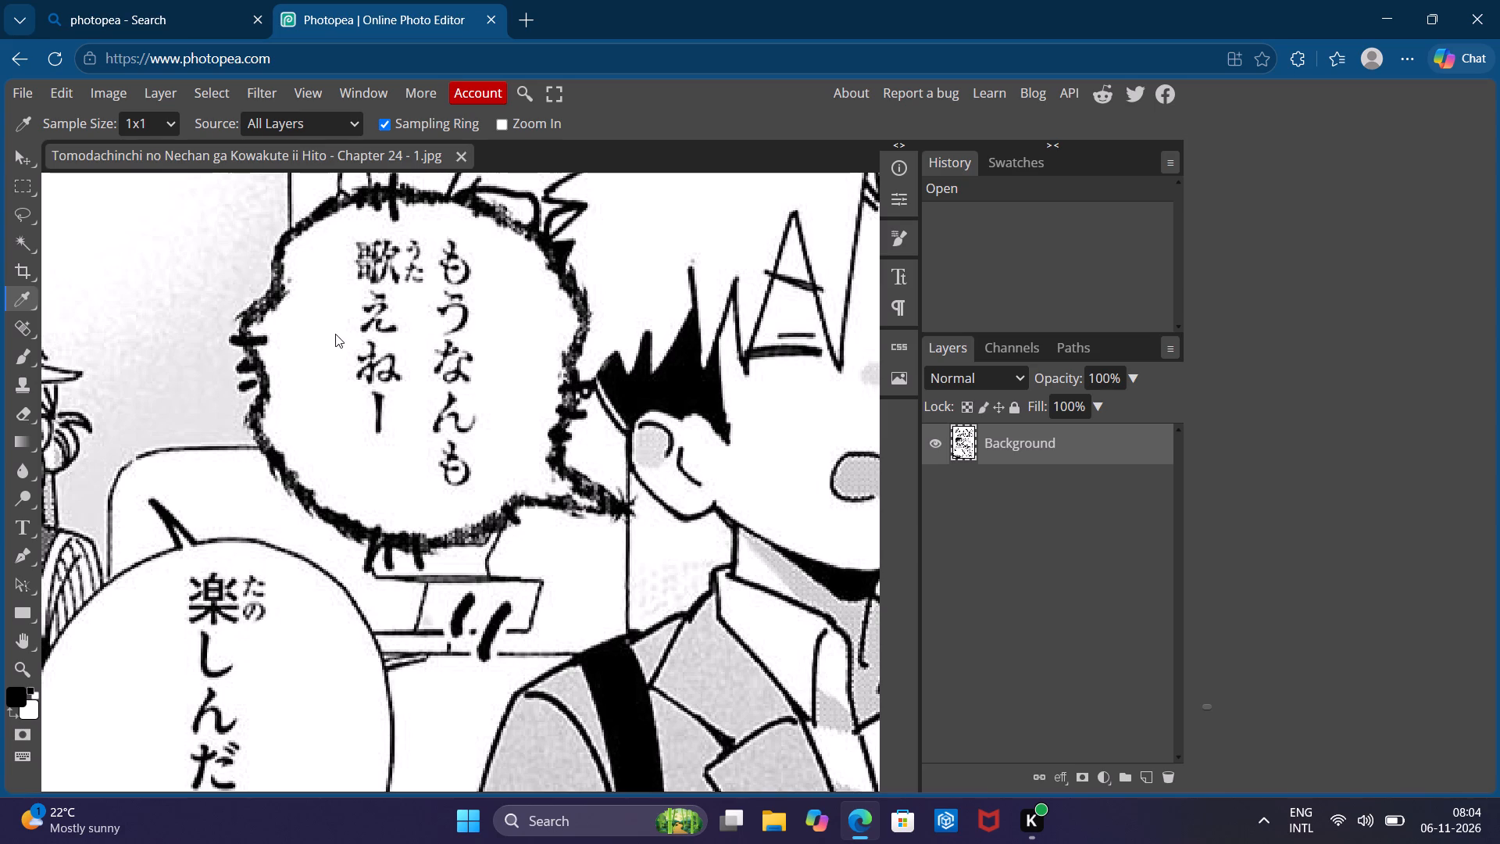
left_click(320, 345)
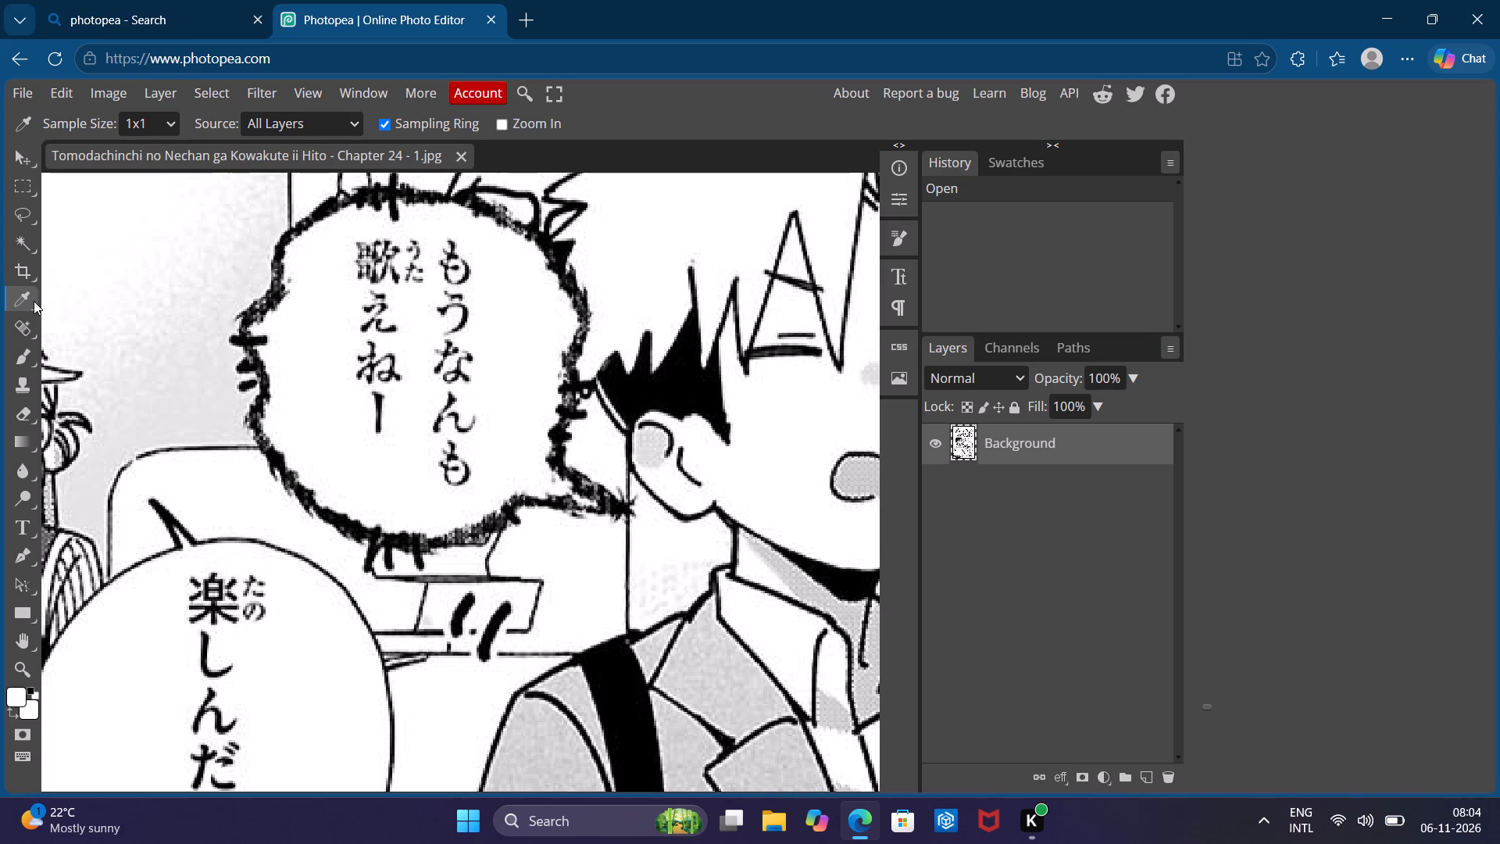
left_click(34, 301)
left_click(130, 312)
left_click(316, 384)
left_click_drag(316, 384, 313, 399)
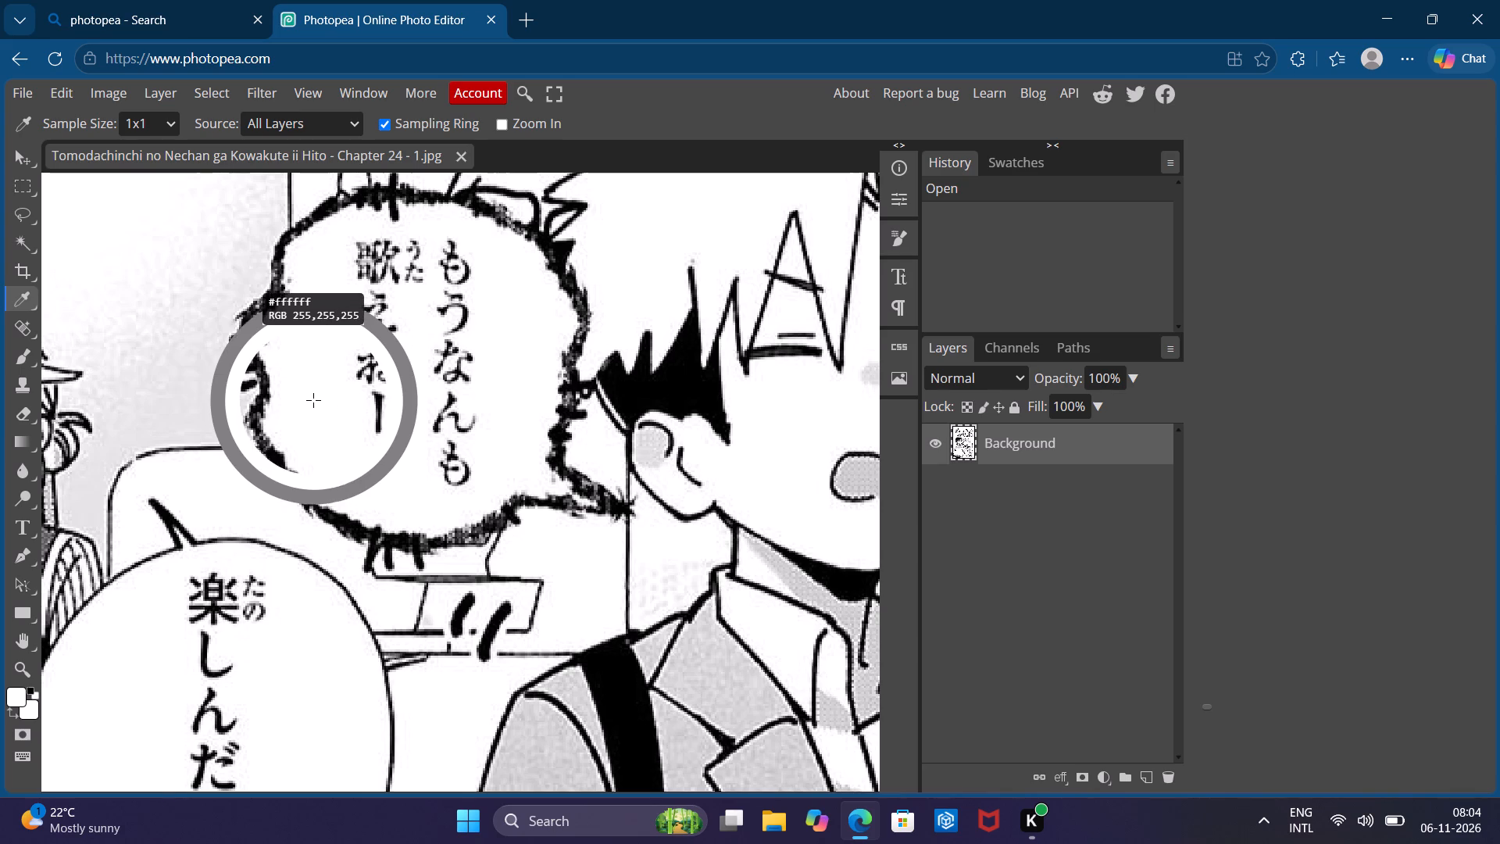
left_click_drag(313, 399, 379, 300)
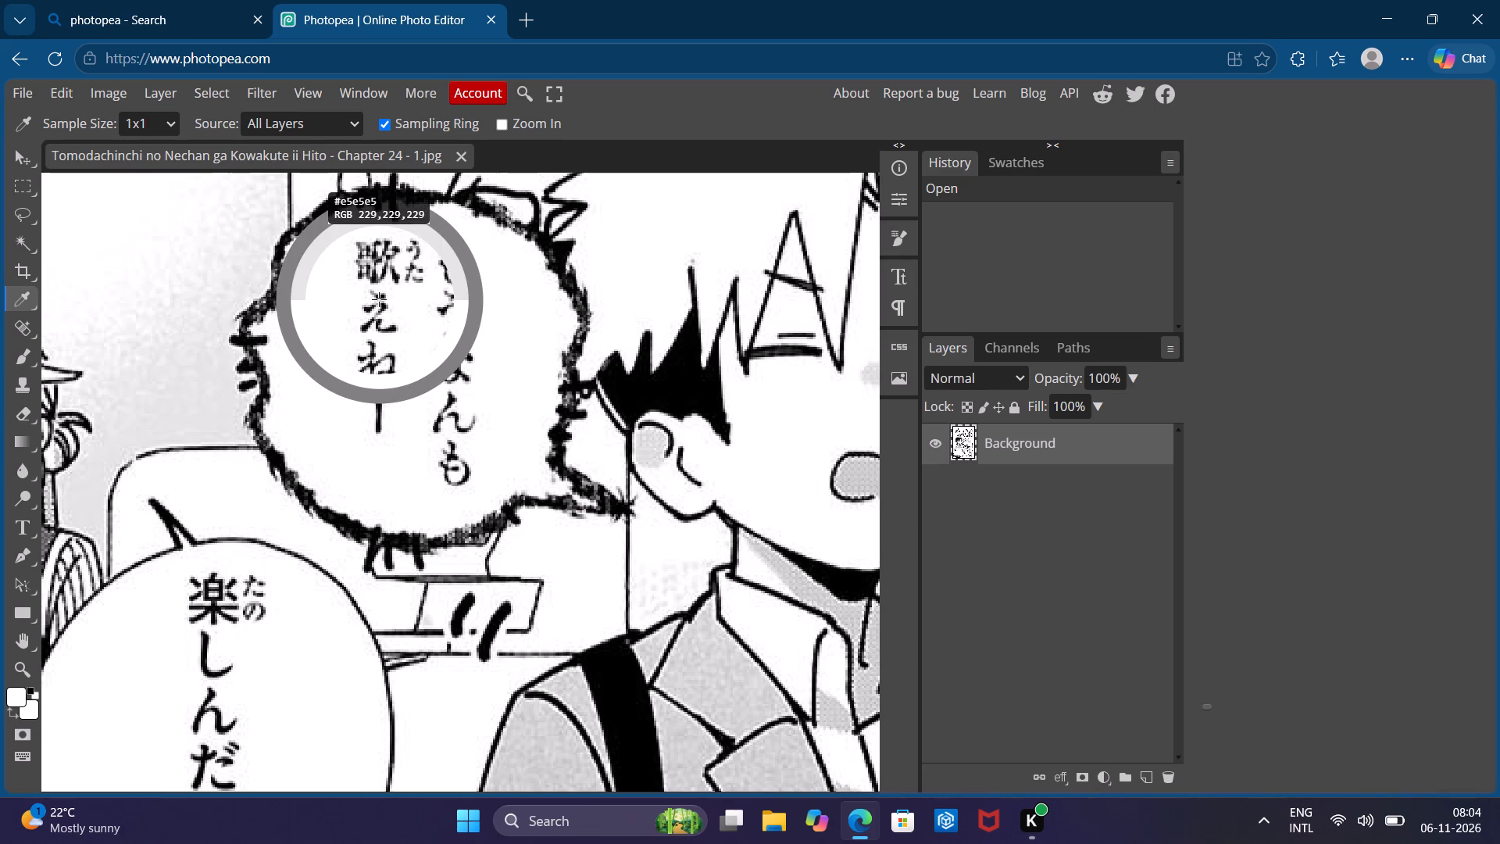
left_click_drag(379, 300, 330, 428)
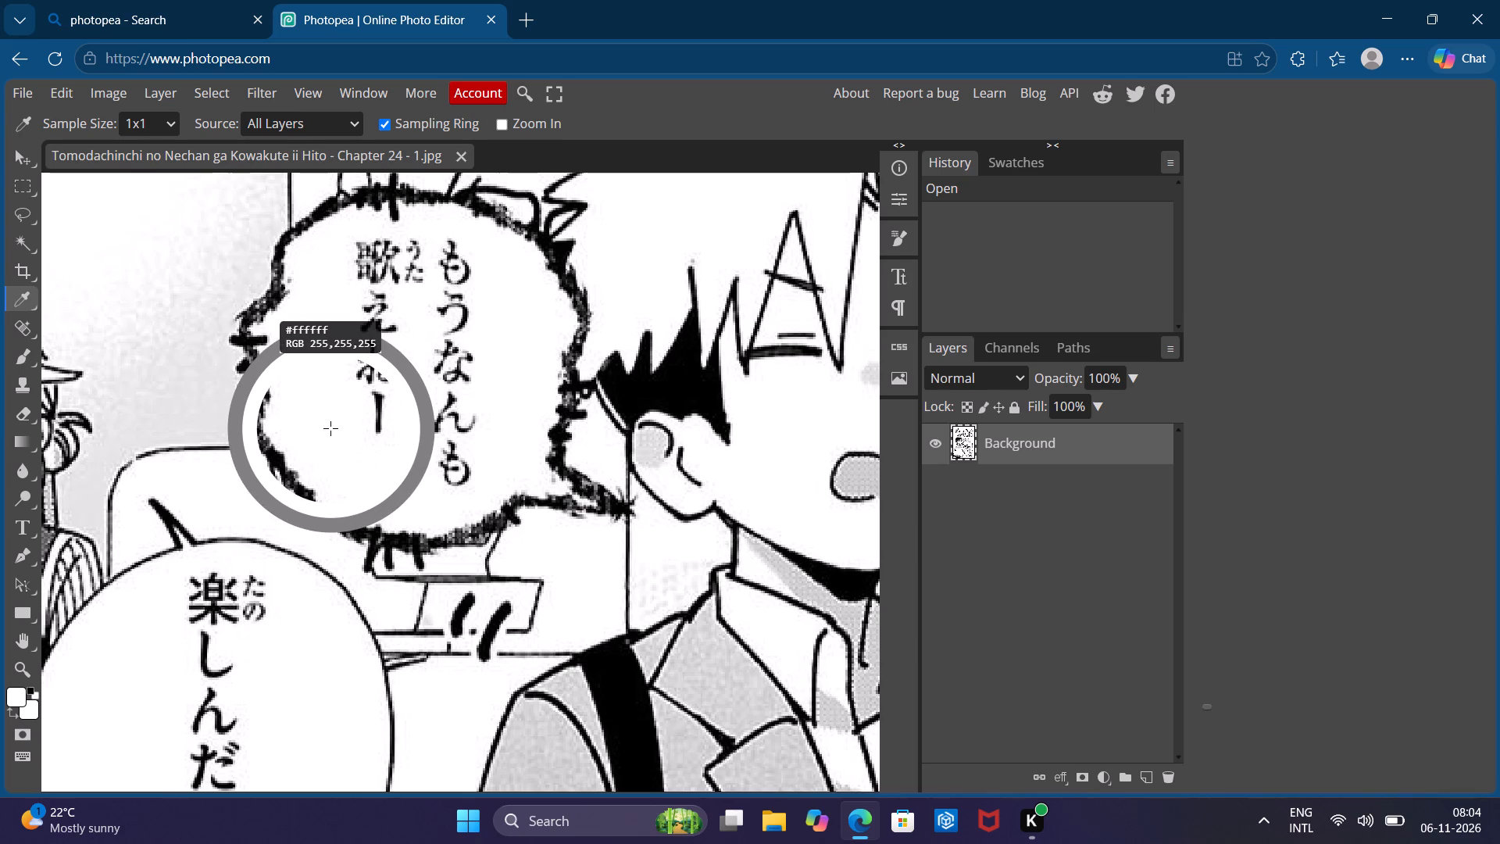
left_click_drag(330, 428, 330, 428)
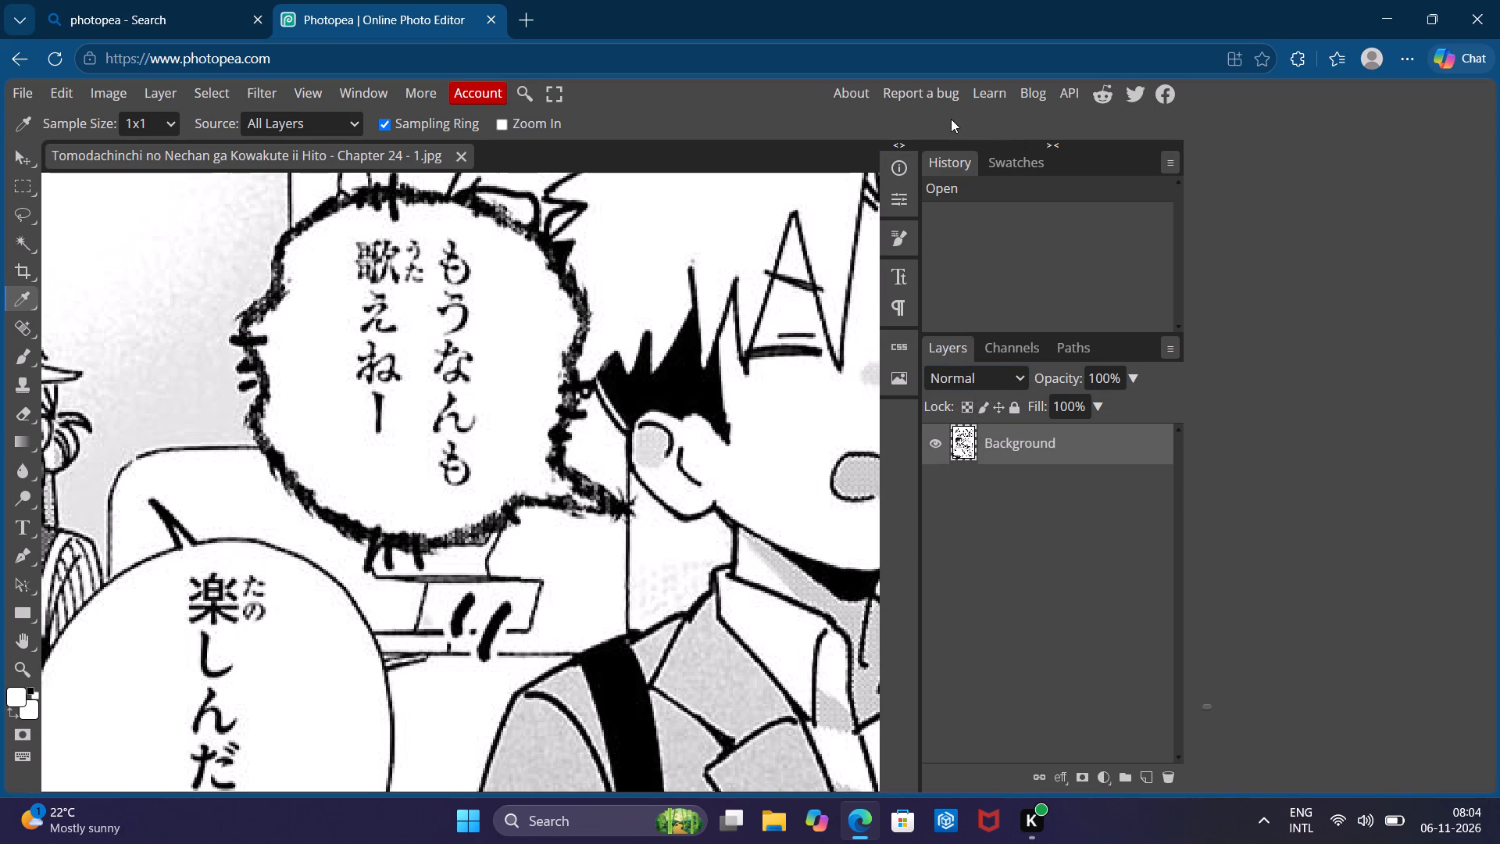
Add a new empty layer above the Background layer.
left_click(154, 84)
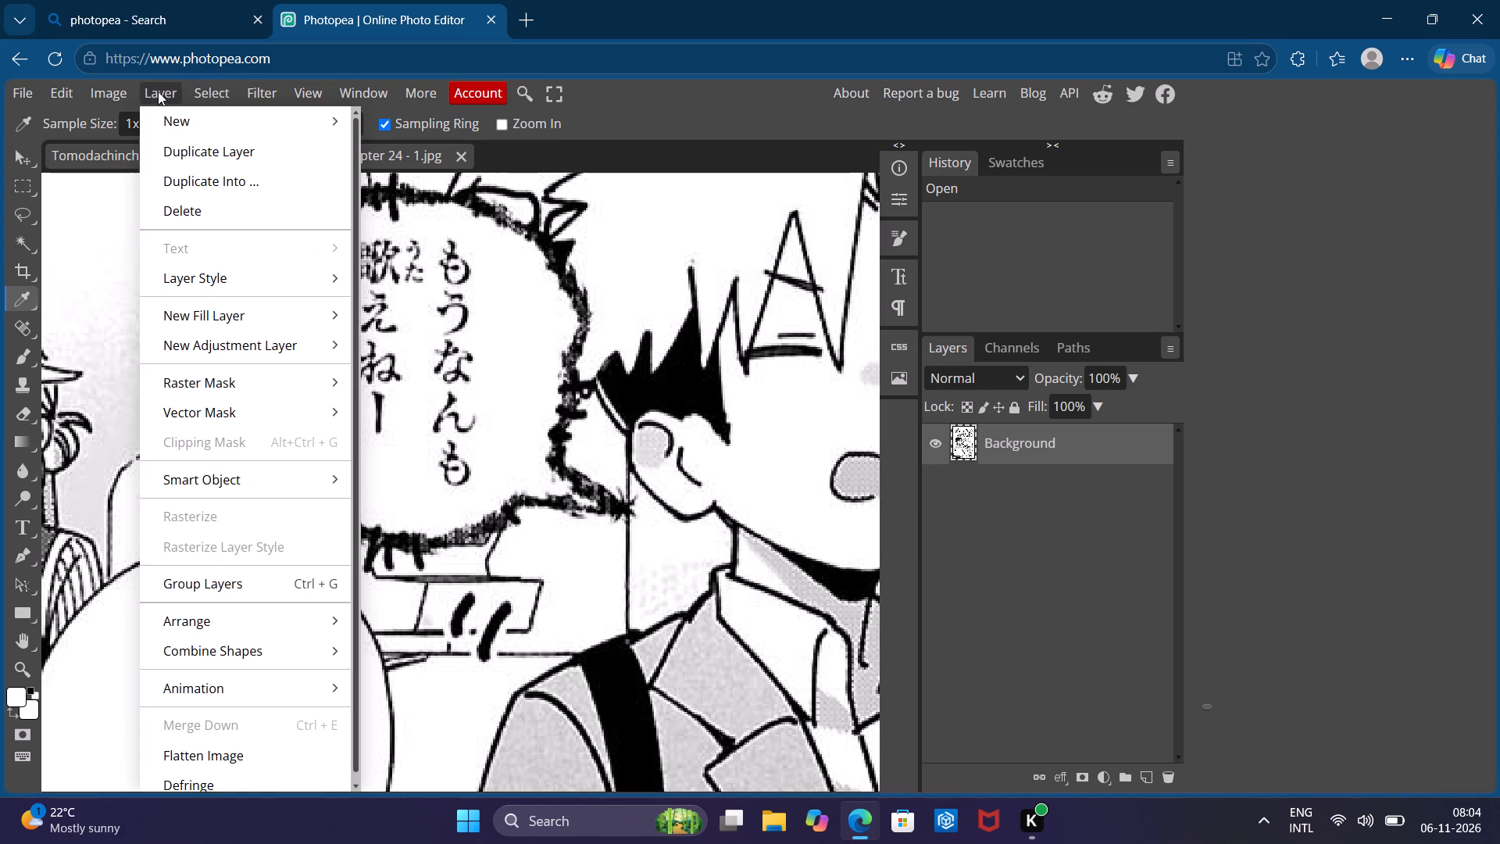
left_click(172, 111)
left_click(385, 110)
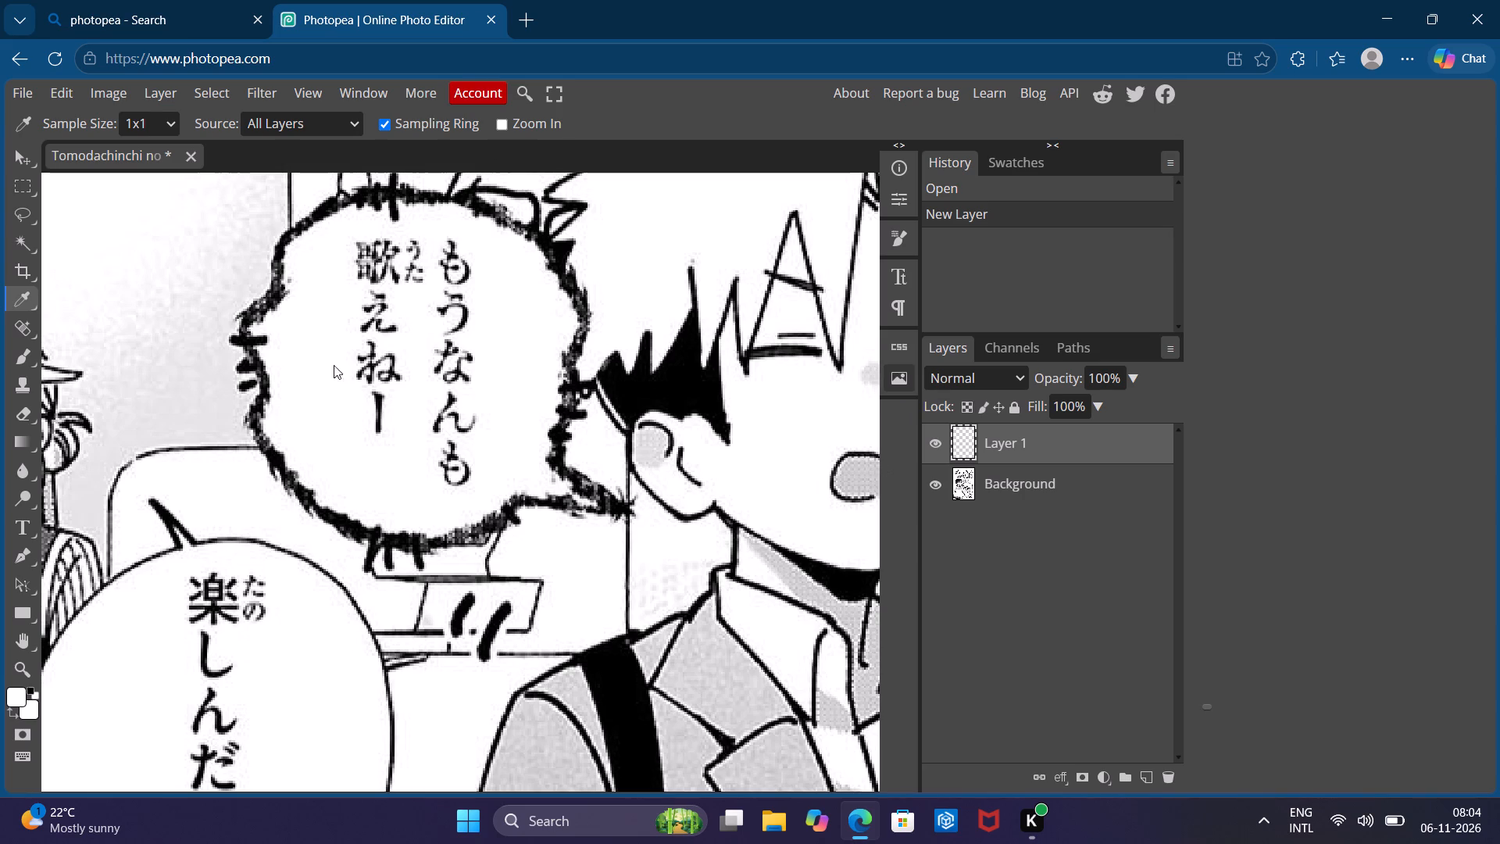
Paint white with the Brush tool over the lower characters of both text columns in the jagged speech bubble.
left_click(15, 346)
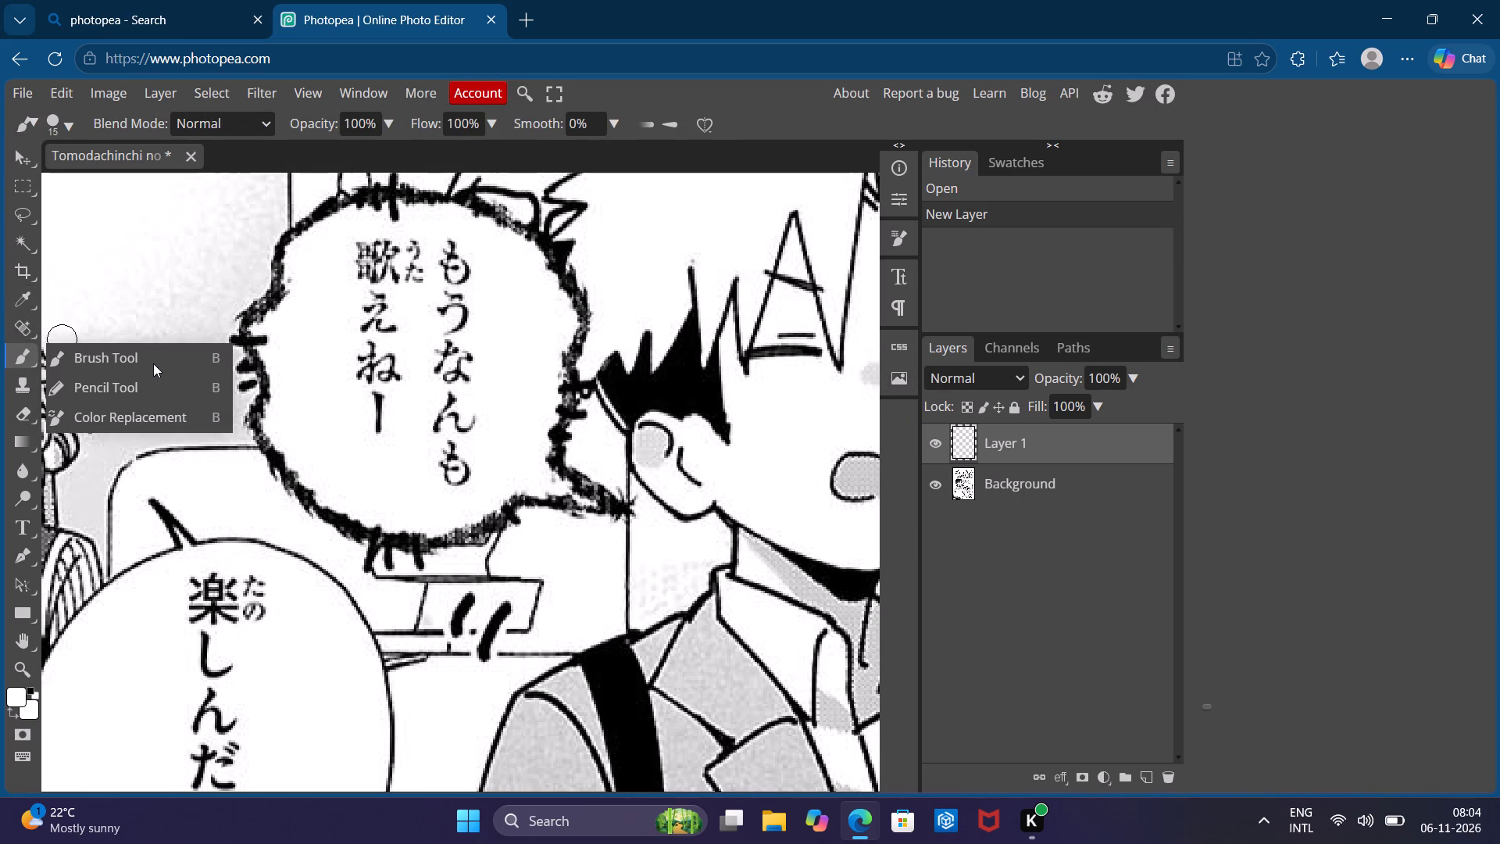
left_click(149, 359)
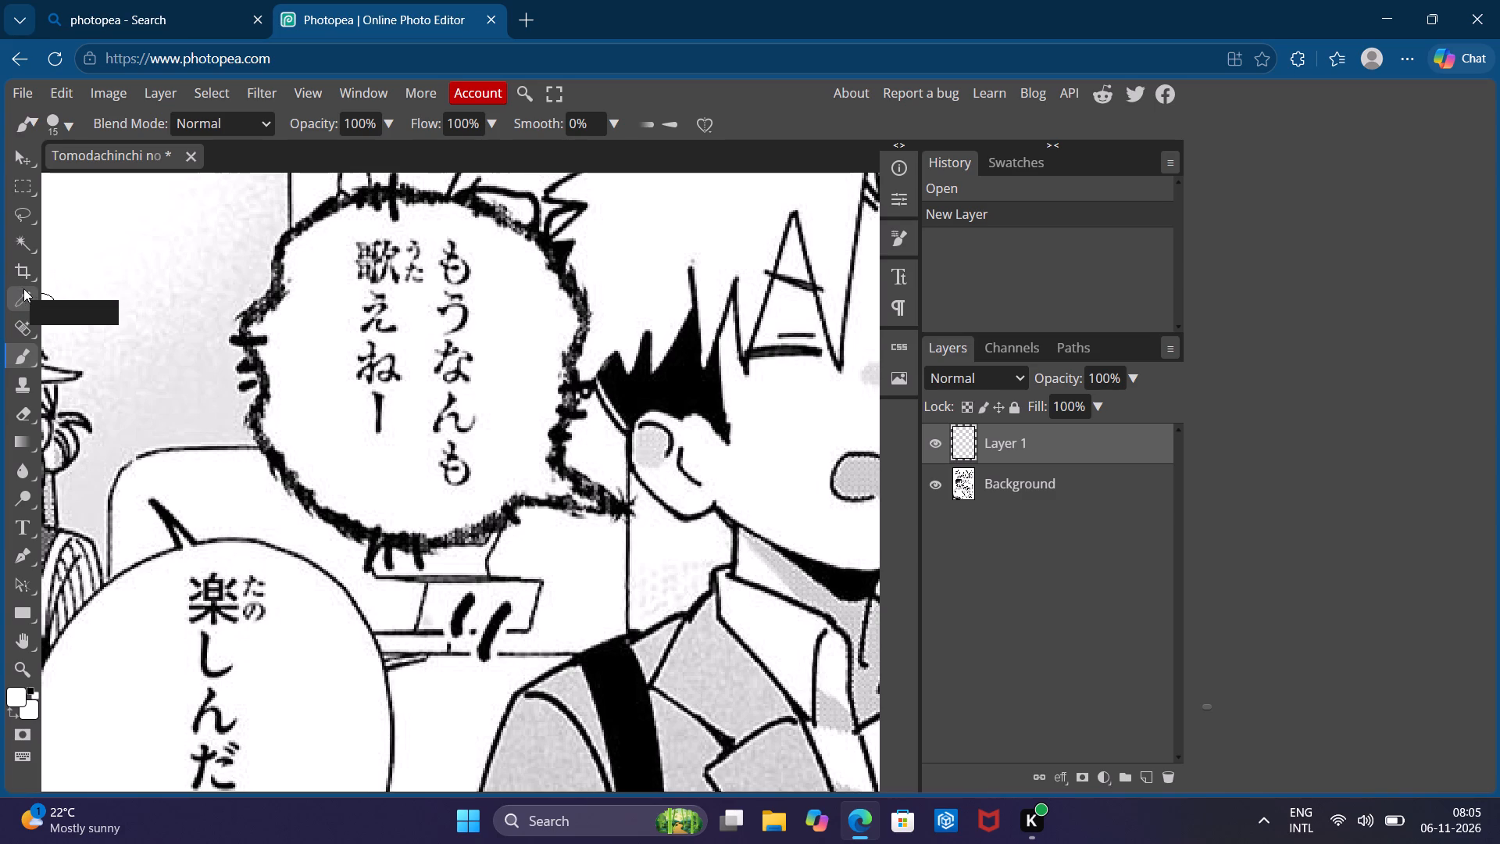
left_click_drag(327, 366, 330, 365)
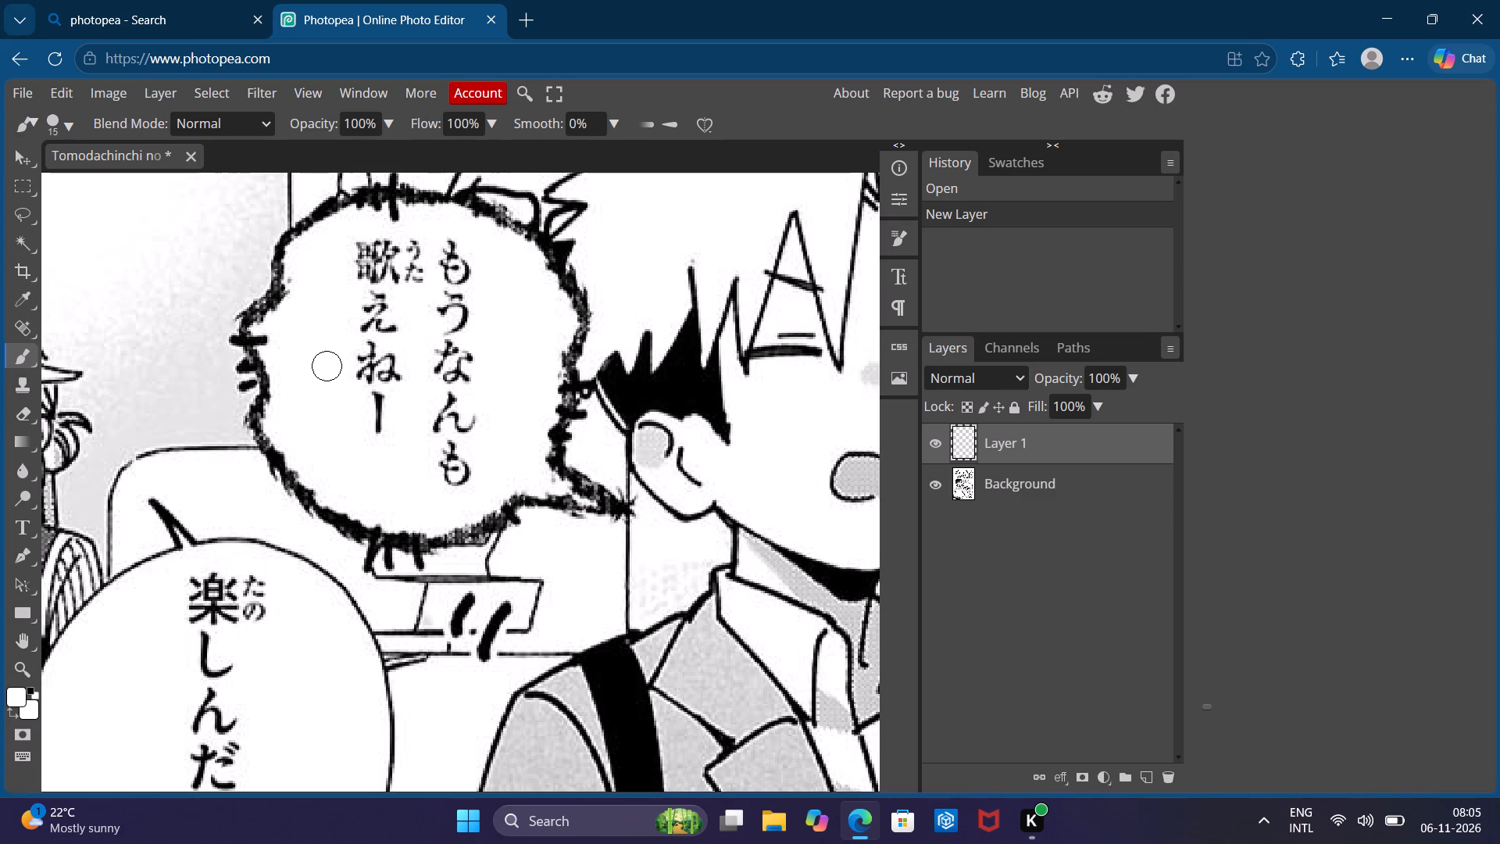
left_click_drag(330, 365, 377, 360)
left_click_drag(377, 360, 372, 439)
left_click_drag(372, 439, 402, 424)
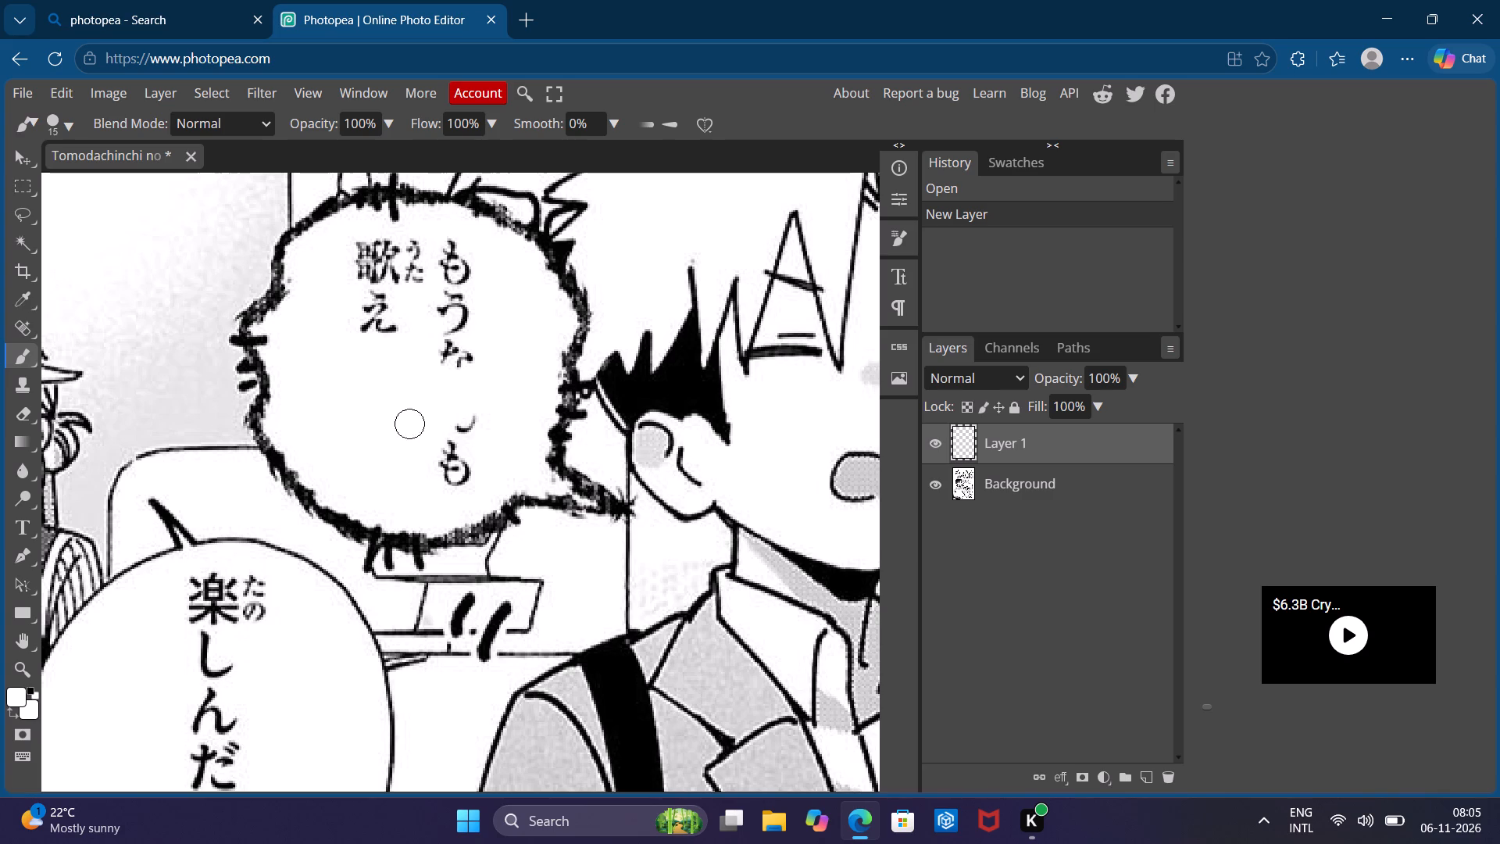
left_click_drag(402, 424, 463, 456)
left_click_drag(463, 456, 450, 414)
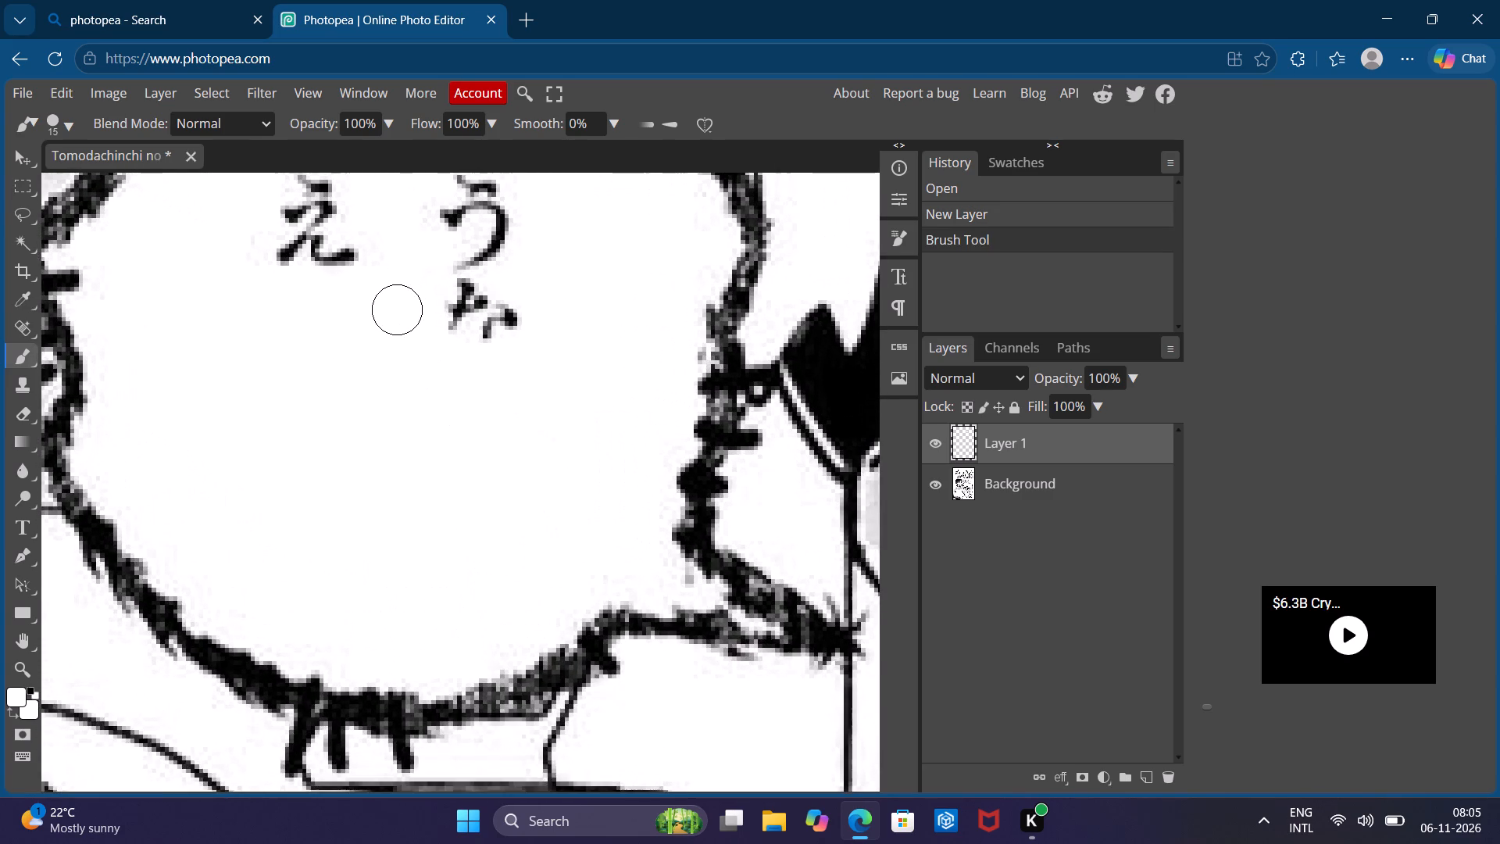
Paint white over the remaining upper characters and small furigana in the jagged speech bubble, clearing all its text.
scroll(397, 309, "up", 5)
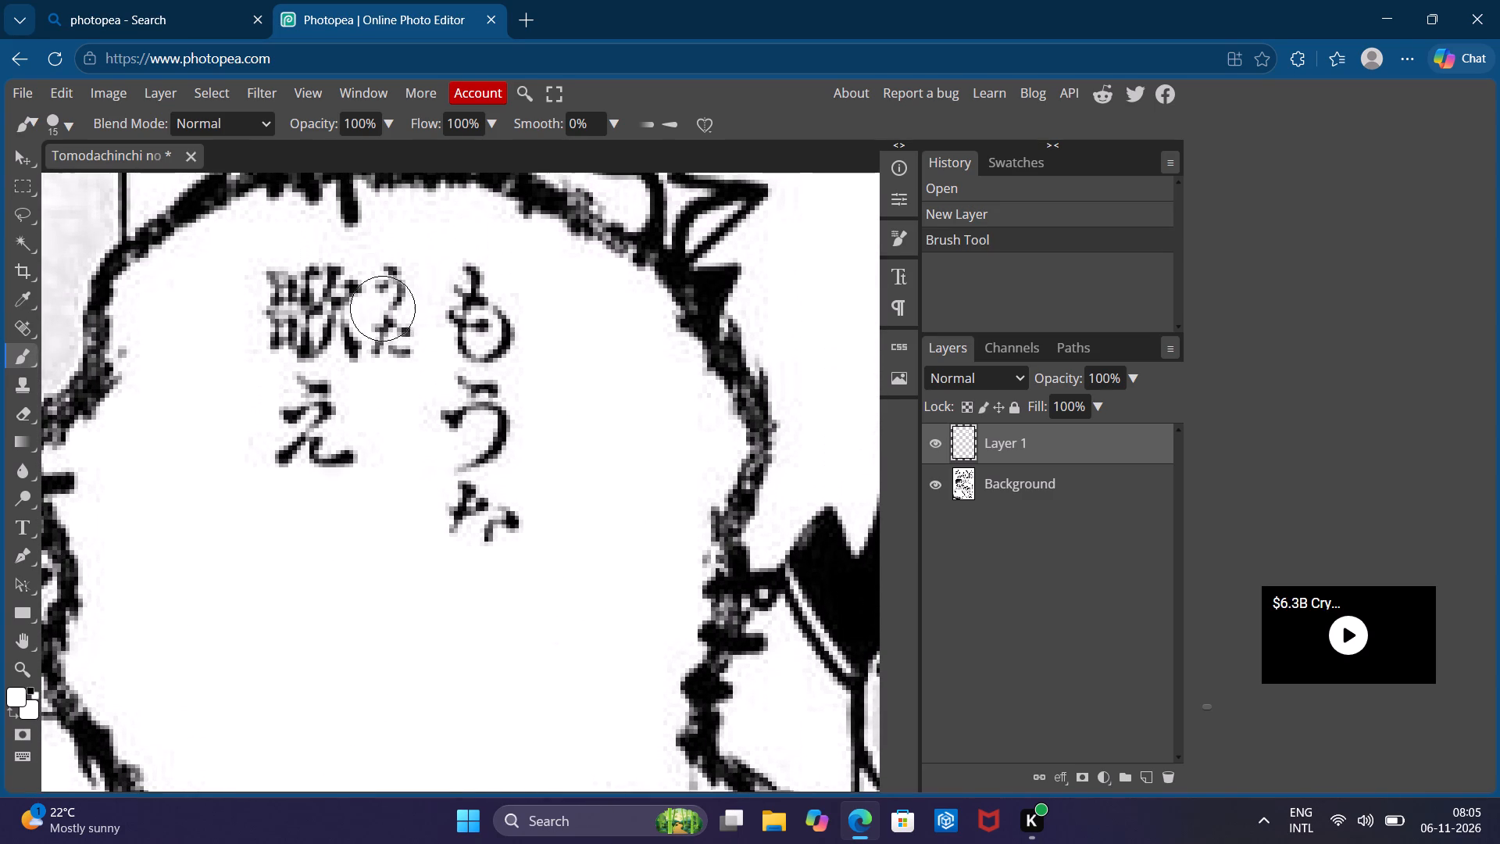
left_click_drag(373, 305, 320, 281)
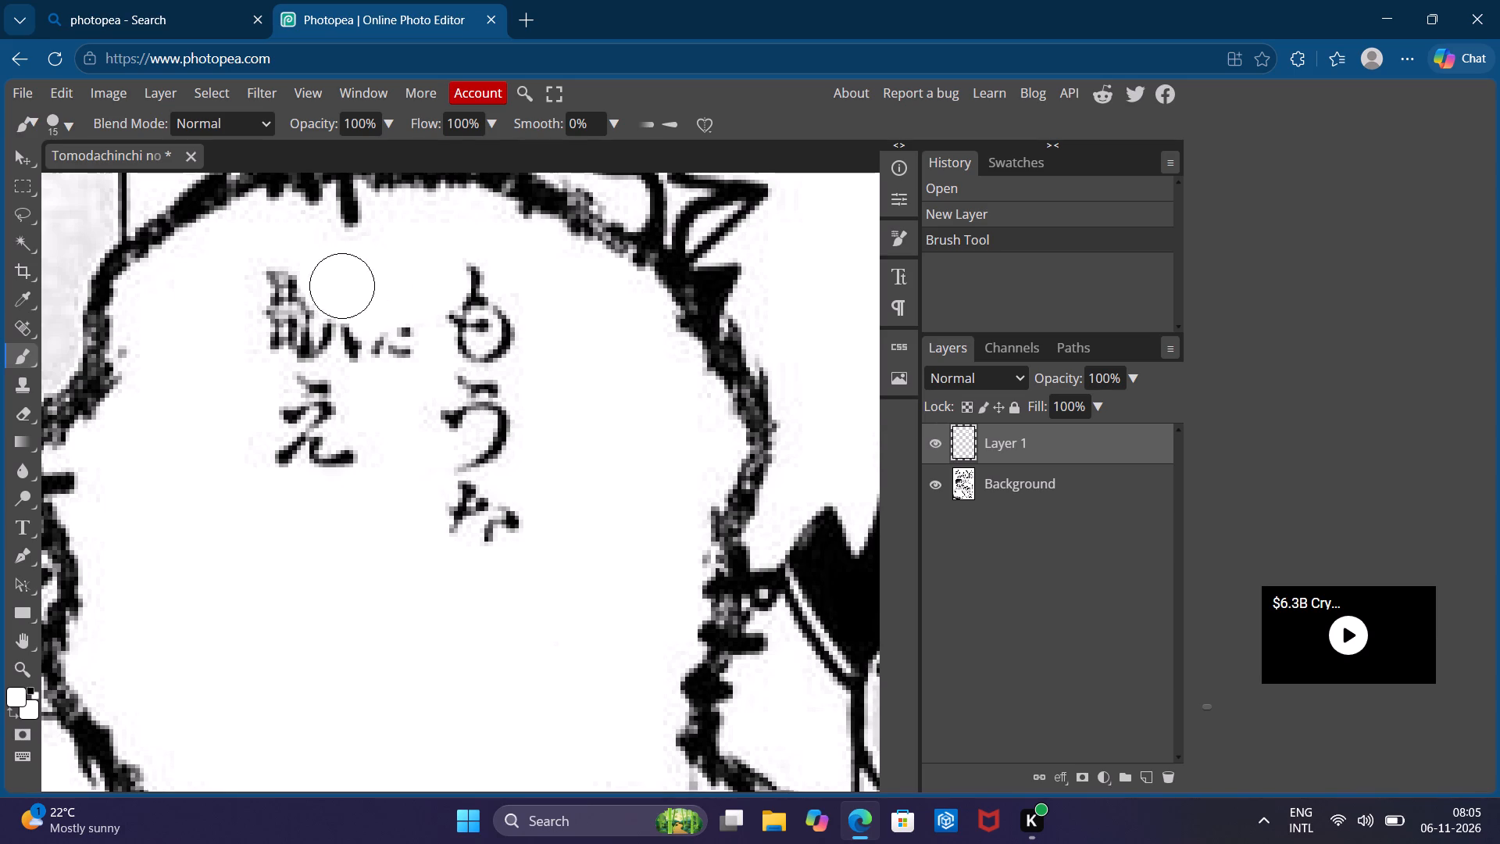
left_click_drag(320, 281, 296, 359)
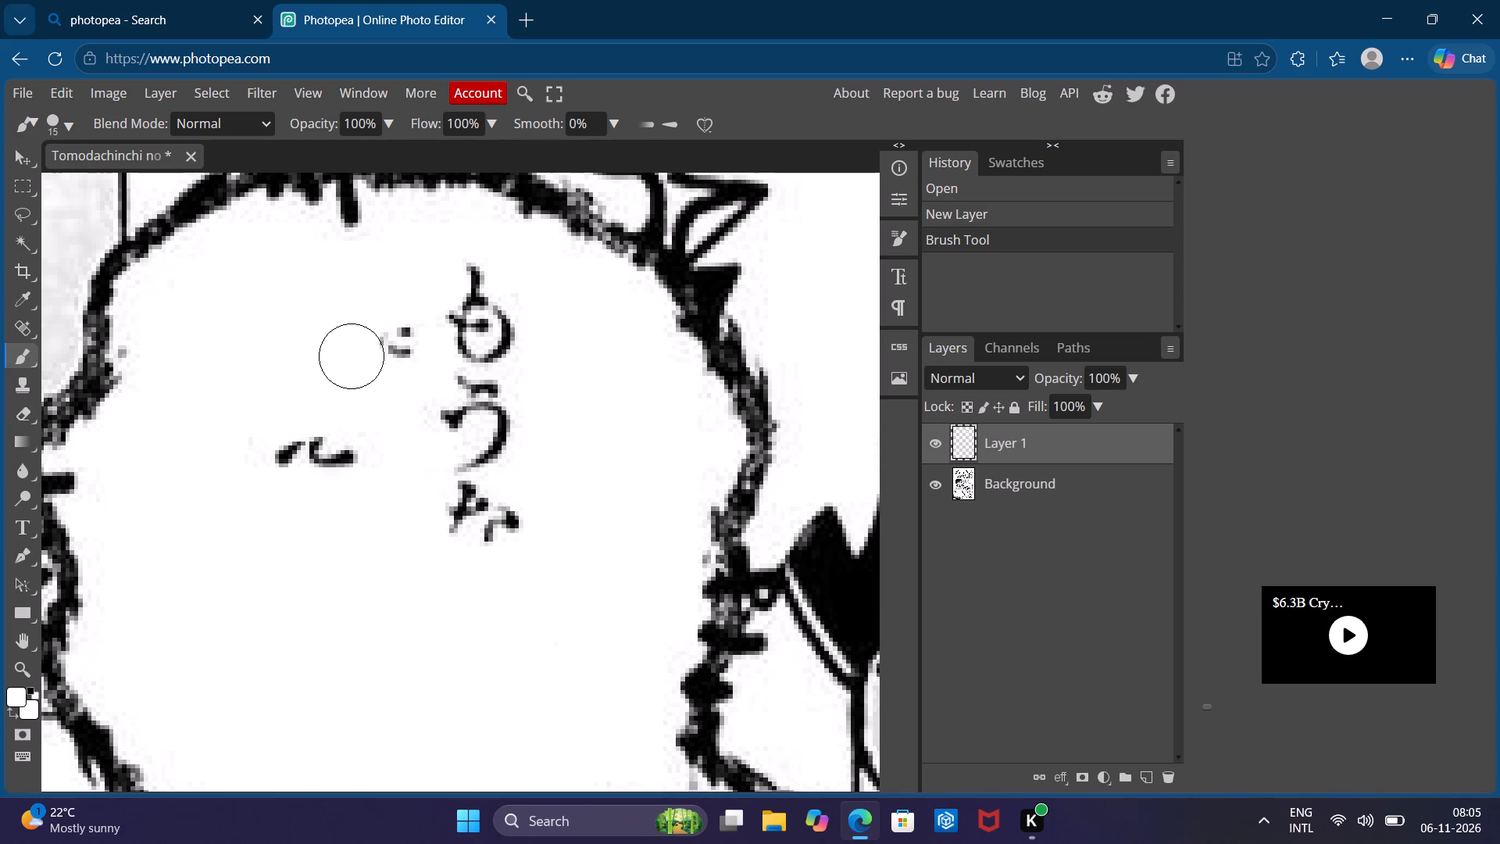
left_click_drag(296, 359, 288, 477)
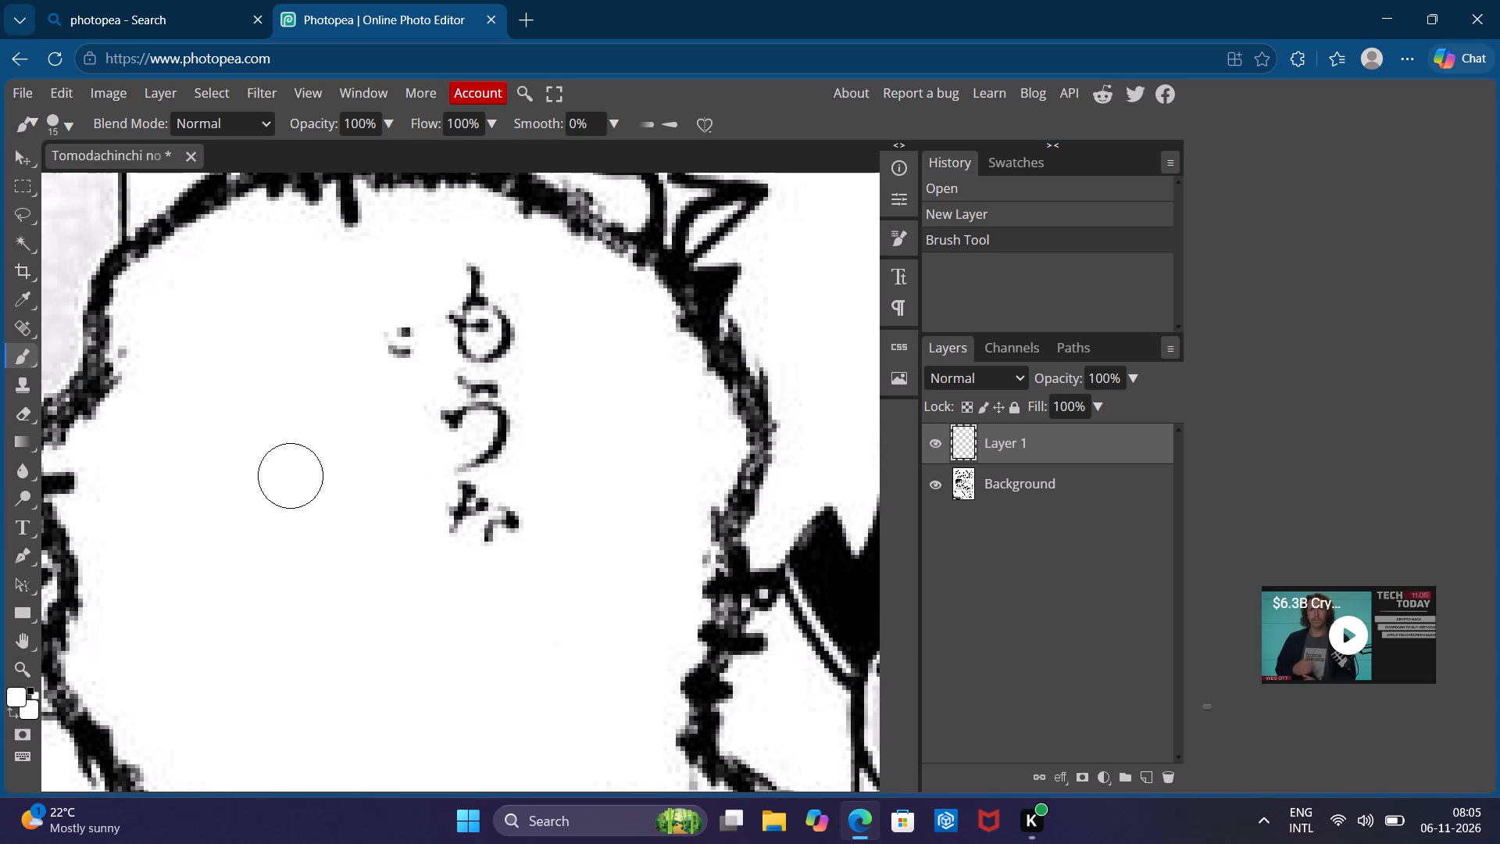
left_click_drag(288, 477, 488, 545)
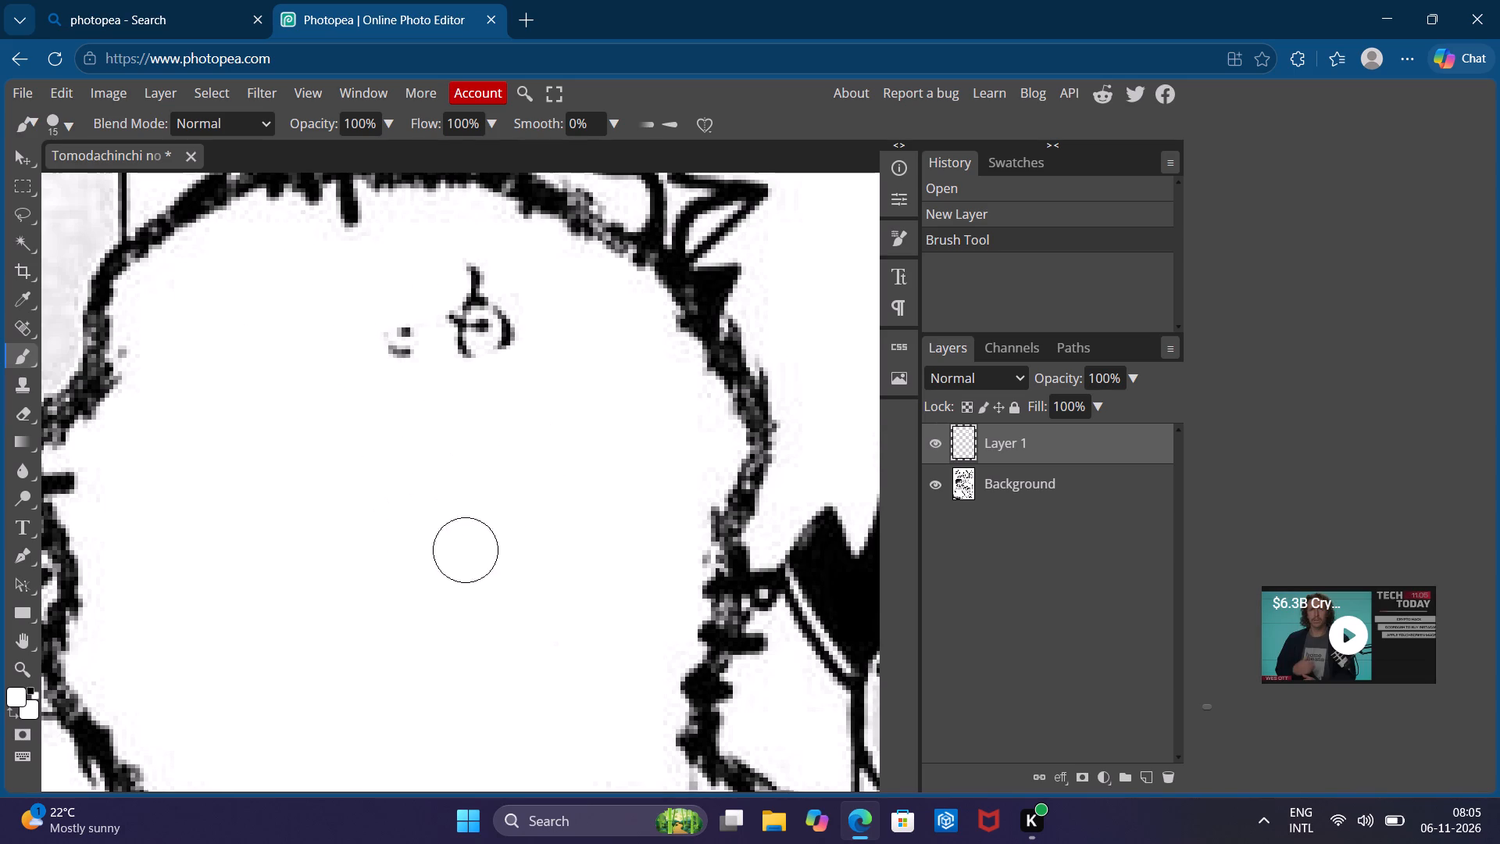
left_click_drag(488, 545, 444, 291)
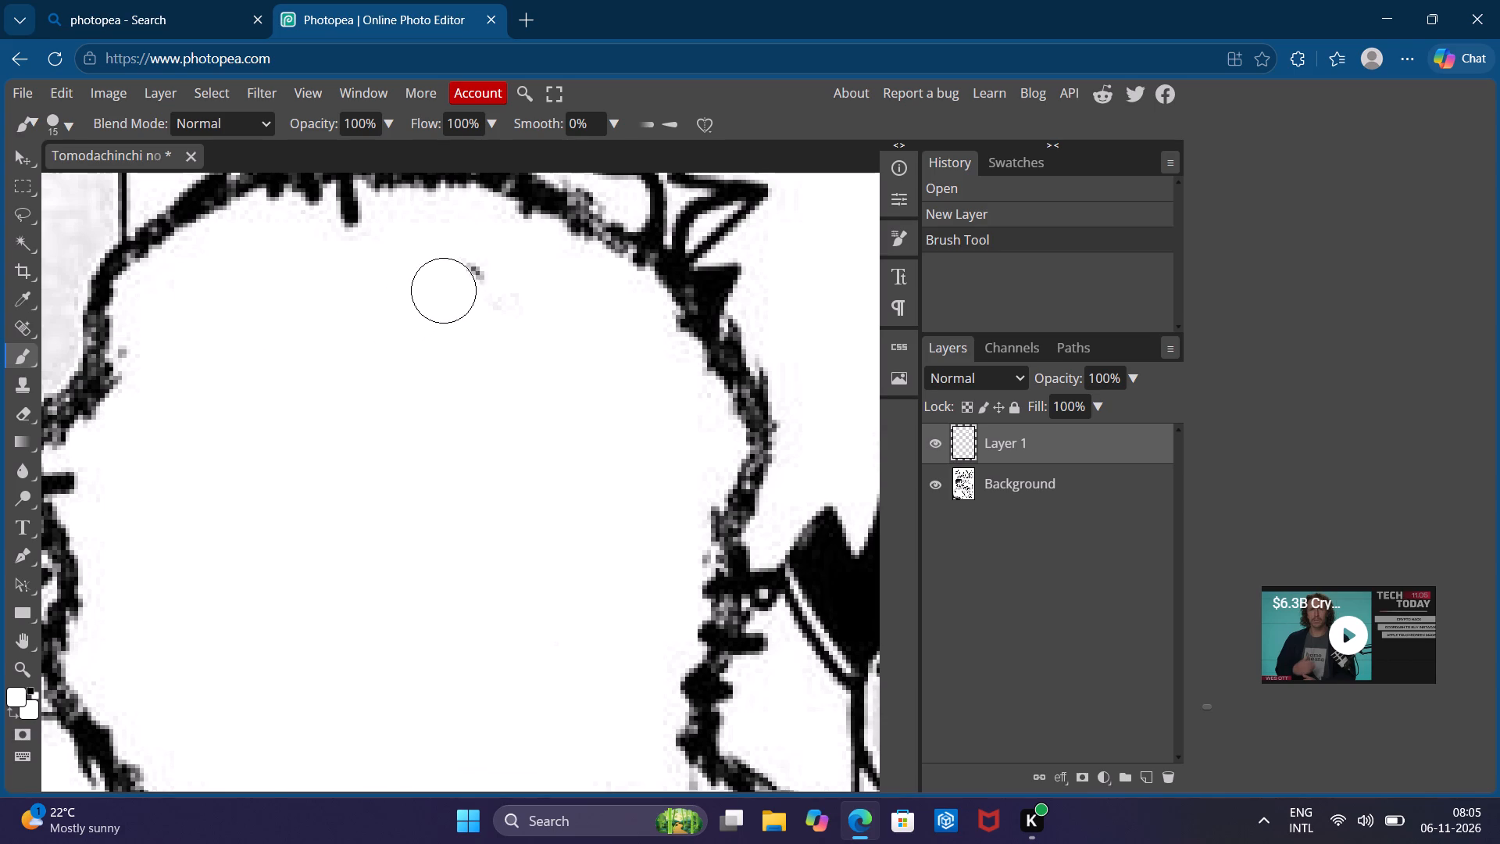
left_click_drag(444, 291, 559, 434)
left_click_drag(559, 434, 535, 495)
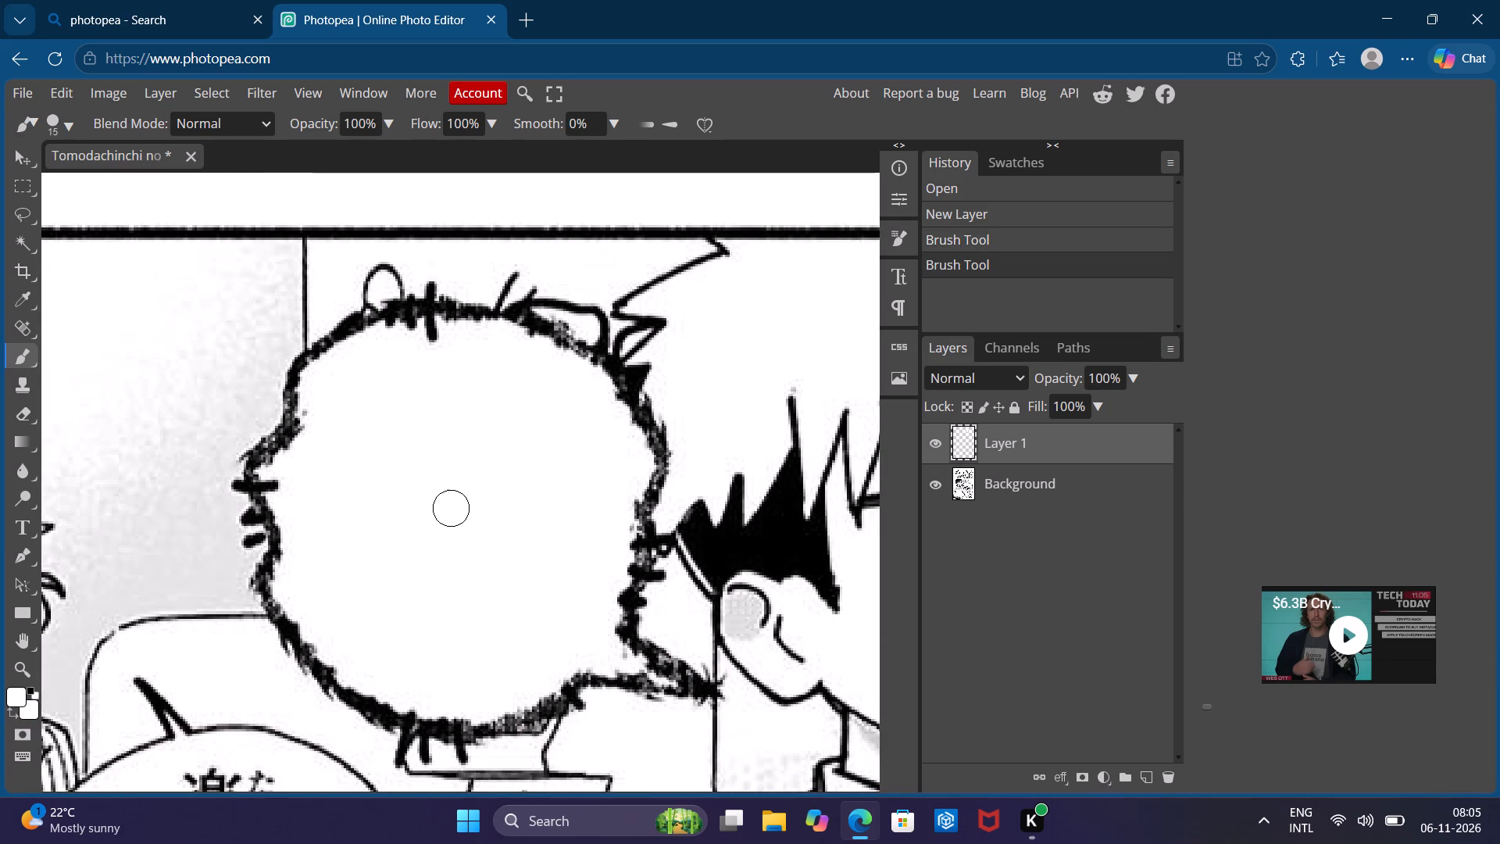
Paint white over the lower characters, from し down to the question mark, in the round speech bubble of the first panel.
scroll(451, 508, "down", 3)
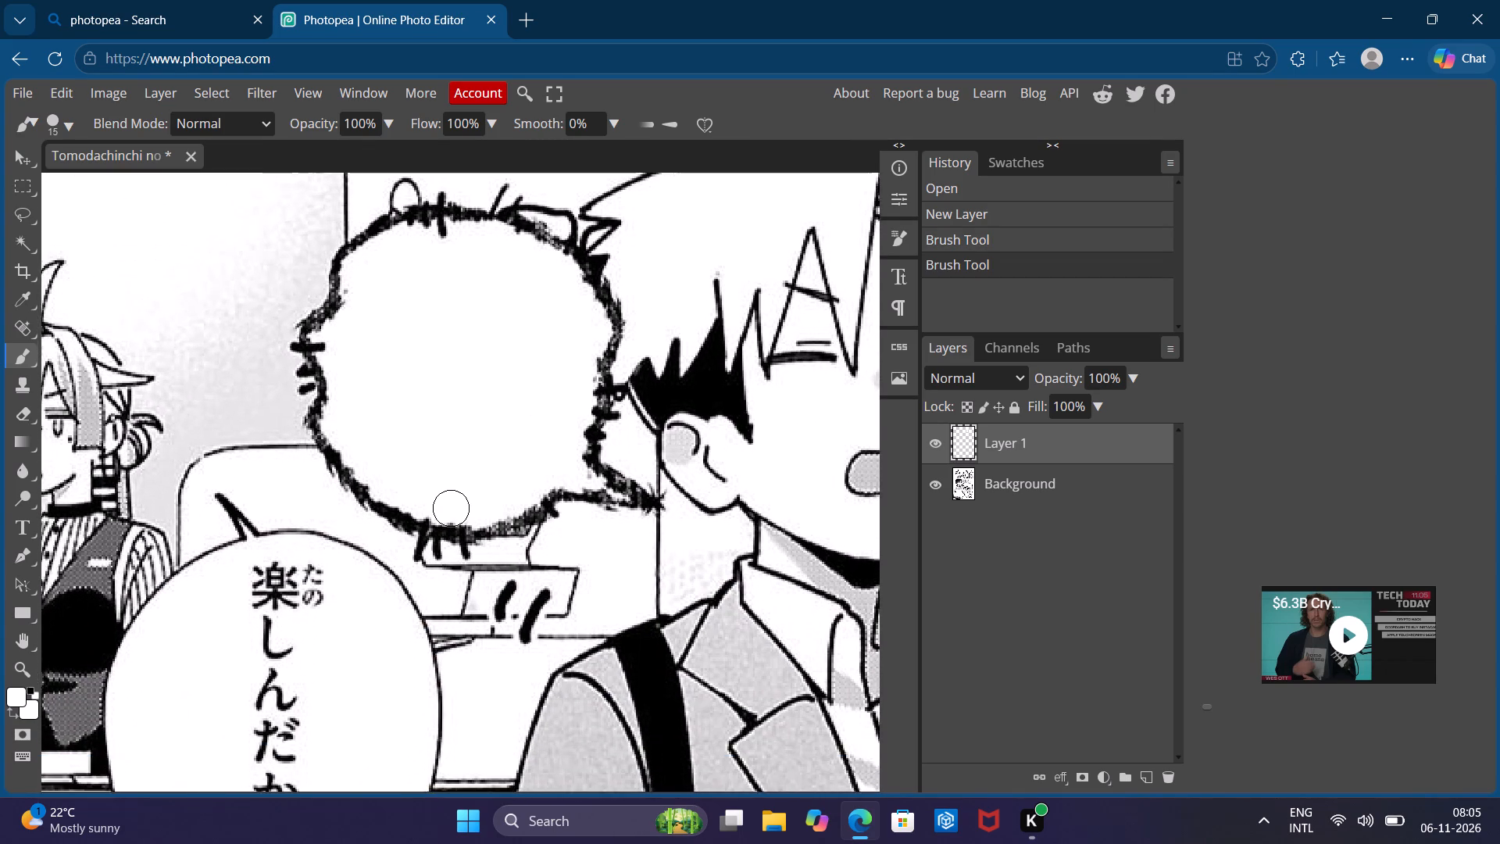
scroll(451, 508, "down", 3)
scroll(451, 508, "right", 1)
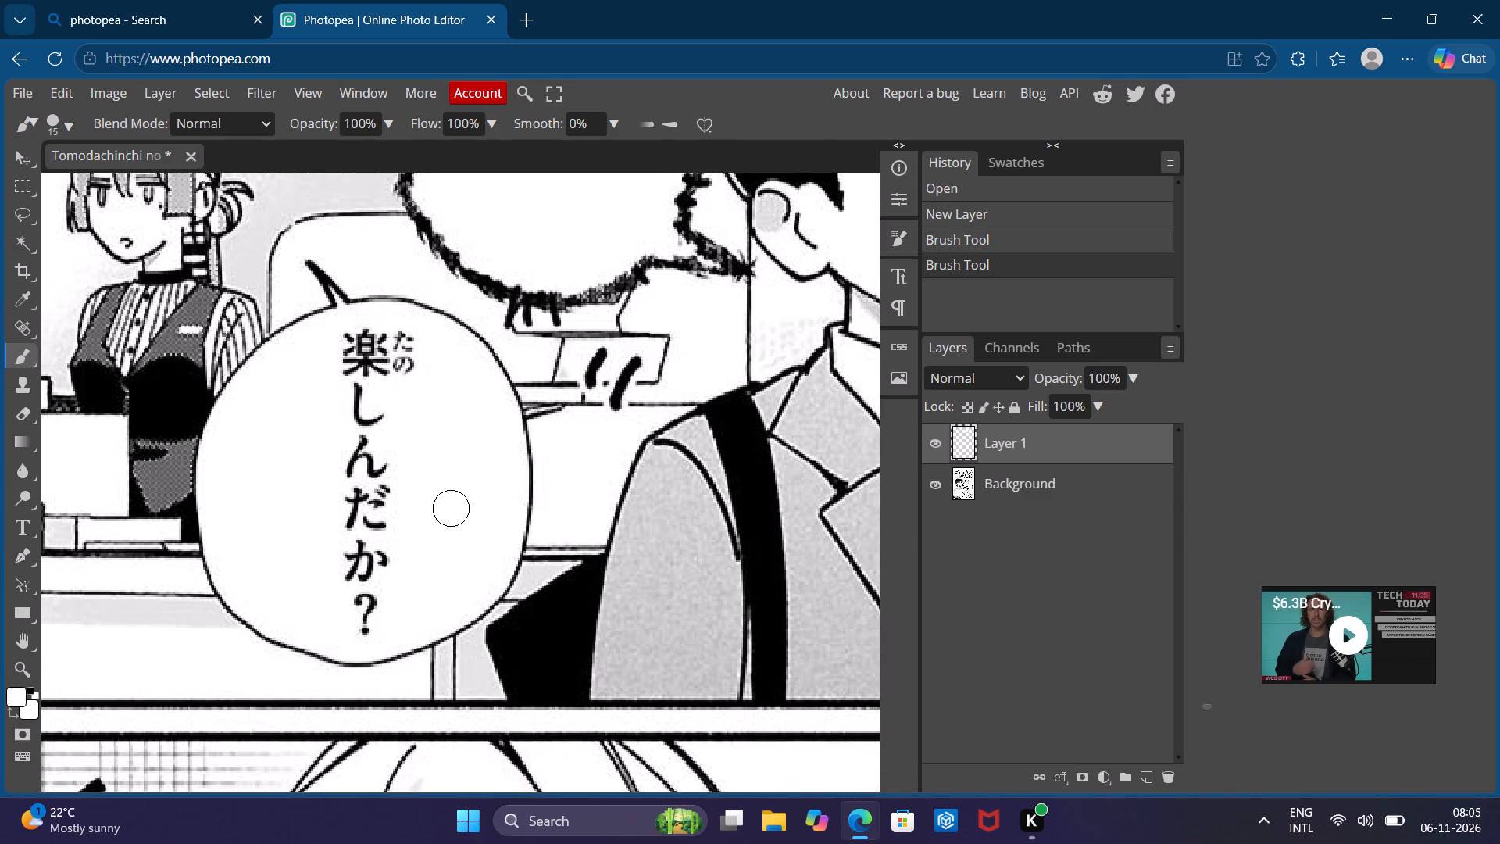
left_click_drag(215, 409, 236, 369)
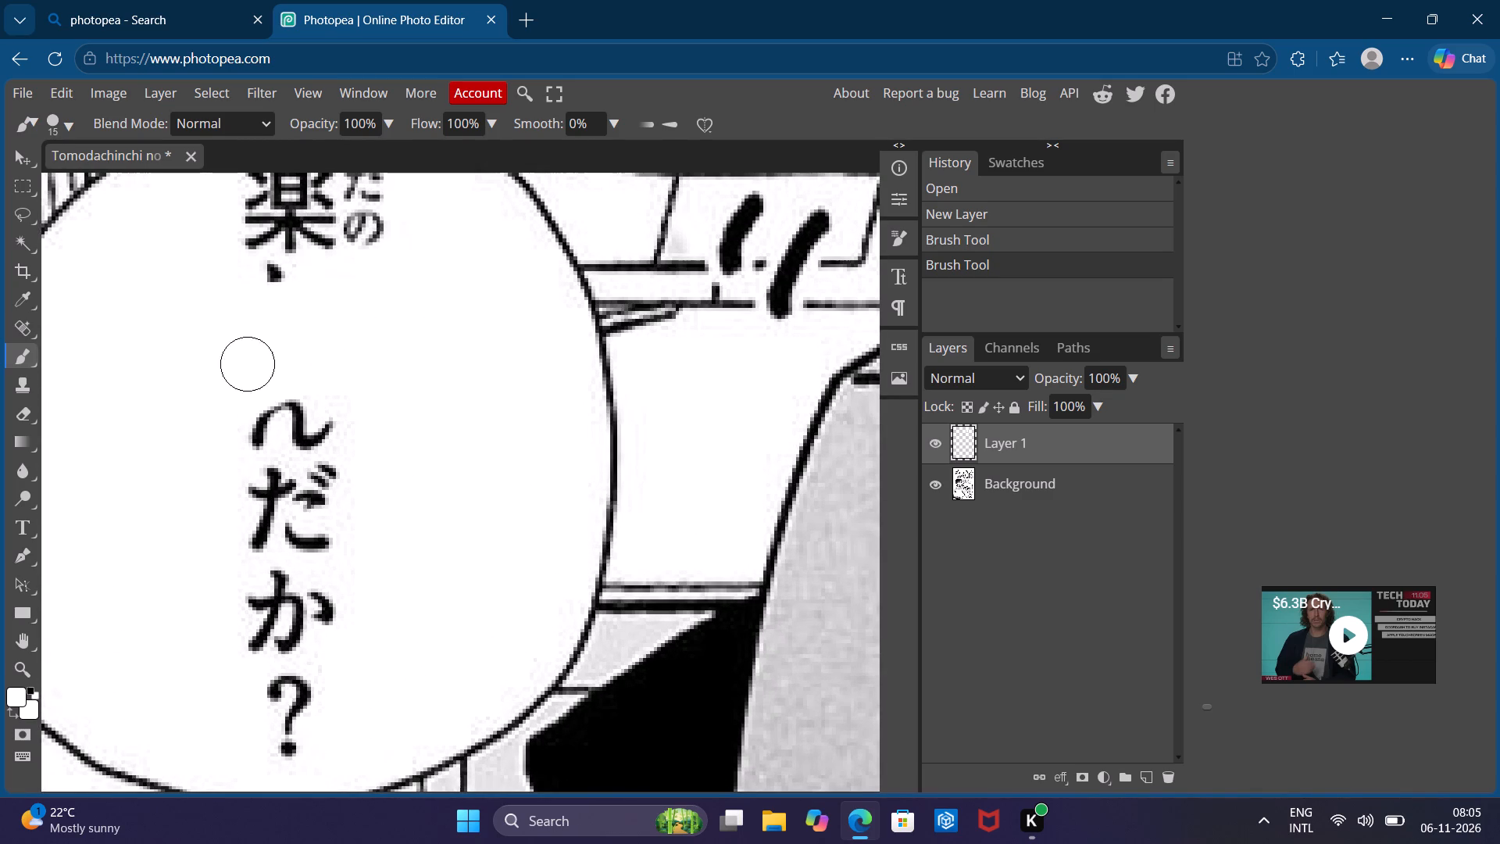
left_click_drag(236, 369, 237, 459)
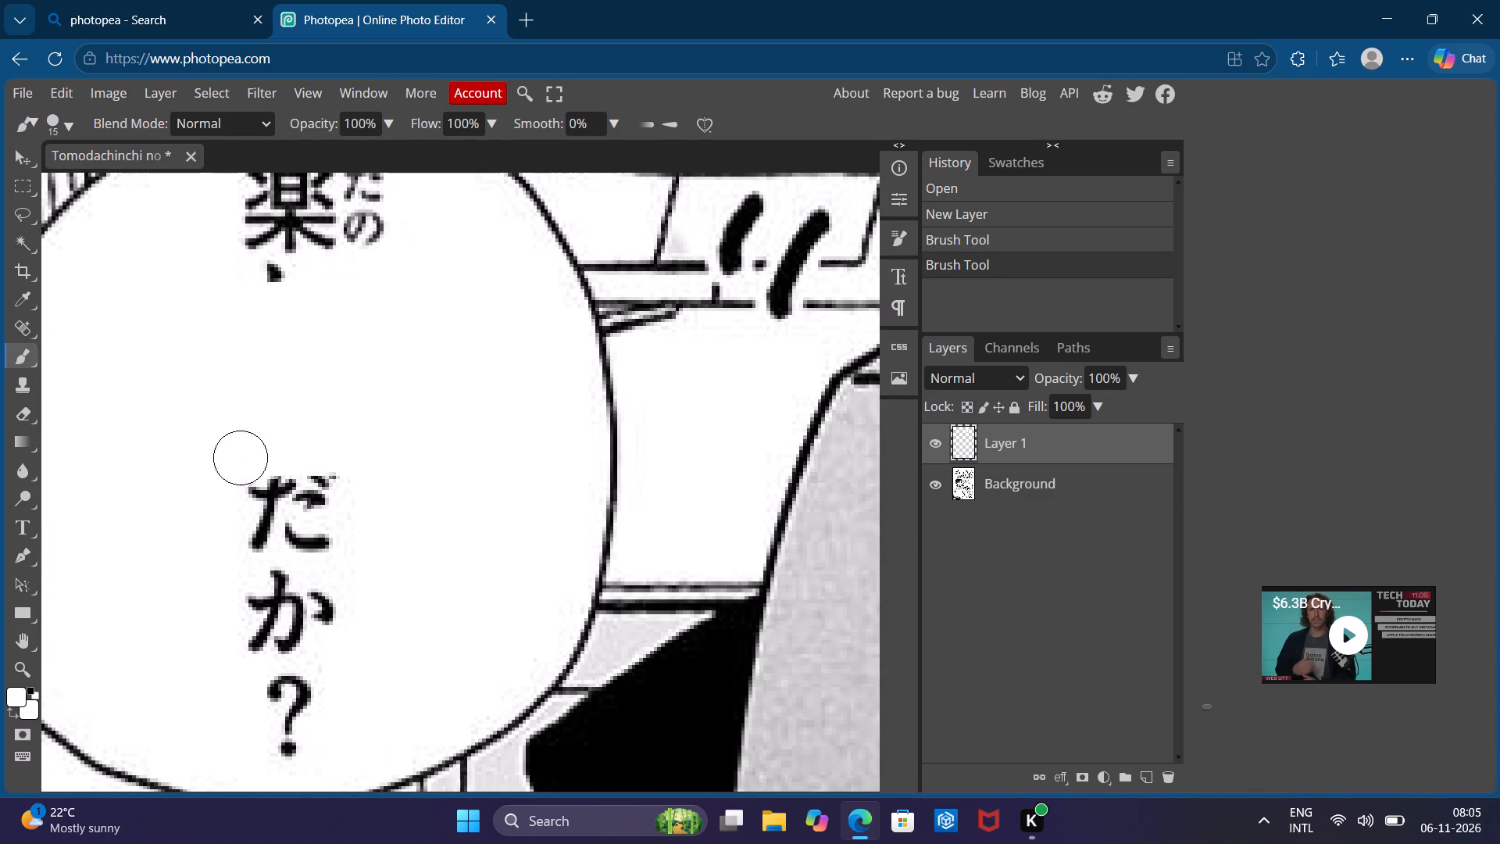
left_click_drag(237, 459, 339, 510)
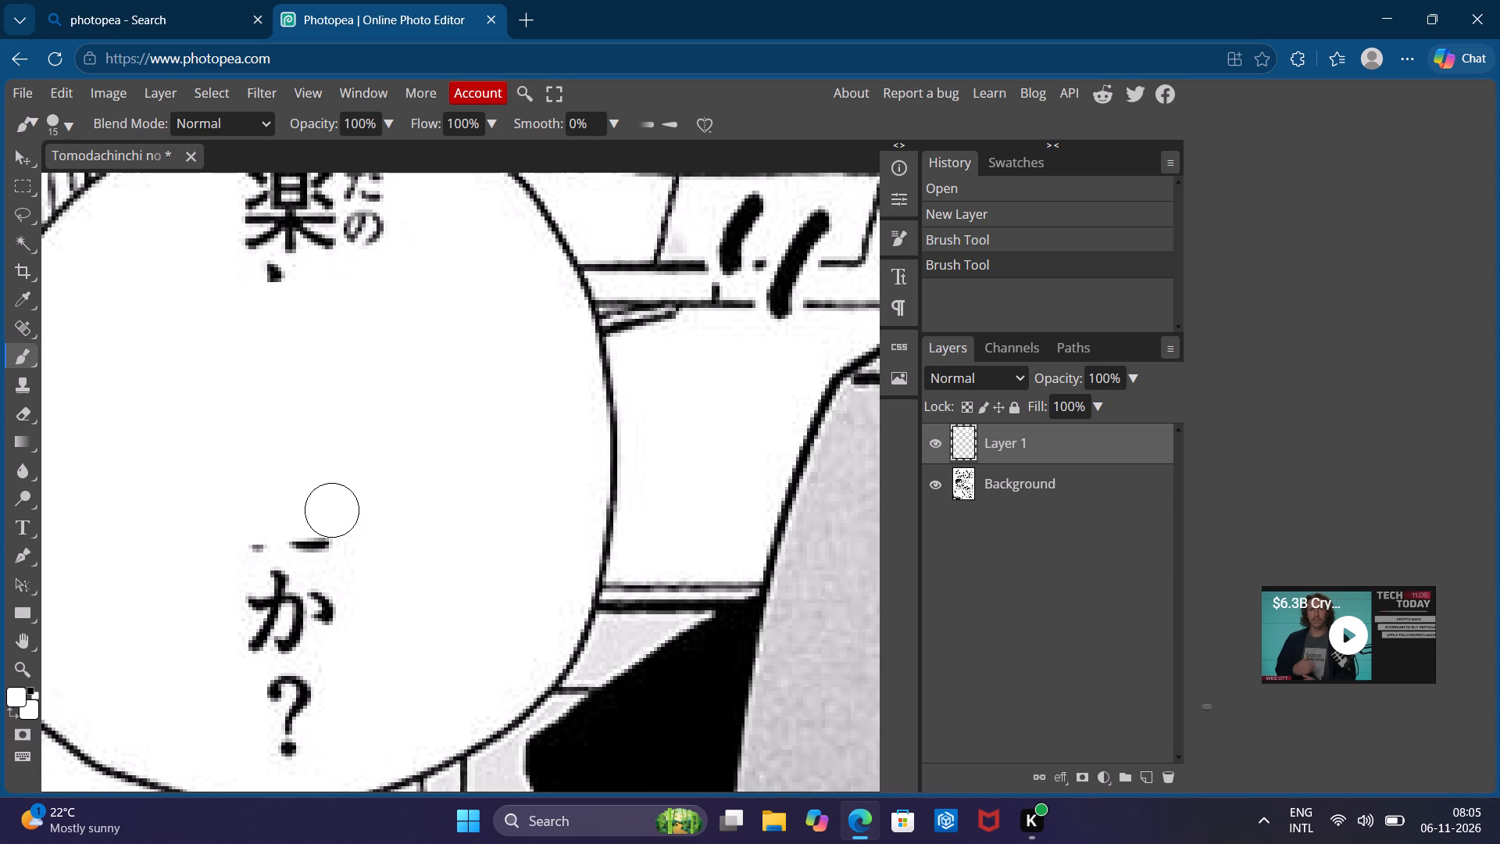
left_click_drag(339, 510, 187, 603)
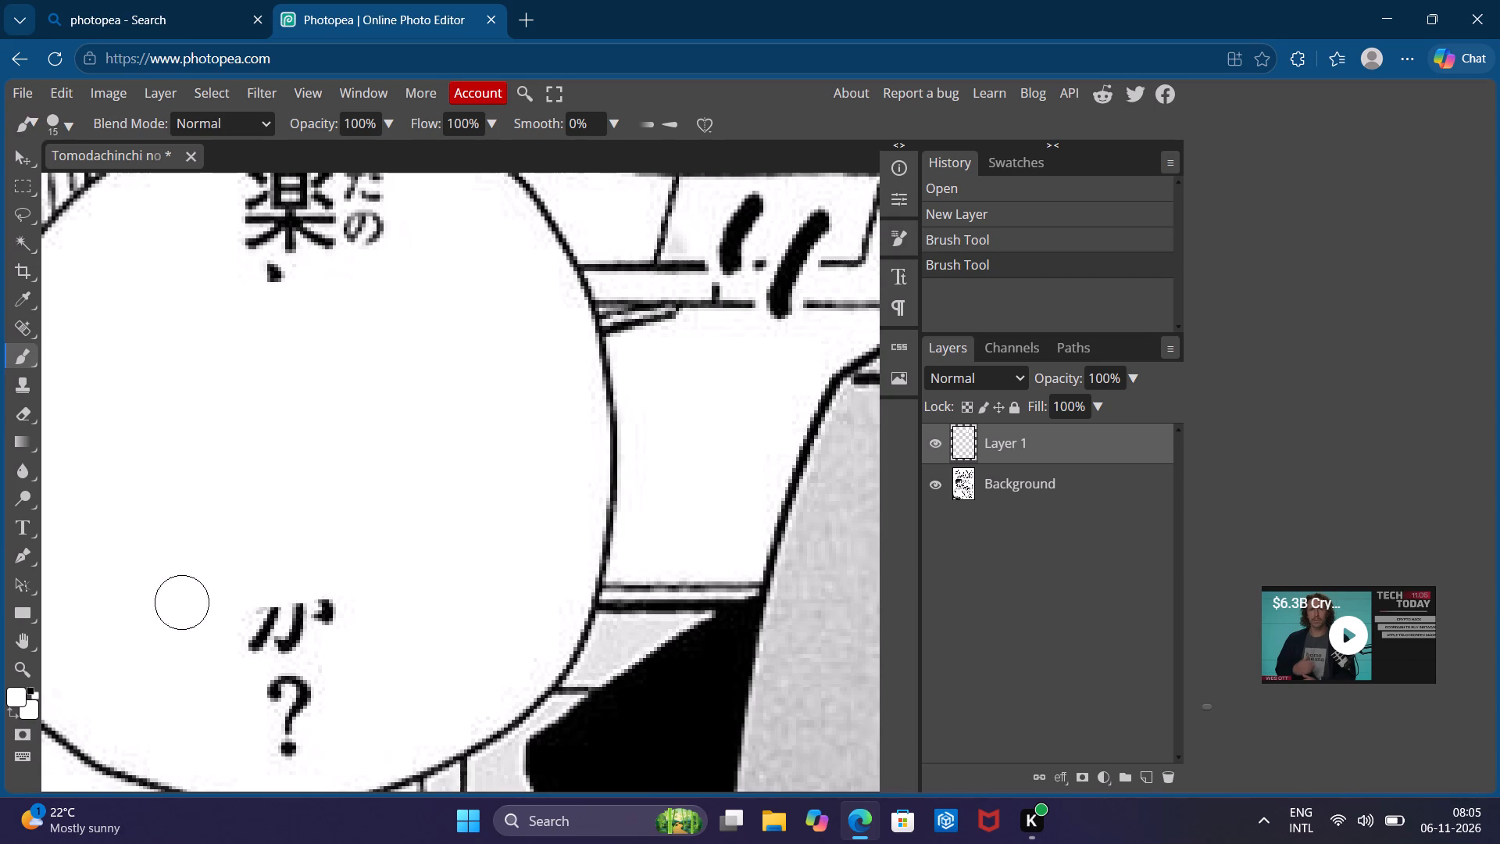
left_click_drag(187, 603, 303, 626)
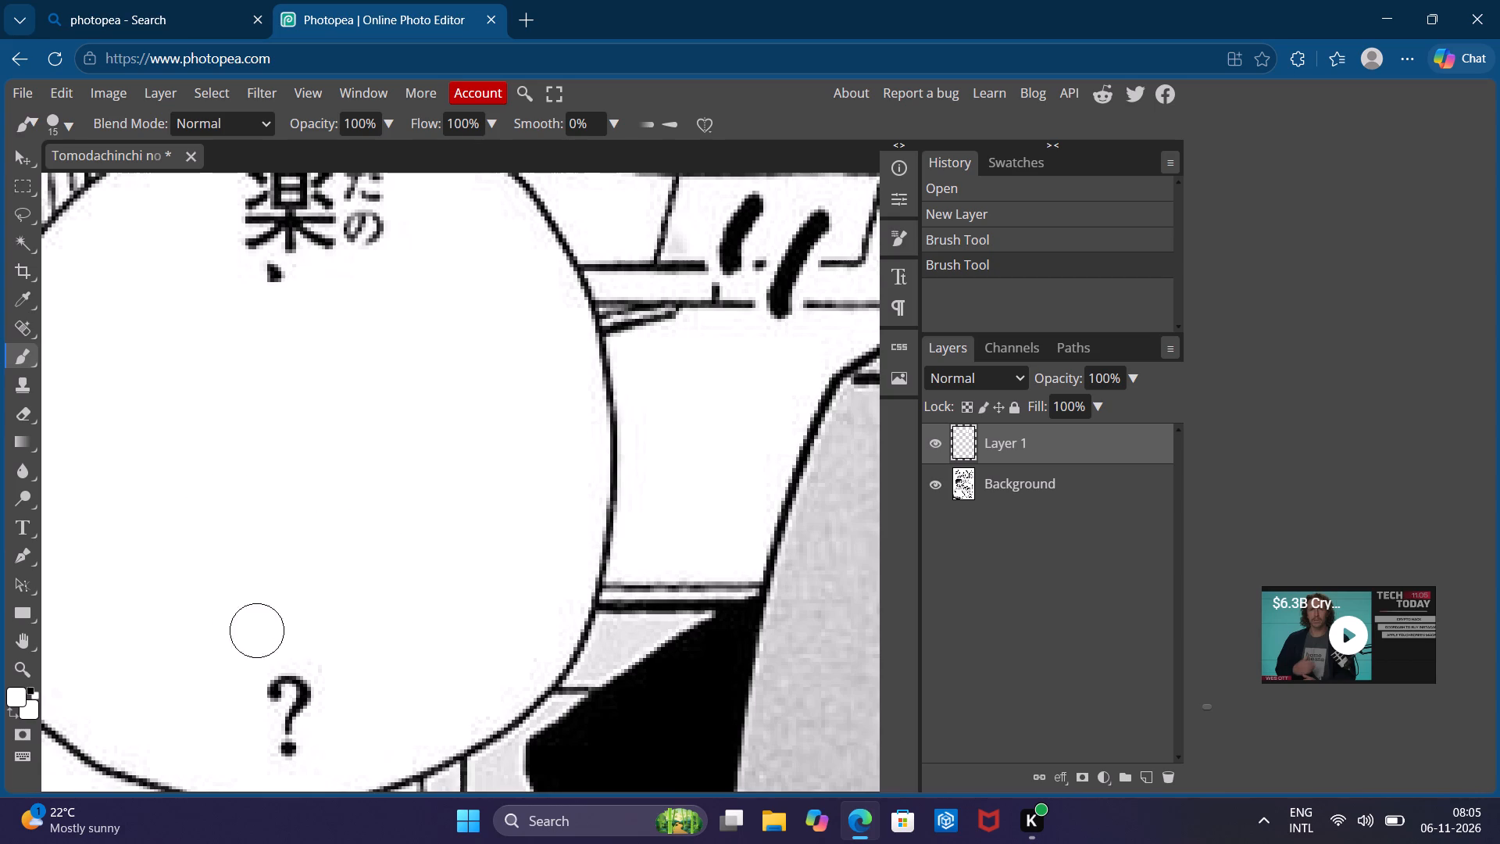
left_click_drag(303, 626, 329, 710)
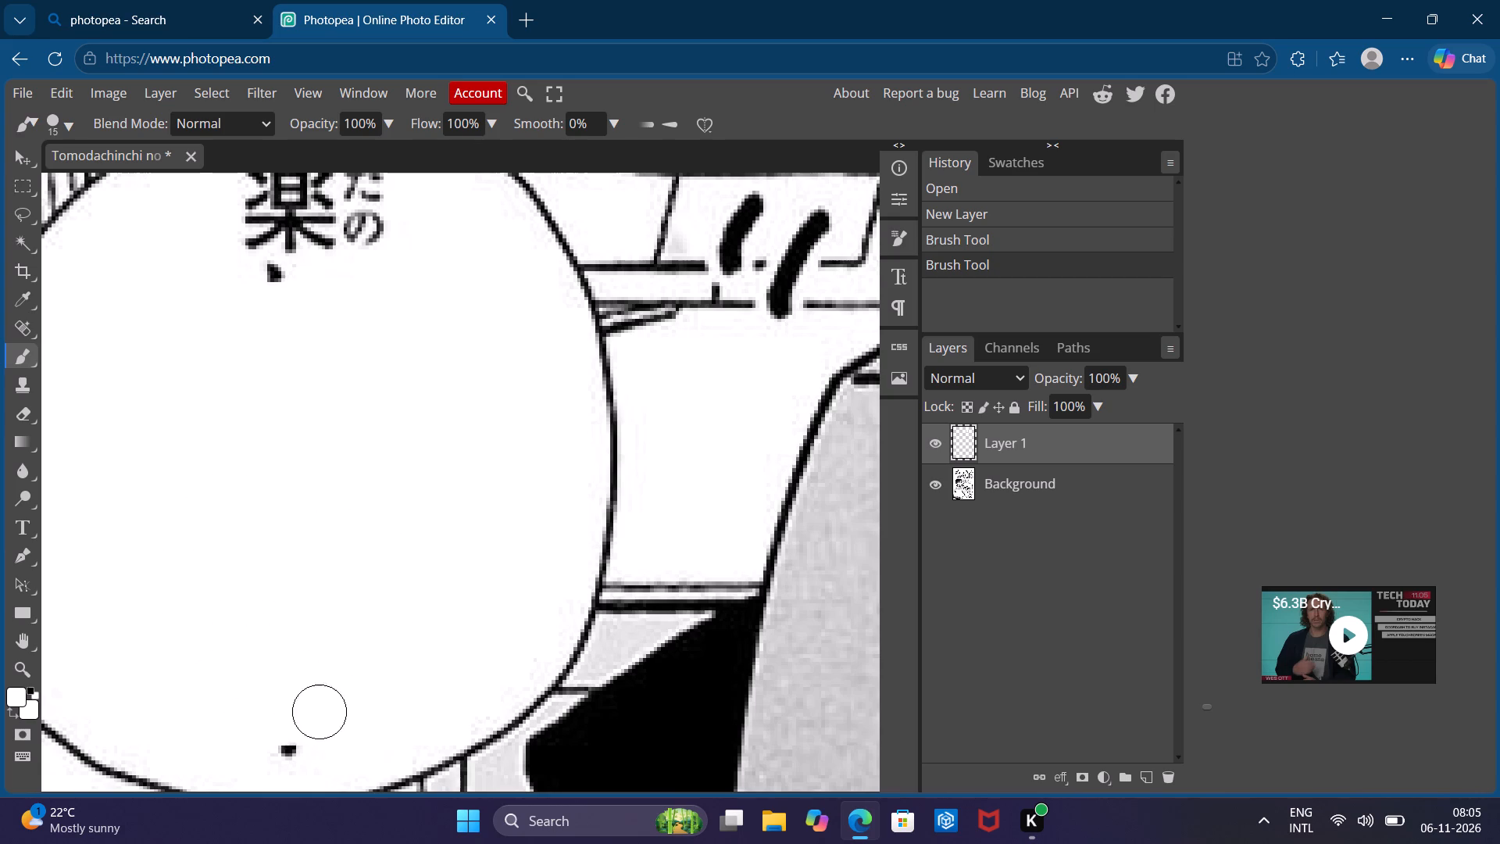
left_click_drag(329, 710, 295, 578)
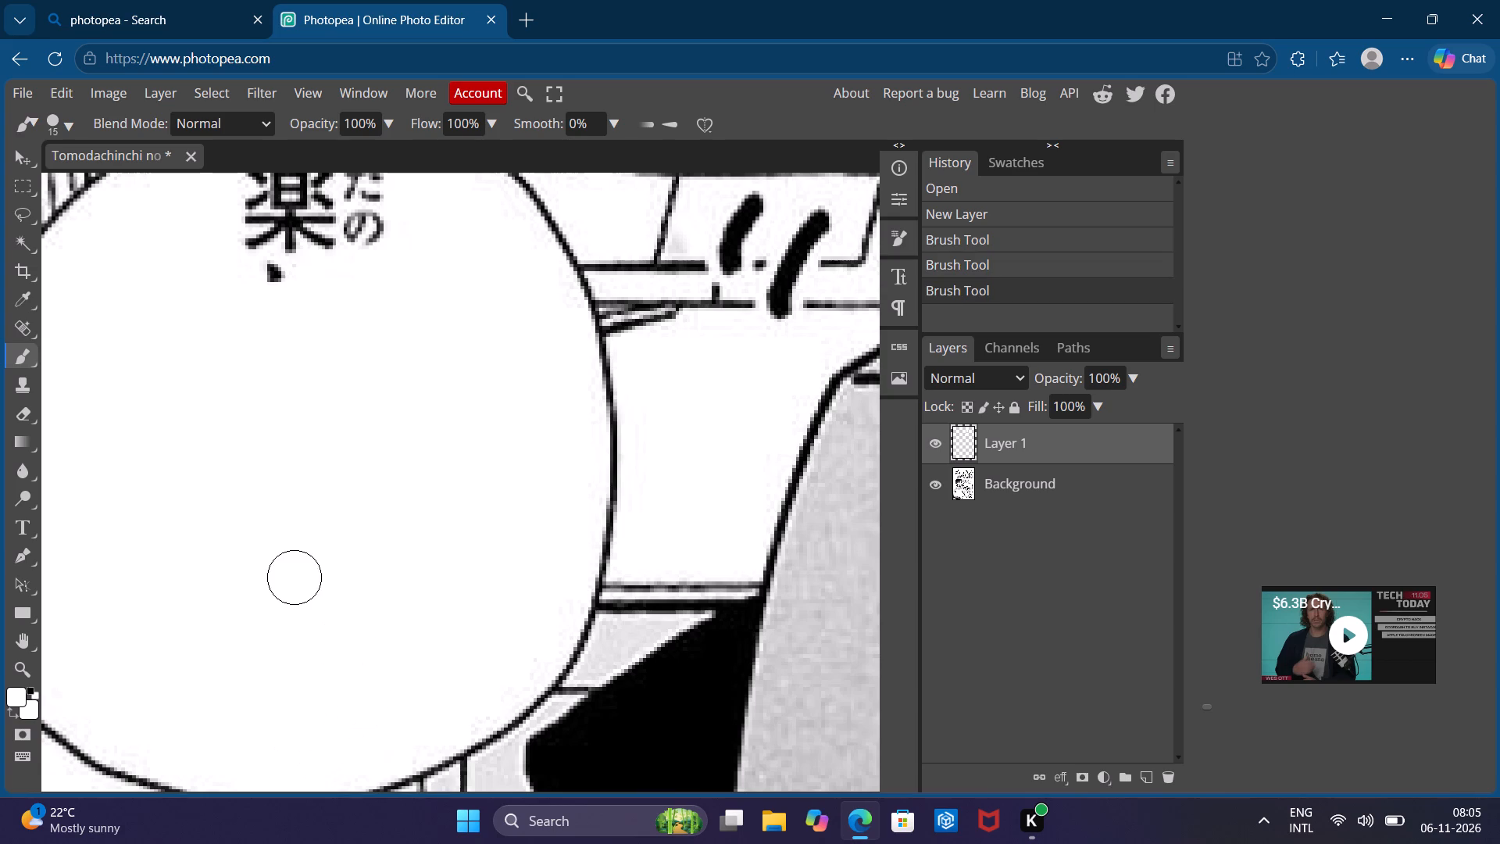
Paint white over the remaining 楽 character and its furigana in the round speech bubble, clearing all its text.
scroll(309, 405, "up", 2)
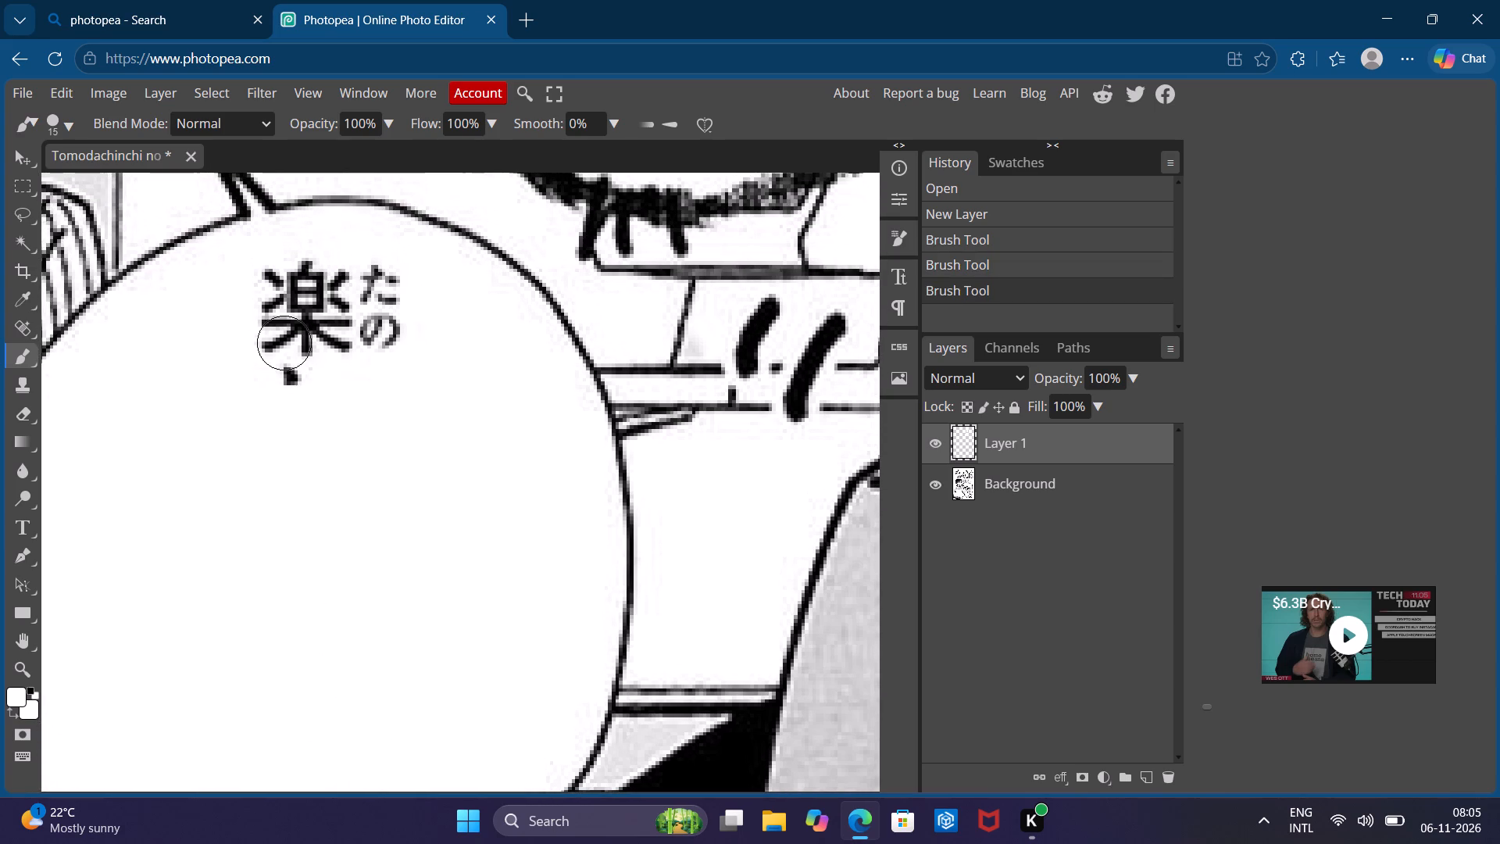
left_click_drag(284, 343, 387, 349)
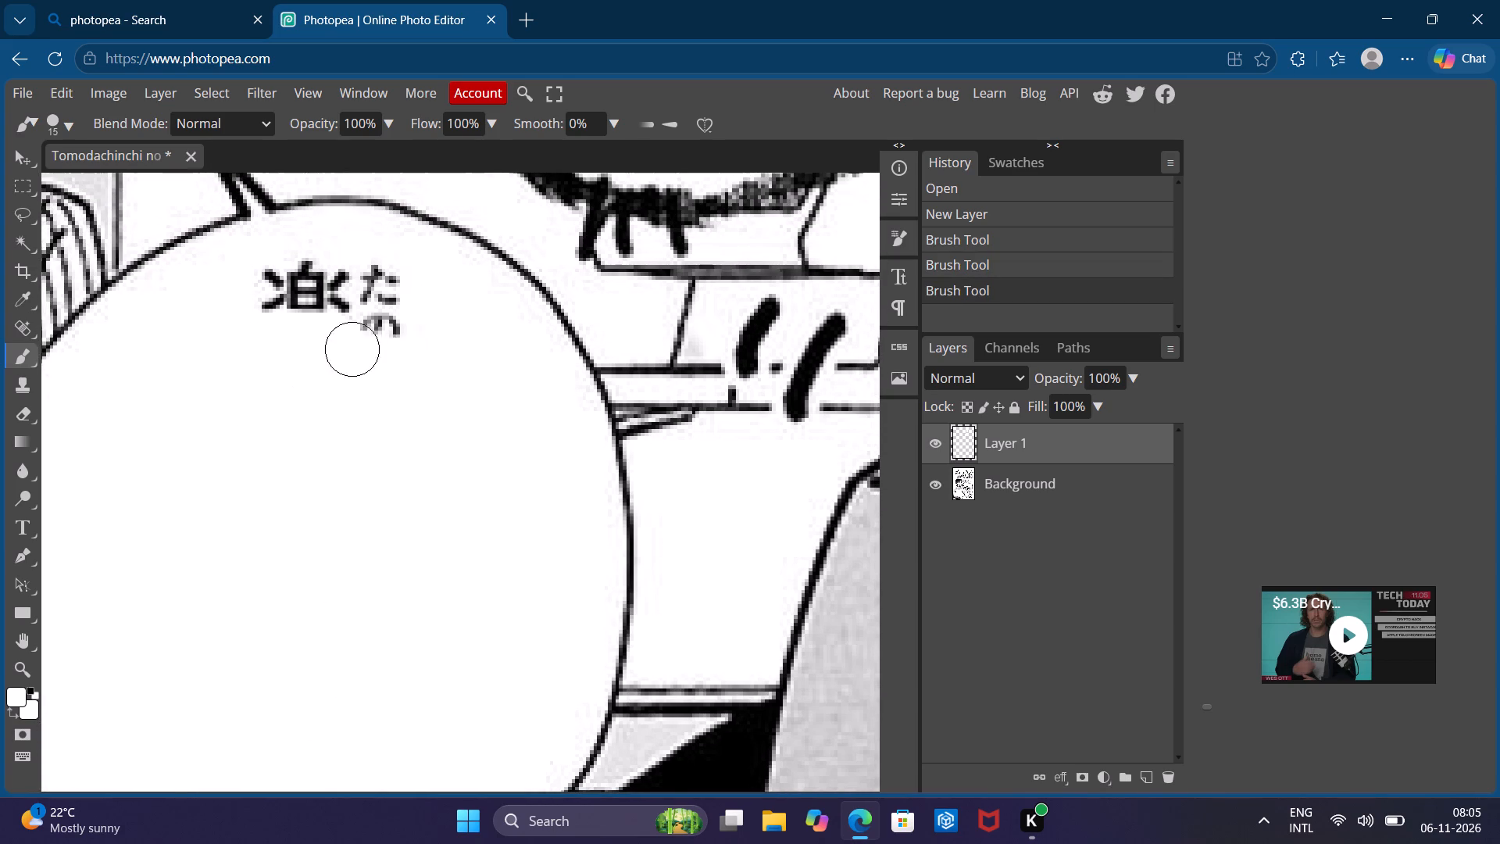
left_click_drag(387, 349, 362, 264)
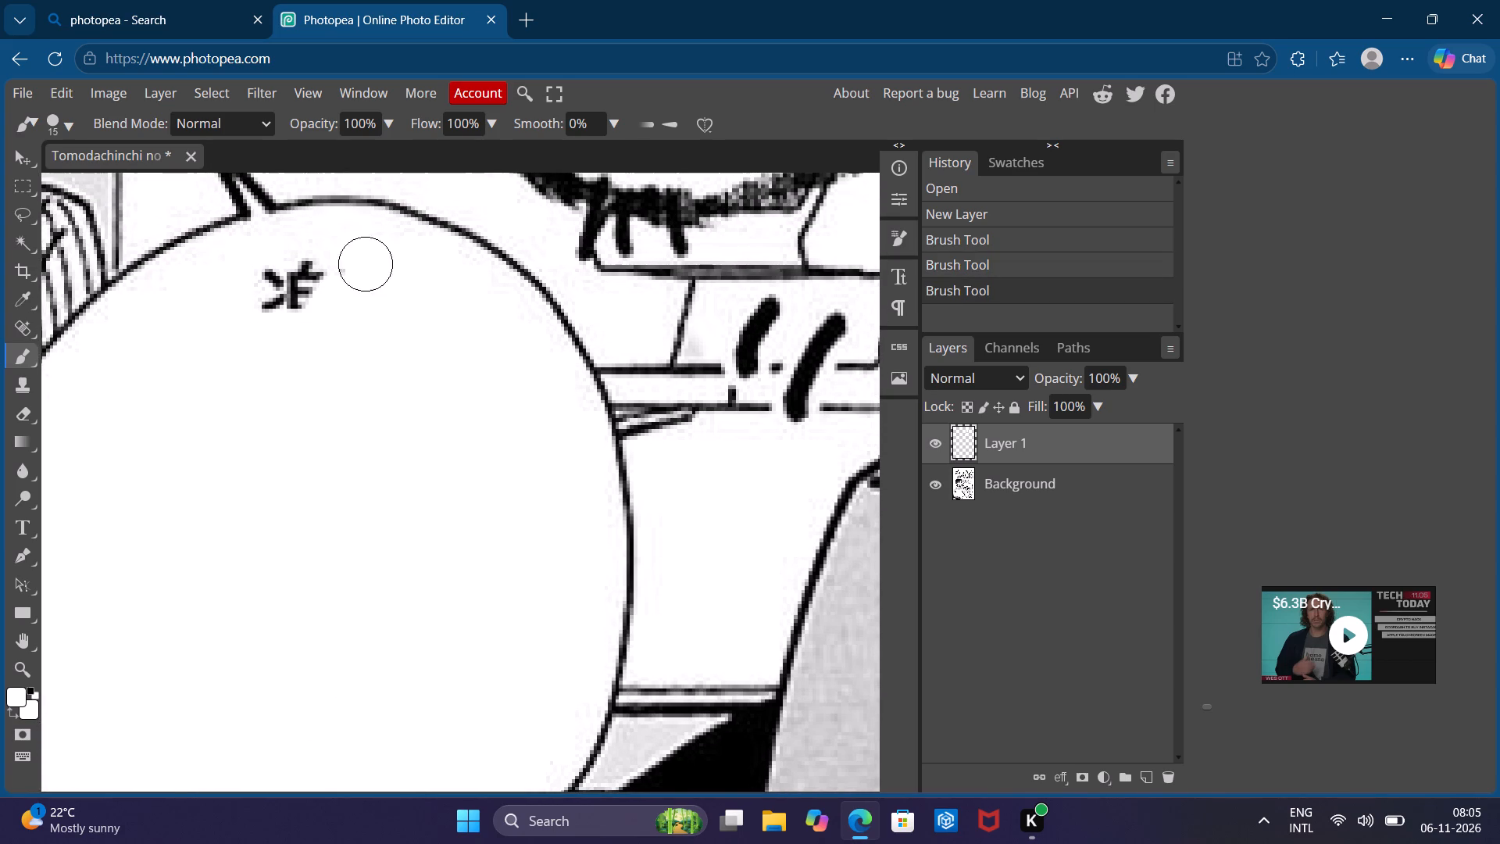
left_click_drag(362, 264, 234, 321)
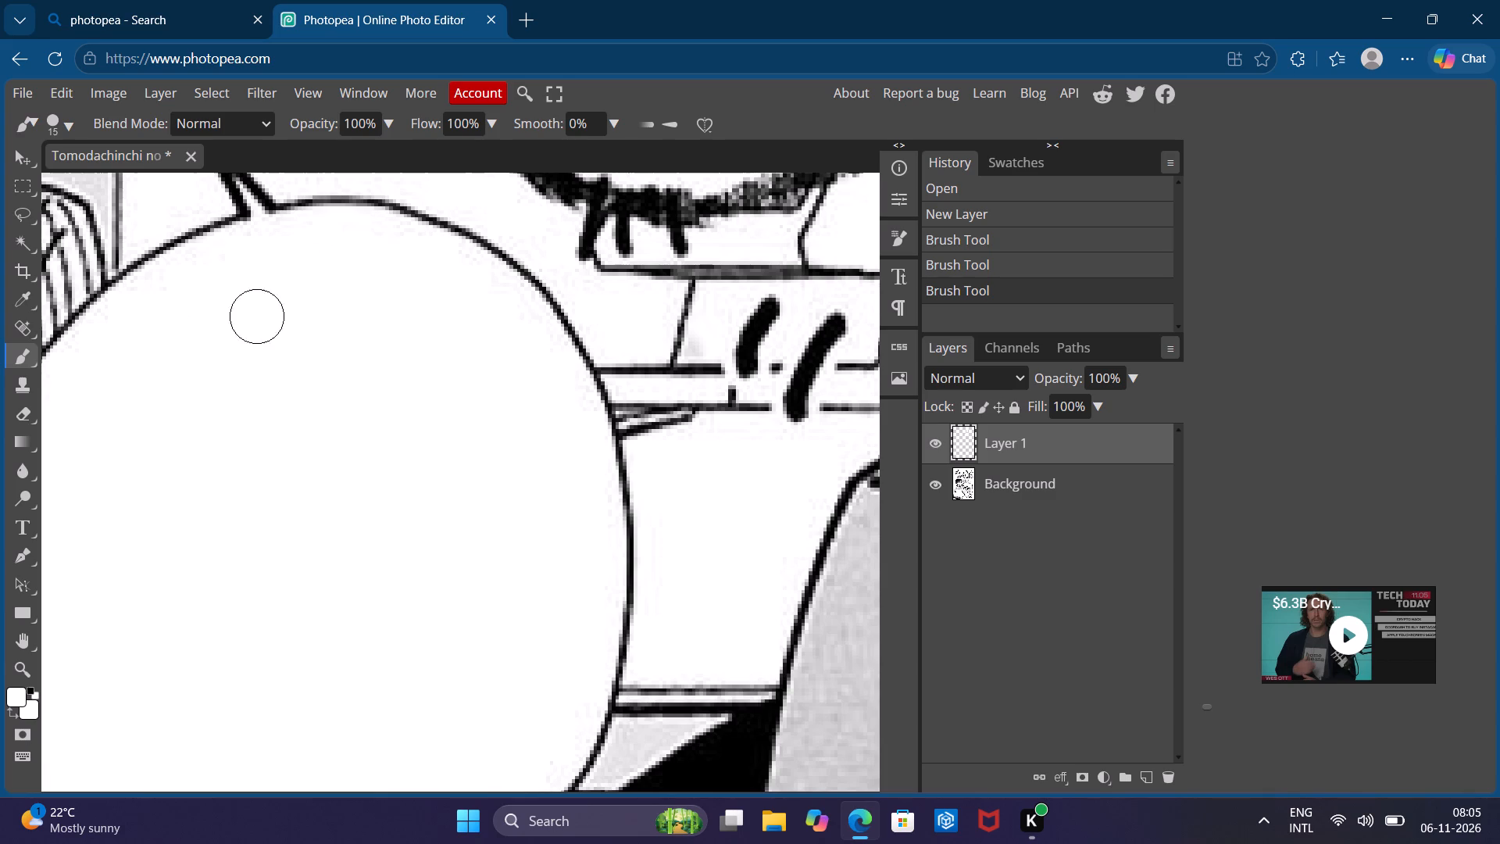
left_click_drag(234, 321, 340, 456)
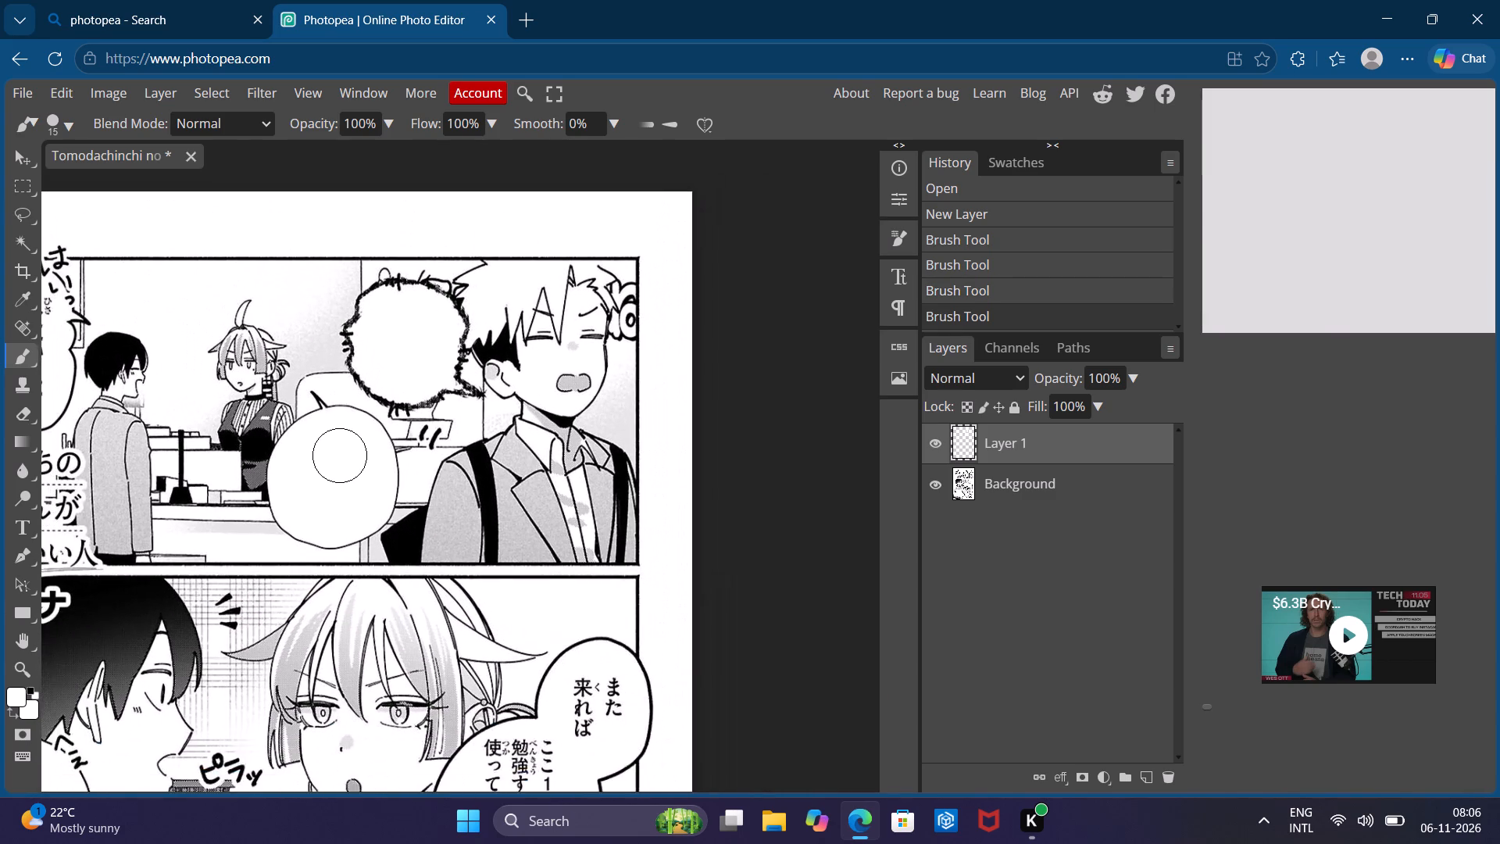
Enlarge the brush to 55 px and paint white over the lower characters of all three columns in the cloud-shaped speech bubble.
scroll(340, 456, "right", 4)
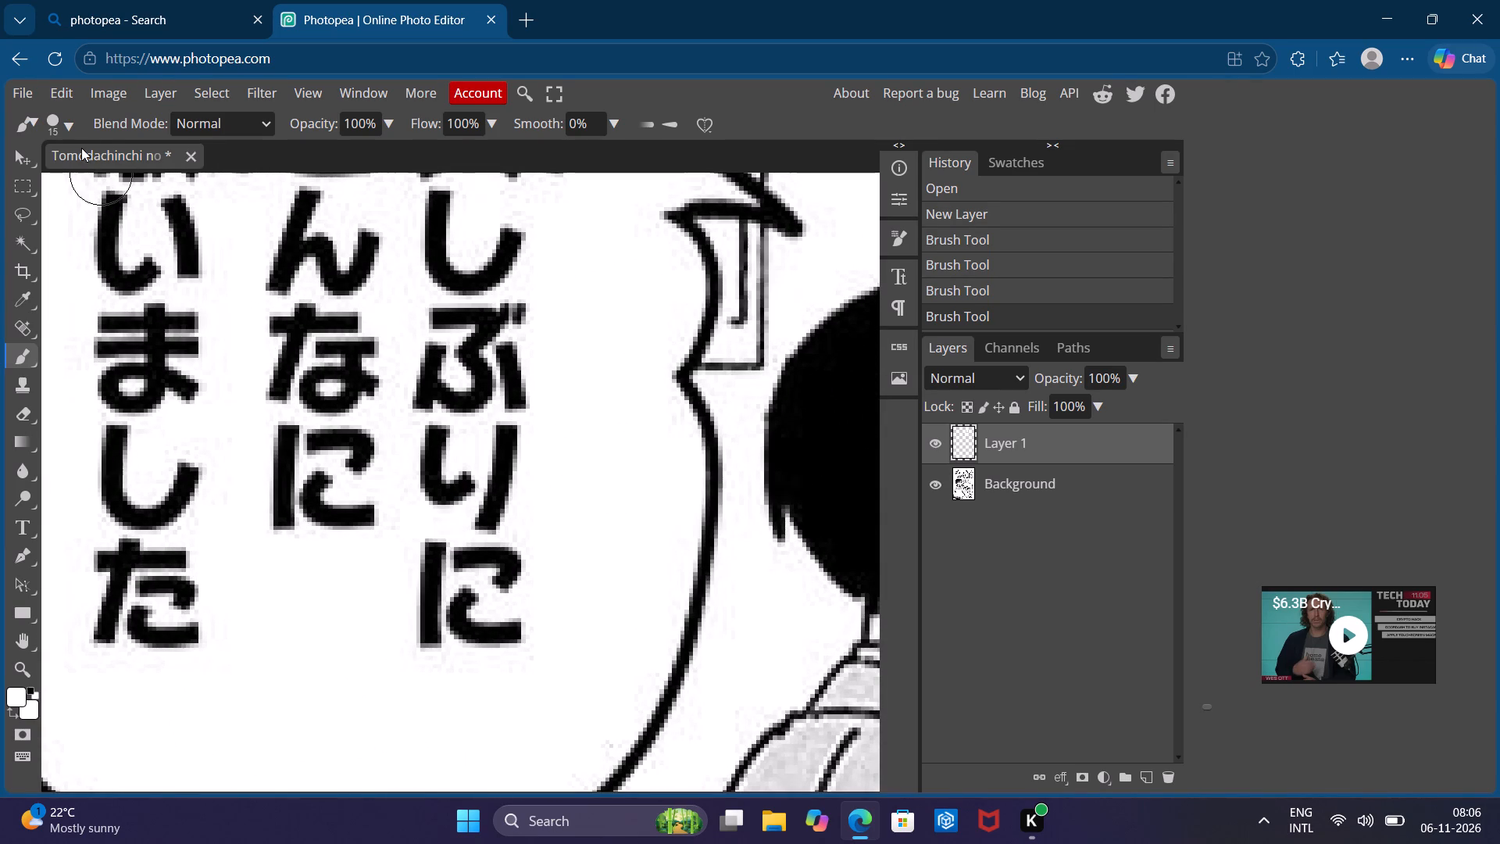
left_click(62, 123)
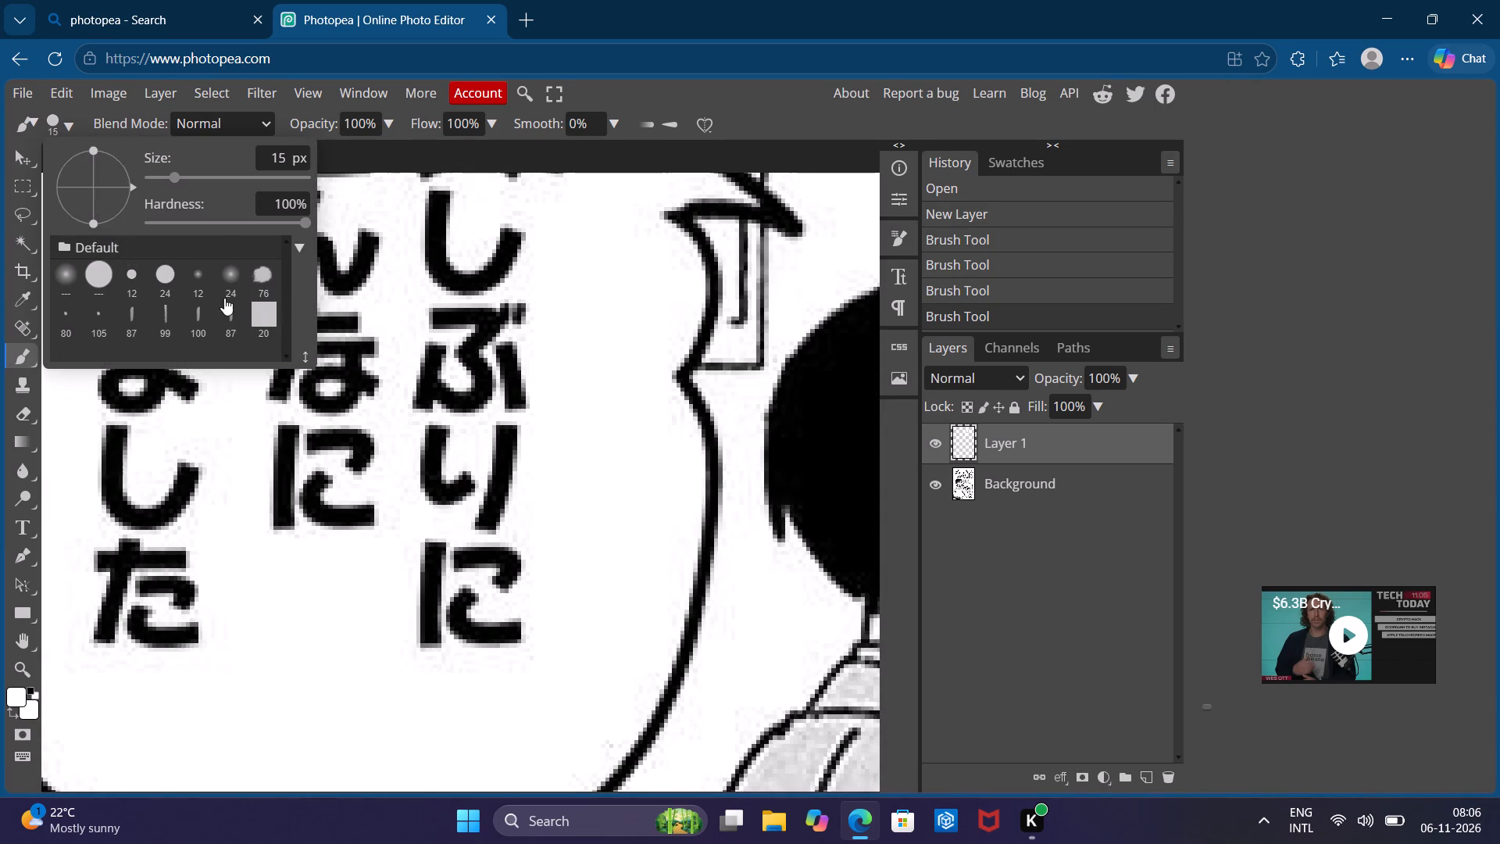
left_click_drag(175, 178, 184, 178)
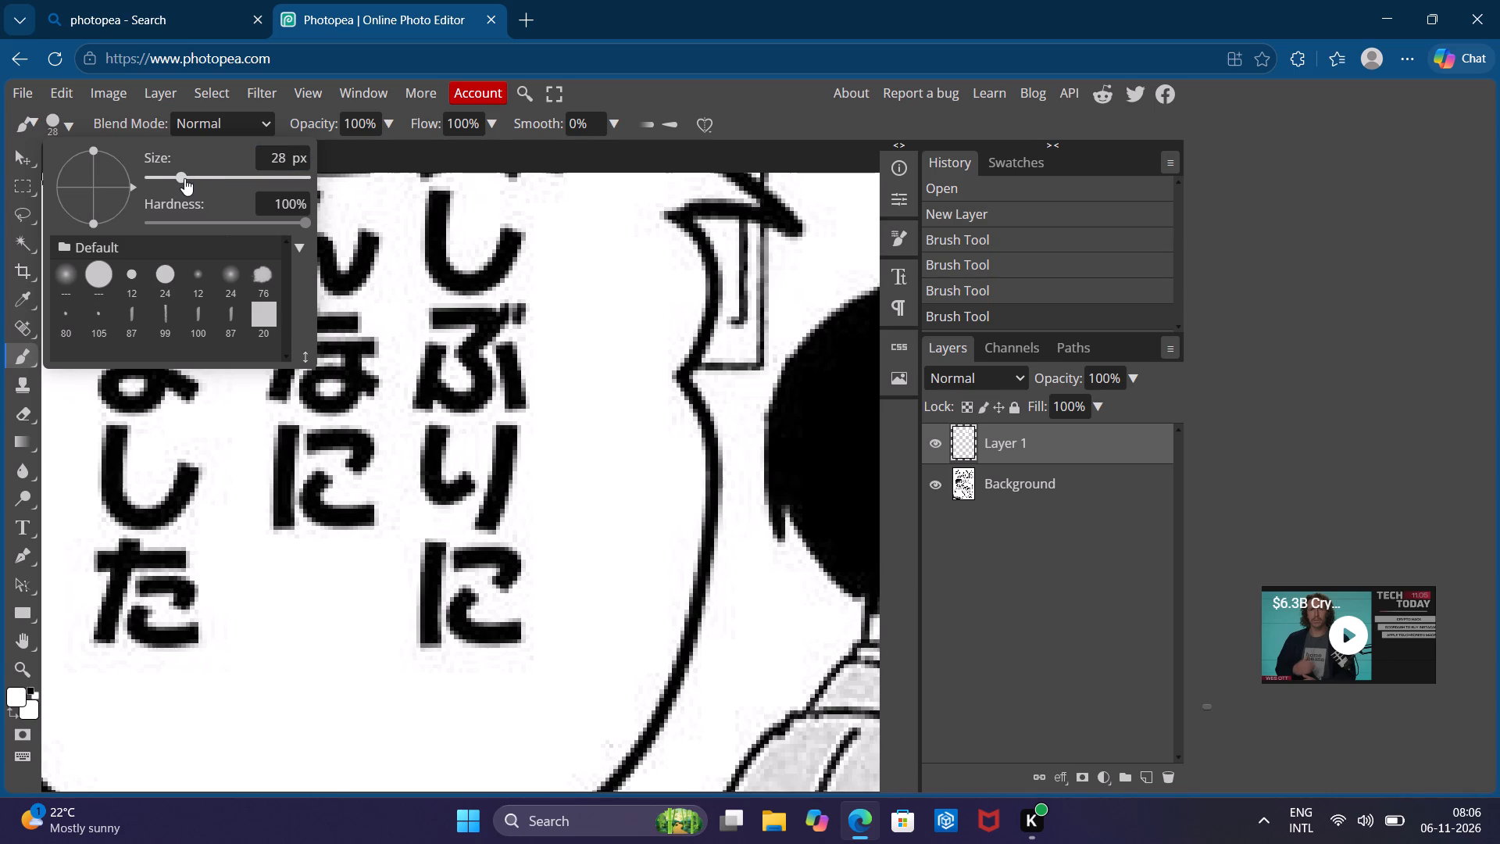
left_click_drag(184, 178, 191, 179)
left_click(299, 435)
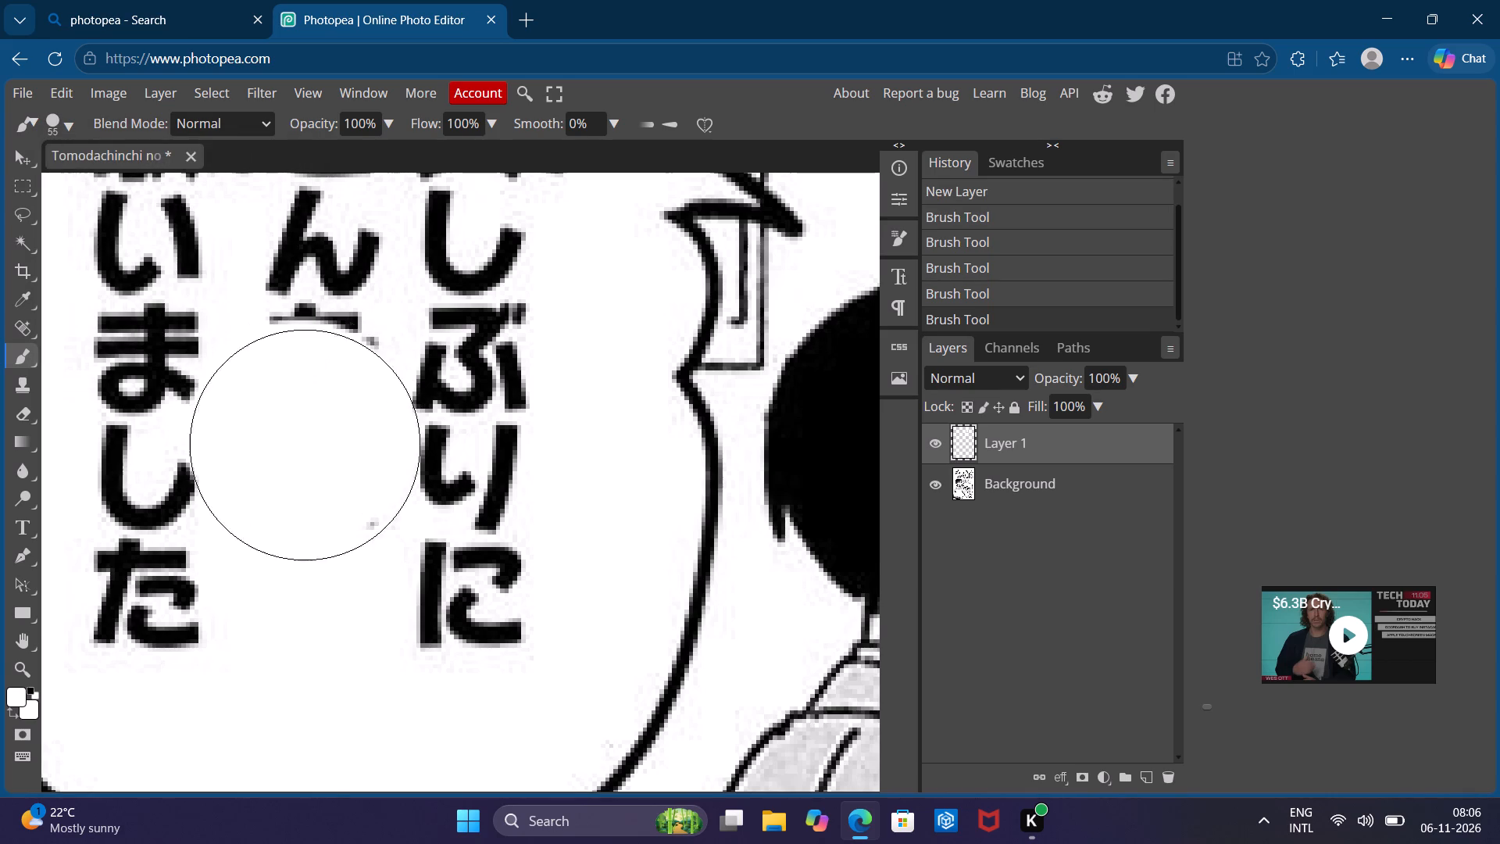
left_click_drag(342, 463, 472, 395)
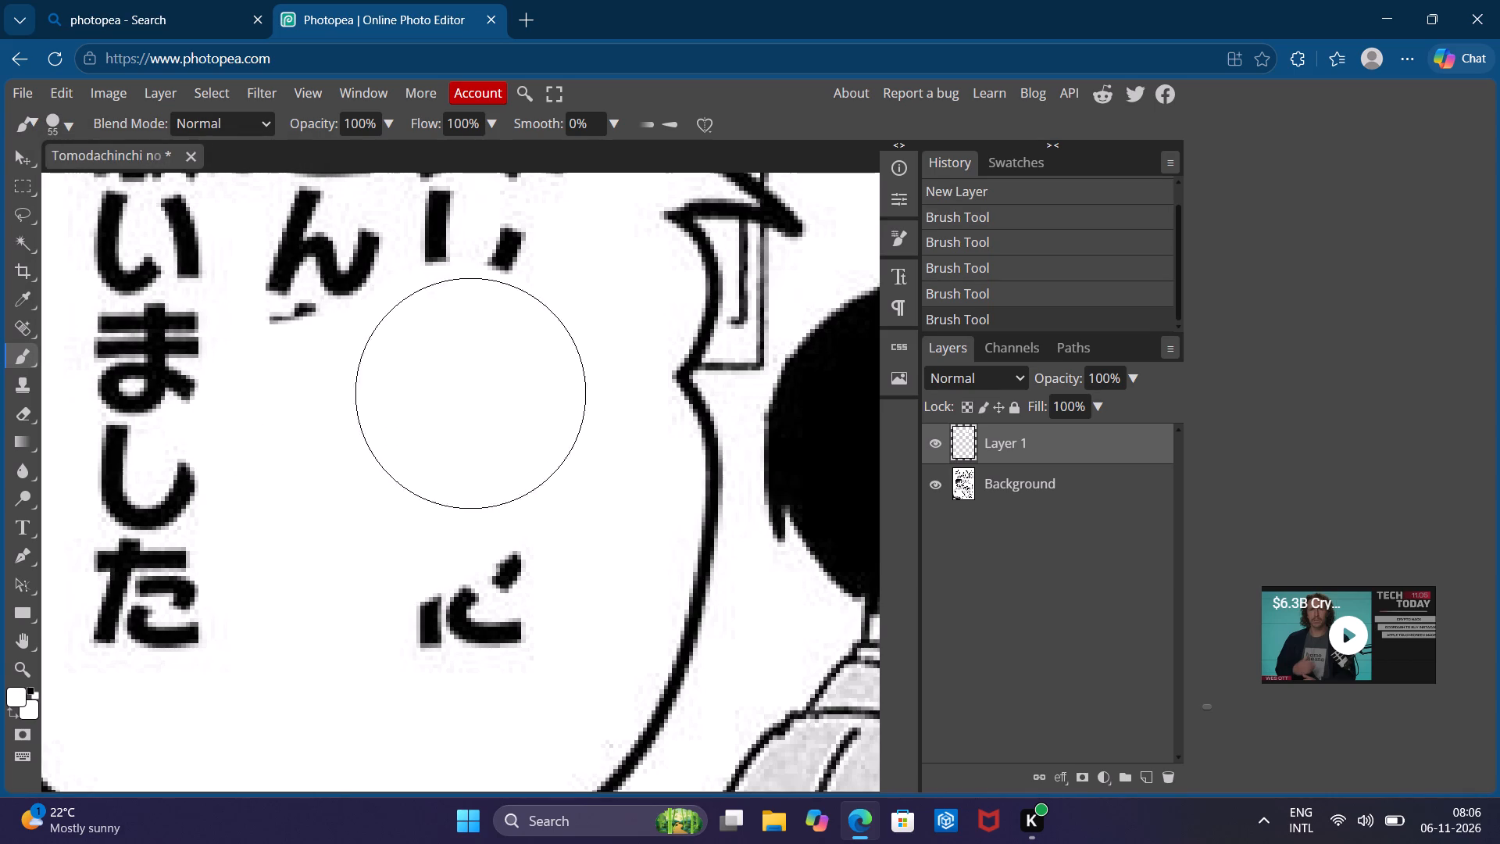
left_click_drag(472, 395, 400, 611)
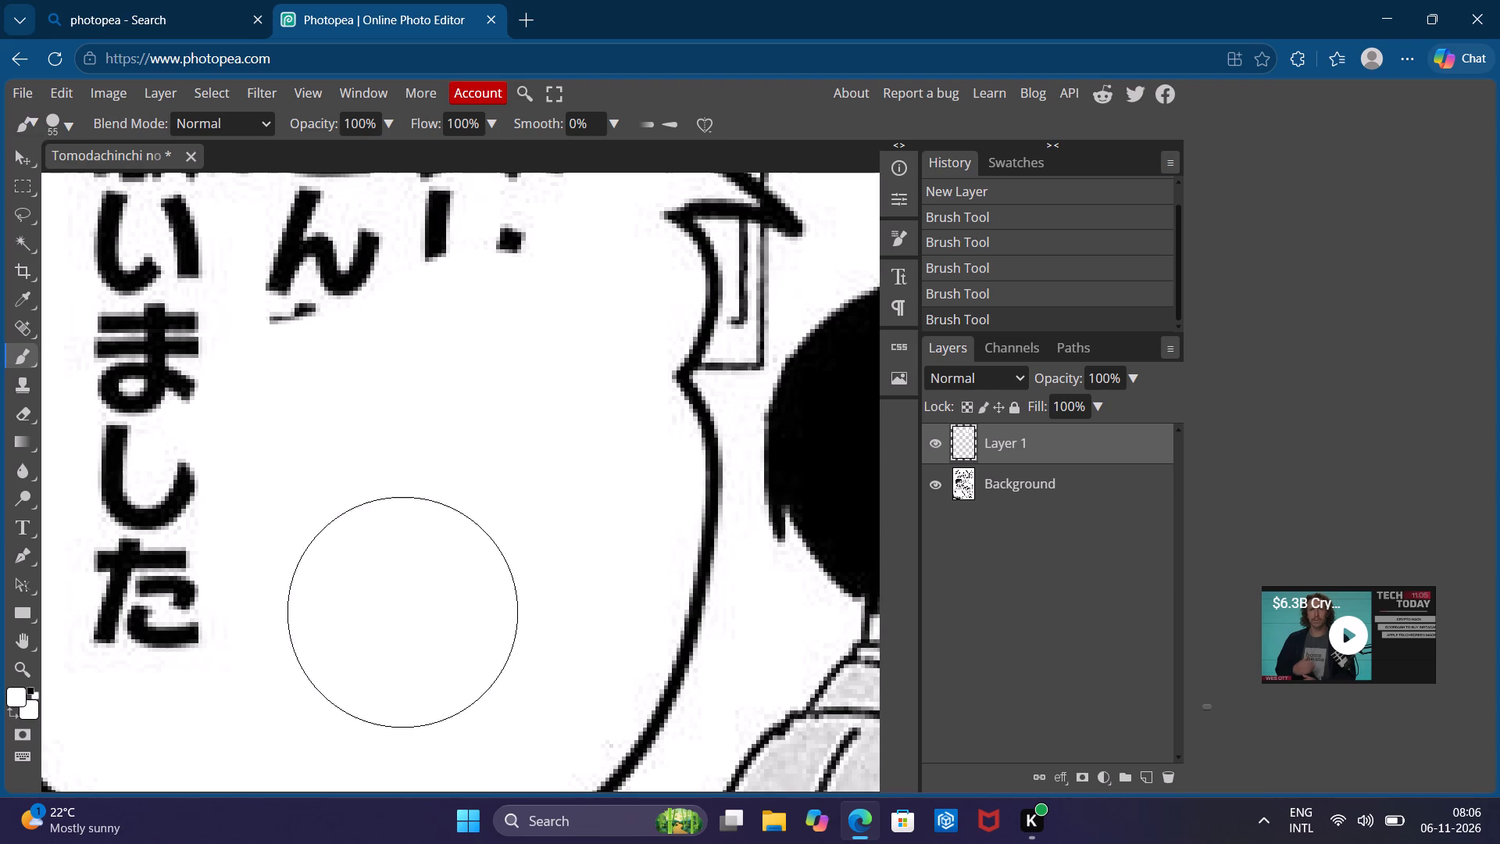
left_click_drag(400, 611, 349, 558)
scroll(349, 558, "right", 3)
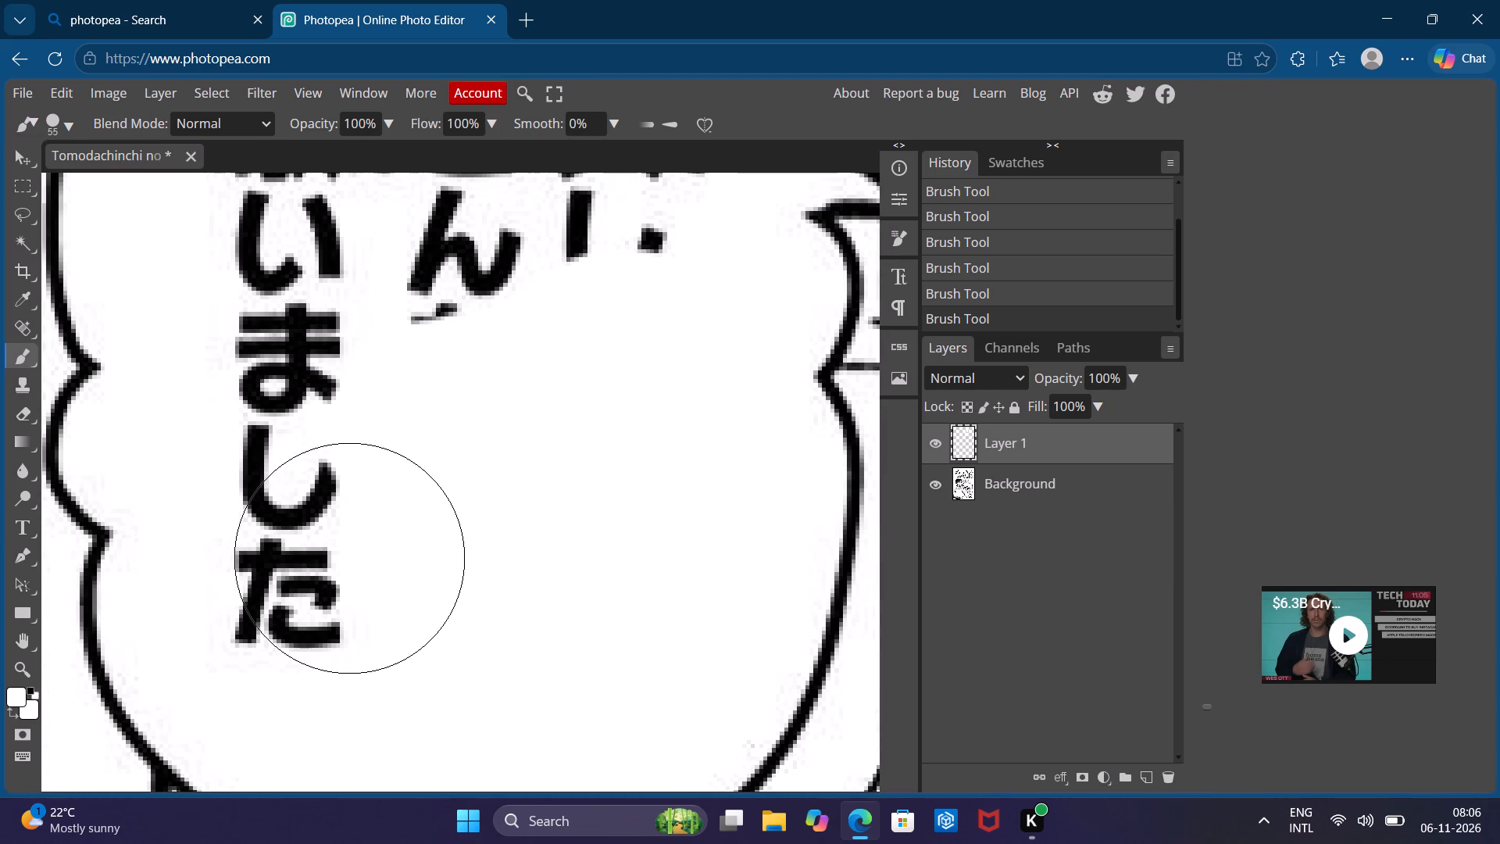
left_click_drag(343, 452, 293, 486)
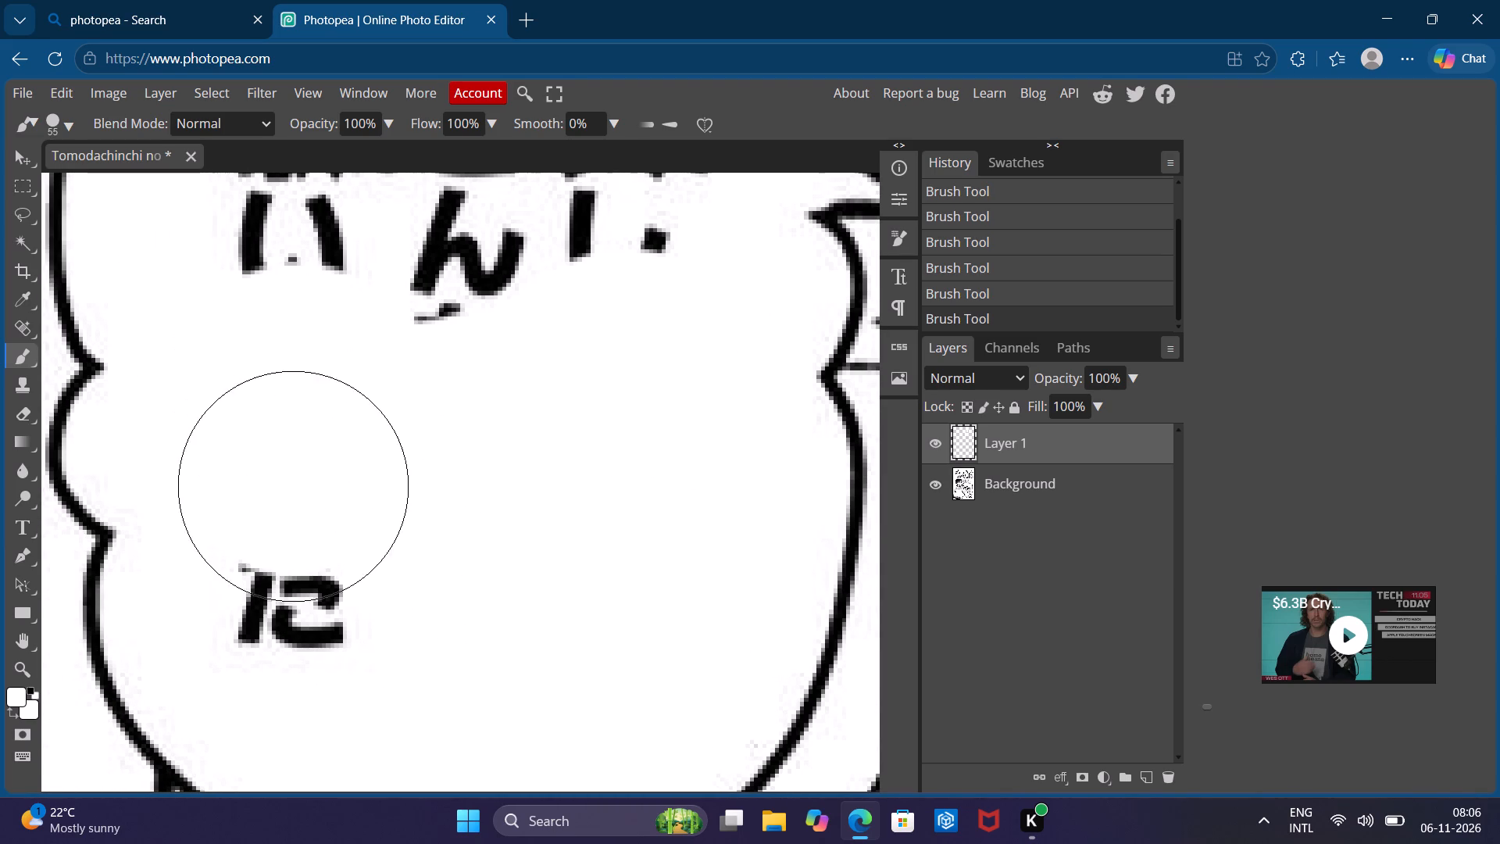
left_click_drag(293, 486, 436, 599)
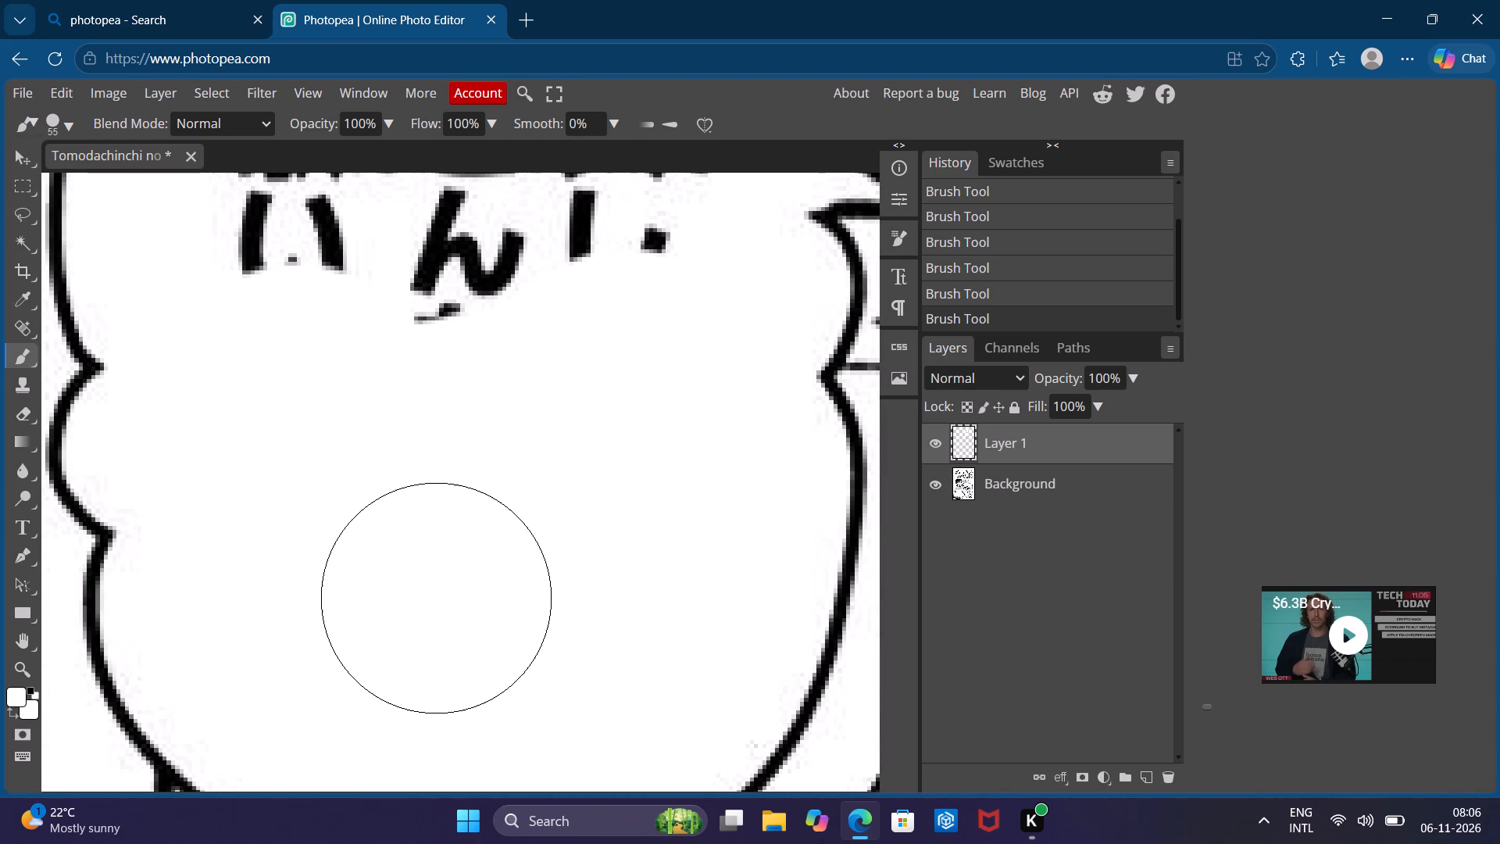
left_click_drag(436, 599, 427, 525)
Paint white over the remaining upper characters and furigana in the cloud-shaped speech bubble, clearing its main text.
scroll(427, 525, "up", 4)
left_click_drag(427, 525, 263, 519)
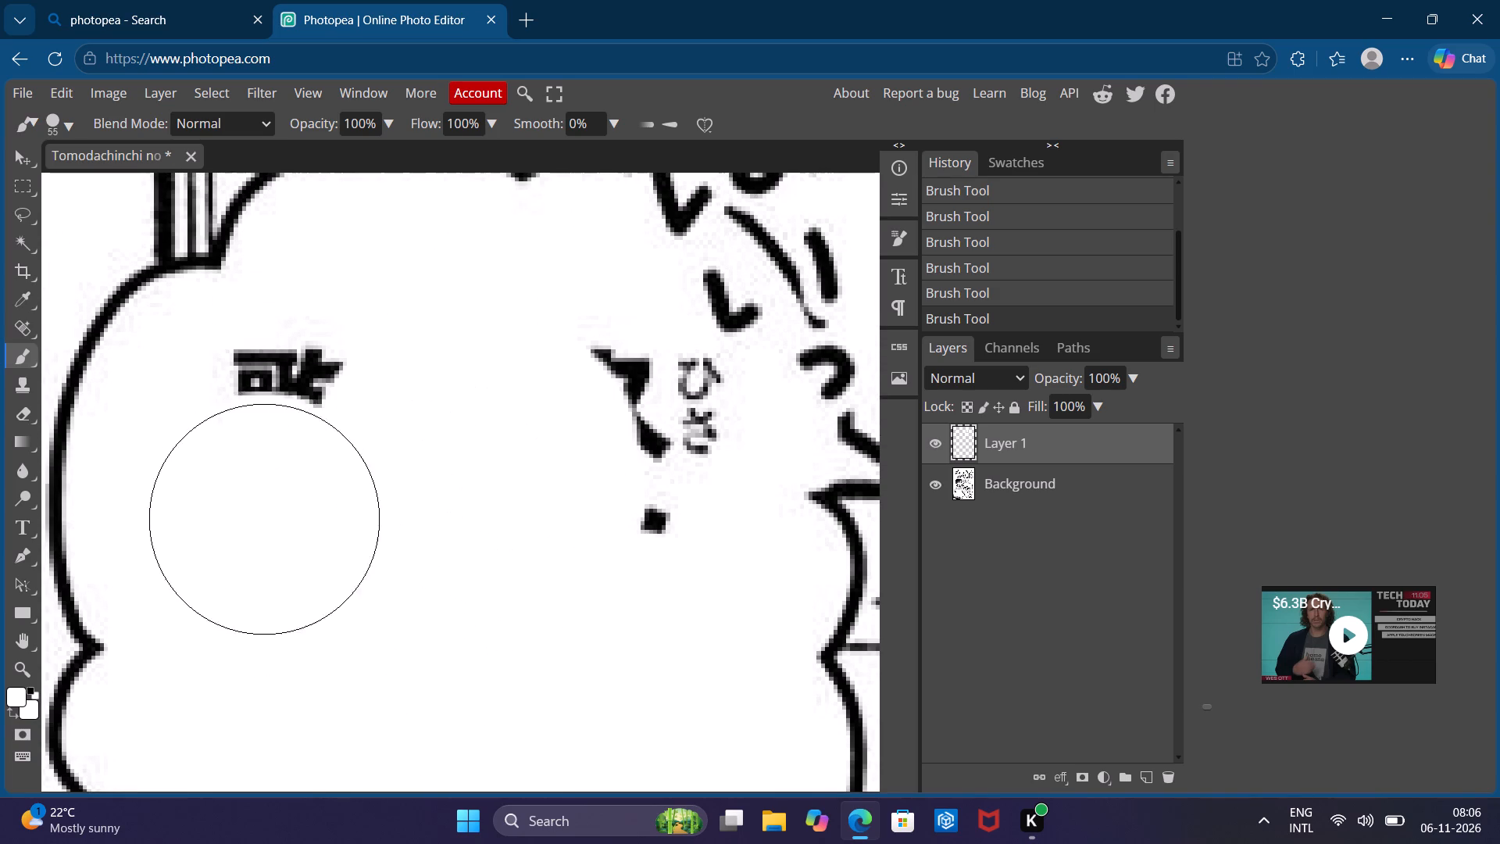
left_click_drag(263, 519, 524, 416)
left_click_drag(524, 416, 633, 492)
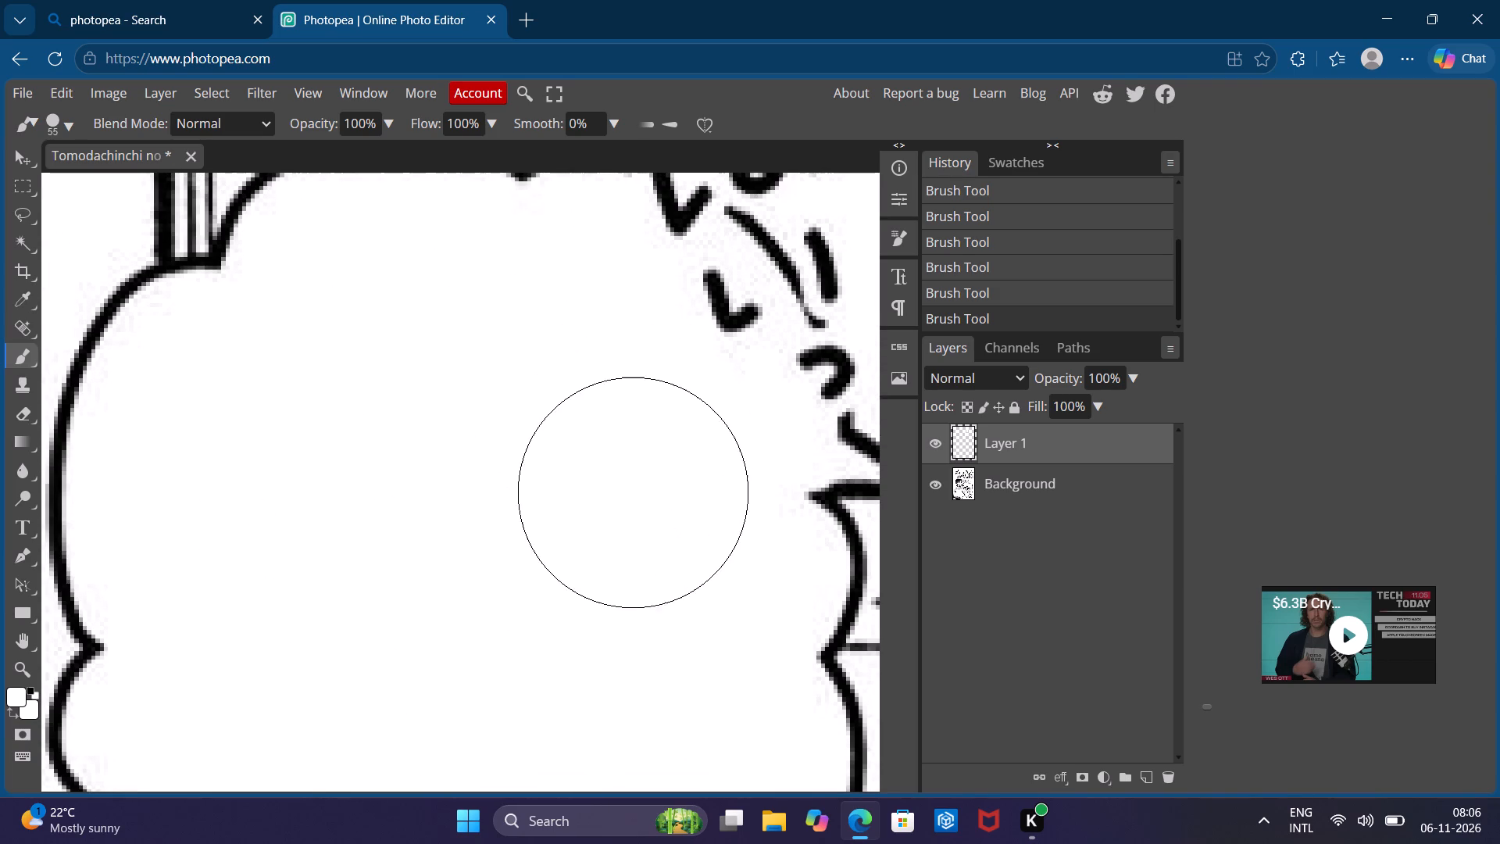
left_click_drag(633, 492, 566, 539)
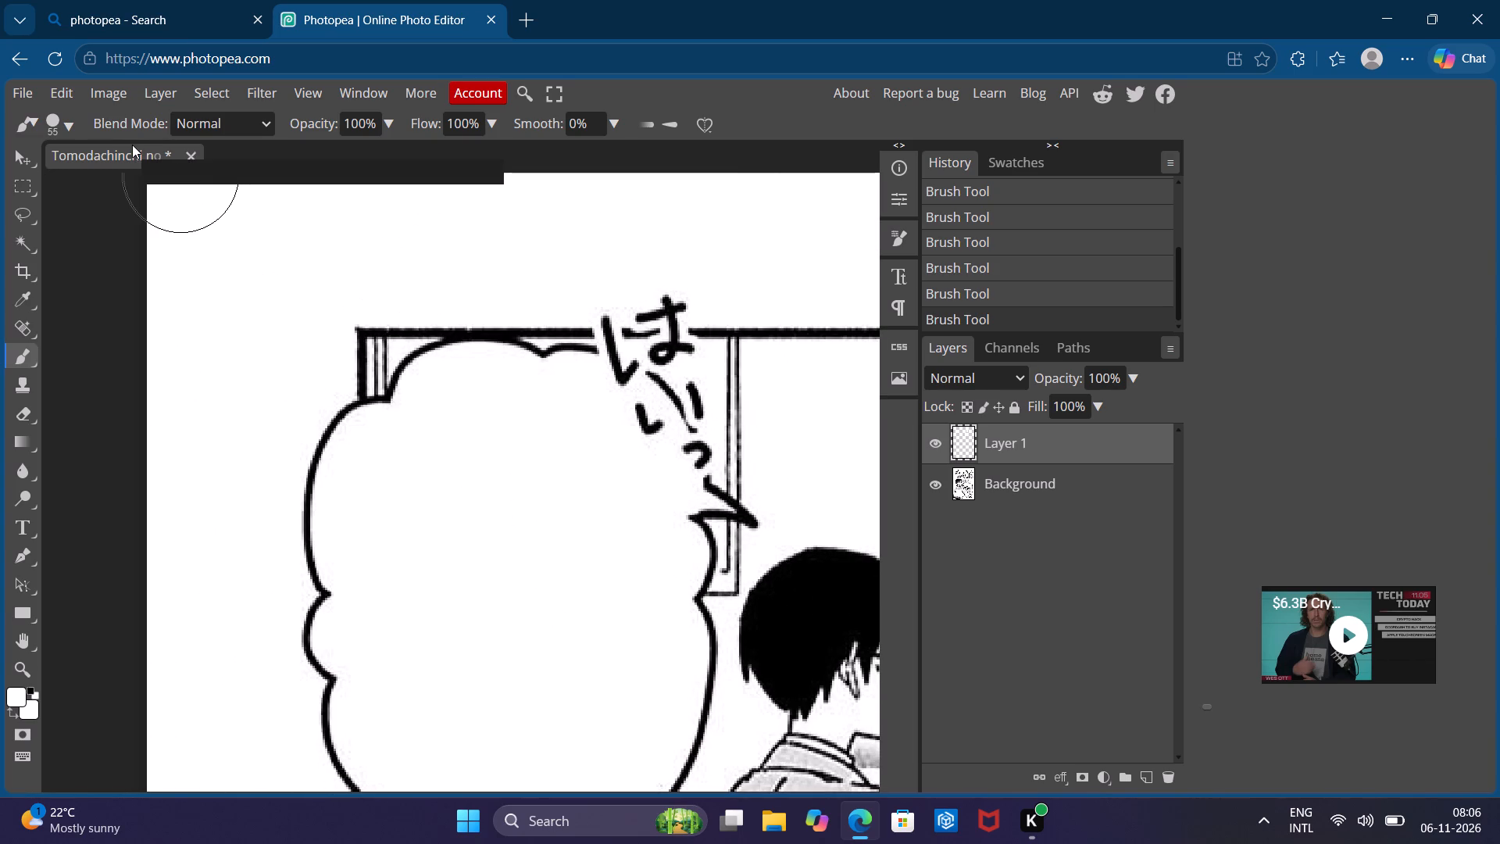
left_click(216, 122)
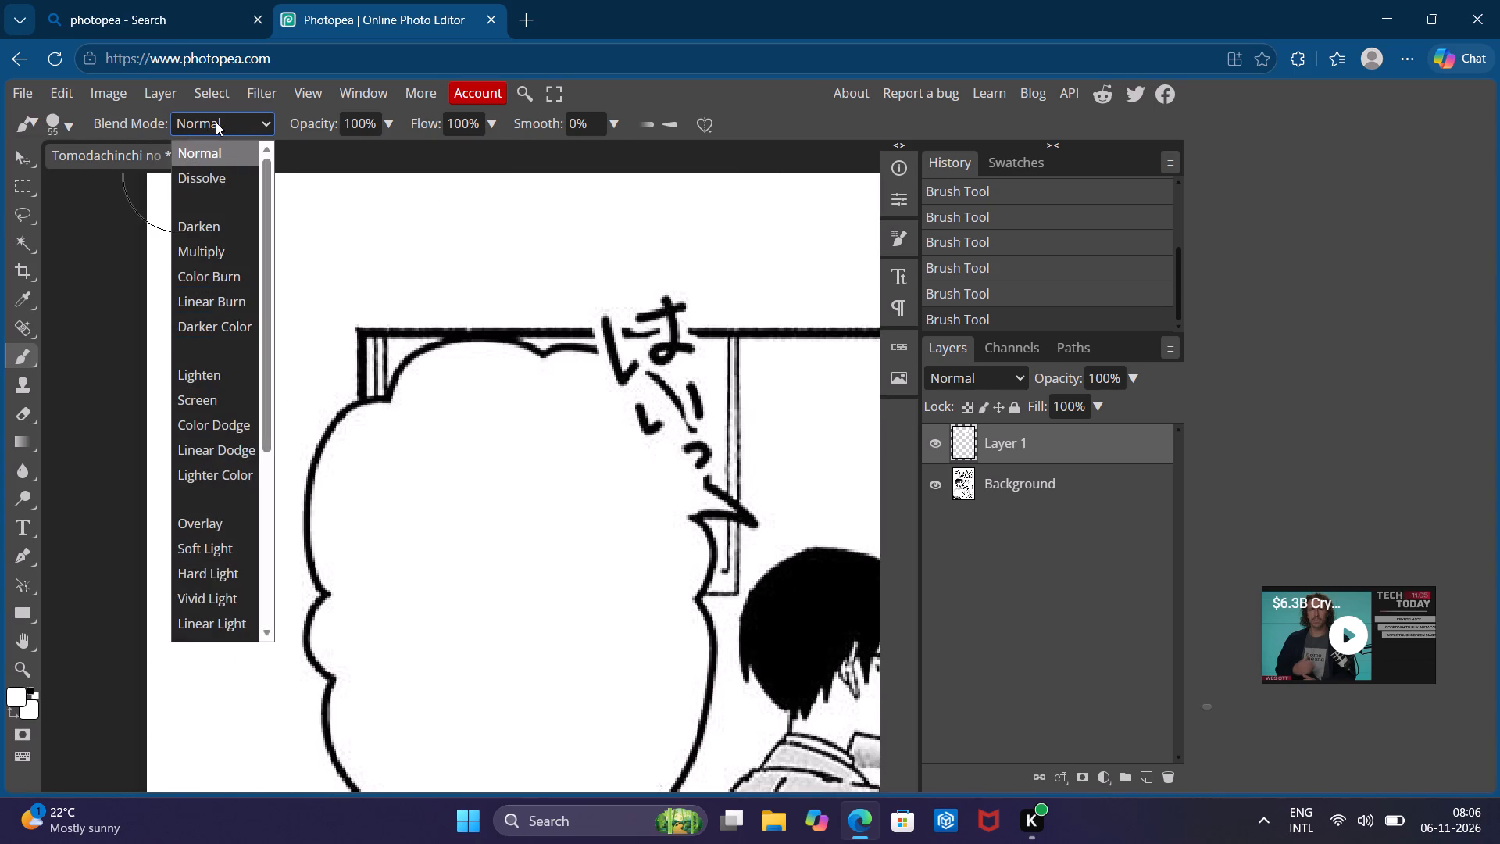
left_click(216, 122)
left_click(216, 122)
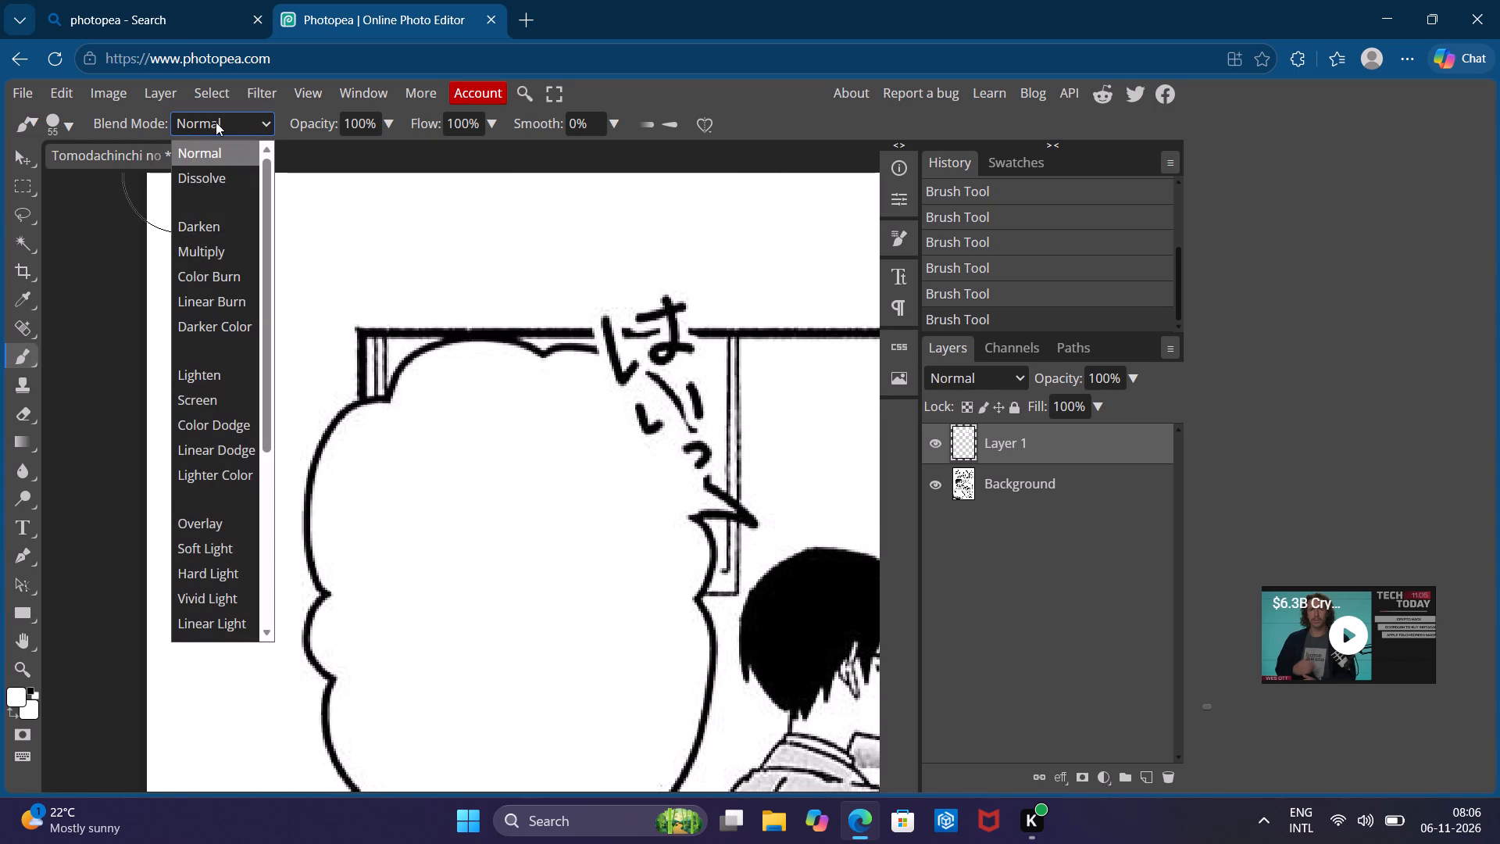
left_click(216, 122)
Reduce the brush to 20 px and paint white over the hook-shaped stroke of the handwritten text along the cloud-shaped bubble's edge.
left_click(62, 122)
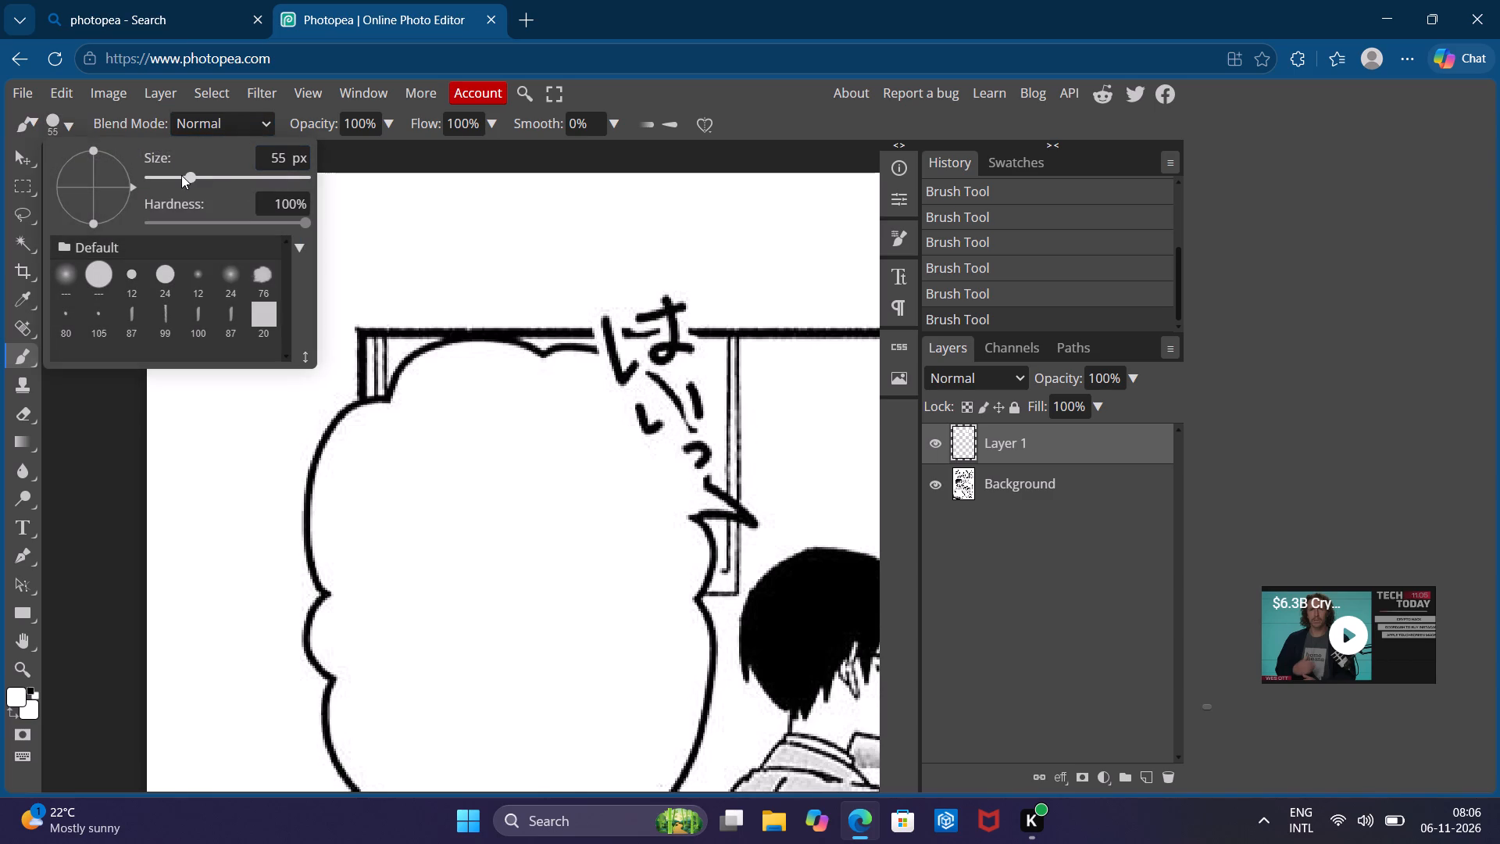
key("Left")
key("Left")
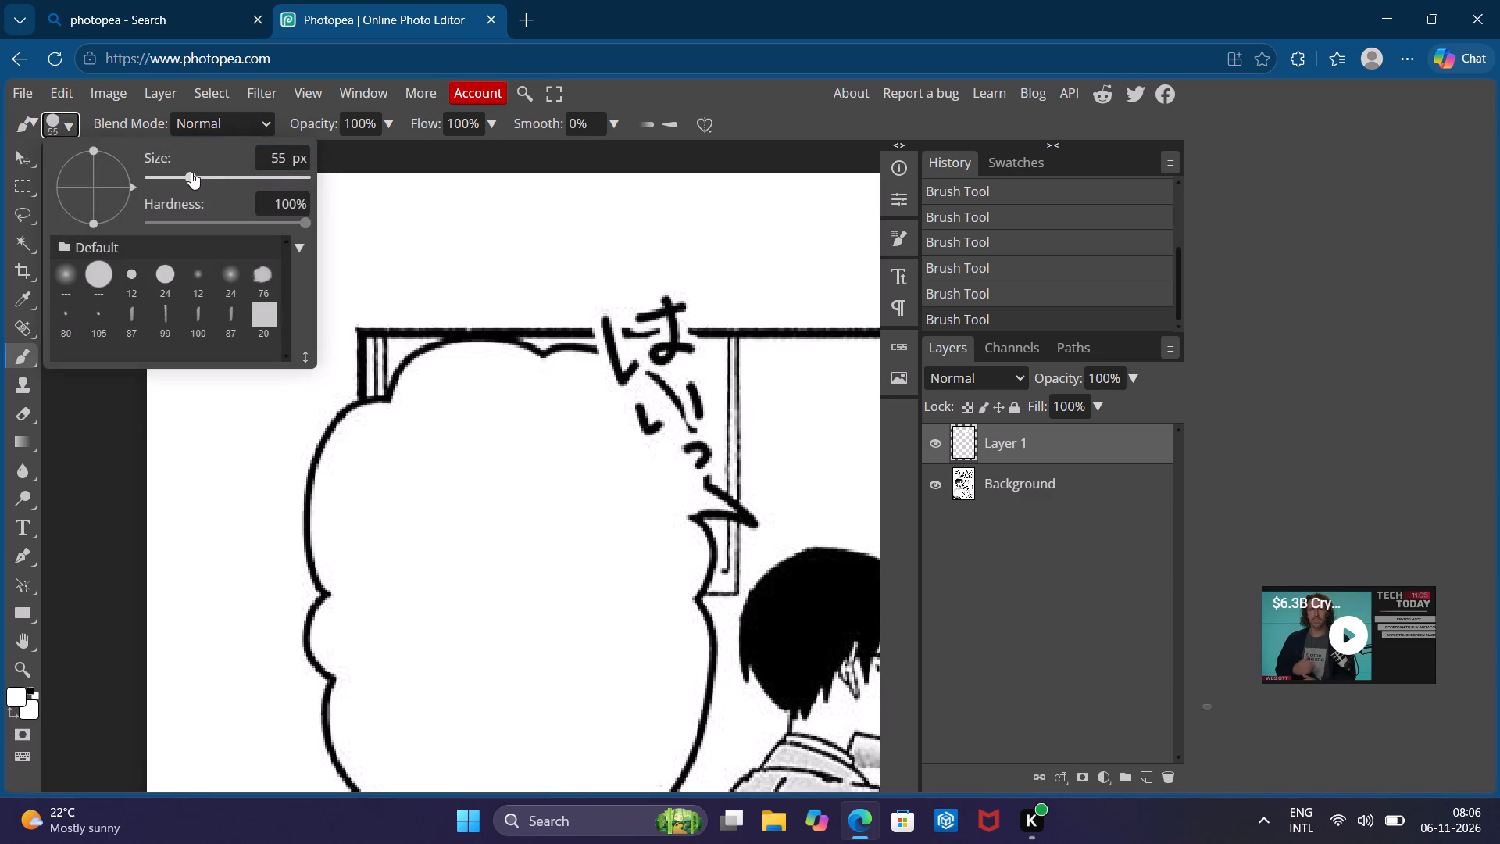
left_click(191, 172)
key("Left")
key("Left")
key("Left")
key("Left")
left_click_drag(191, 172, 177, 177)
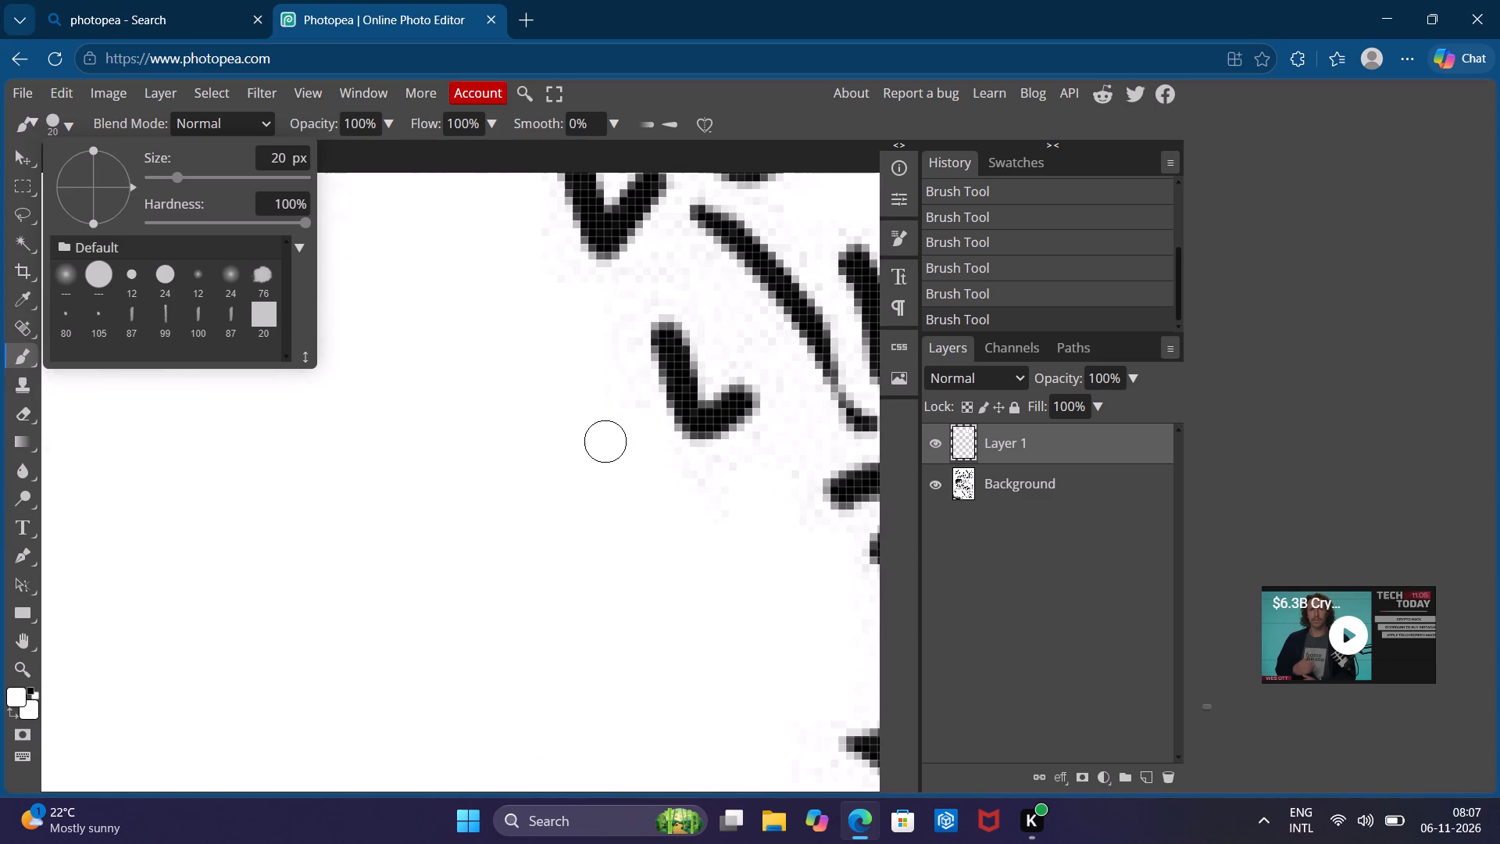
left_click_drag(654, 343, 757, 458)
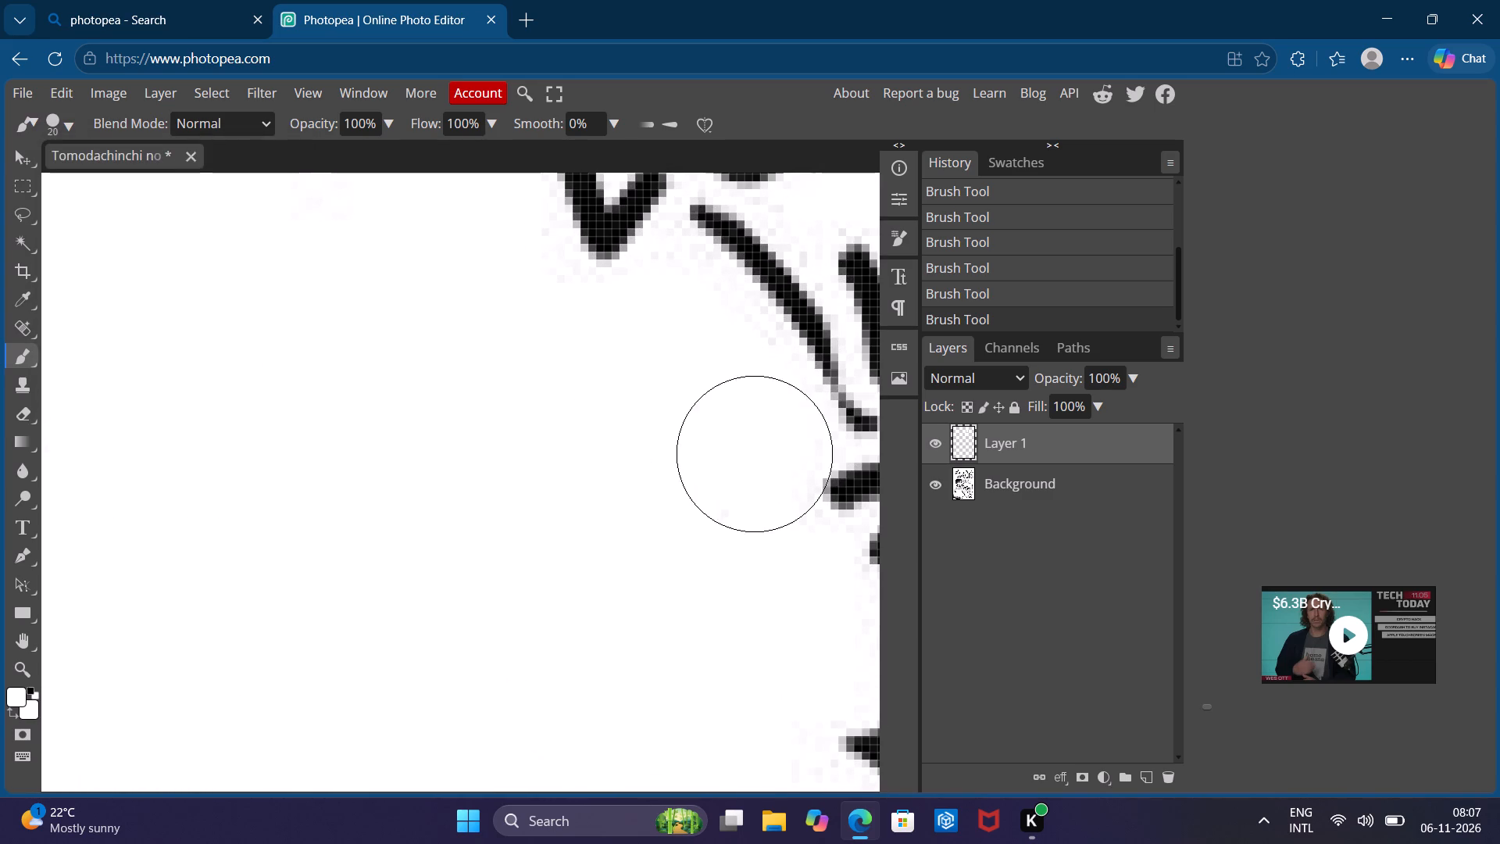
left_click_drag(757, 458, 710, 466)
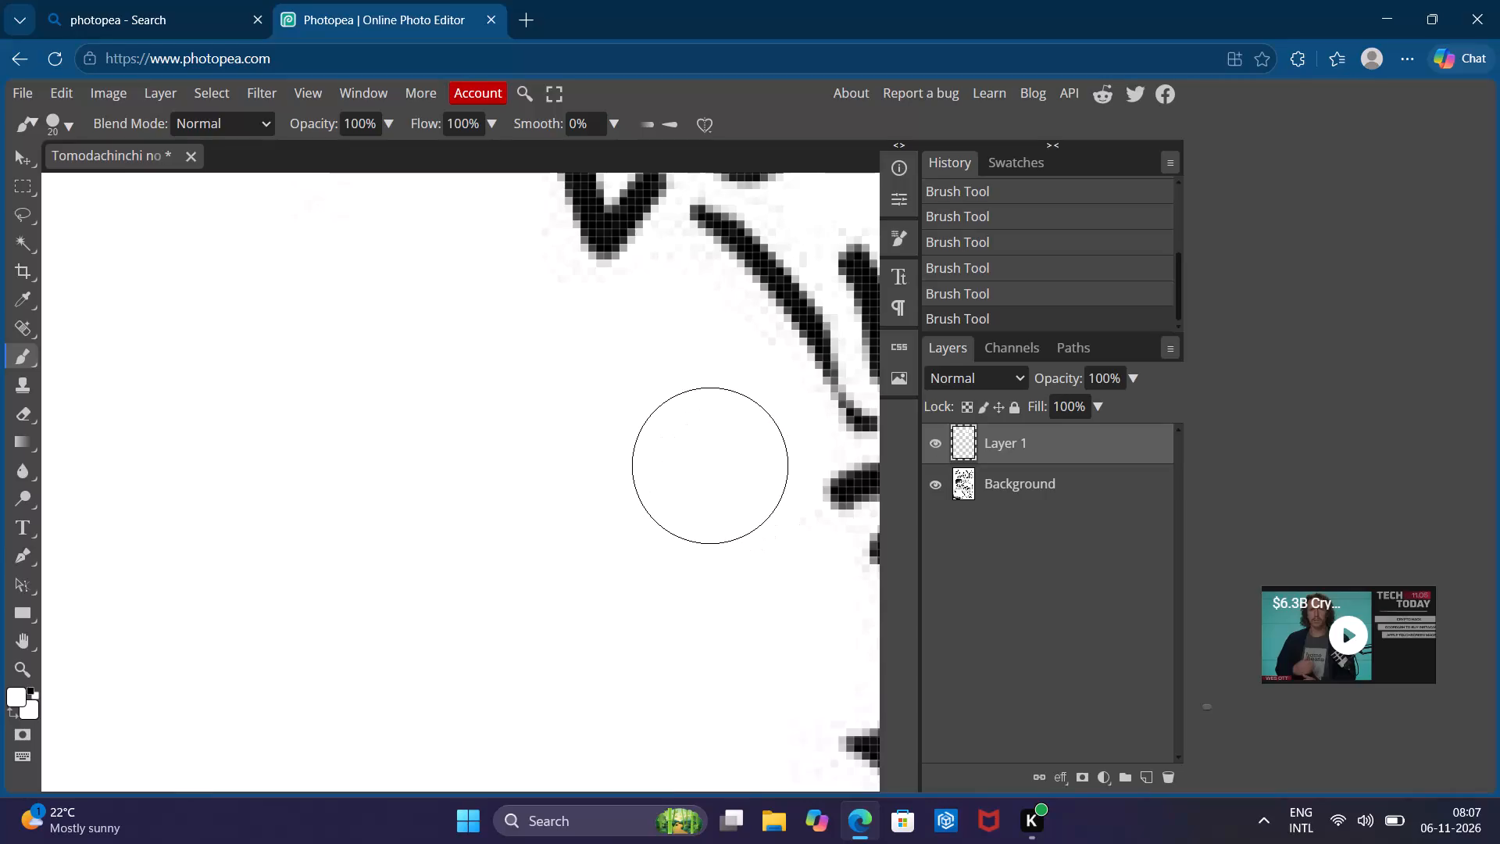
Reduce the brush to 5 px and paint white over the hooked left-hand stroke of the handwritten は crossing the panel's top border.
left_click(51, 116)
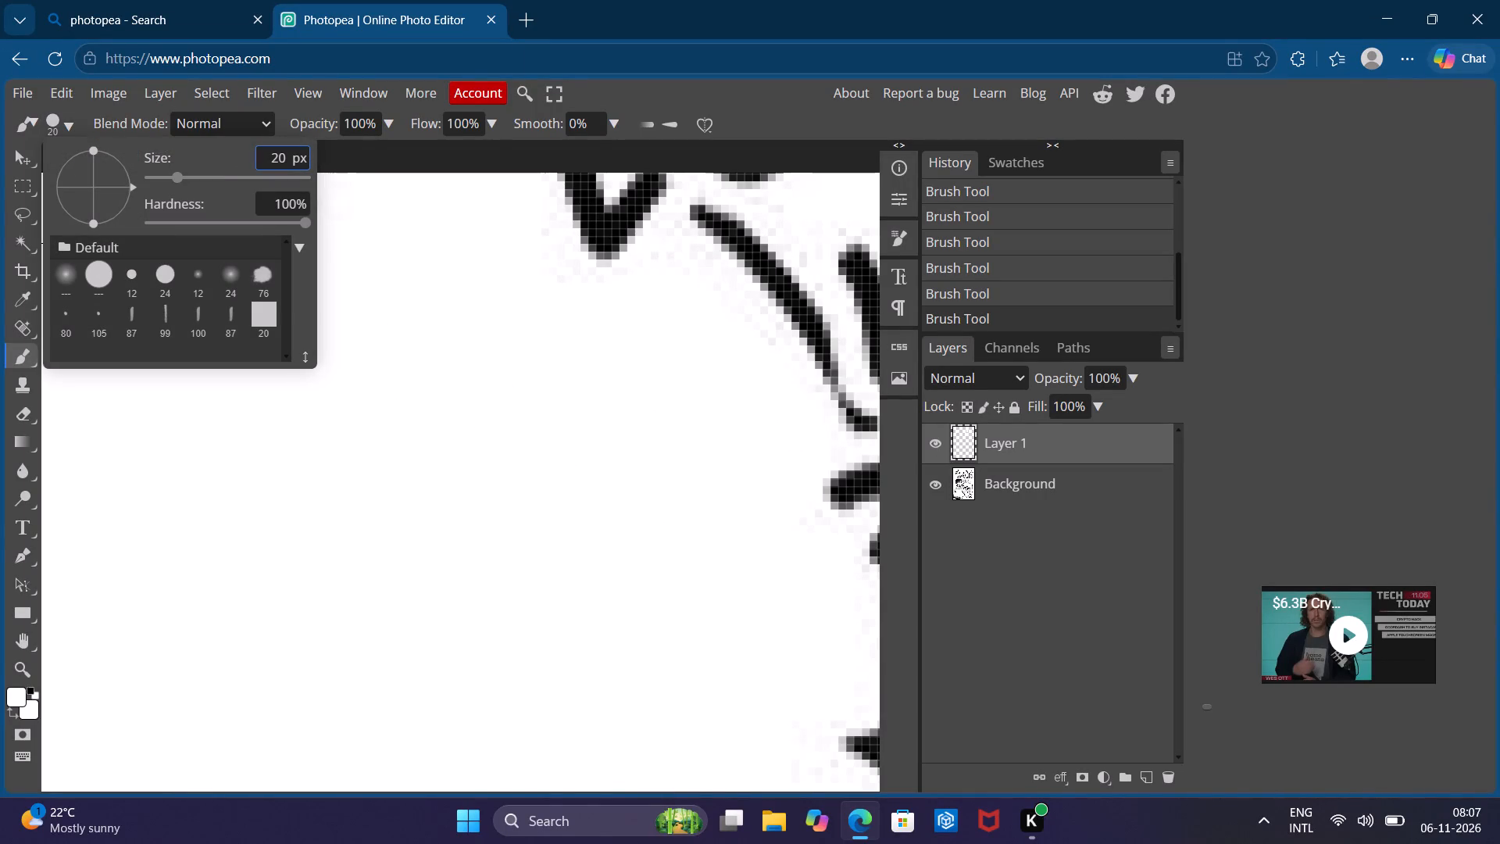
left_click(210, 178)
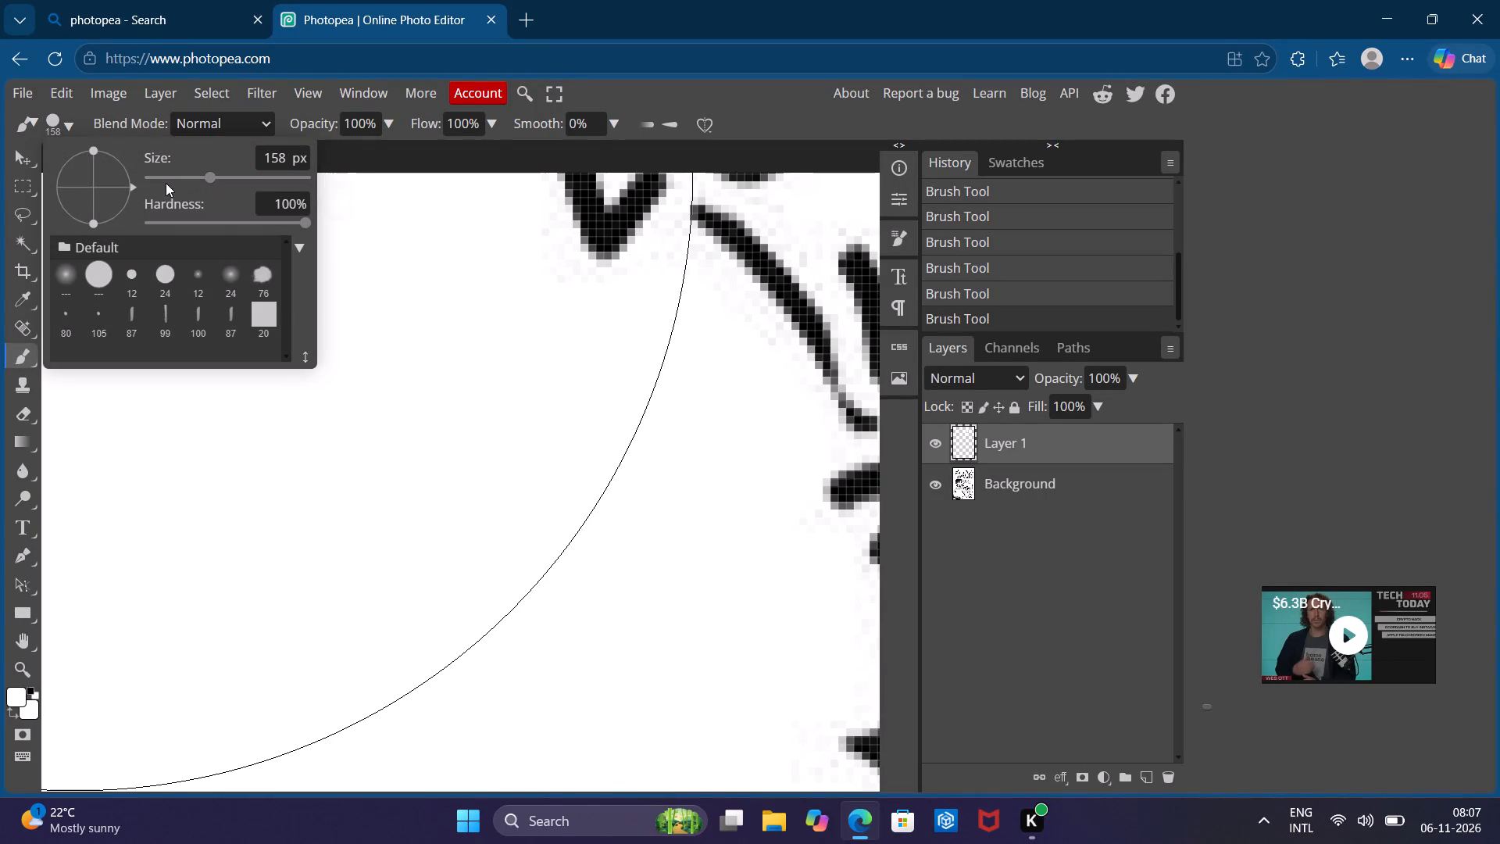
left_click(152, 174)
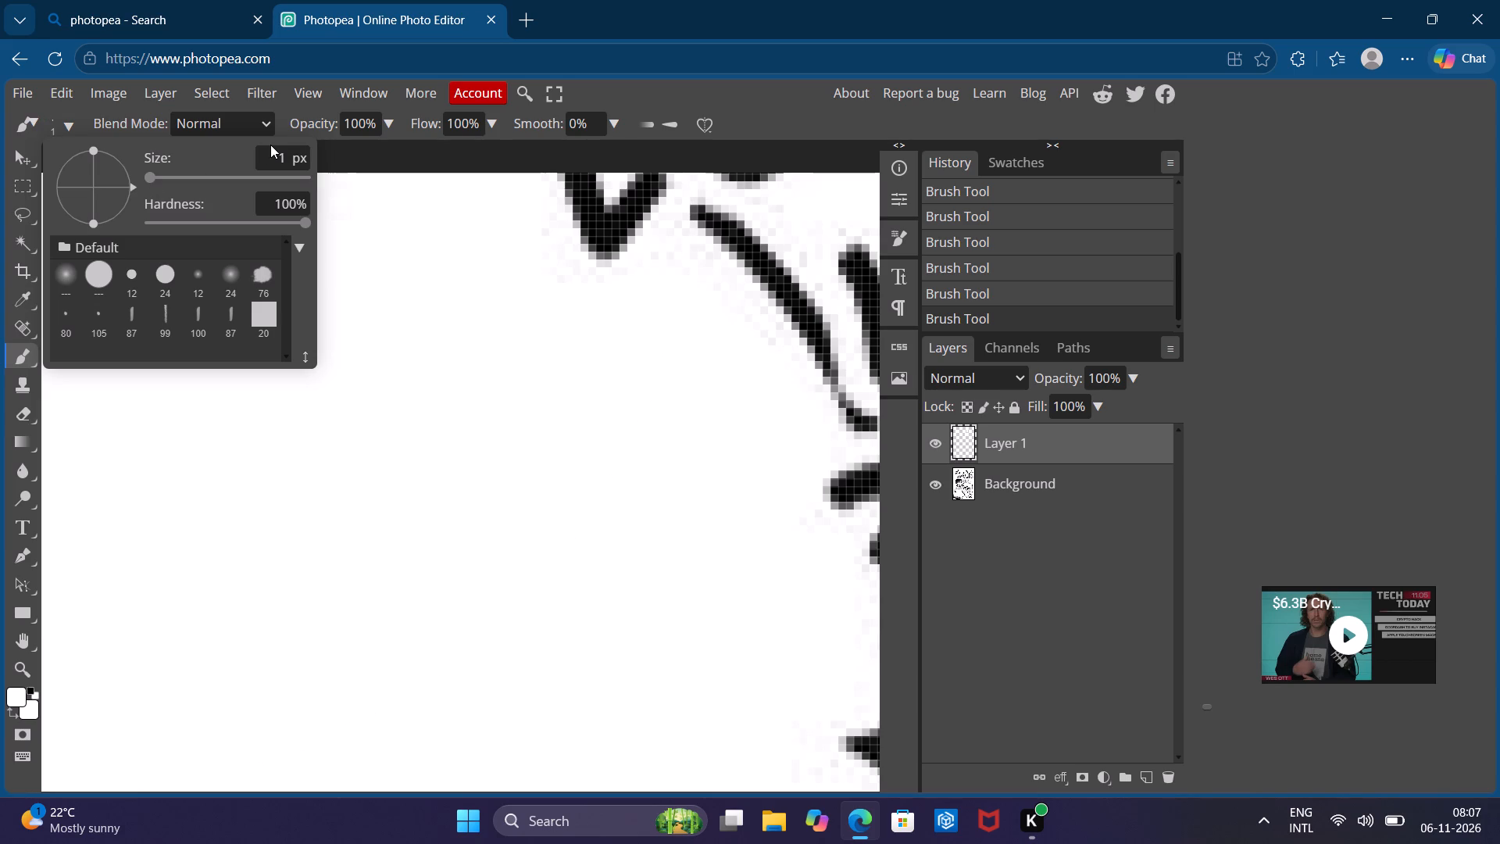
left_click(276, 156)
key("BackSpace")
key("5")
key("Return")
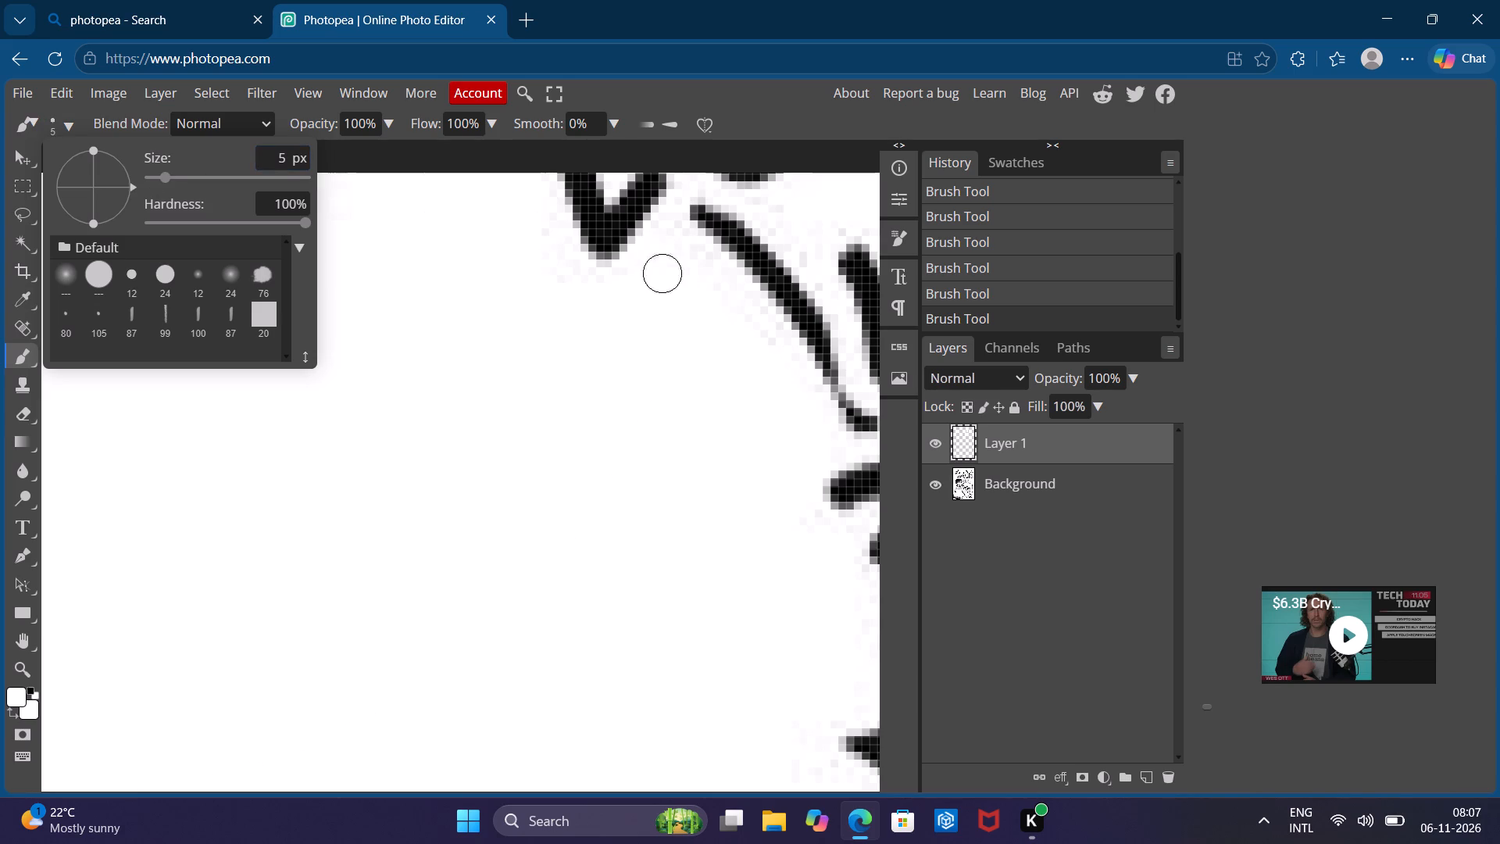
left_click(669, 345)
scroll(669, 345, "up", 2)
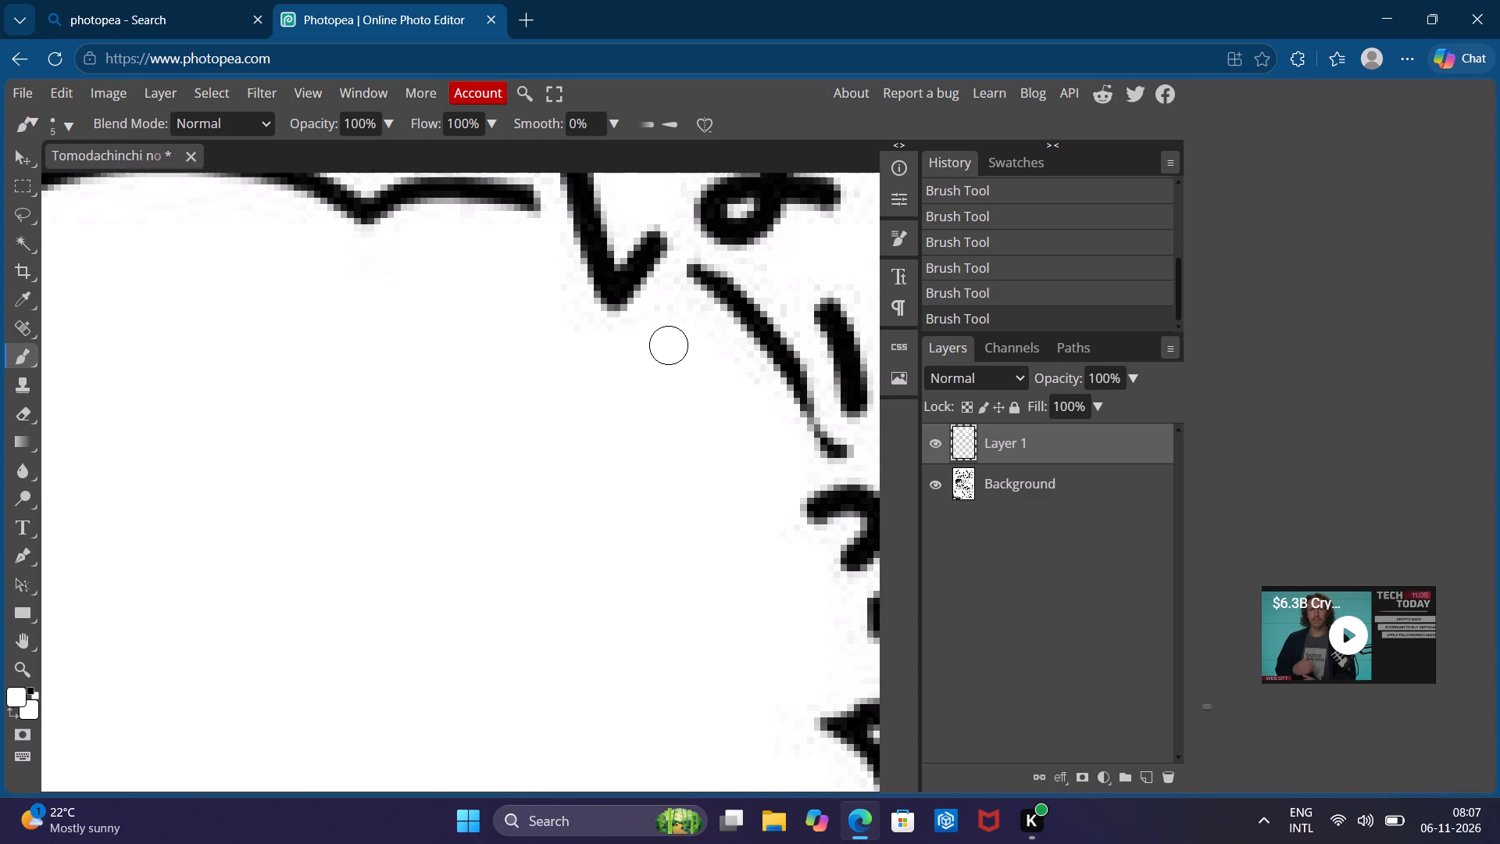
scroll(669, 345, "up", 3)
left_click_drag(542, 277, 552, 313)
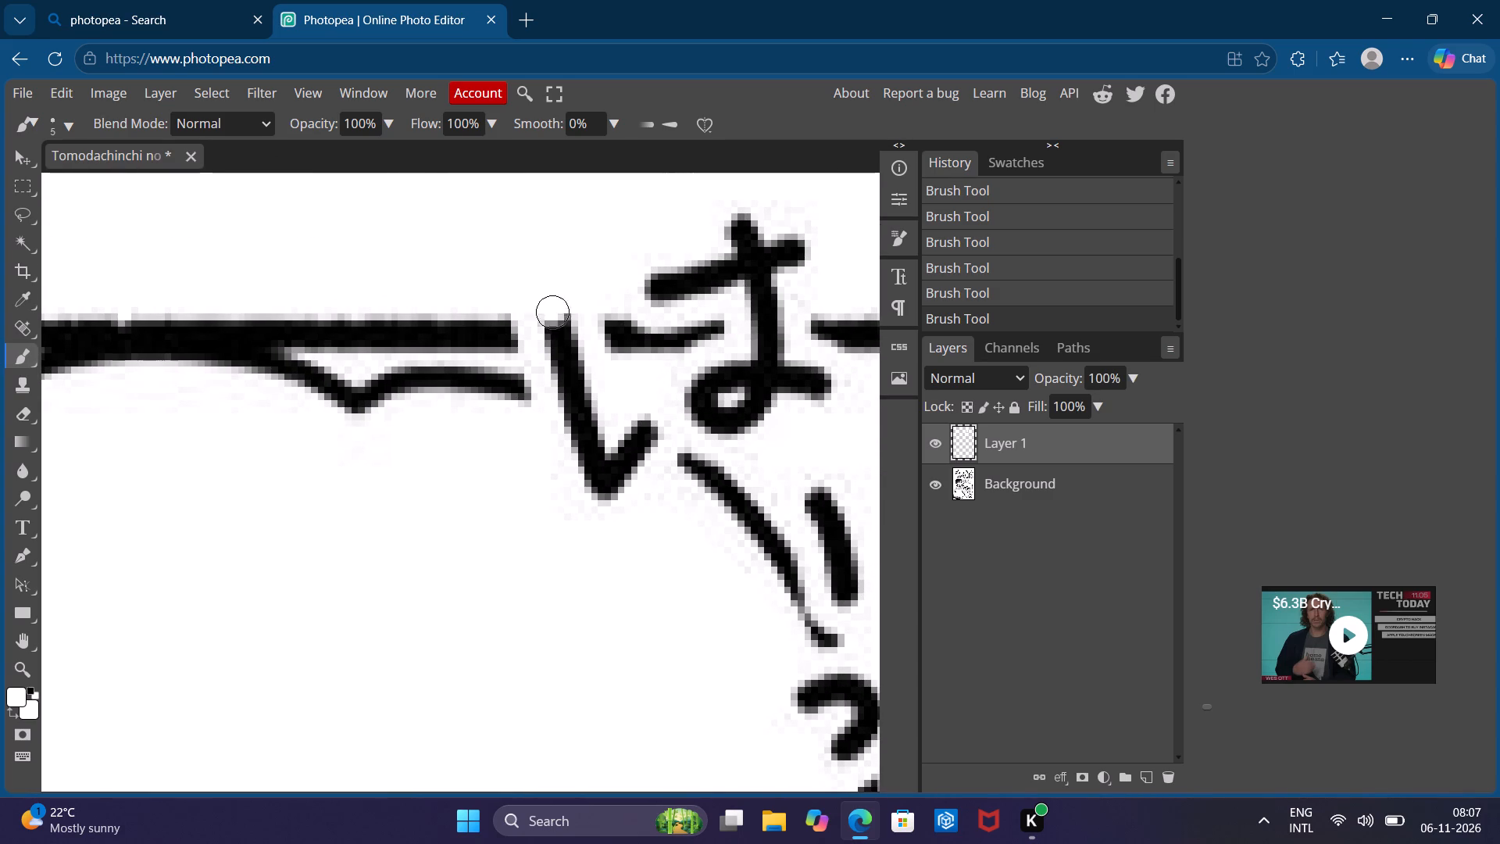
left_click_drag(552, 313, 568, 343)
left_click_drag(568, 343, 559, 433)
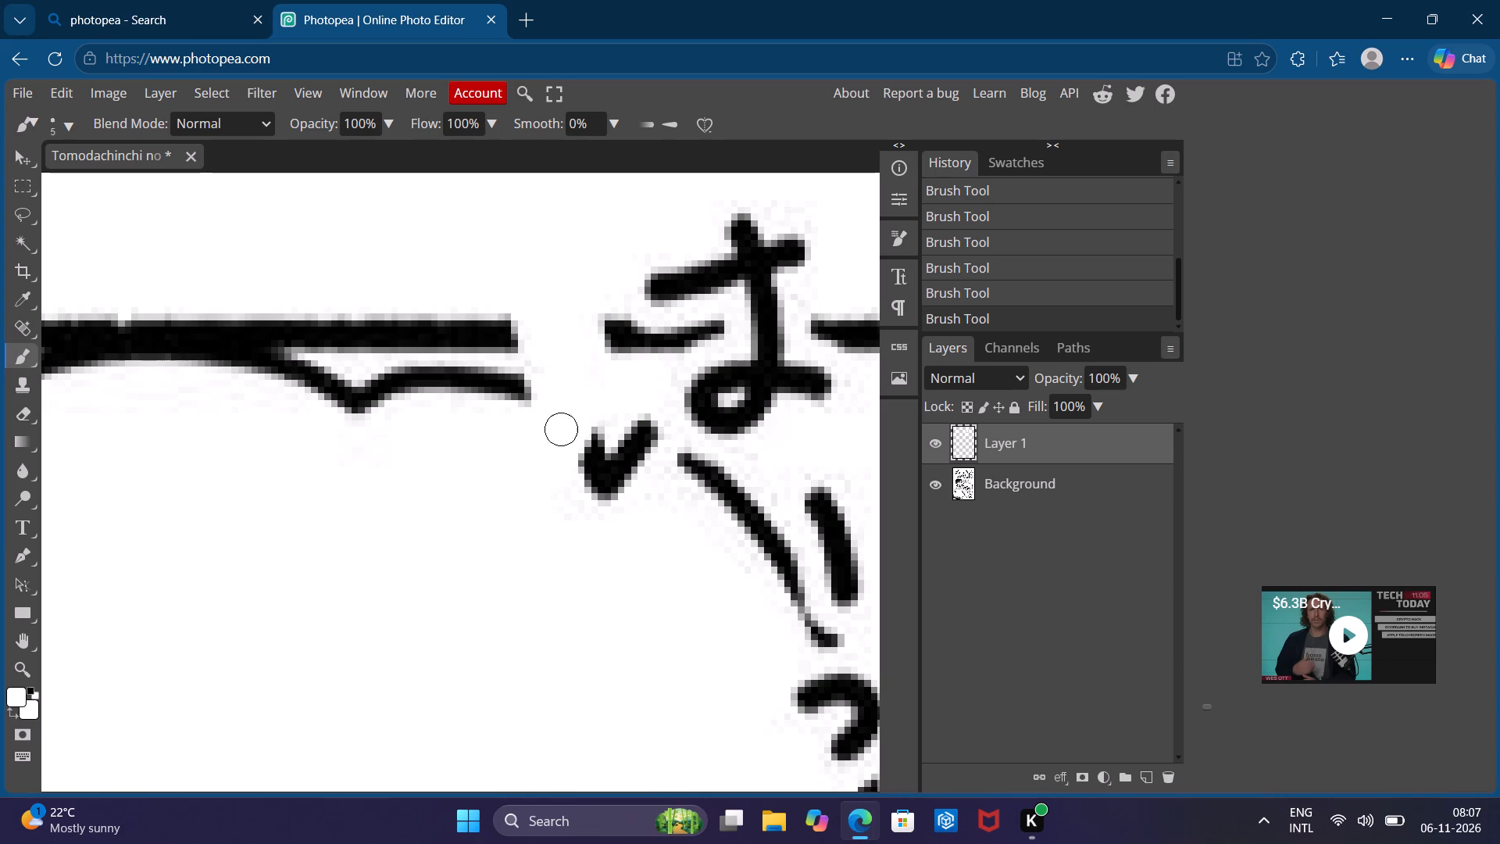
left_click_drag(559, 433, 626, 445)
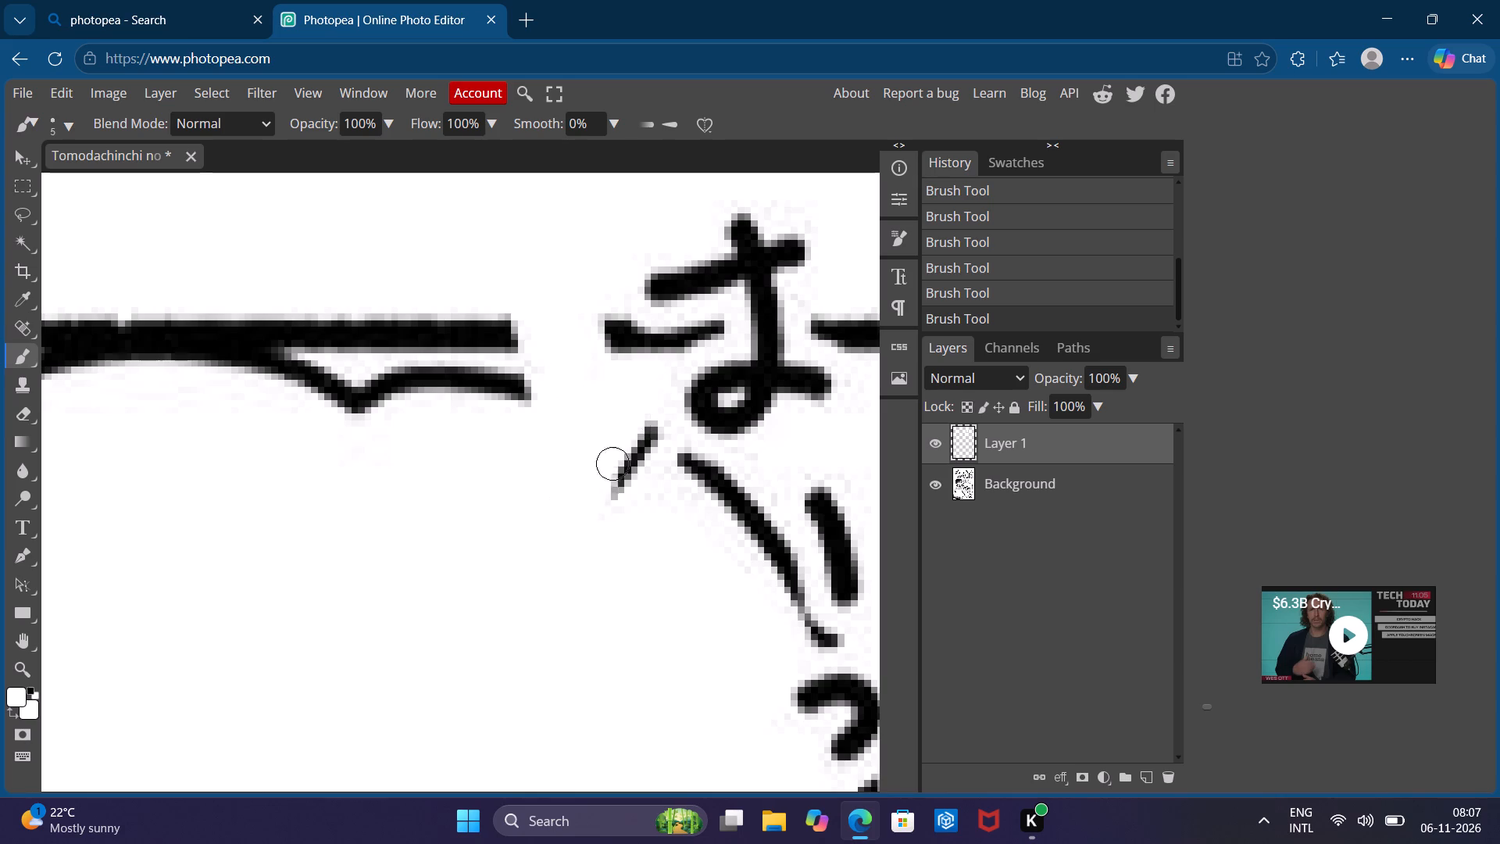
left_click_drag(626, 445, 614, 457)
Paint white over the loop, vertical stroke and crossbars of the handwritten は, keeping the panel border fragments beside it.
left_click_drag(614, 457, 684, 403)
left_click_drag(707, 387, 658, 393)
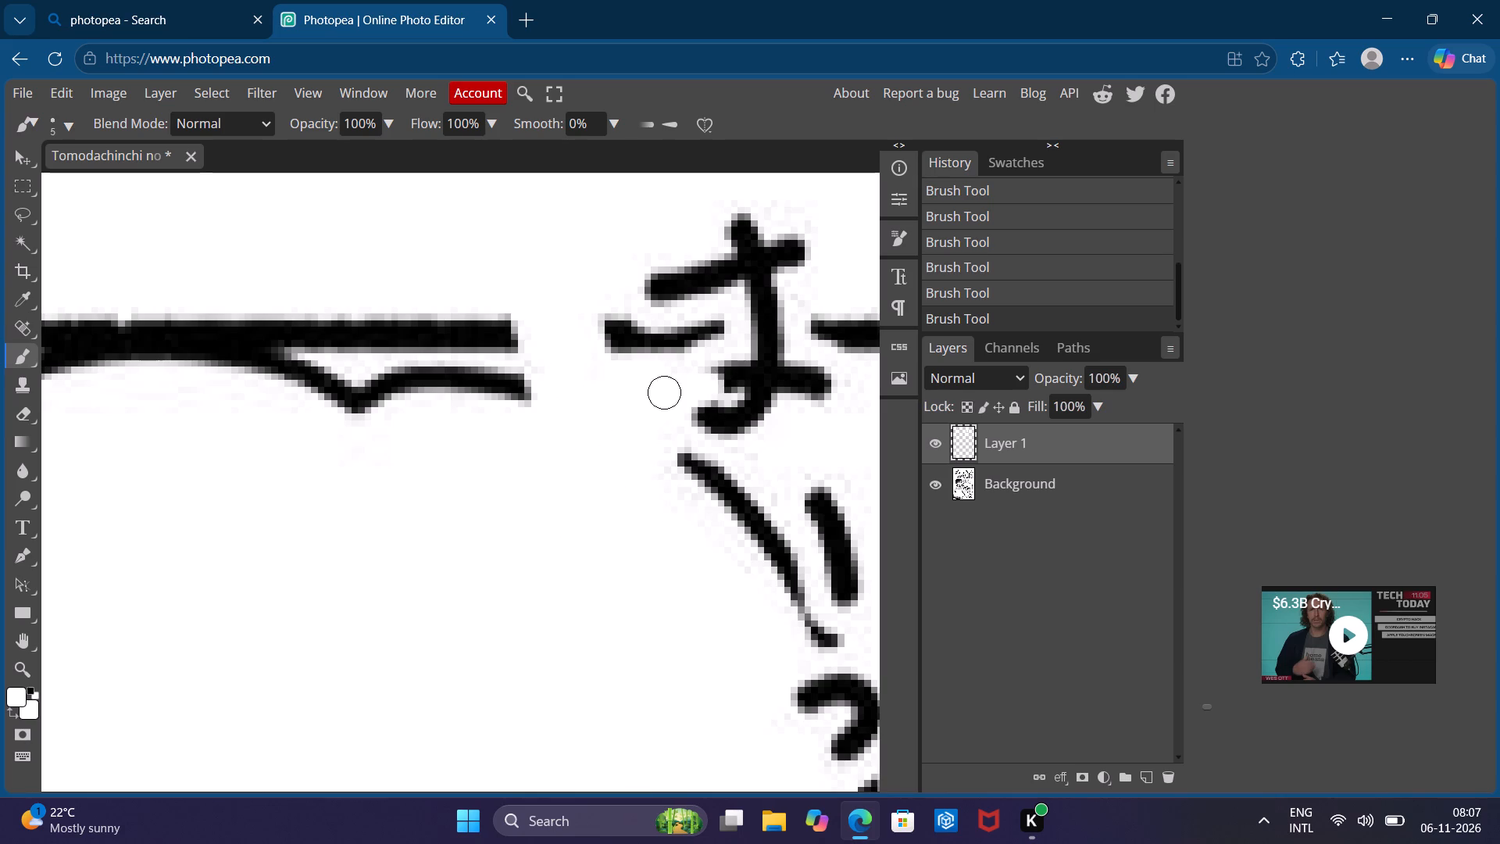
left_click_drag(658, 393, 746, 438)
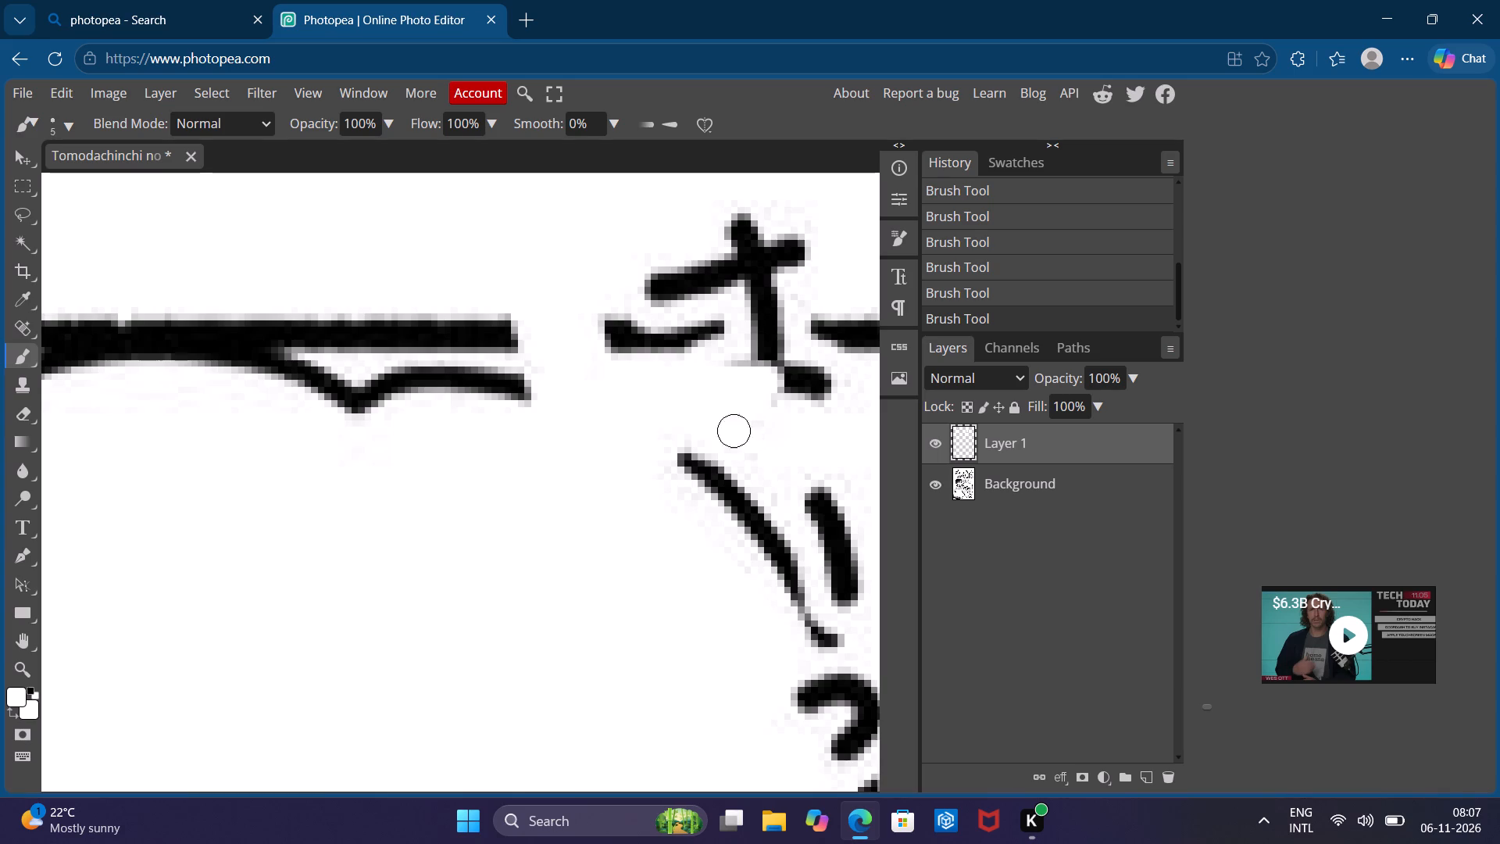
left_click_drag(746, 438, 823, 404)
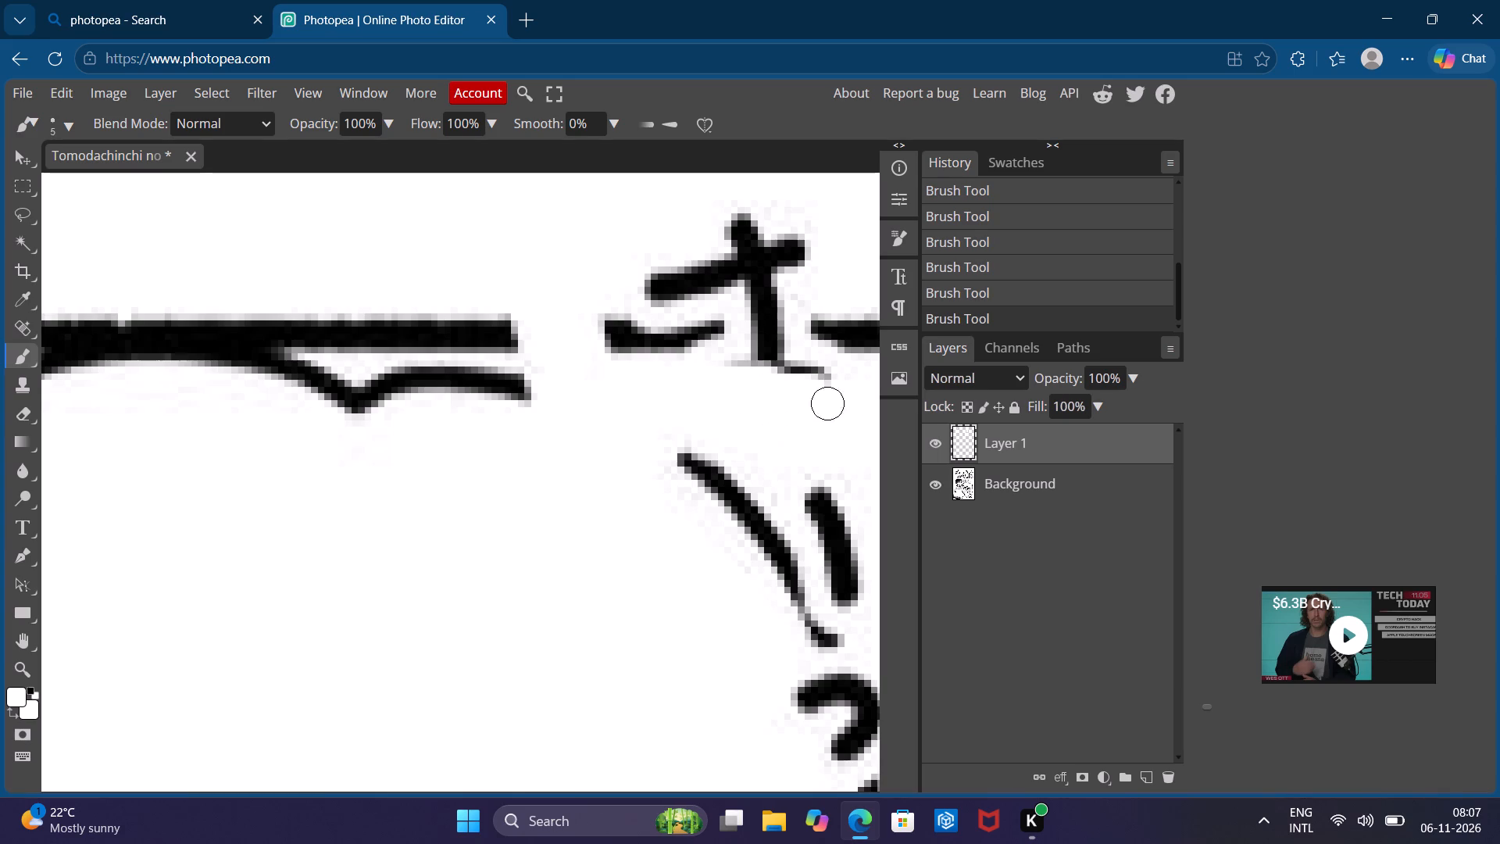
left_click_drag(823, 404, 766, 337)
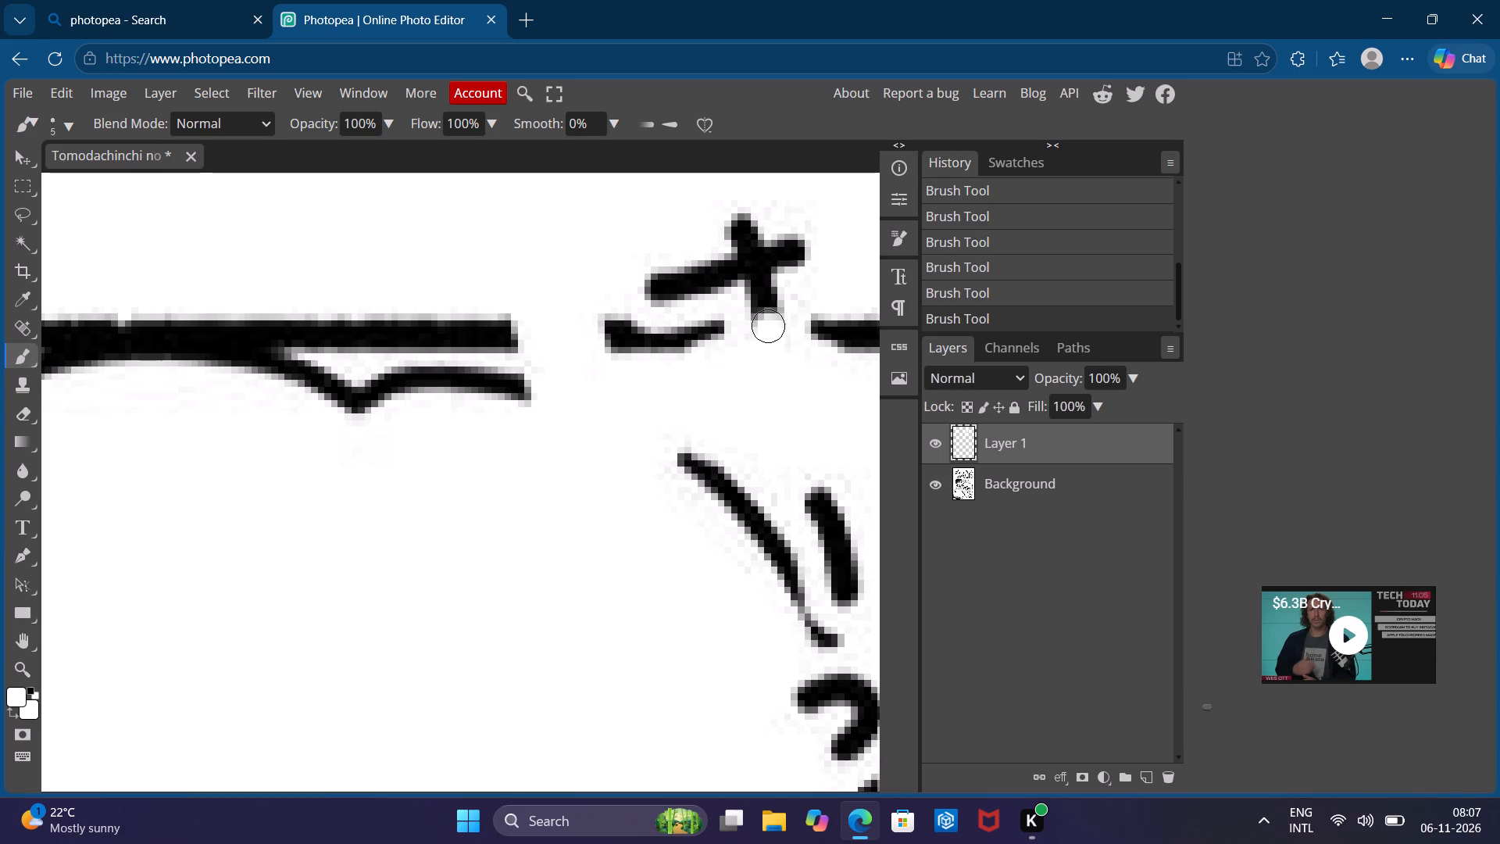
left_click_drag(766, 337, 793, 231)
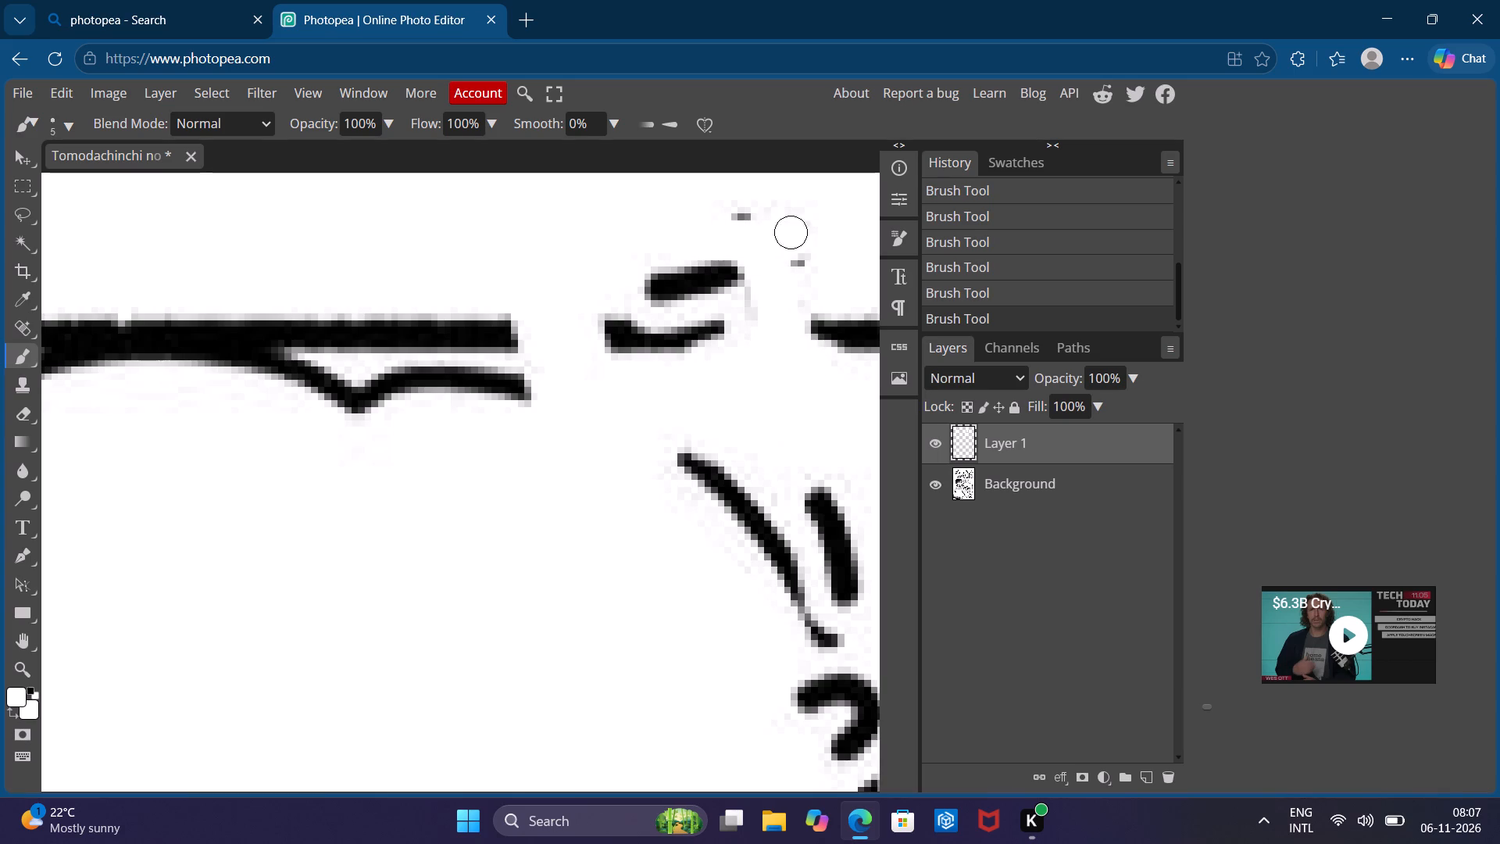
left_click_drag(793, 231, 789, 291)
left_click_drag(789, 291, 689, 284)
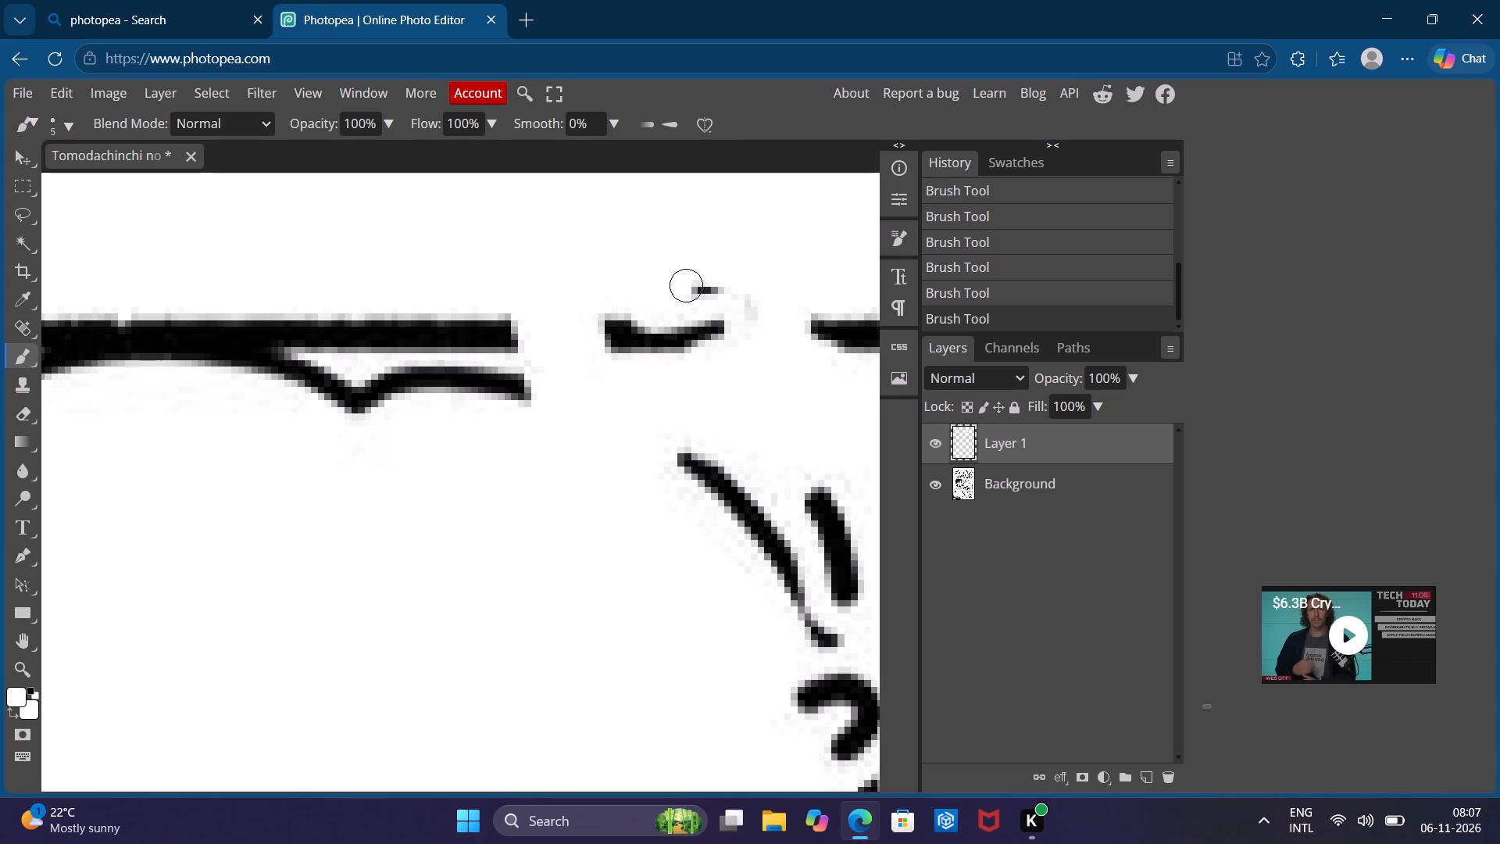
left_click_drag(689, 284, 698, 289)
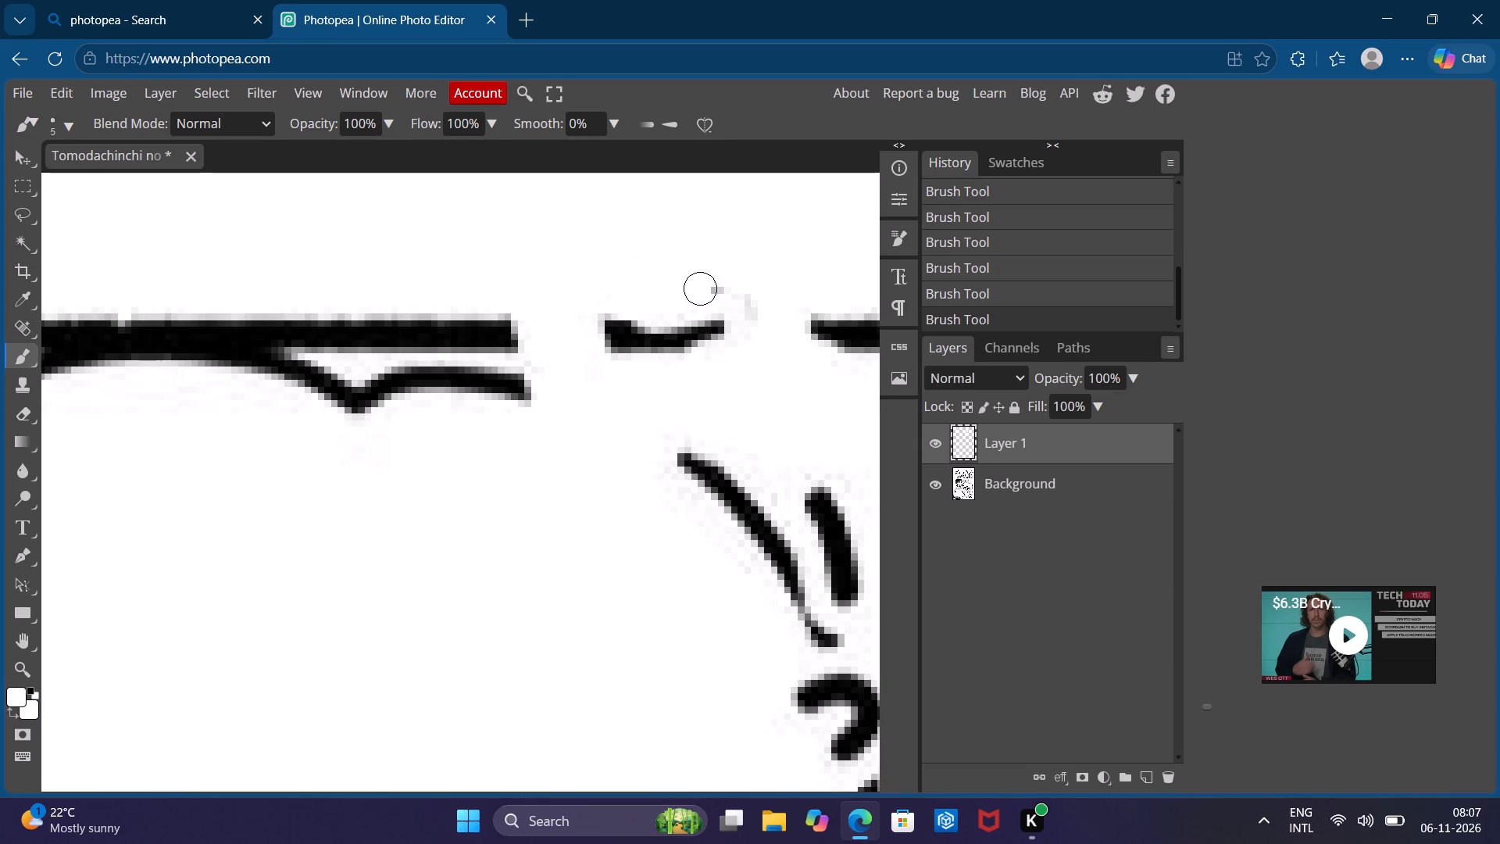
left_click_drag(727, 284, 752, 266)
left_click_drag(752, 266, 758, 294)
Paint white over the short slanted handwritten stroke between the cloud-shaped bubble's outline and the panel's vertical lines.
scroll(758, 294, "left", 3)
scroll(758, 294, "up", 1)
scroll(758, 294, "down", 2)
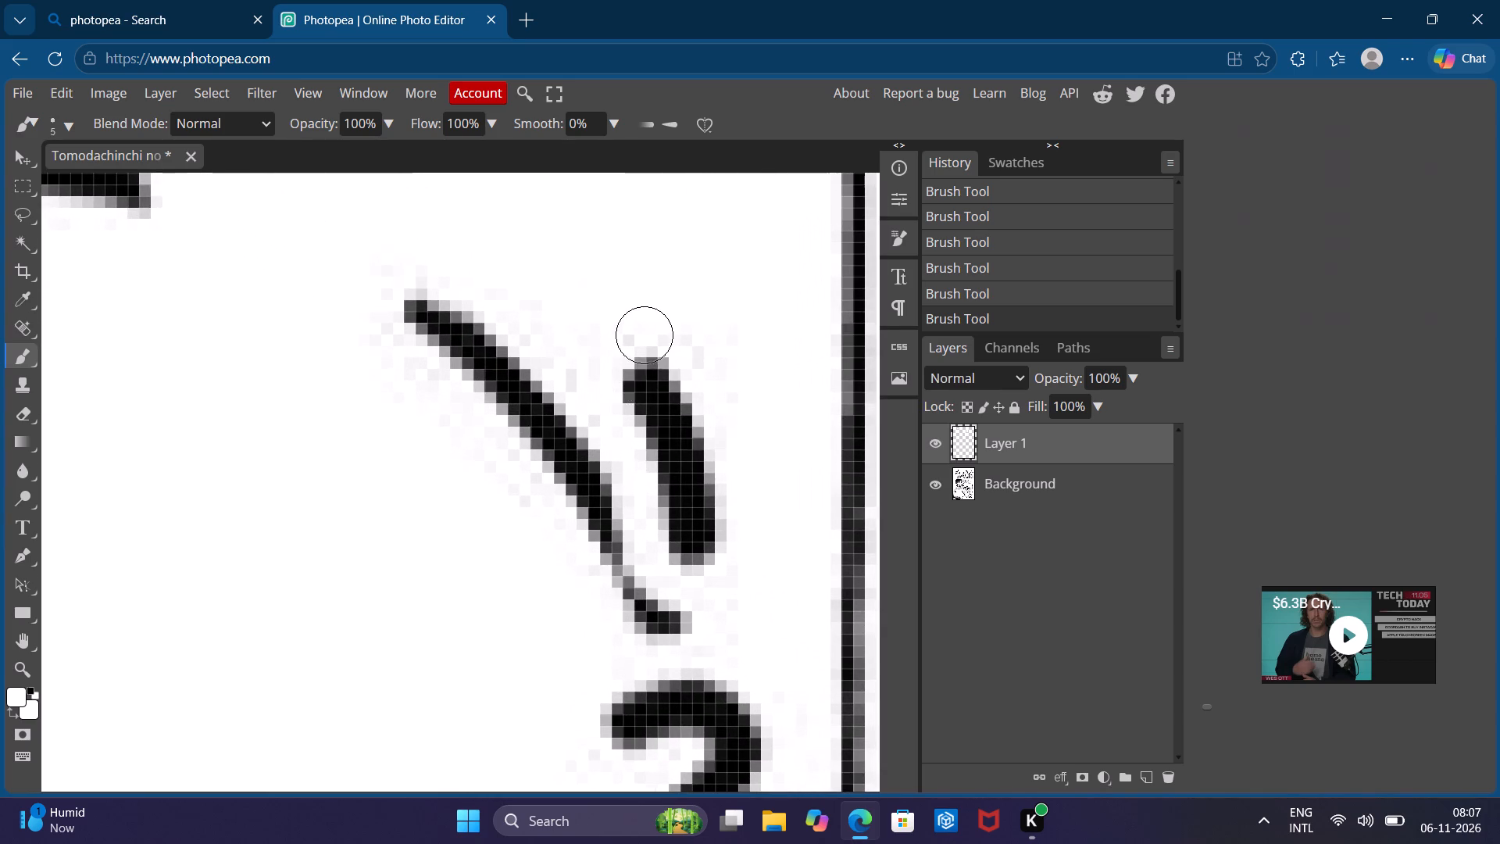
left_click_drag(645, 335, 578, 282)
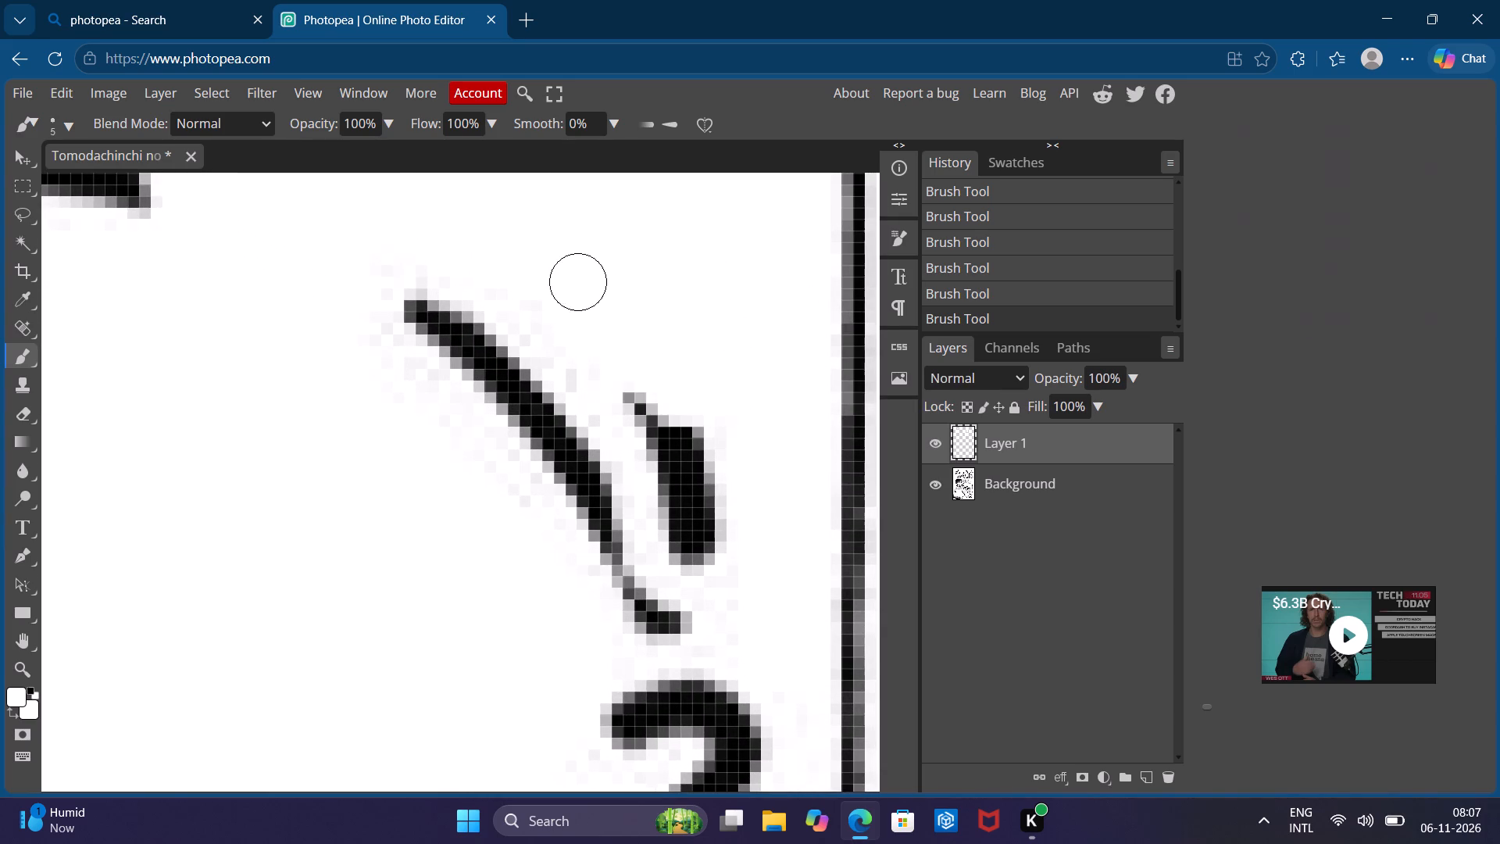
left_click_drag(578, 282, 685, 448)
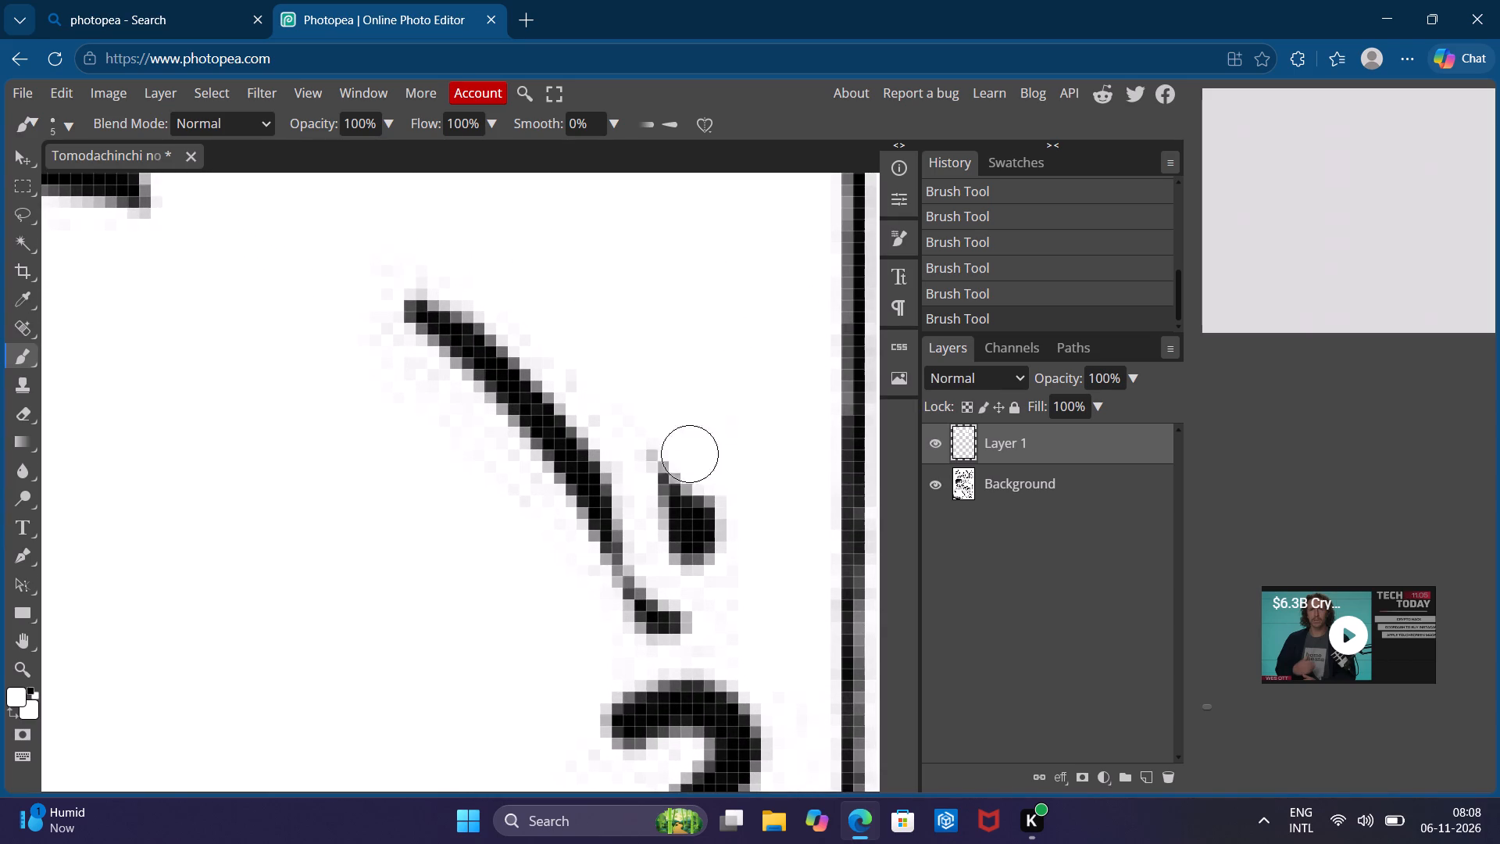
left_click_drag(685, 448, 698, 549)
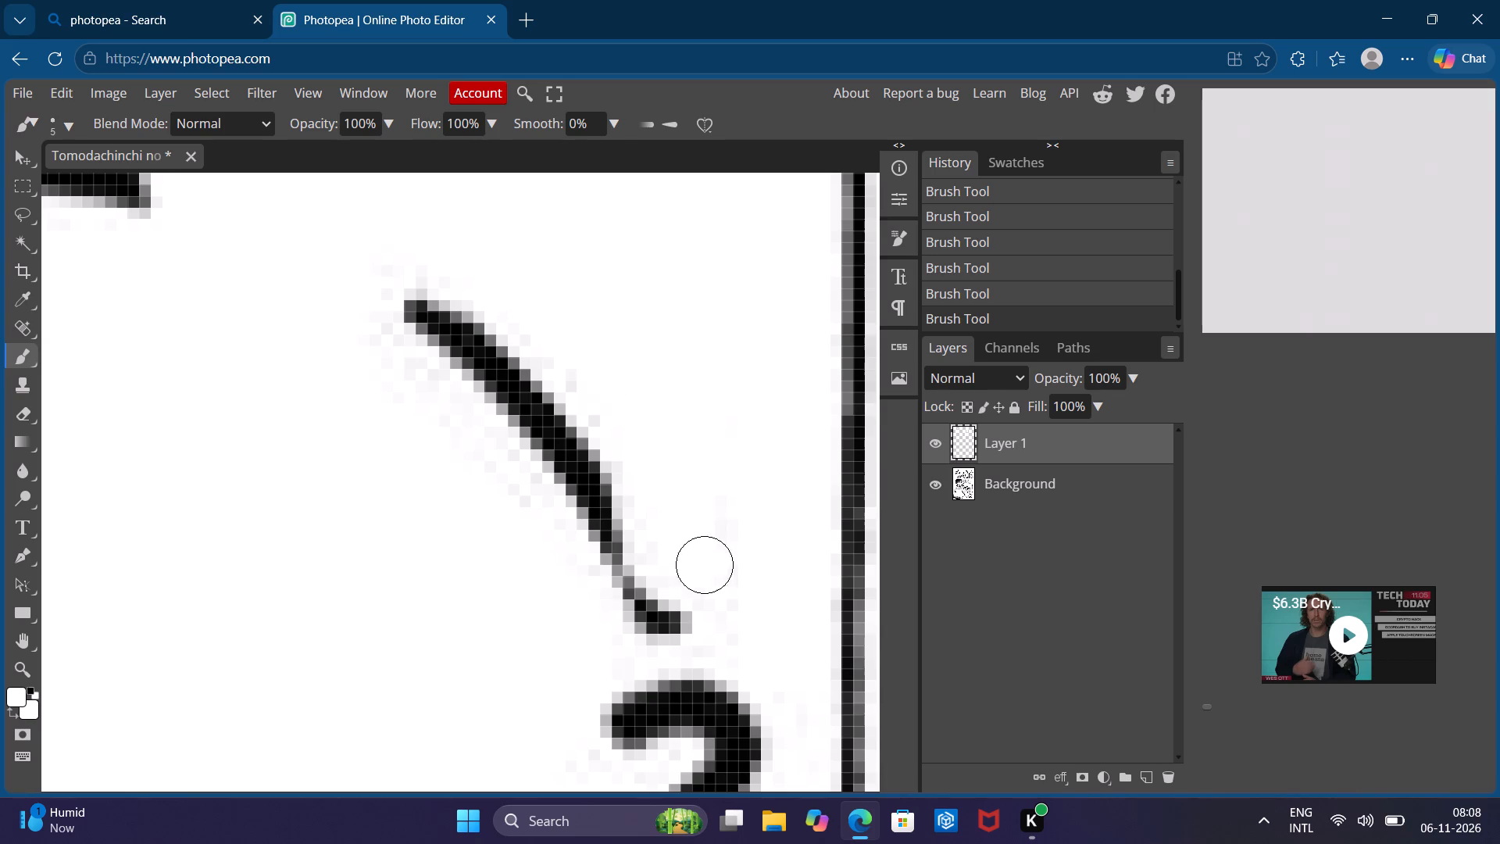
left_click_drag(698, 549, 712, 377)
Paint white over the small handwritten っ in the gap of the cloud-shaped bubble's outline, above its pointed tail.
scroll(712, 377, "down", 1)
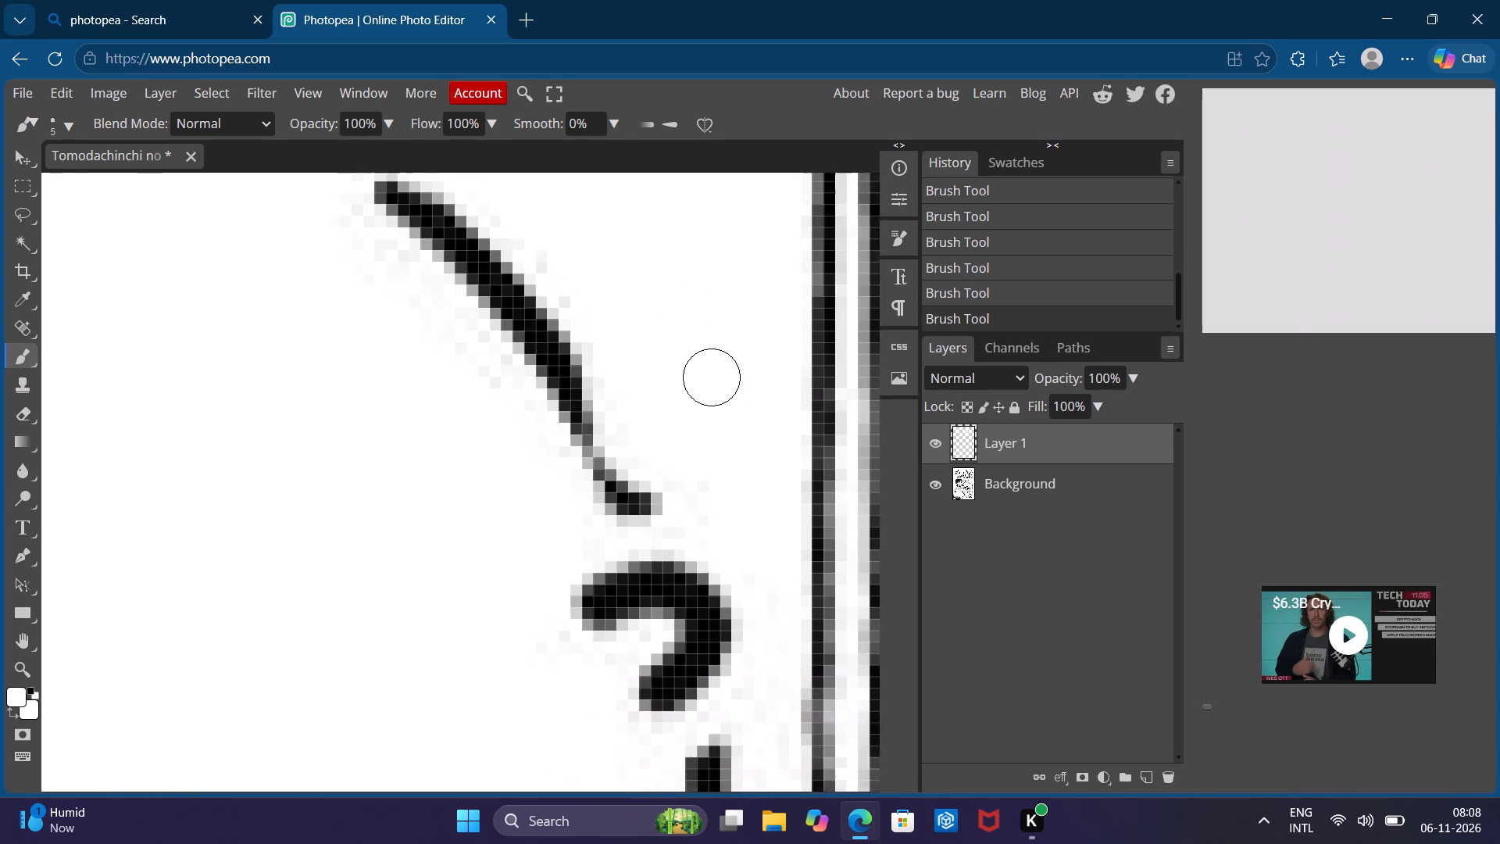
scroll(712, 377, "down", 2)
left_click_drag(712, 377, 638, 473)
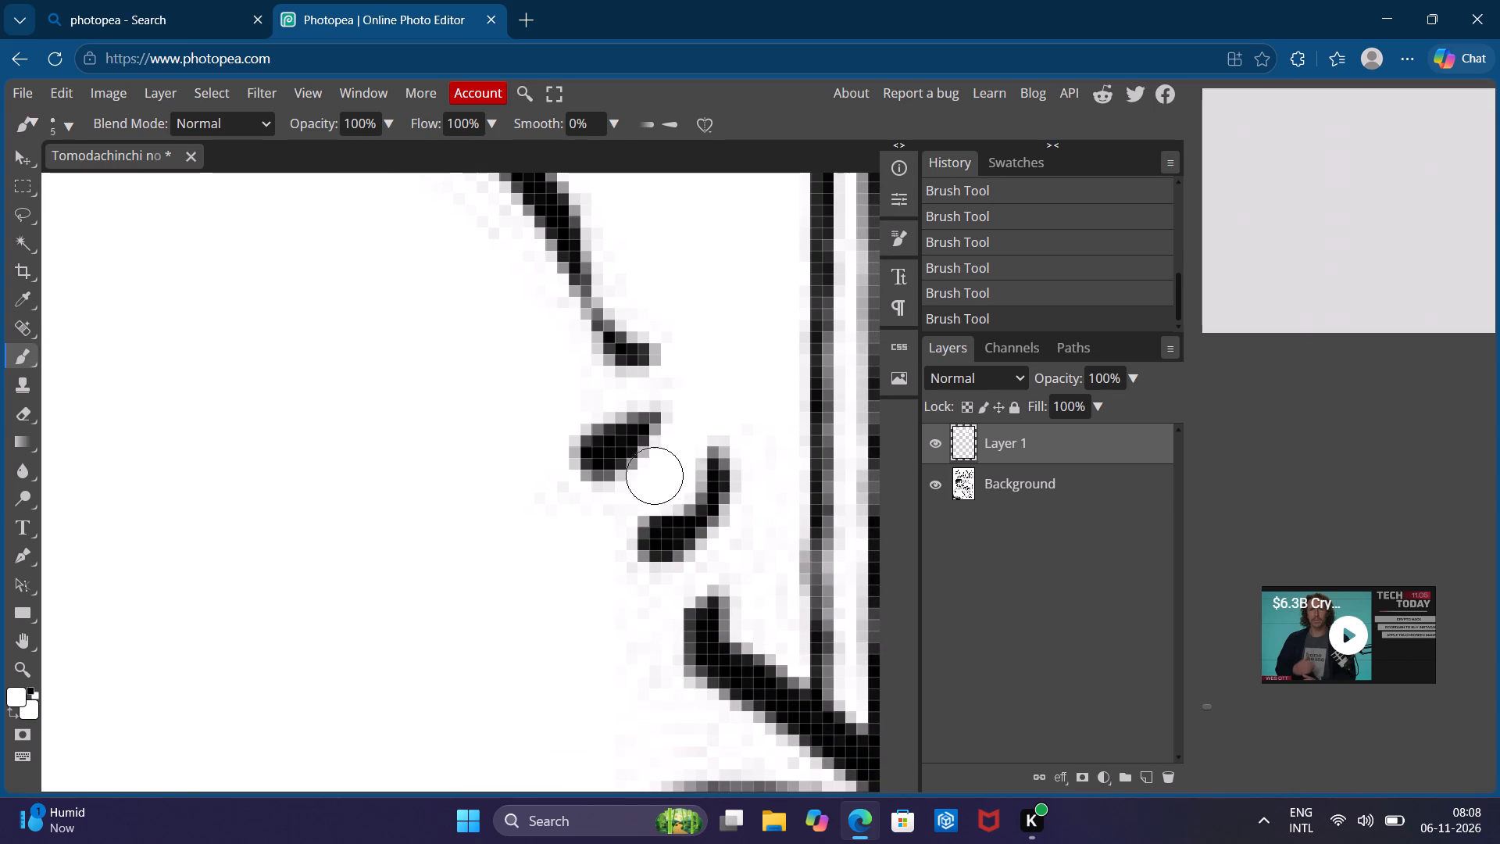
left_click_drag(638, 473, 573, 481)
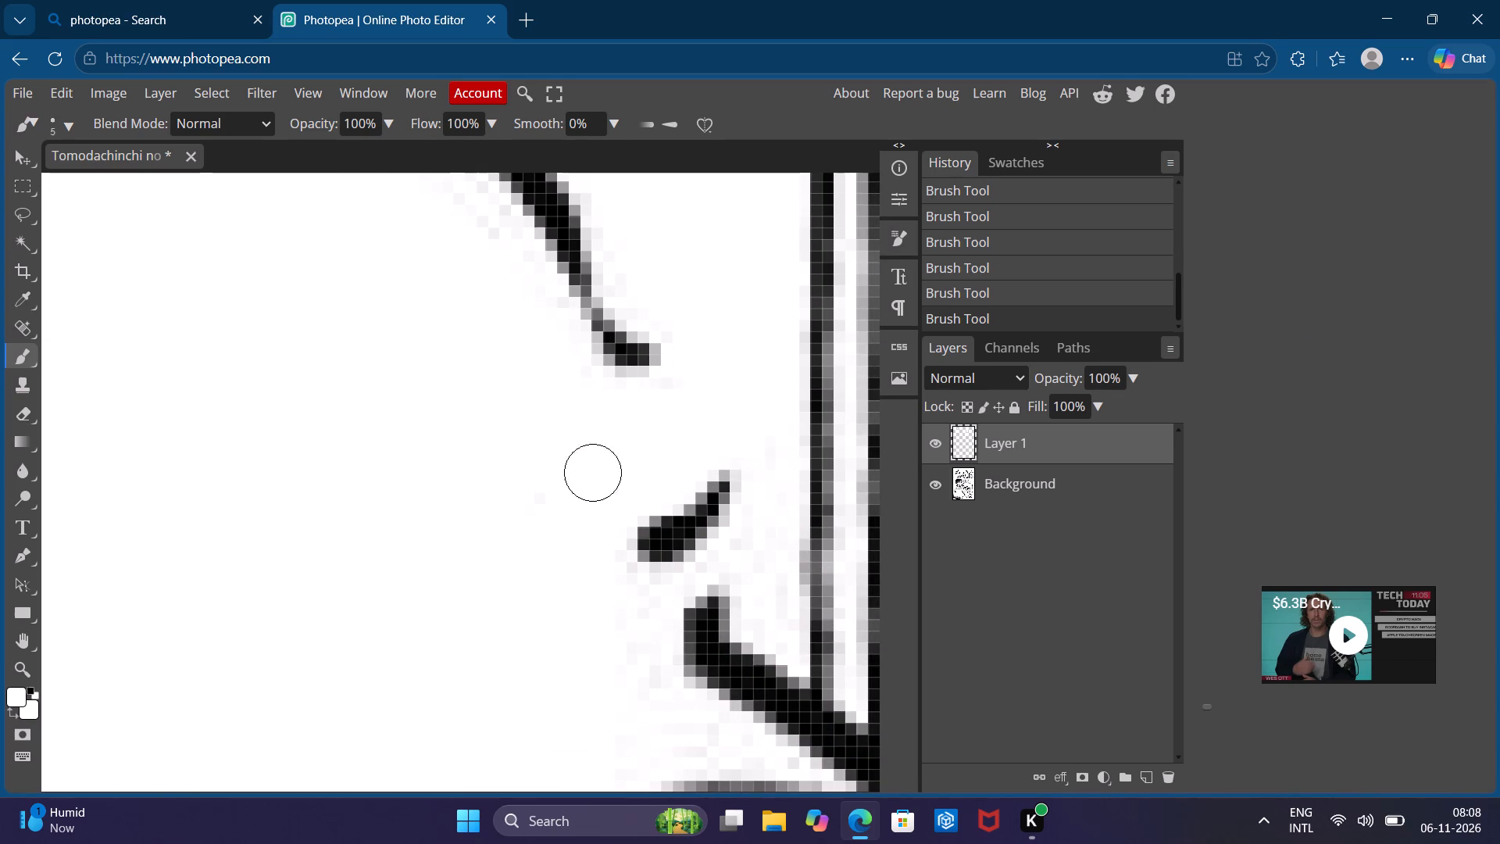
left_click_drag(573, 481, 591, 618)
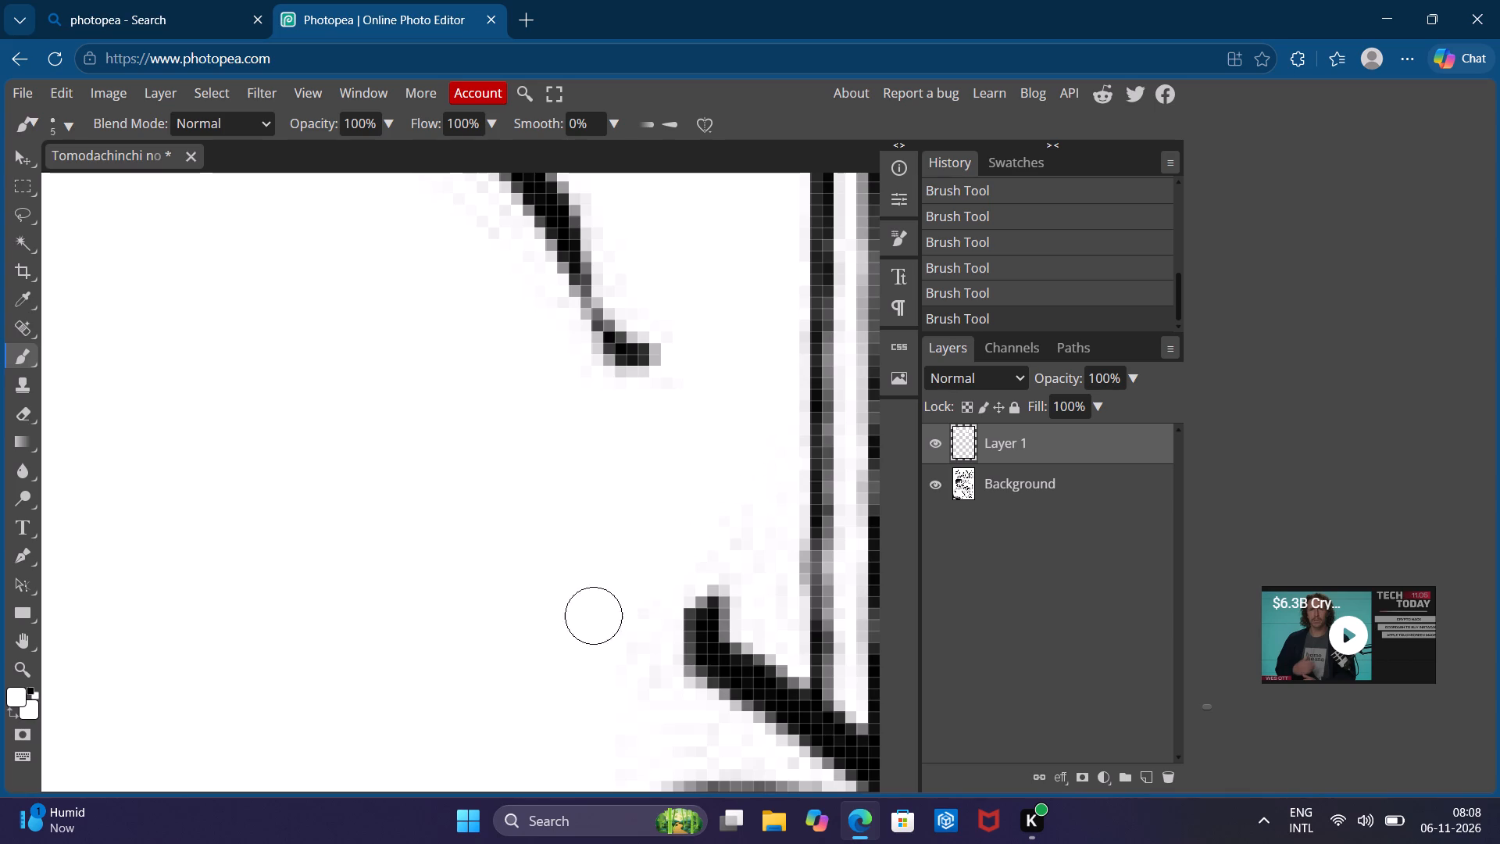
left_click_drag(591, 618, 742, 415)
left_click_drag(742, 415, 667, 470)
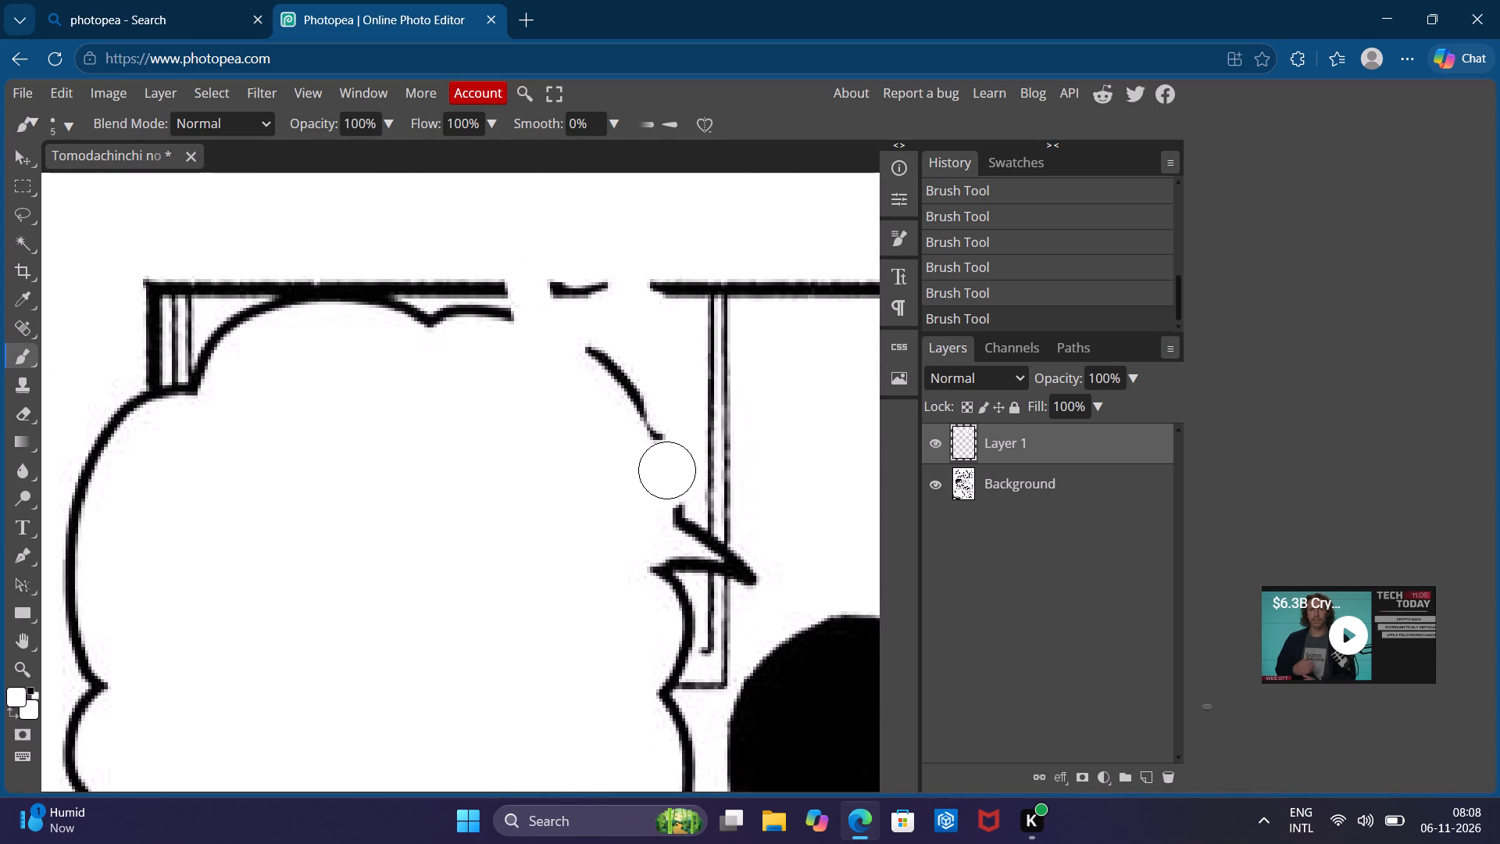
Activate Lasso Select on the Background layer, ready to outline the intact part of the panel's top border.
scroll(500, 607, "down", 3)
scroll(500, 607, "up", 1)
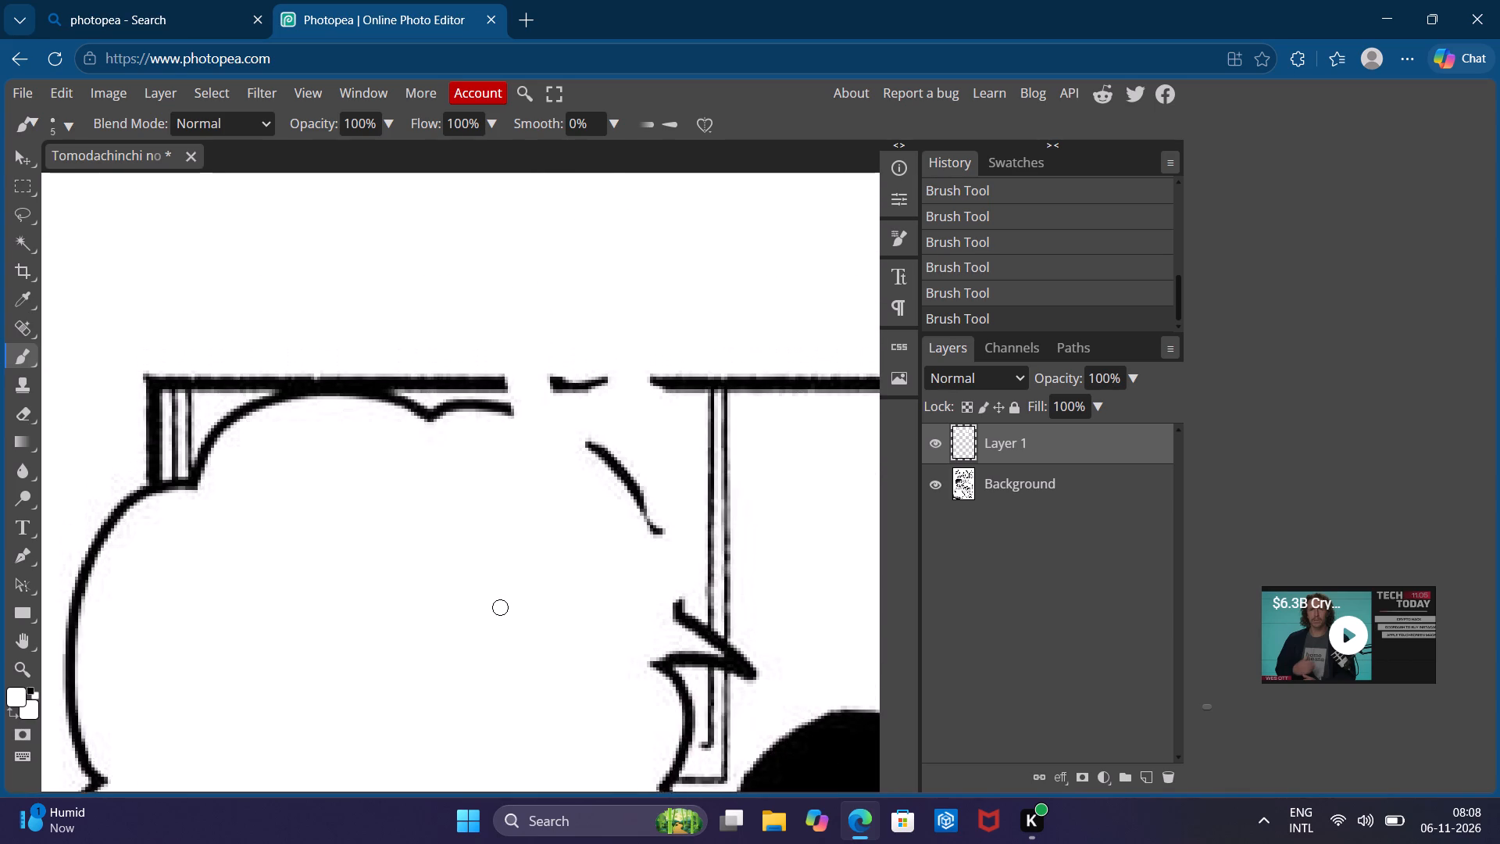
scroll(500, 607, "up", 1)
scroll(500, 607, "left", 1)
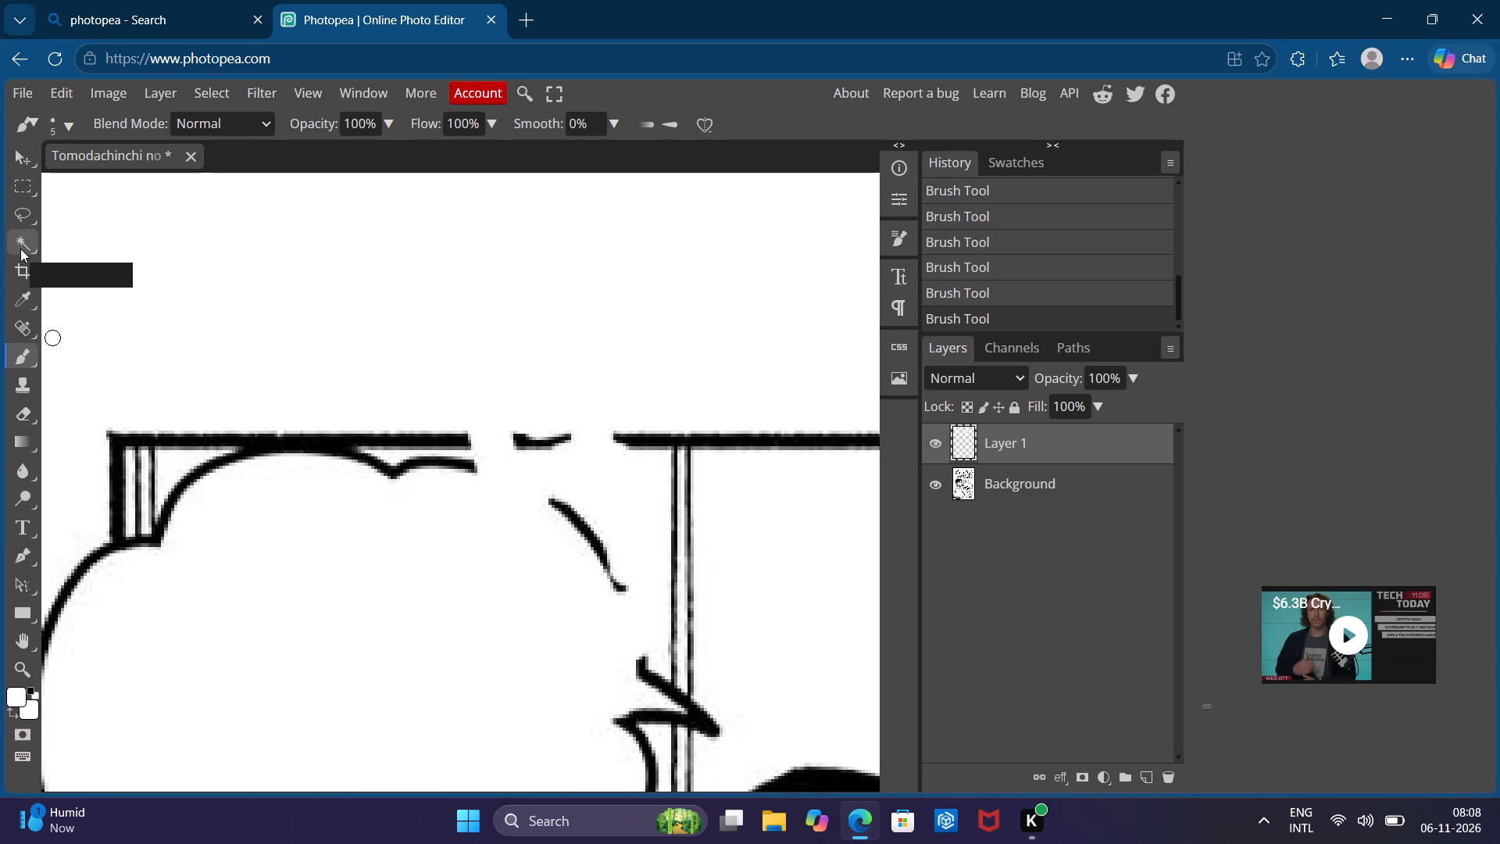
left_click(20, 205)
left_click(148, 205)
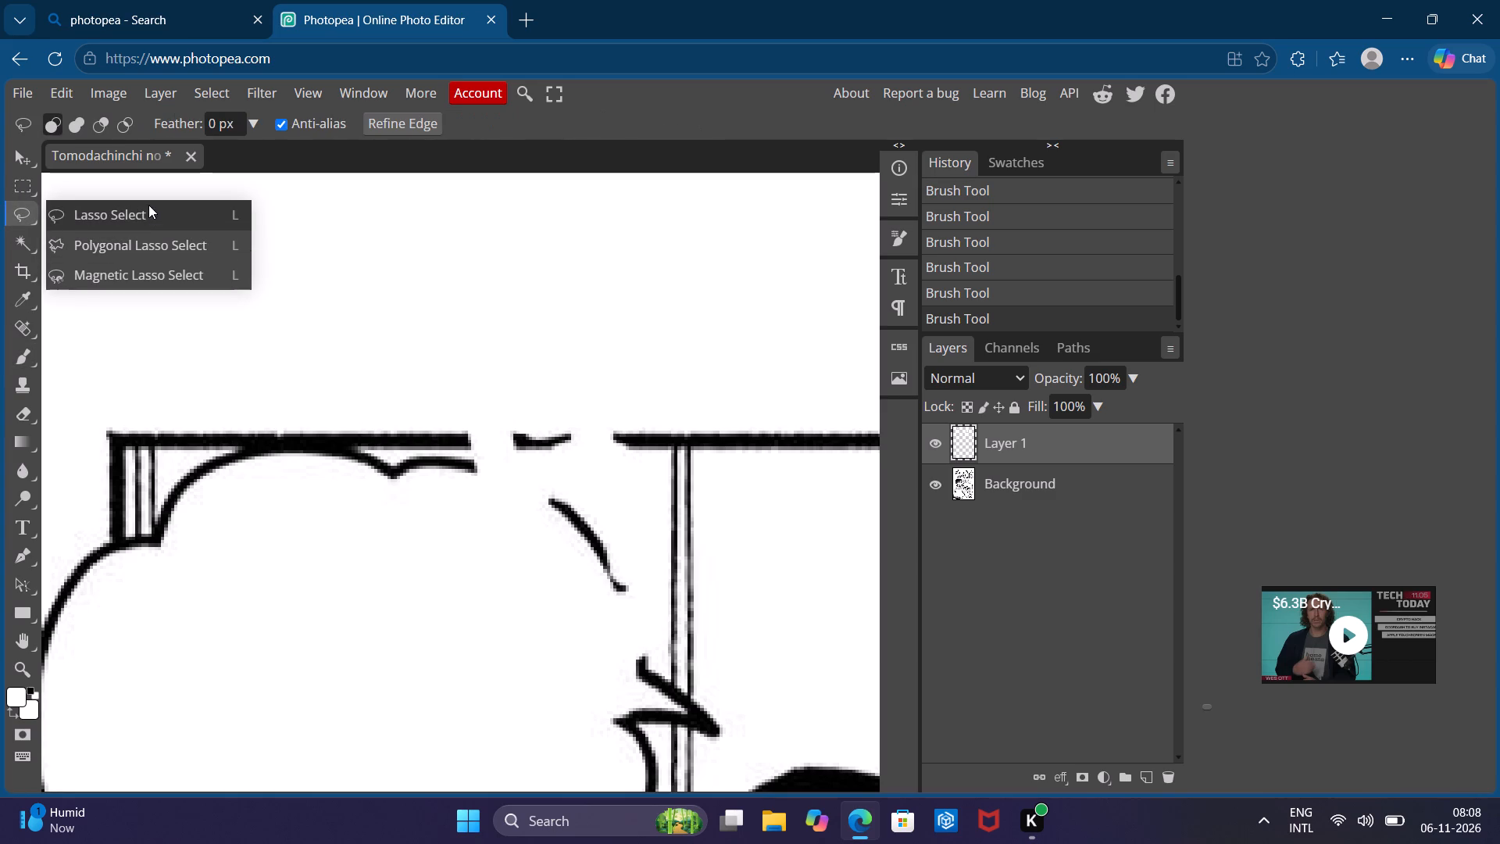
left_click(997, 491)
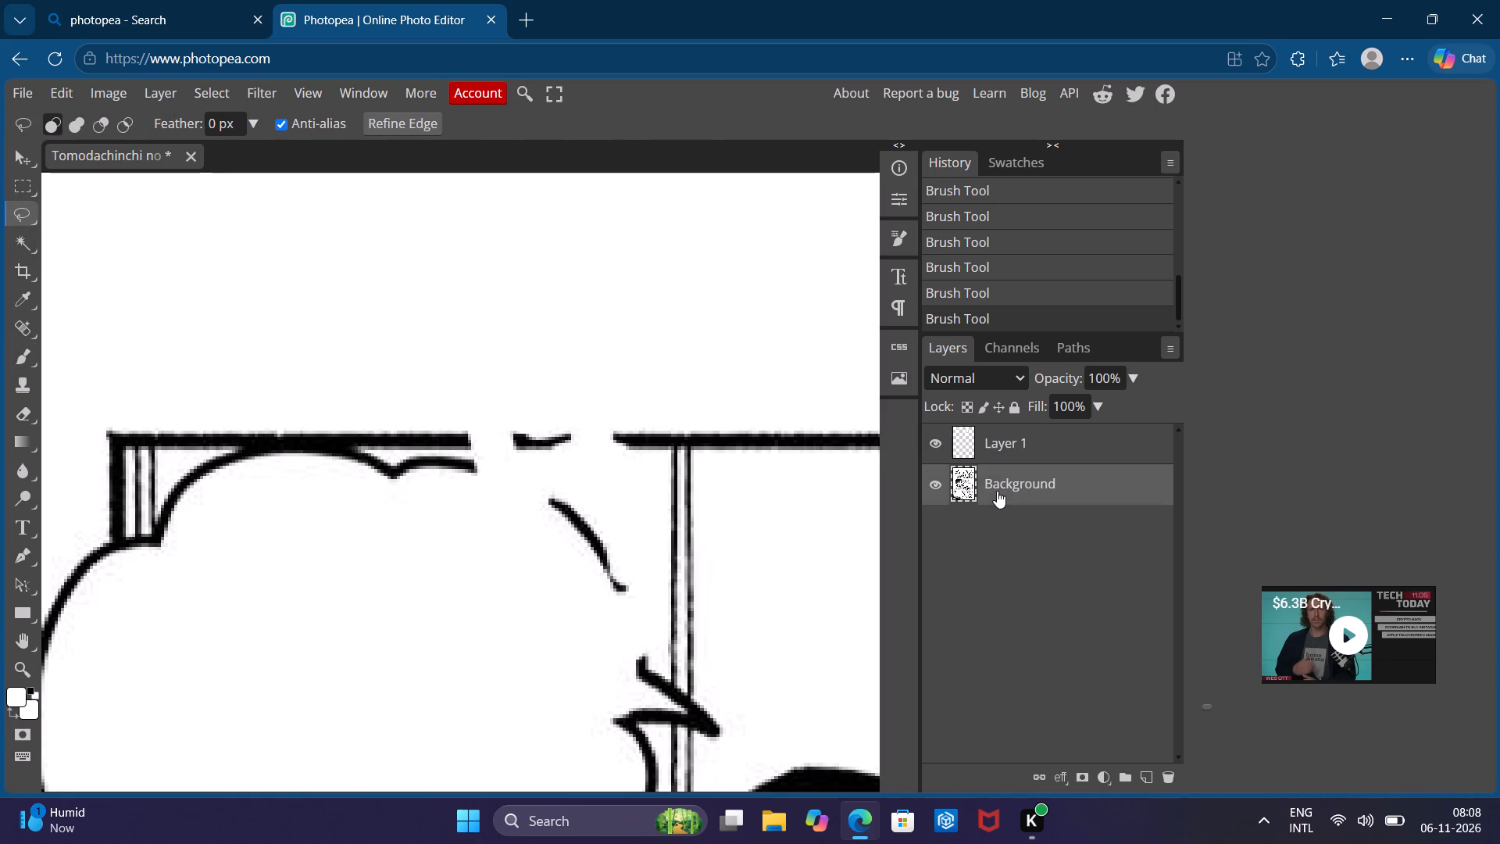
scroll(667, 474, "left", 3)
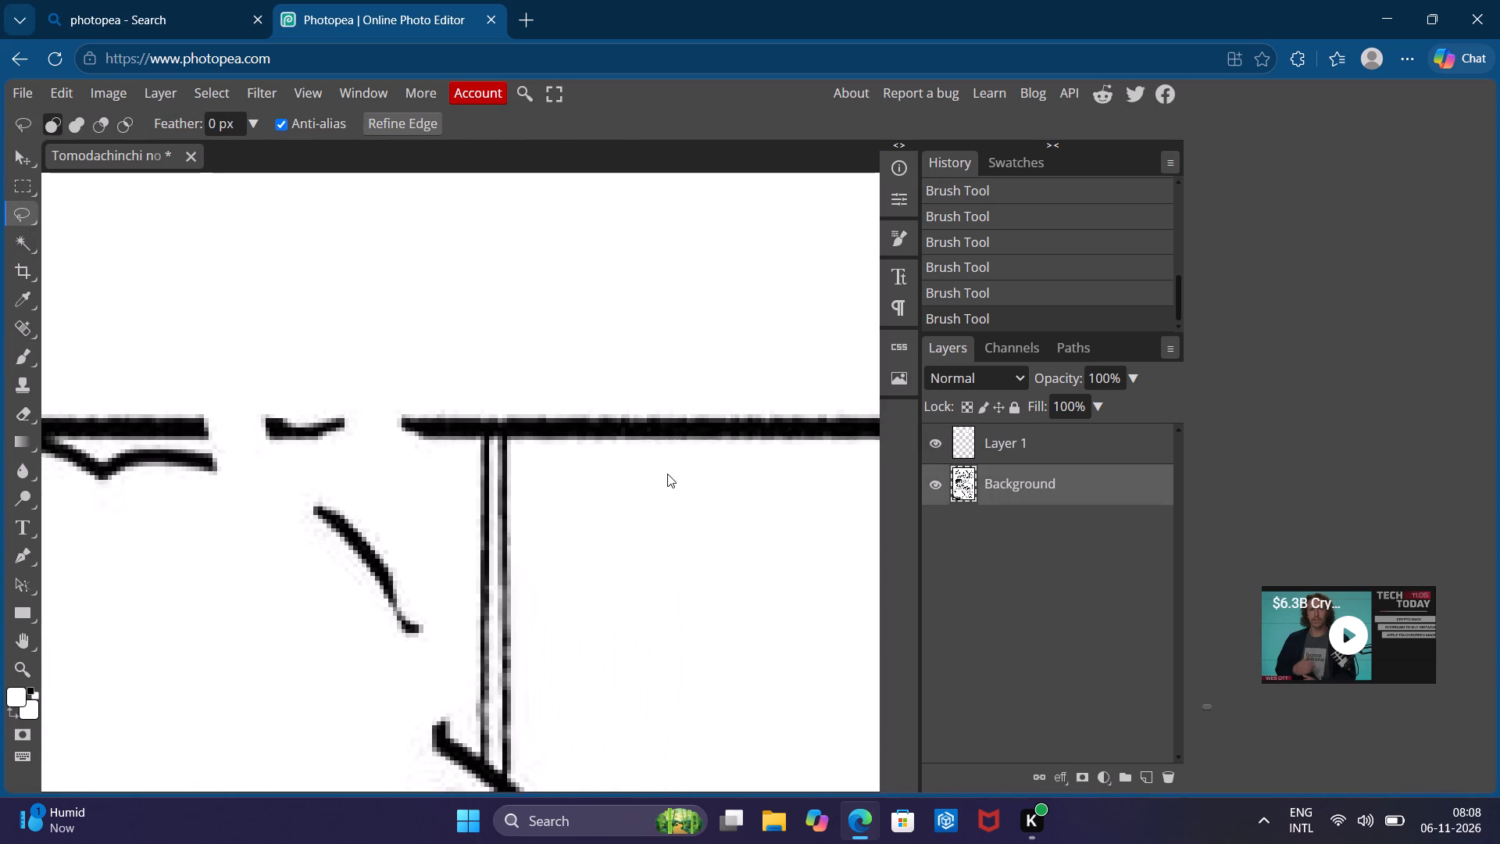
scroll(667, 474, "left", 2)
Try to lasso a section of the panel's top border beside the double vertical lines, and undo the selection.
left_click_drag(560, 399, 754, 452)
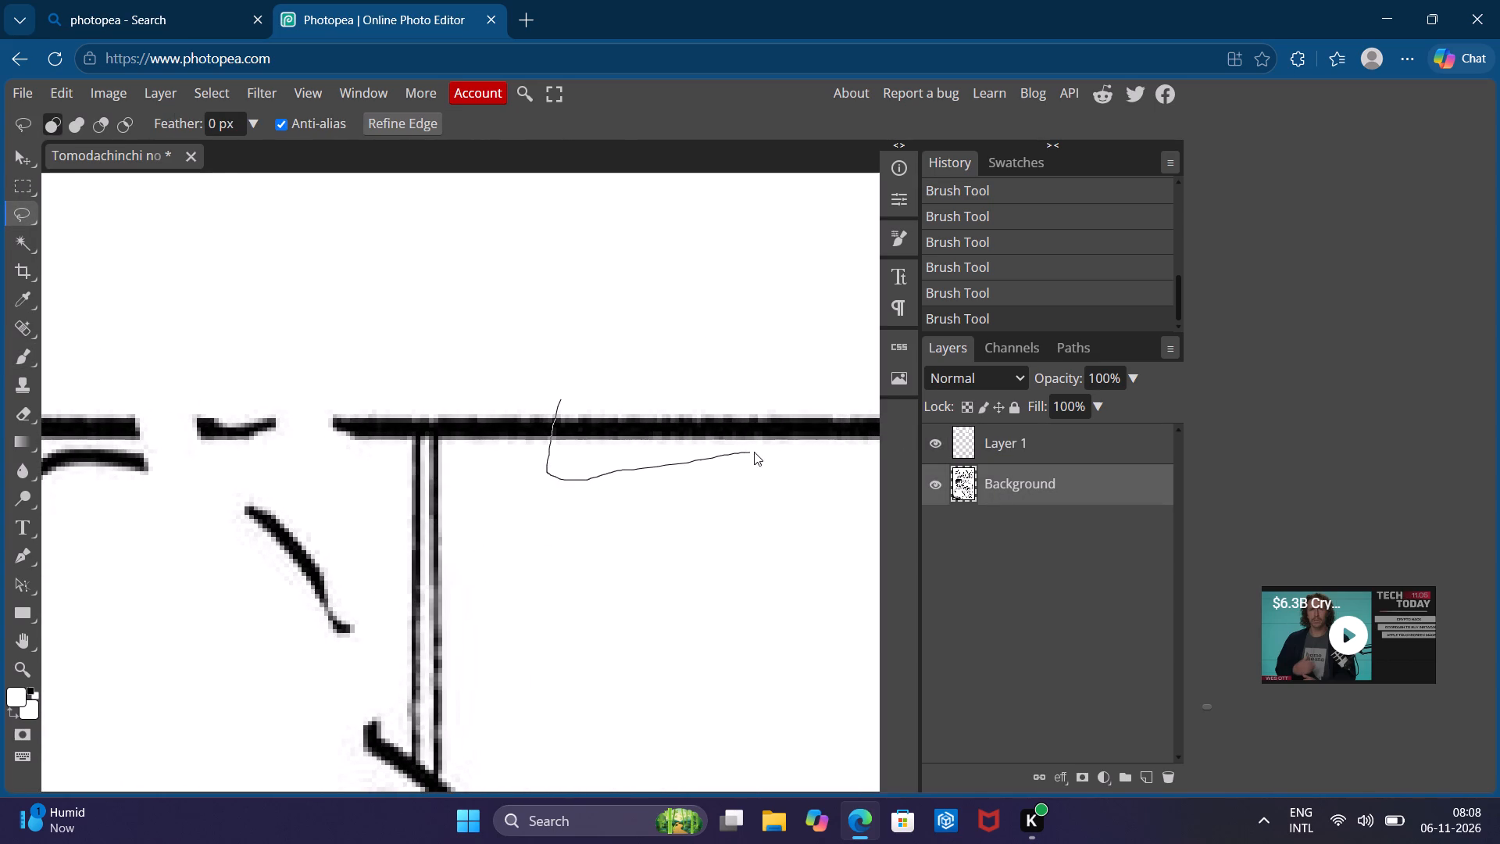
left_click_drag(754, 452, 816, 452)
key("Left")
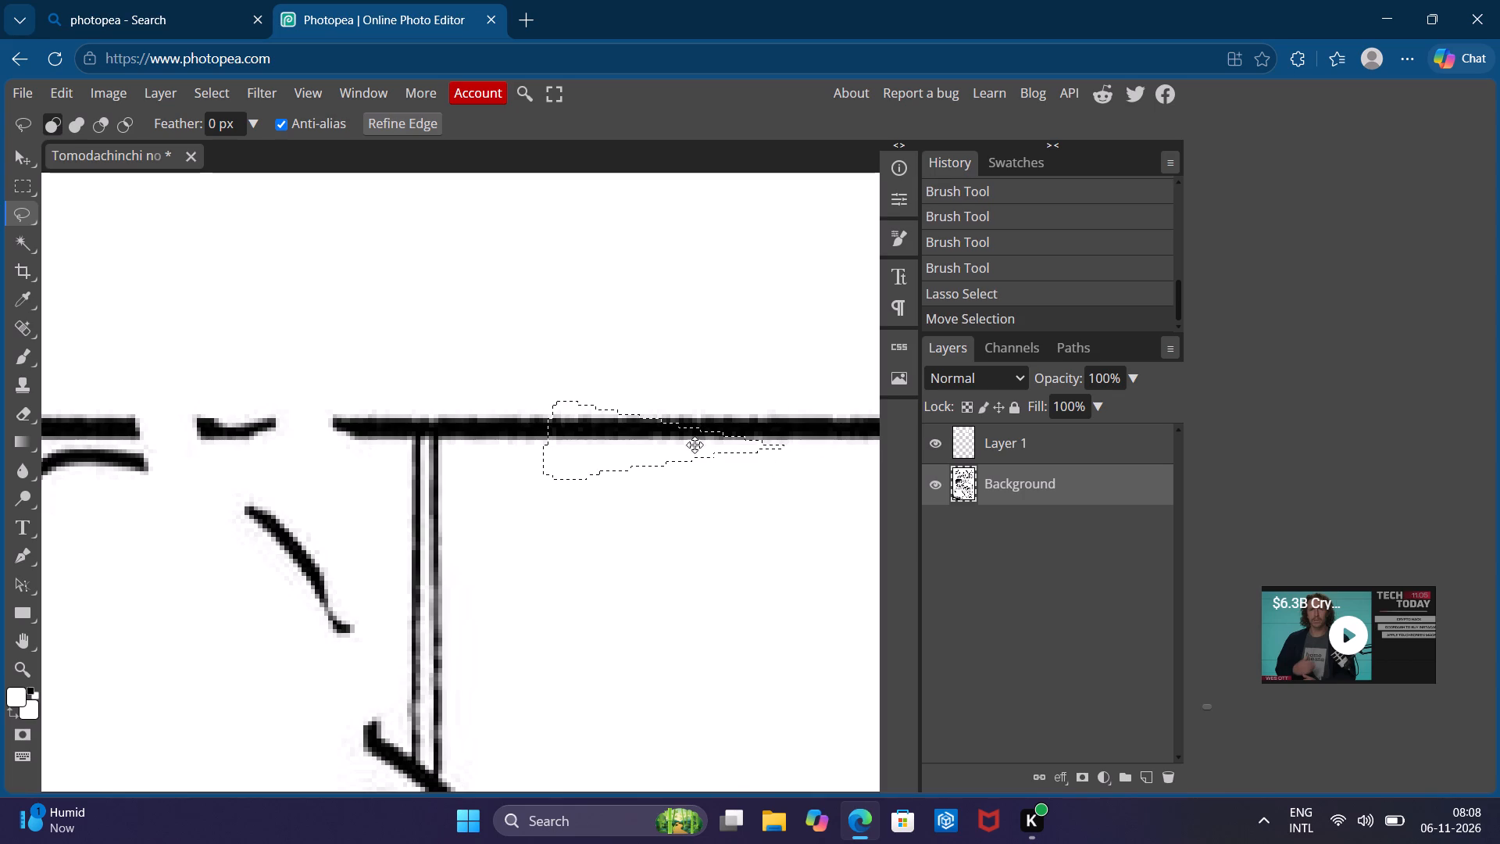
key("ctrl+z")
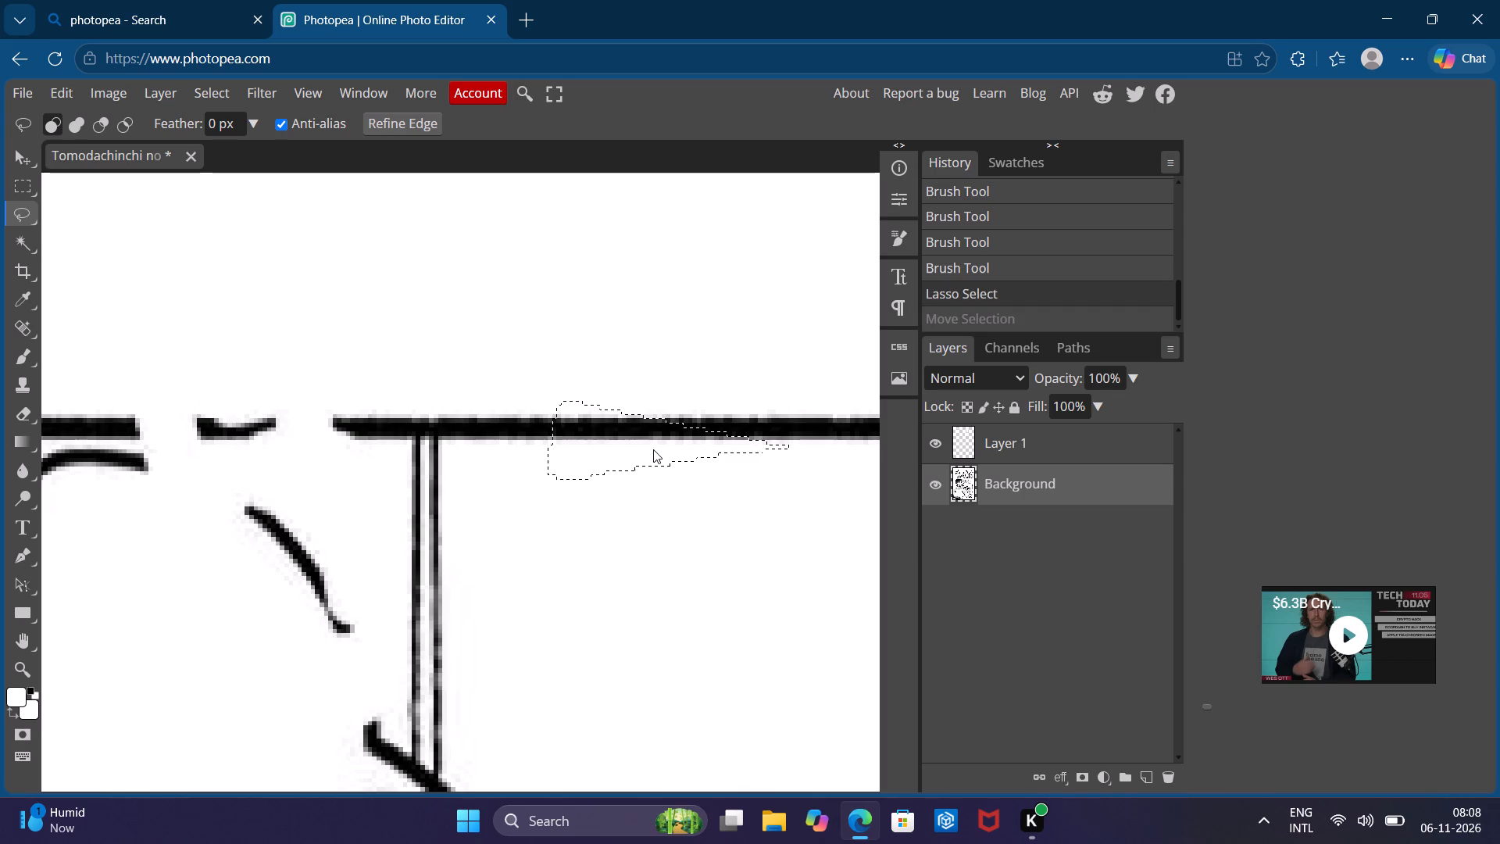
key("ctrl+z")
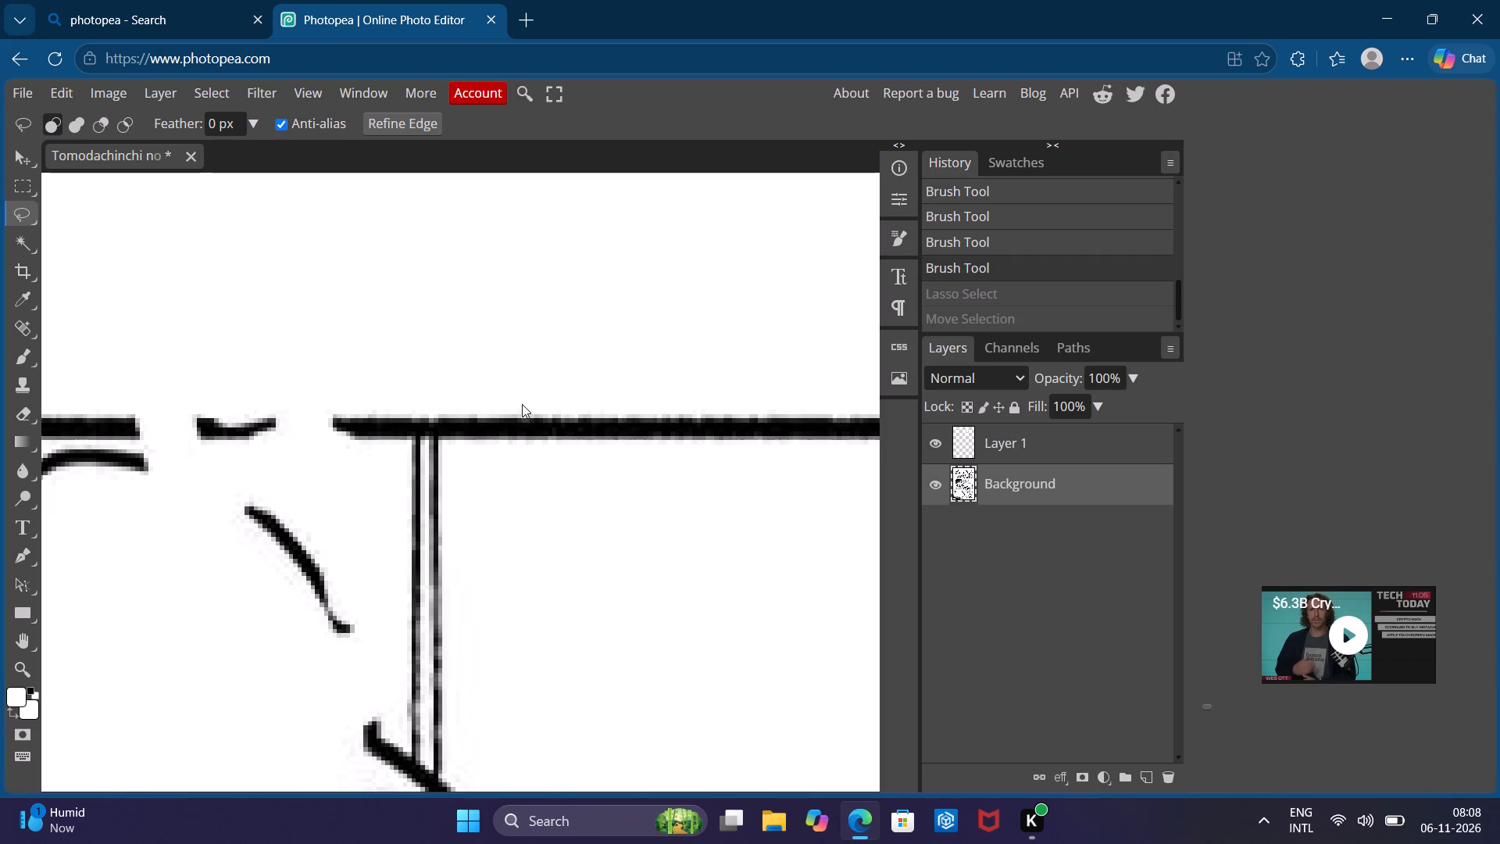
Lasso a long section of the panel's intact top border and shift the selection slightly toward the double vertical lines.
left_click(522, 404)
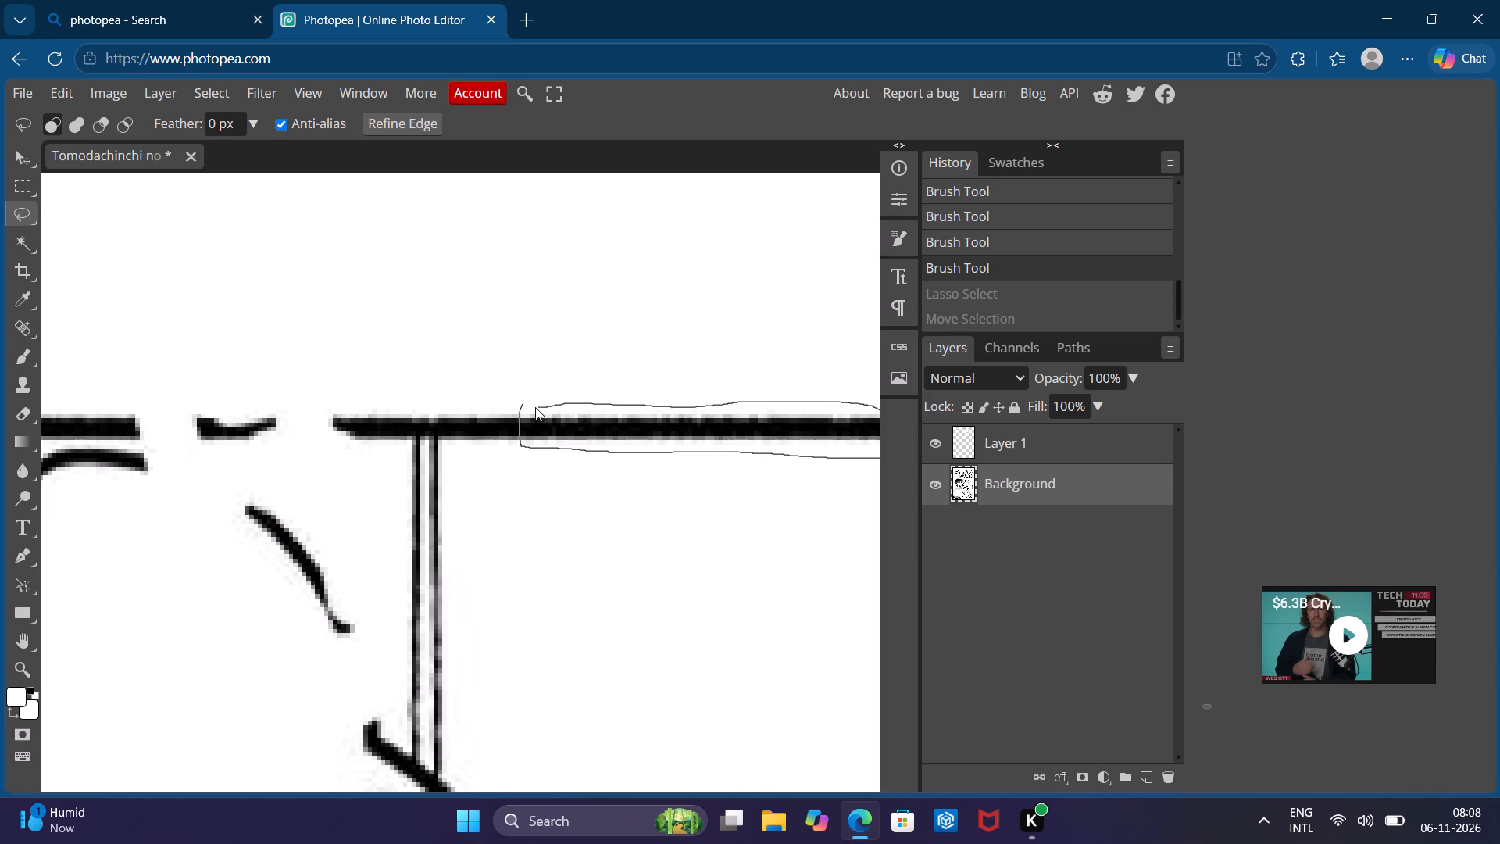
scroll(520, 407, "left", 2)
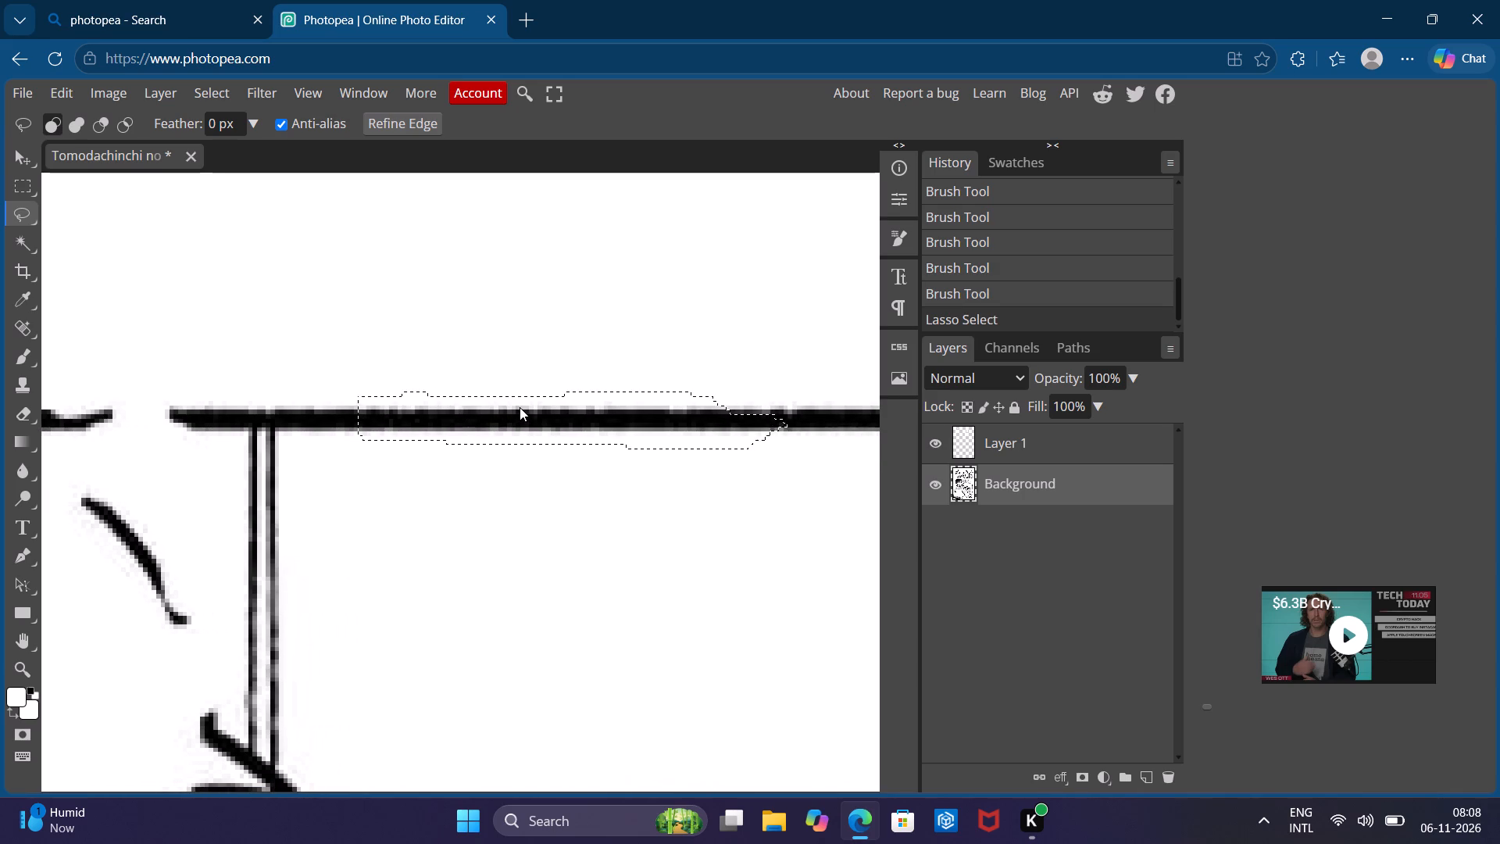
scroll(520, 407, "left", 1)
left_click_drag(687, 400, 696, 399)
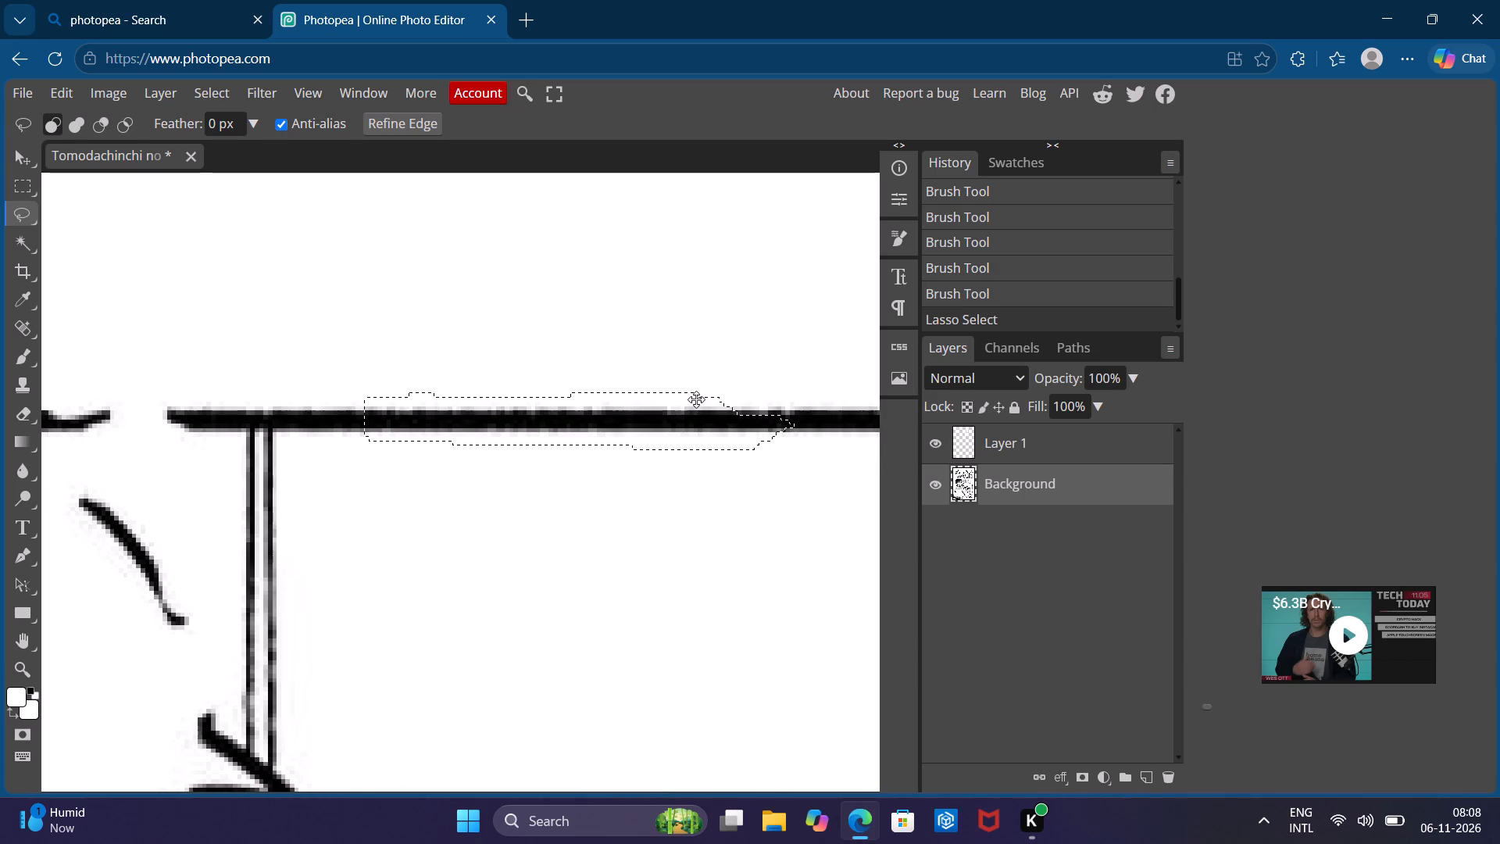
left_click_drag(696, 399, 669, 401)
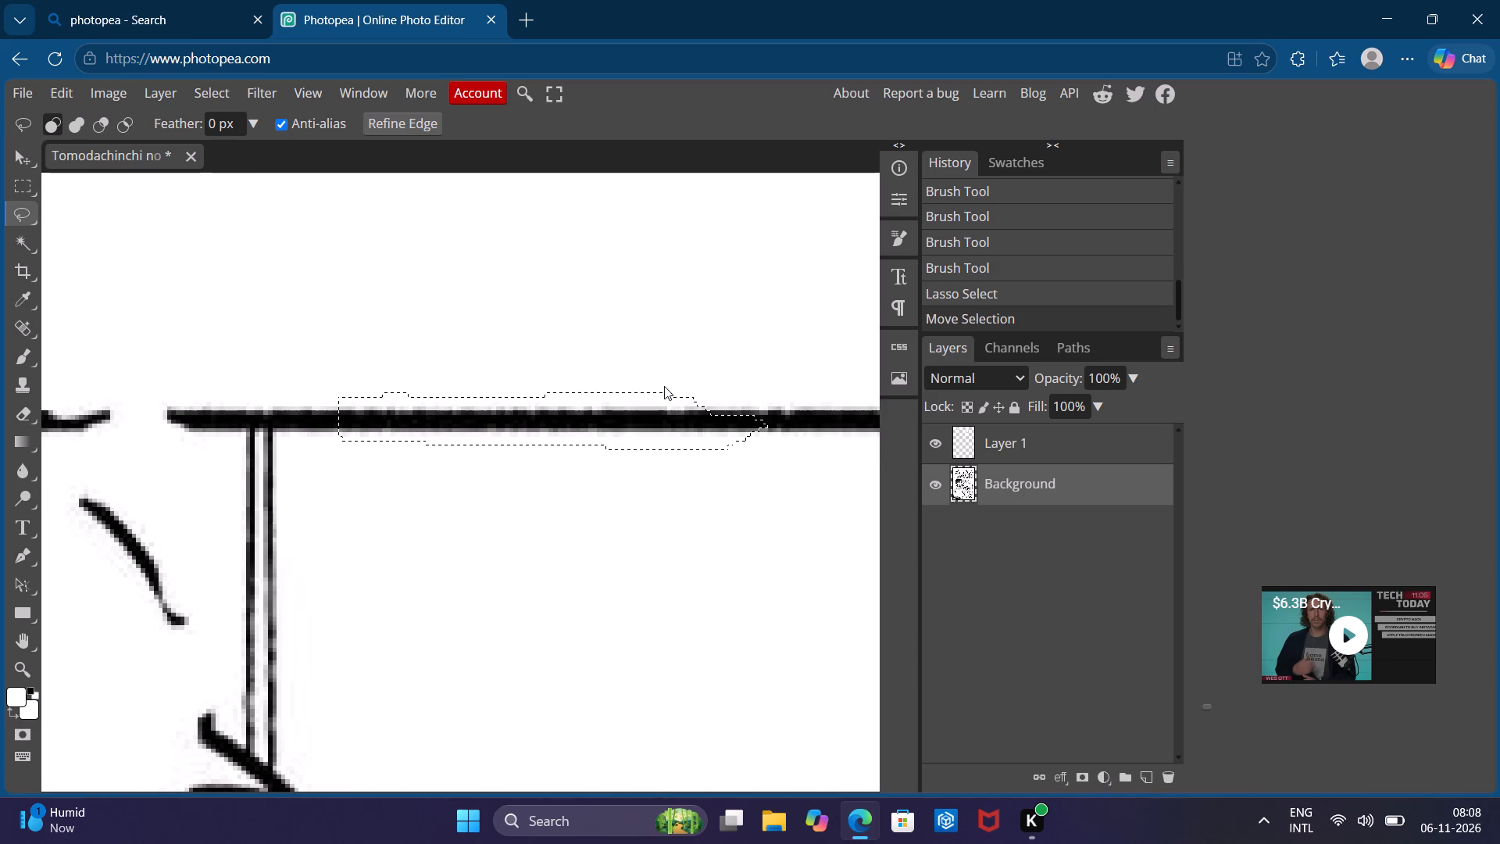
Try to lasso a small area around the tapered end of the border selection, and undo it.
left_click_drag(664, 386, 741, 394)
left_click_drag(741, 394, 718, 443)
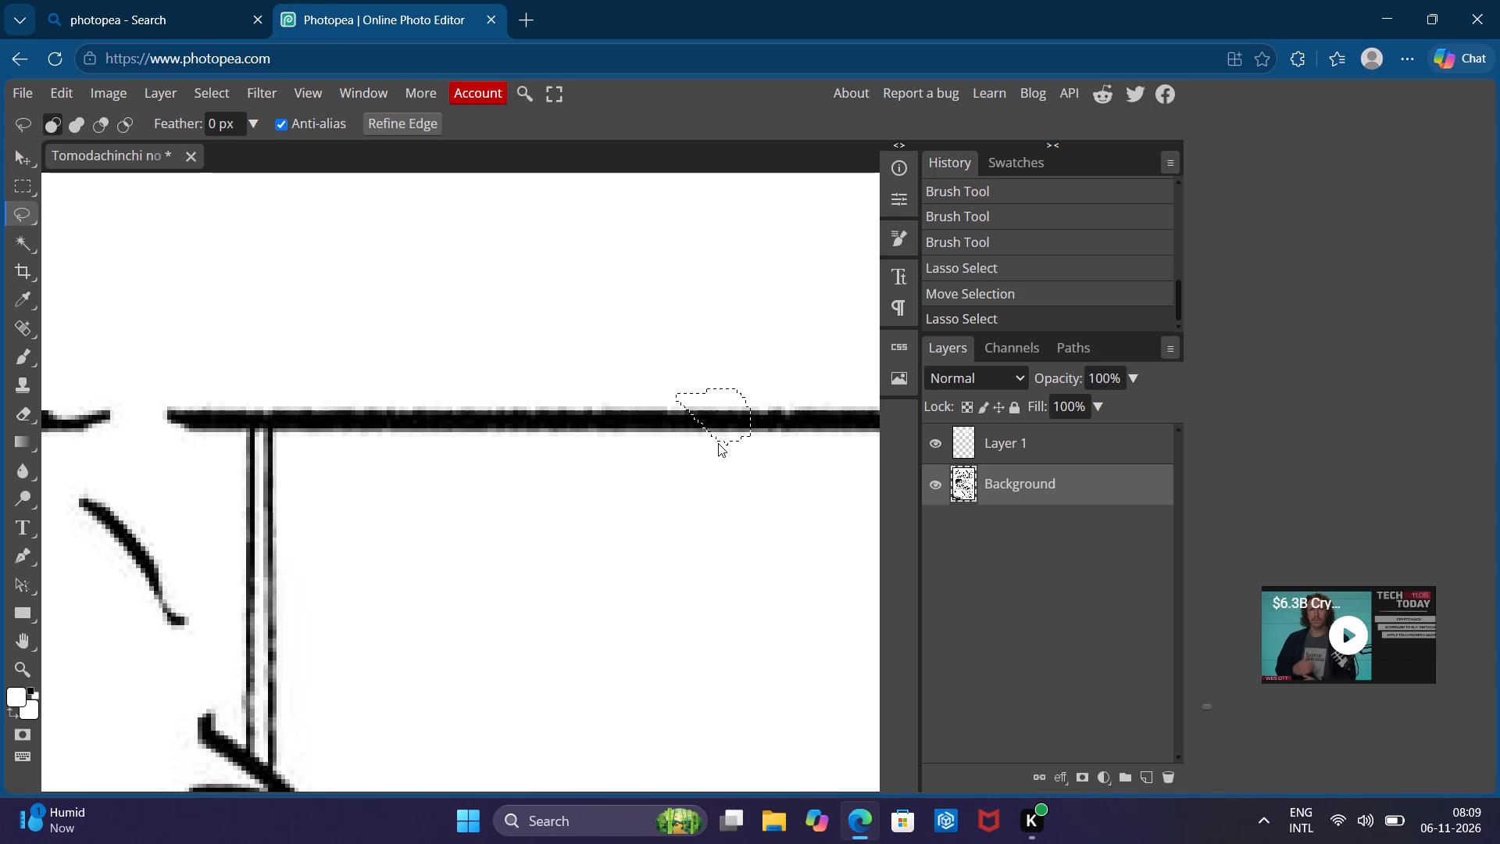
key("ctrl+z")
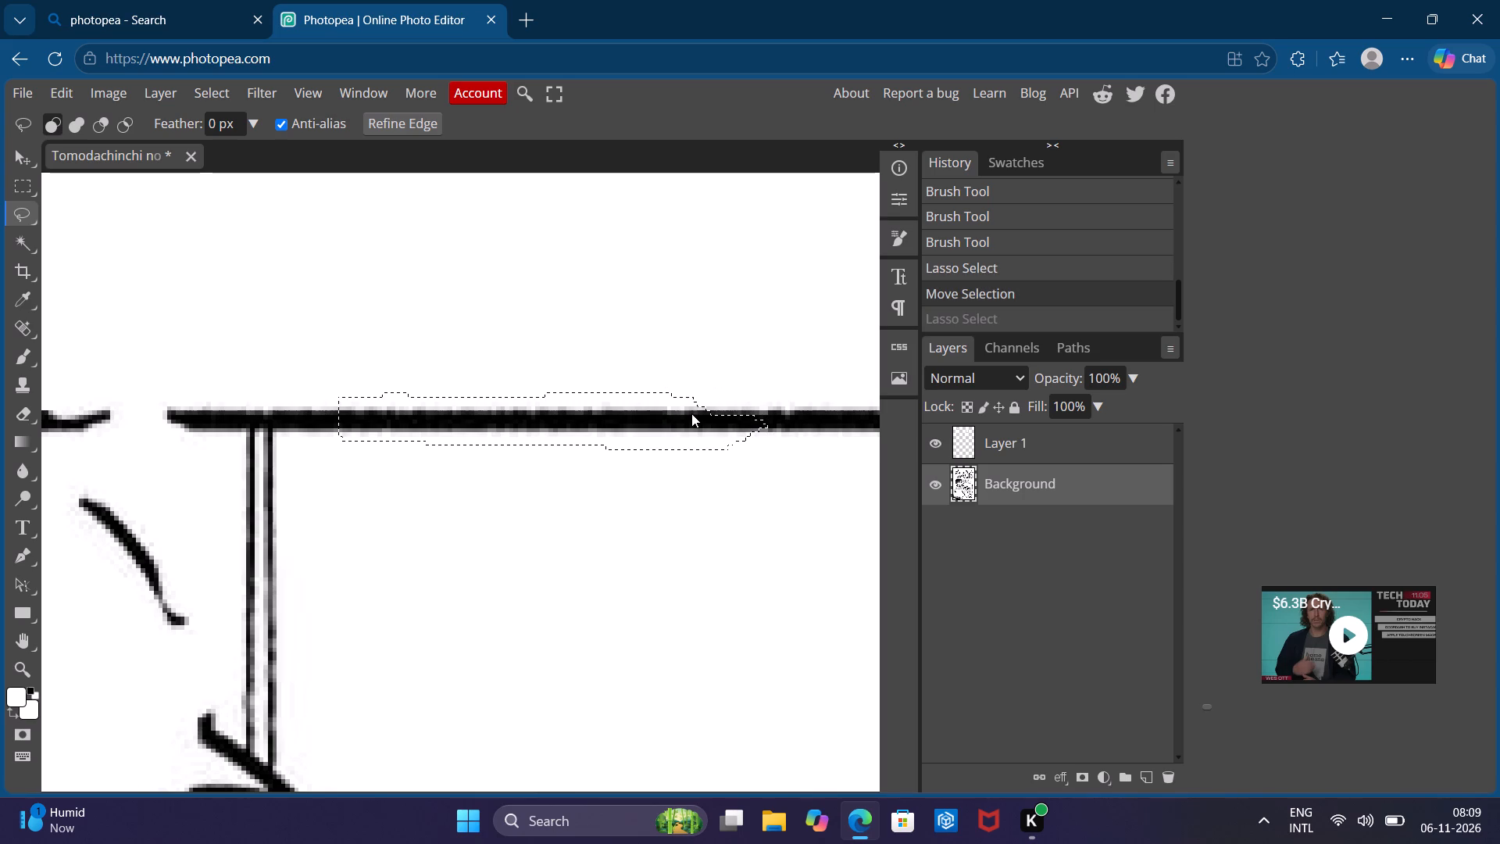
Copy the selected border section from the Background and try pasting it over Layer 1, allowing the site clipboard access.
key("ctrl+c")
scroll(460, 339, "right", 4)
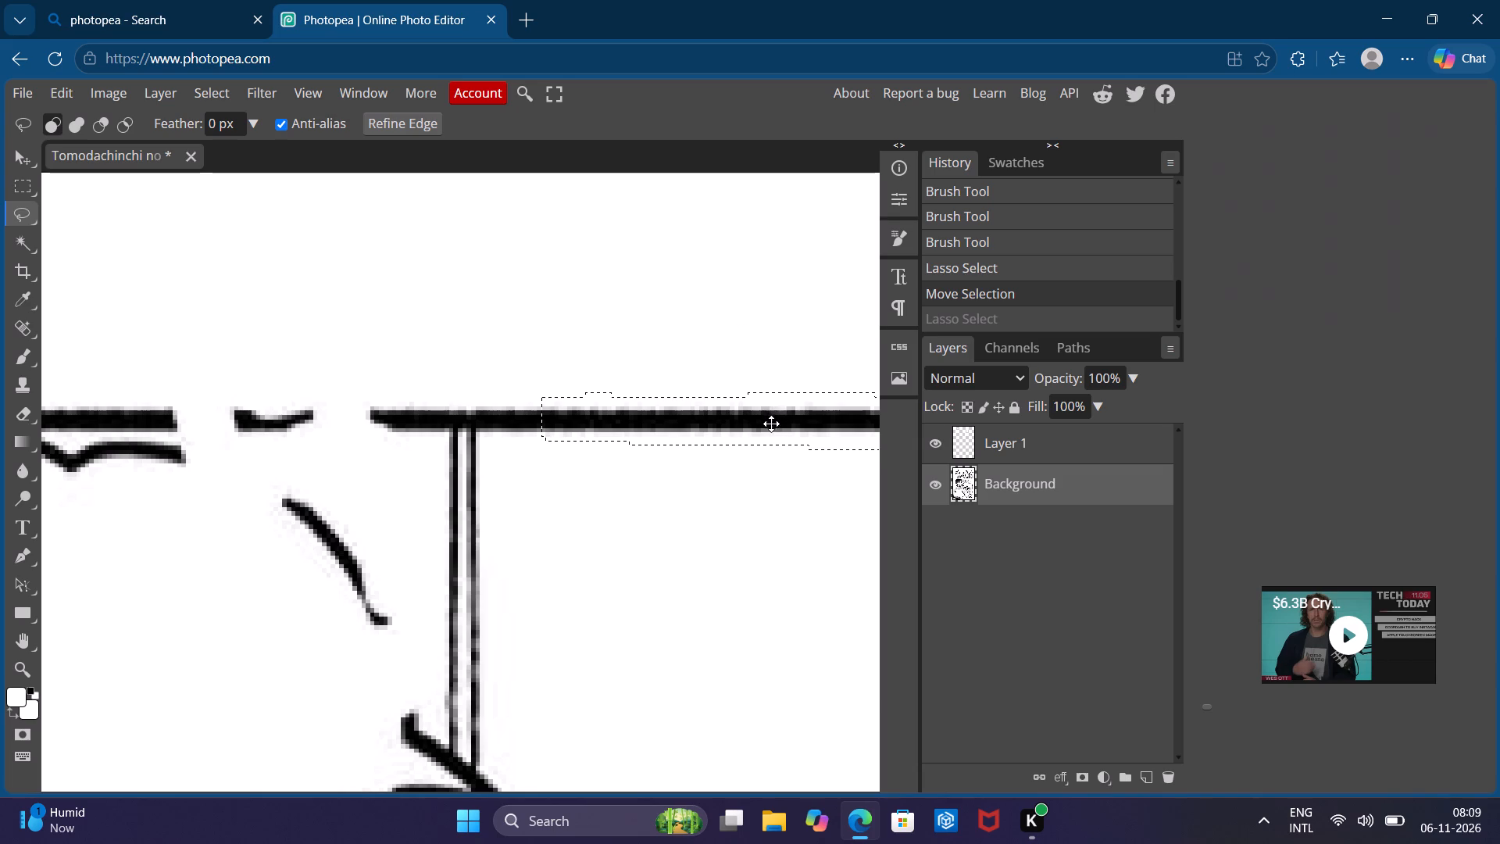
left_click(991, 431)
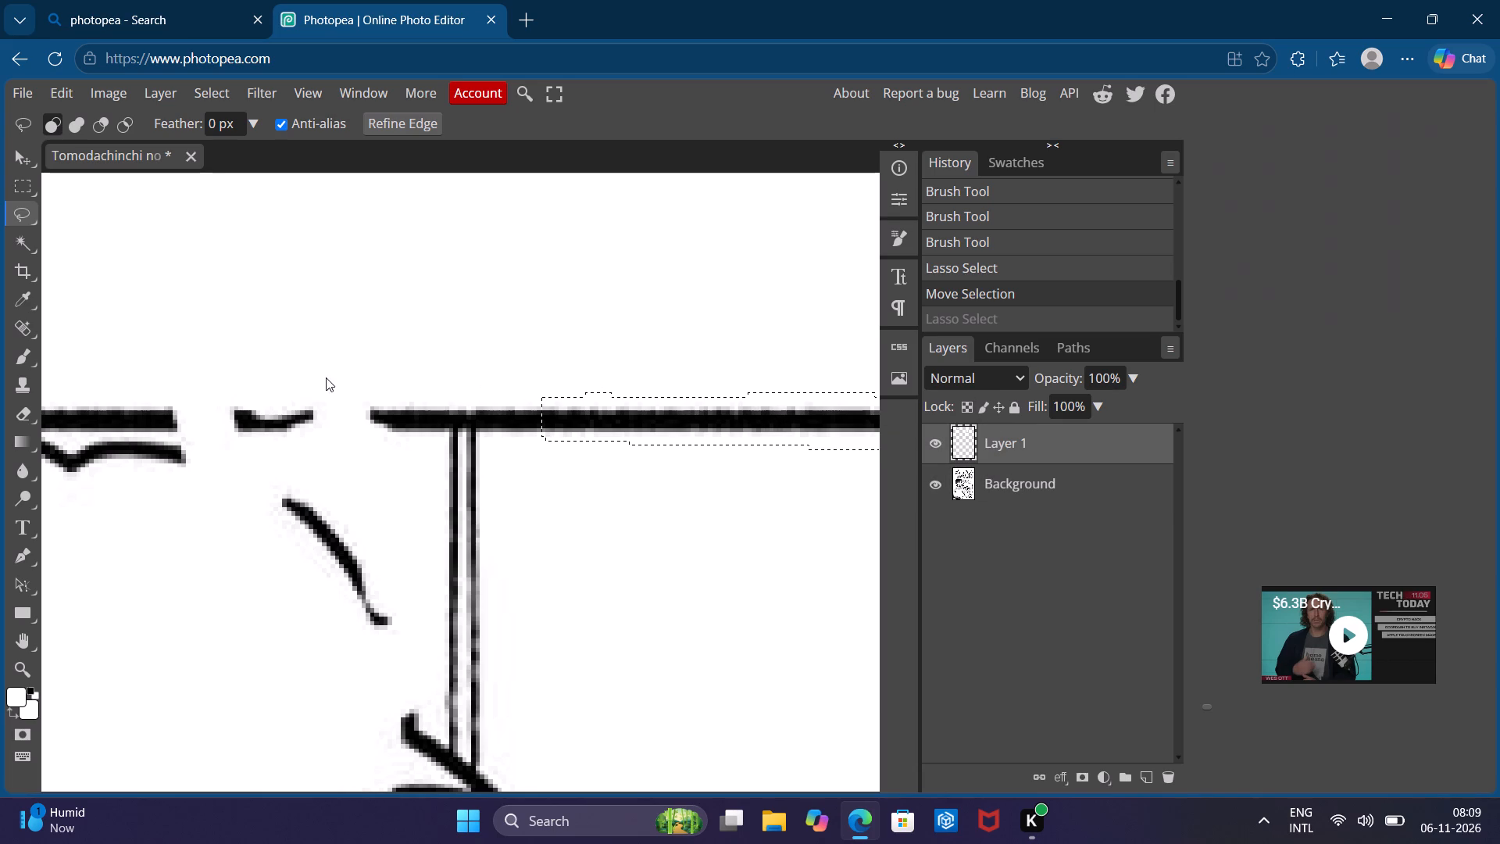
key("ctrl+v")
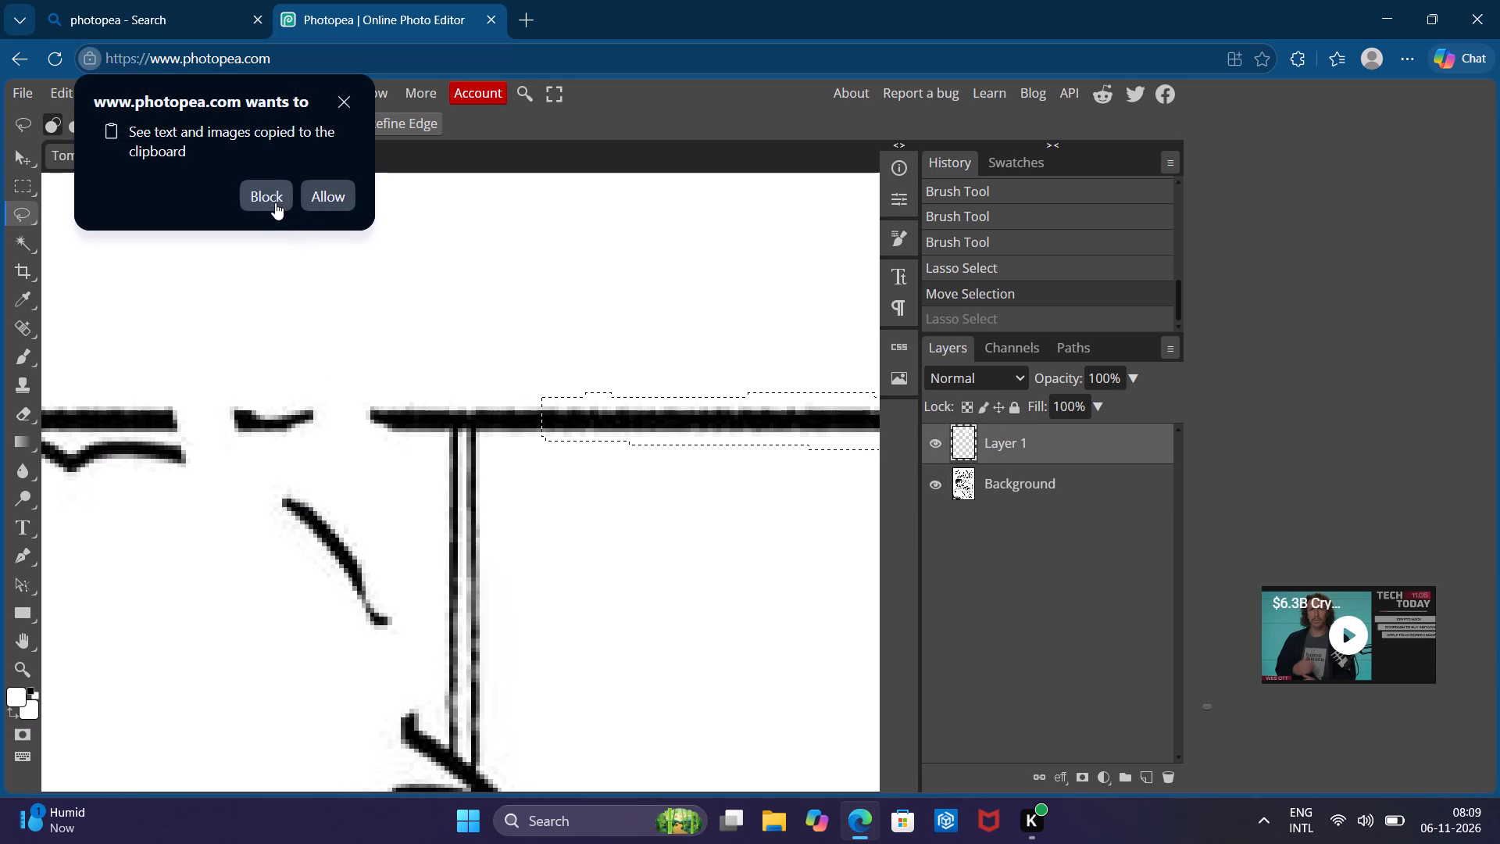
left_click(325, 198)
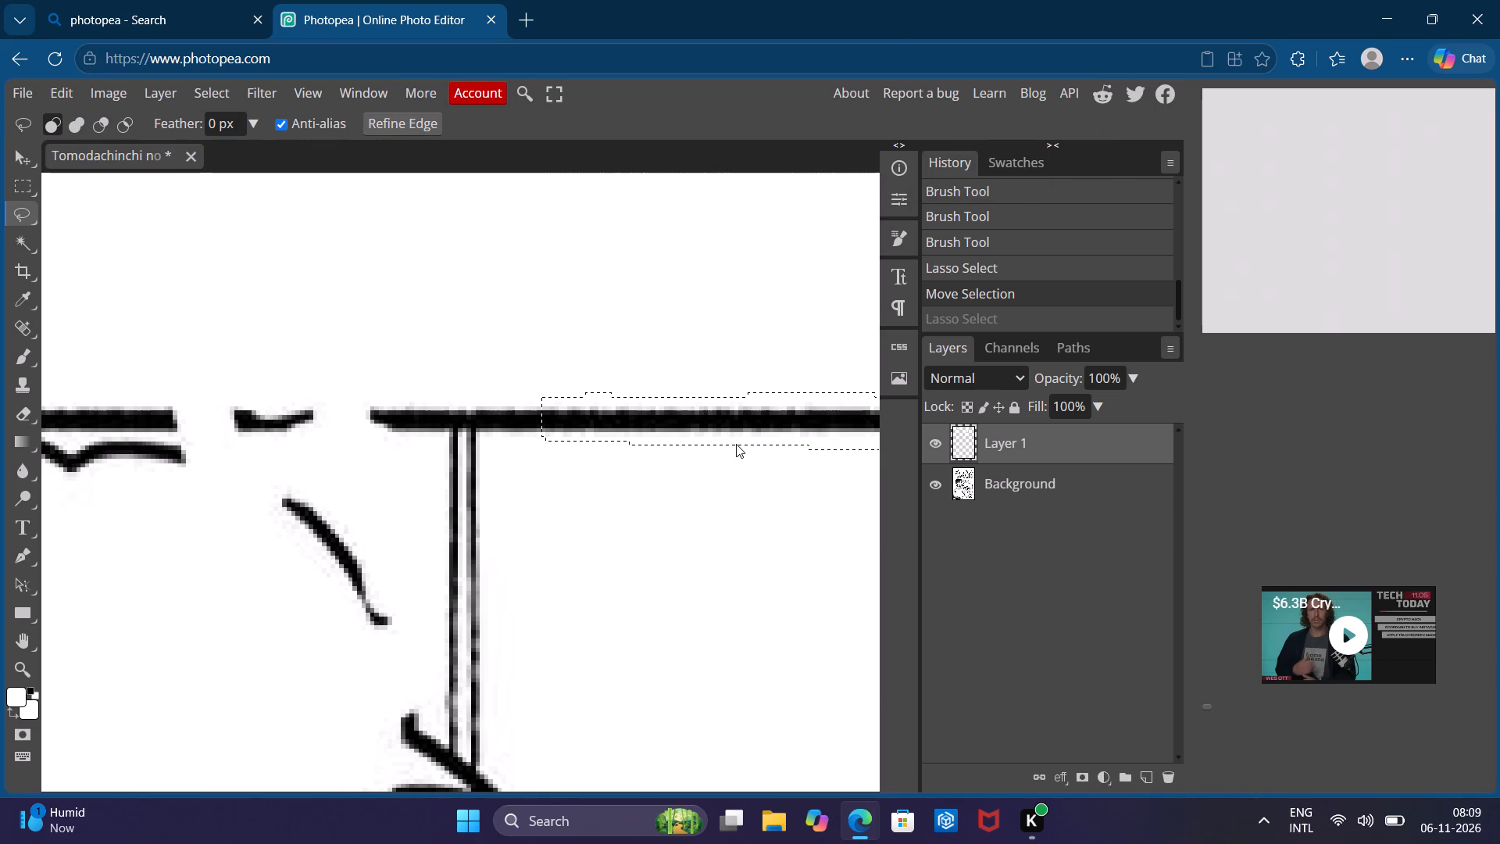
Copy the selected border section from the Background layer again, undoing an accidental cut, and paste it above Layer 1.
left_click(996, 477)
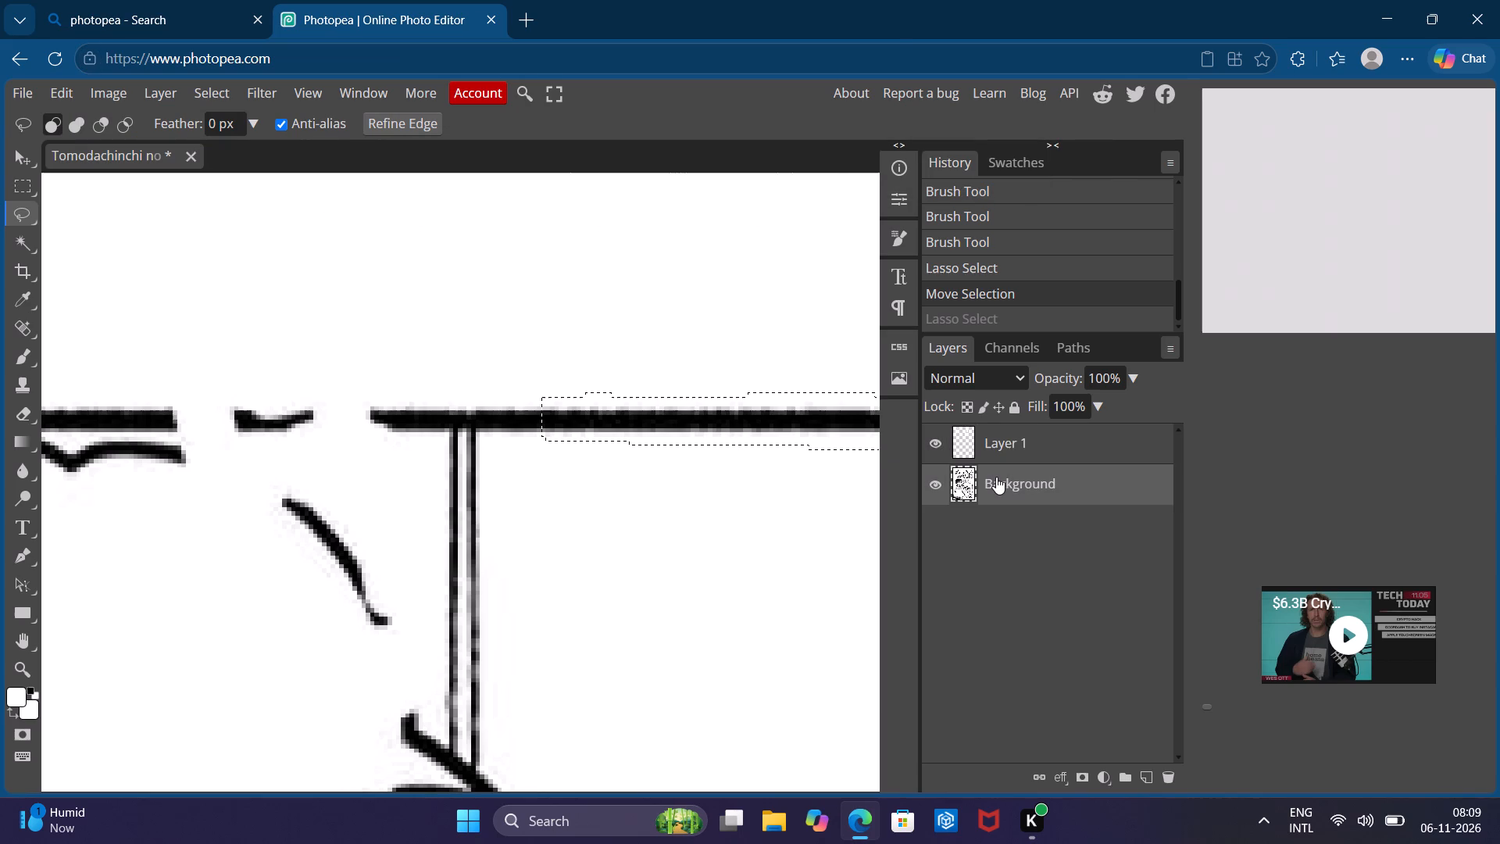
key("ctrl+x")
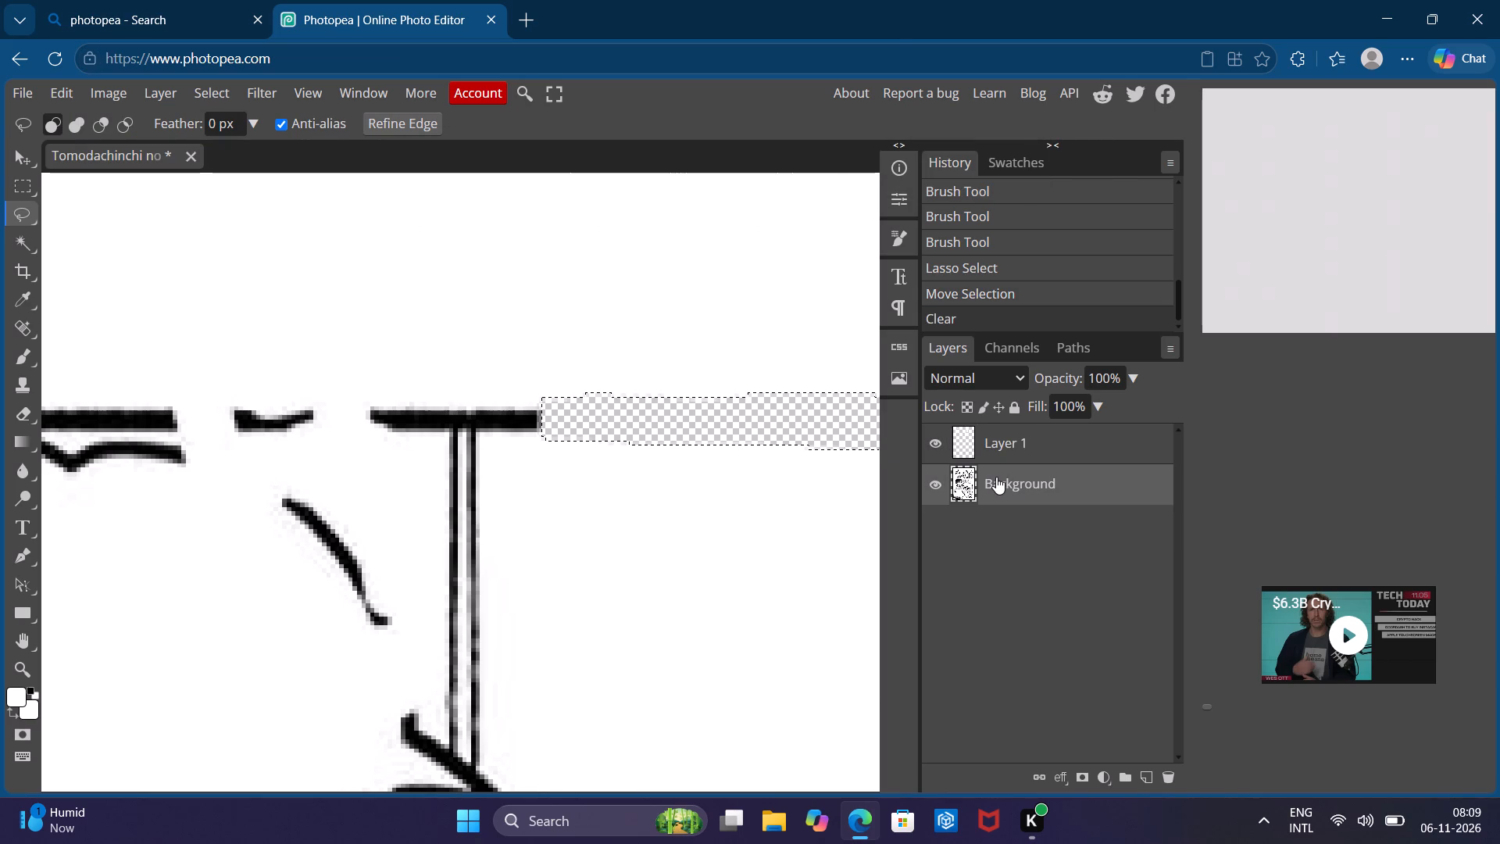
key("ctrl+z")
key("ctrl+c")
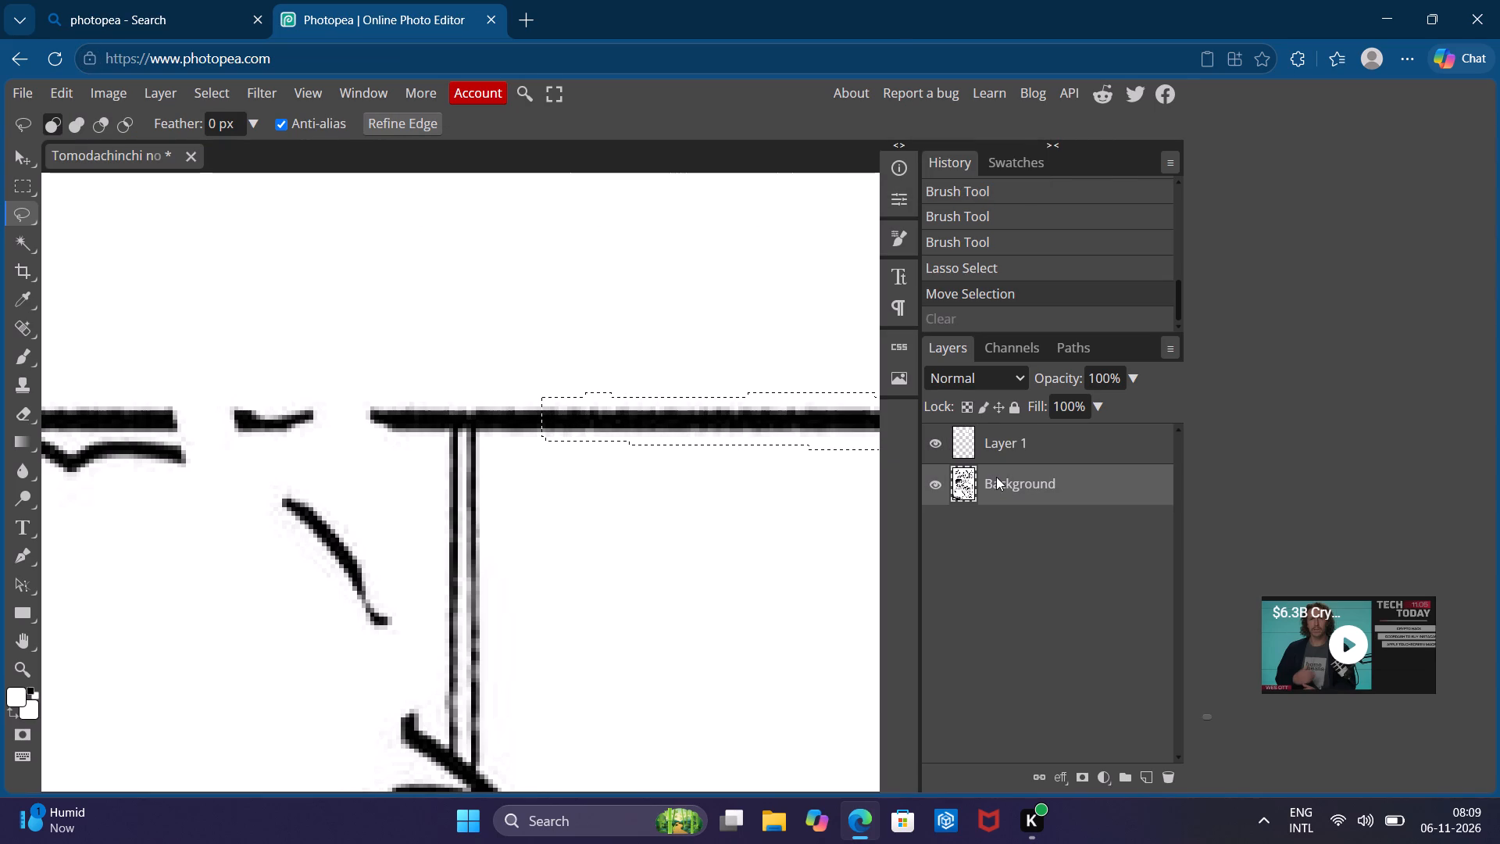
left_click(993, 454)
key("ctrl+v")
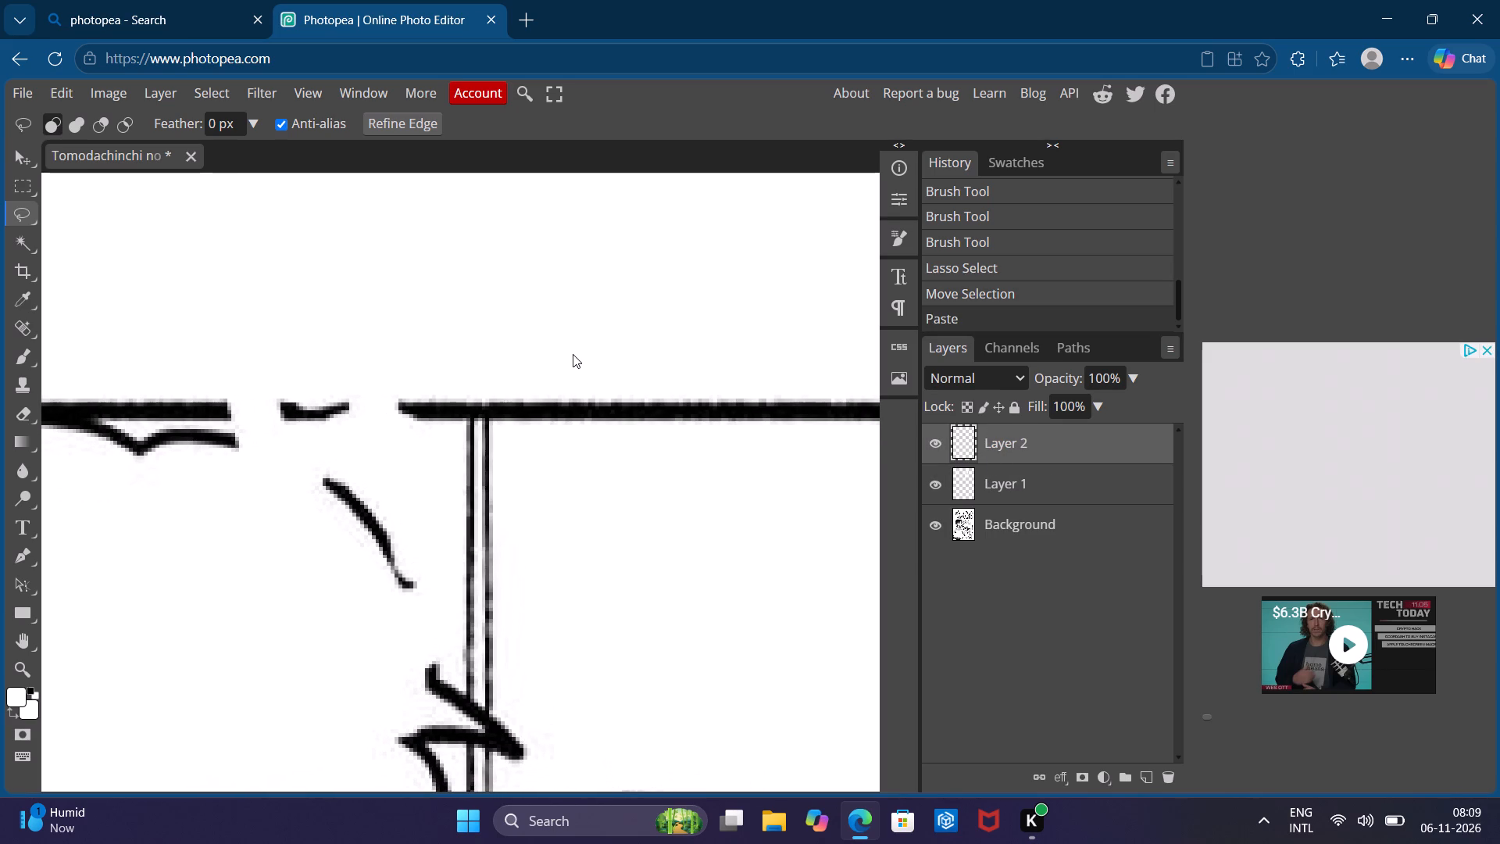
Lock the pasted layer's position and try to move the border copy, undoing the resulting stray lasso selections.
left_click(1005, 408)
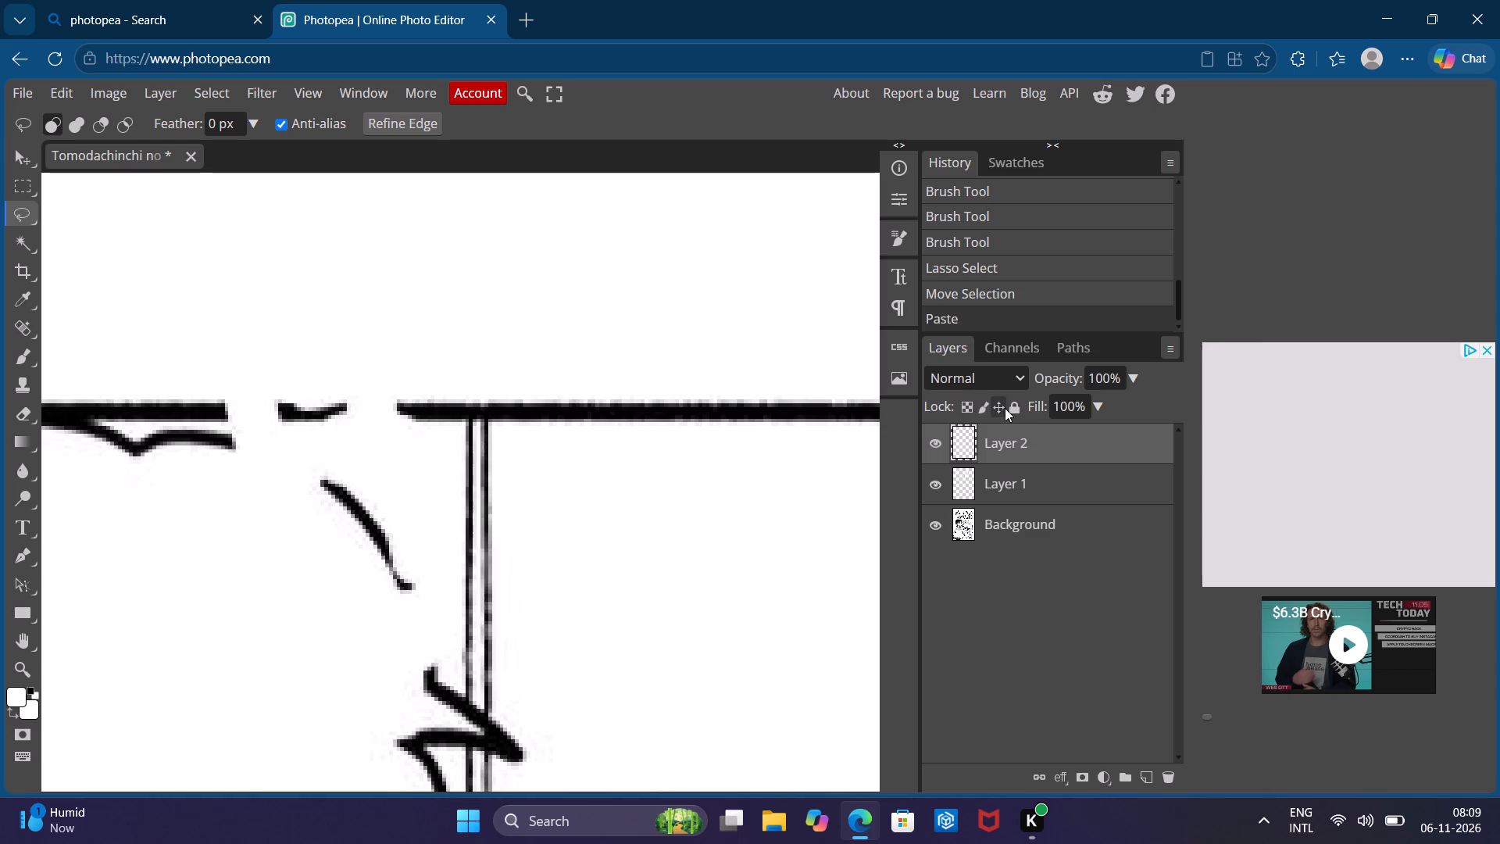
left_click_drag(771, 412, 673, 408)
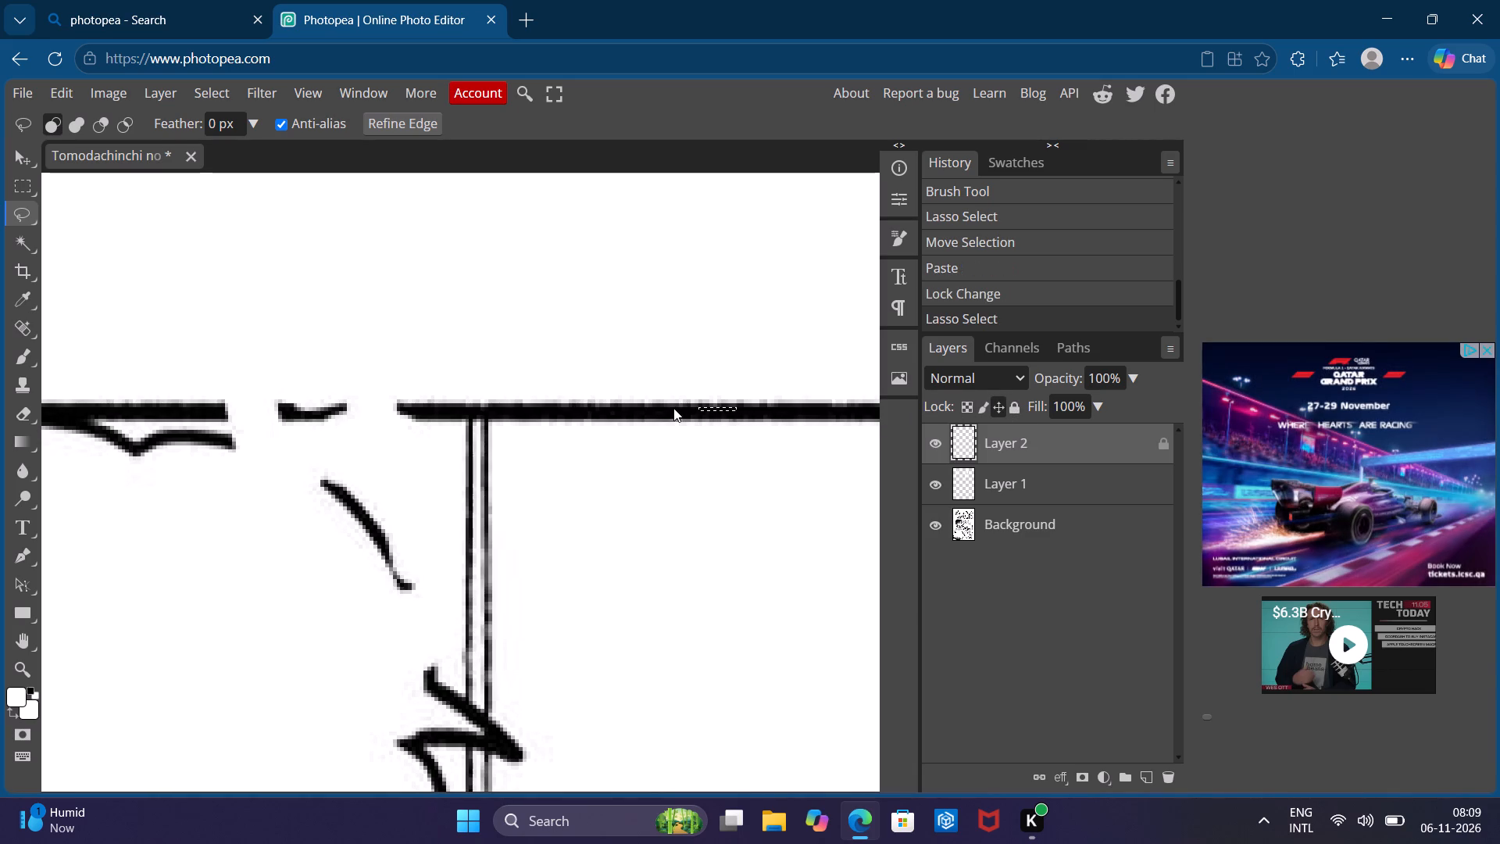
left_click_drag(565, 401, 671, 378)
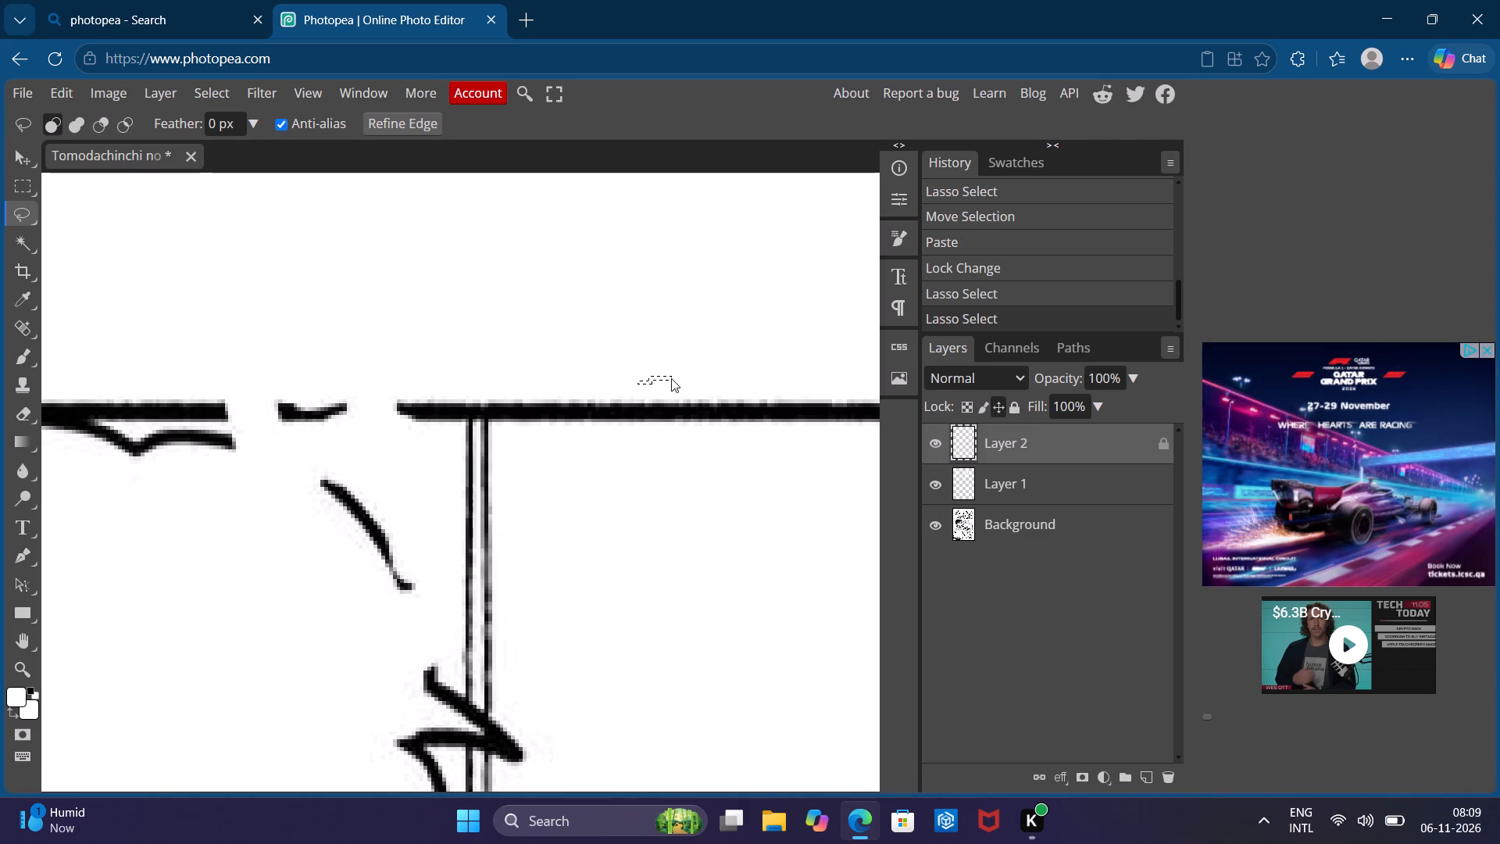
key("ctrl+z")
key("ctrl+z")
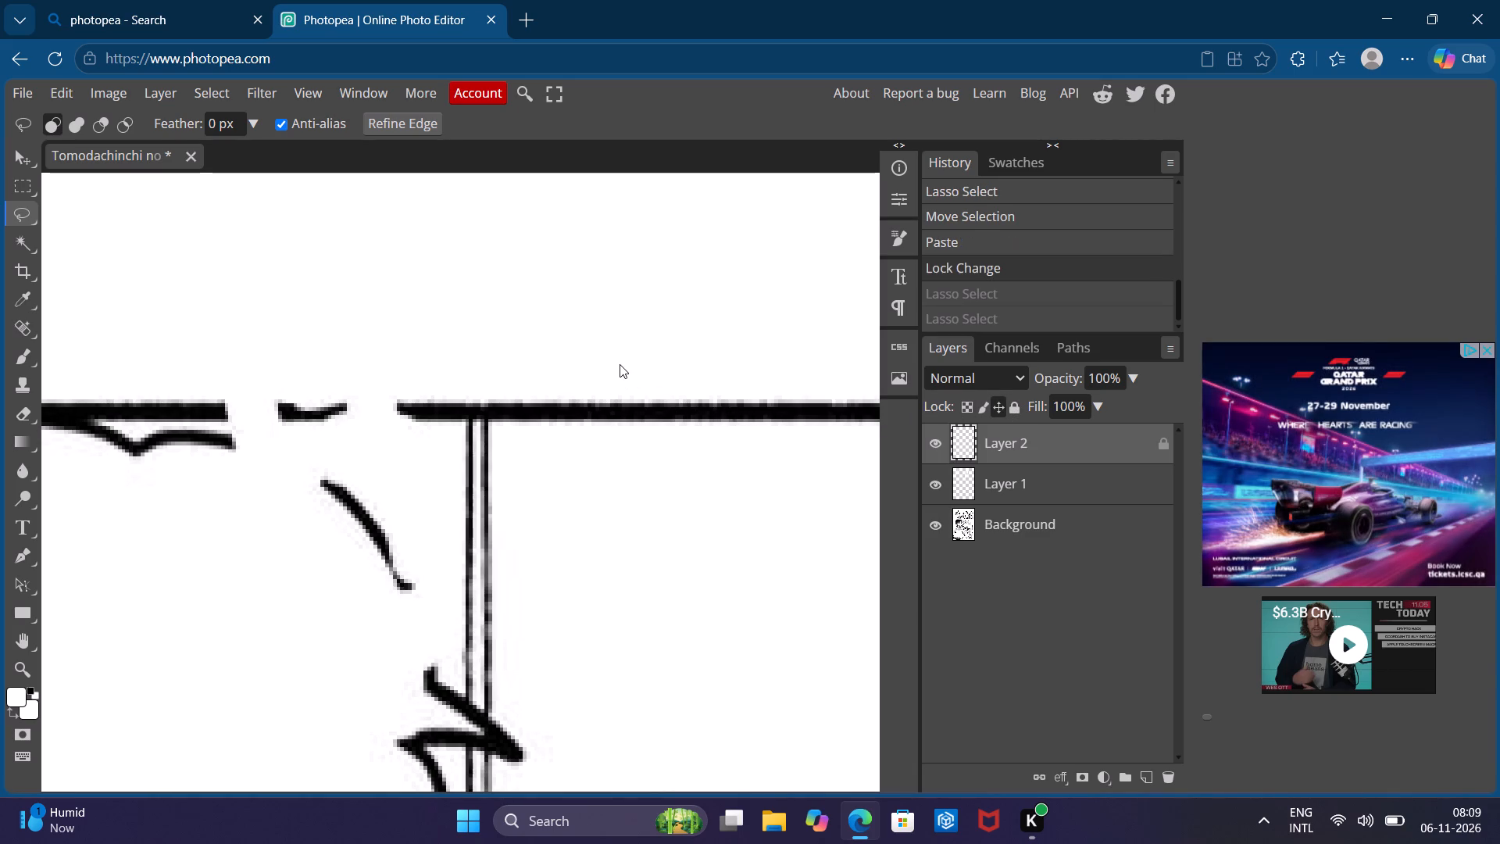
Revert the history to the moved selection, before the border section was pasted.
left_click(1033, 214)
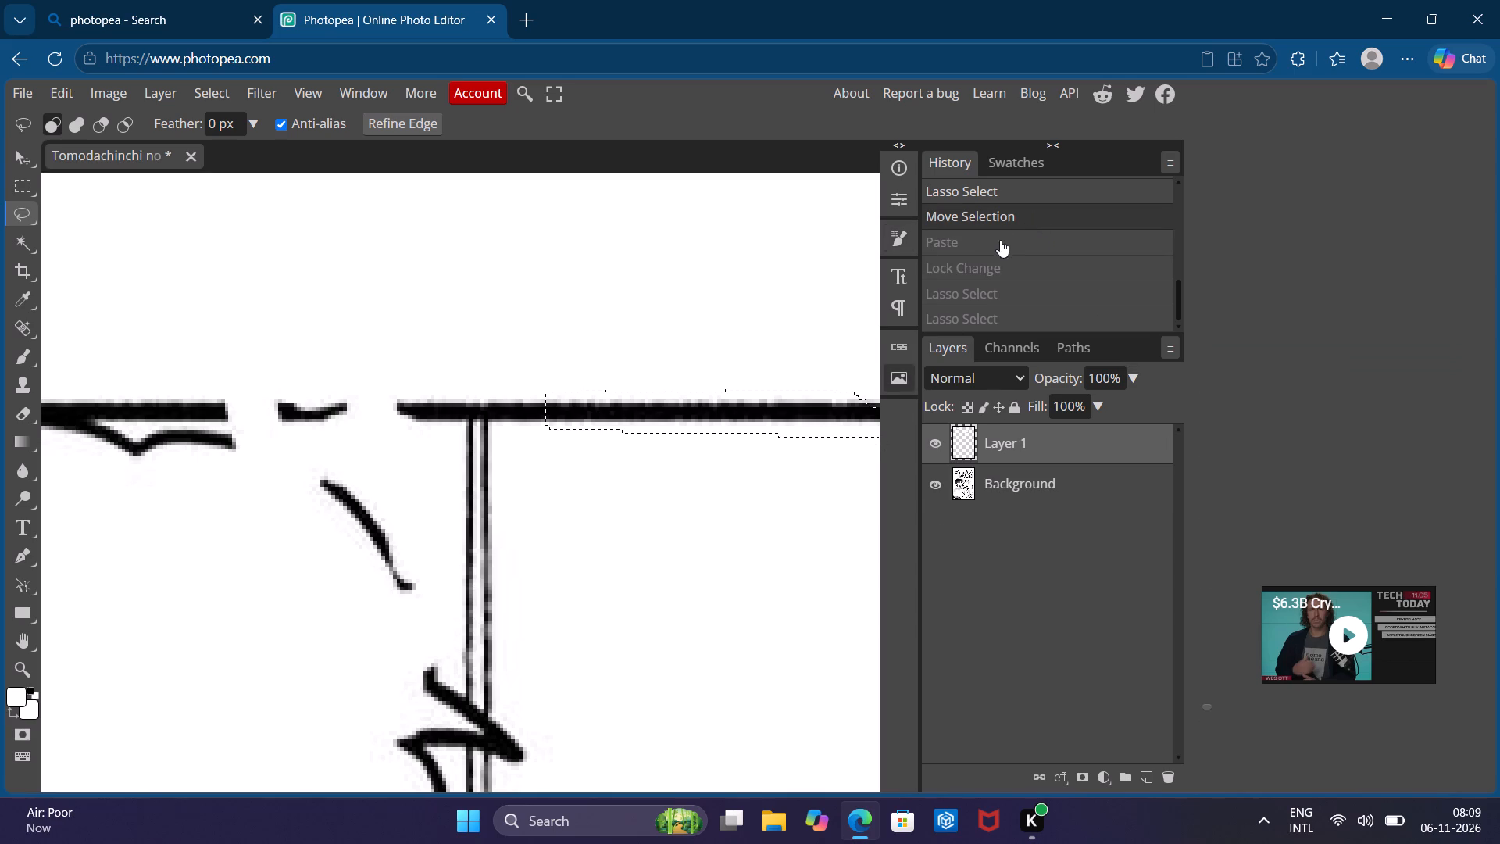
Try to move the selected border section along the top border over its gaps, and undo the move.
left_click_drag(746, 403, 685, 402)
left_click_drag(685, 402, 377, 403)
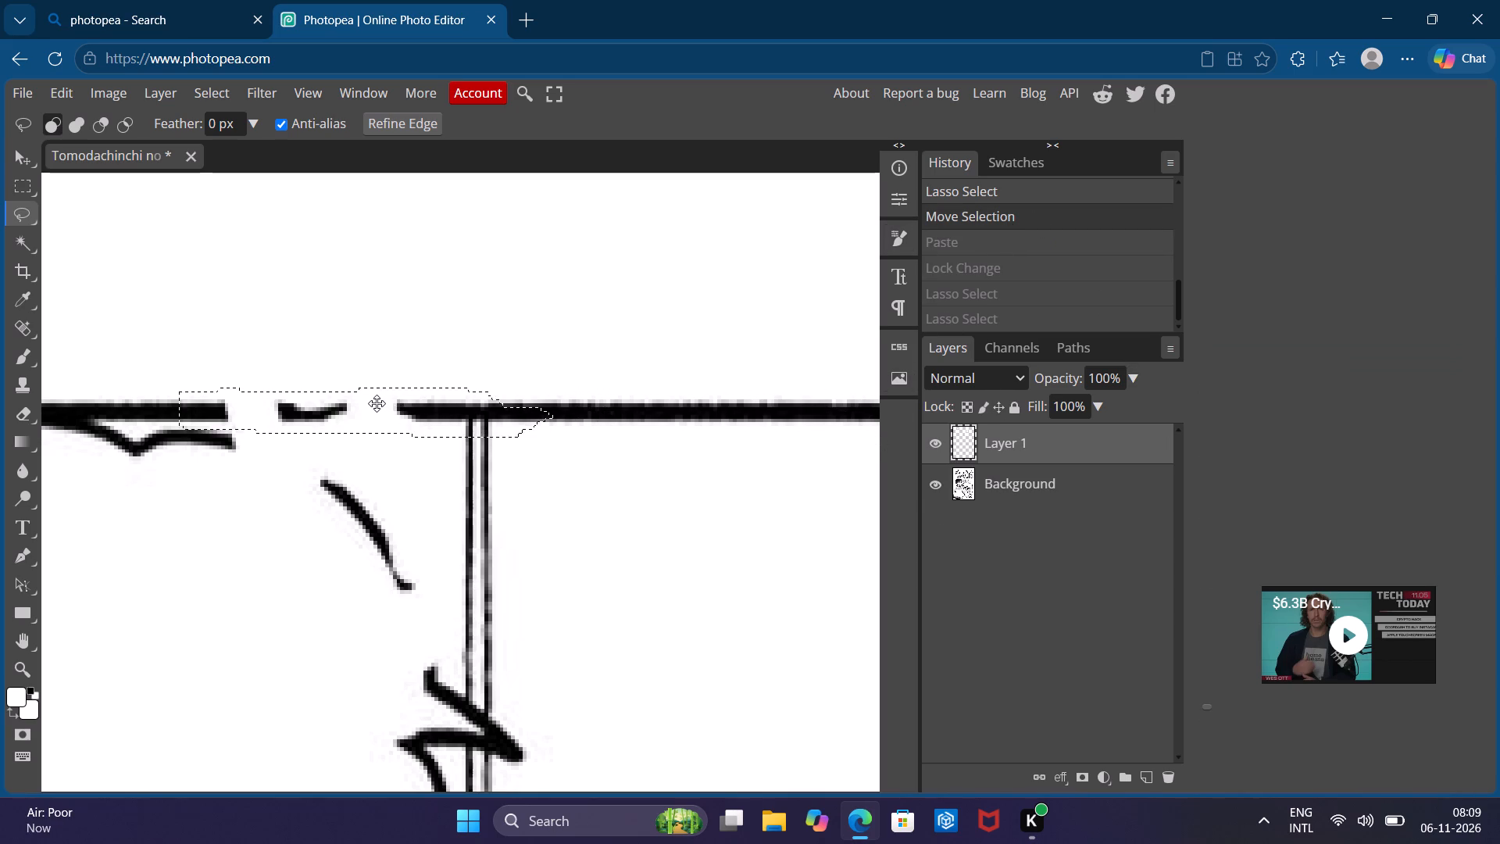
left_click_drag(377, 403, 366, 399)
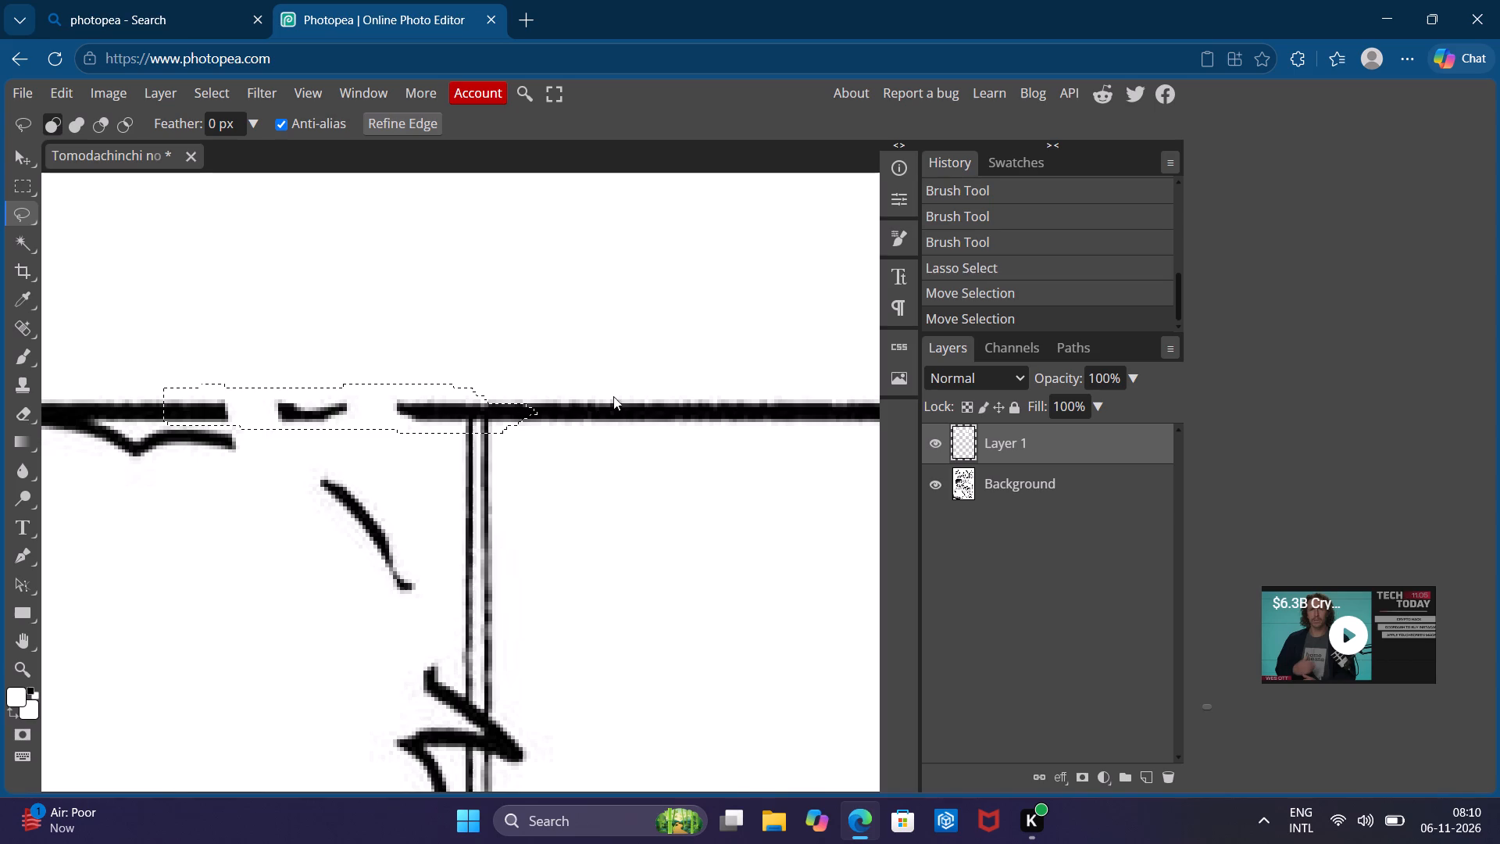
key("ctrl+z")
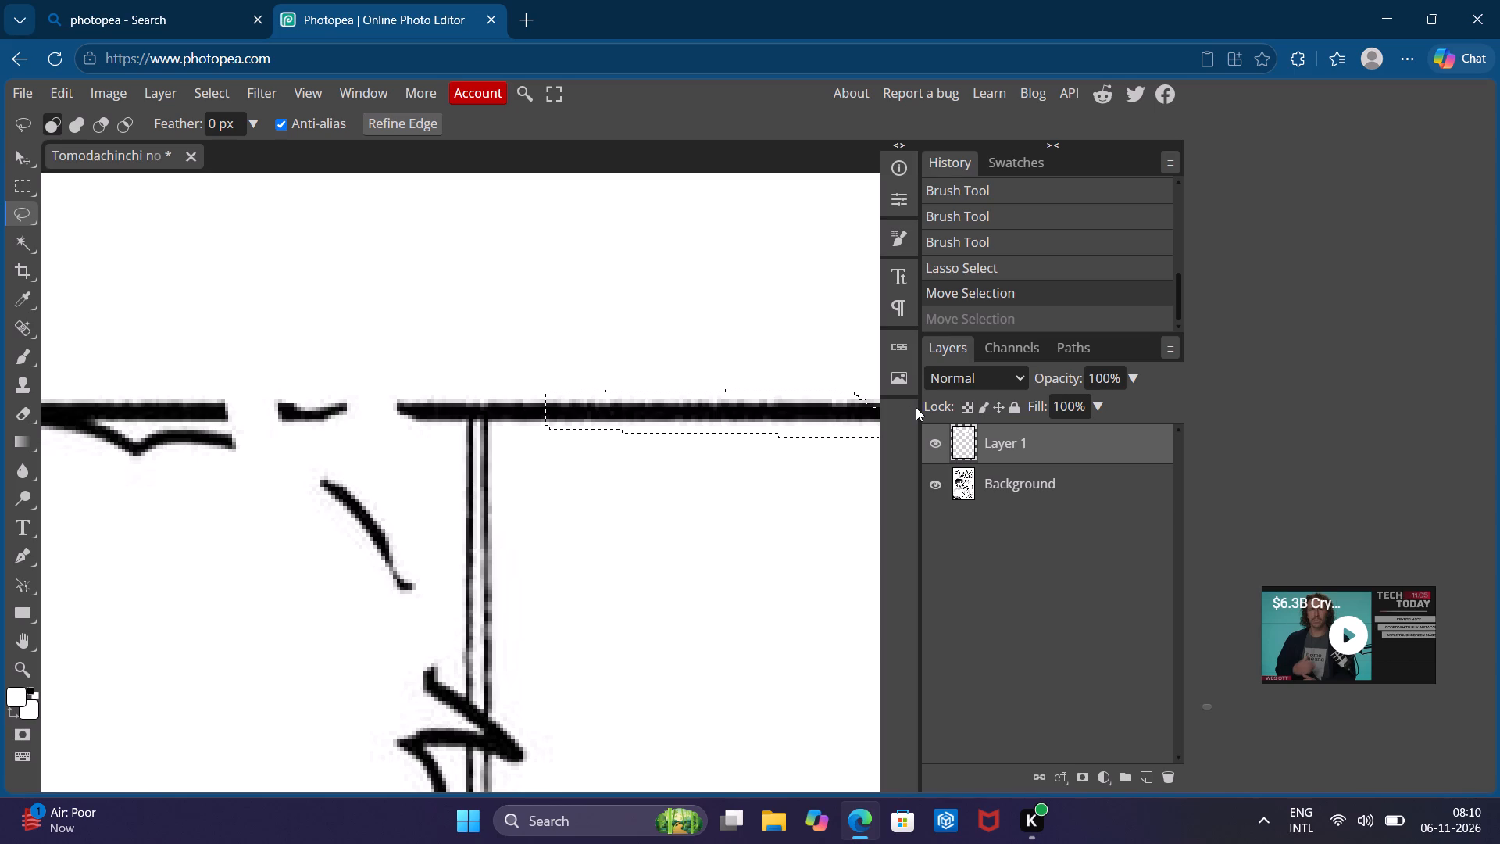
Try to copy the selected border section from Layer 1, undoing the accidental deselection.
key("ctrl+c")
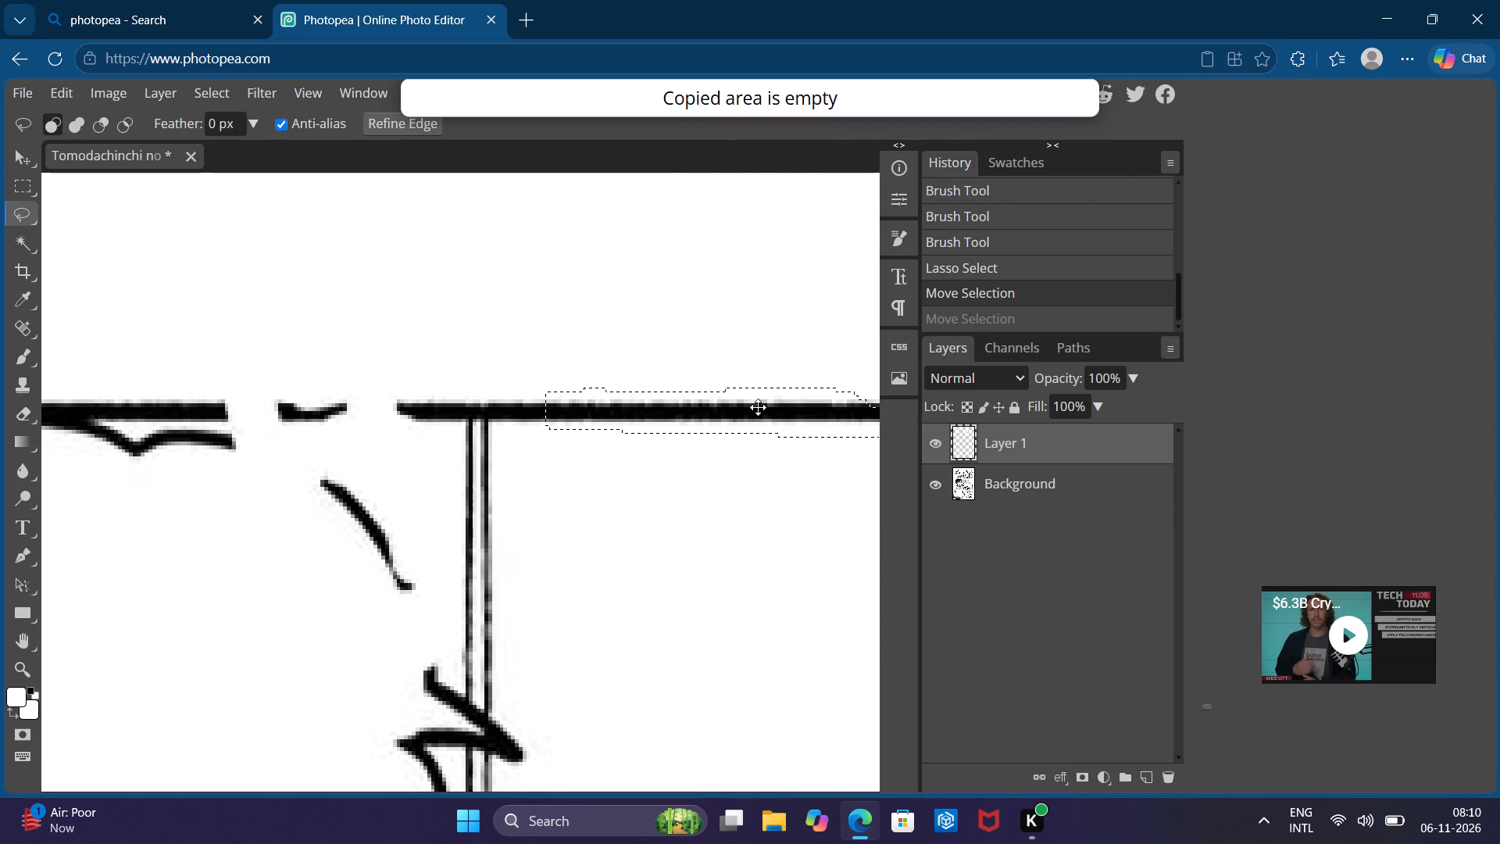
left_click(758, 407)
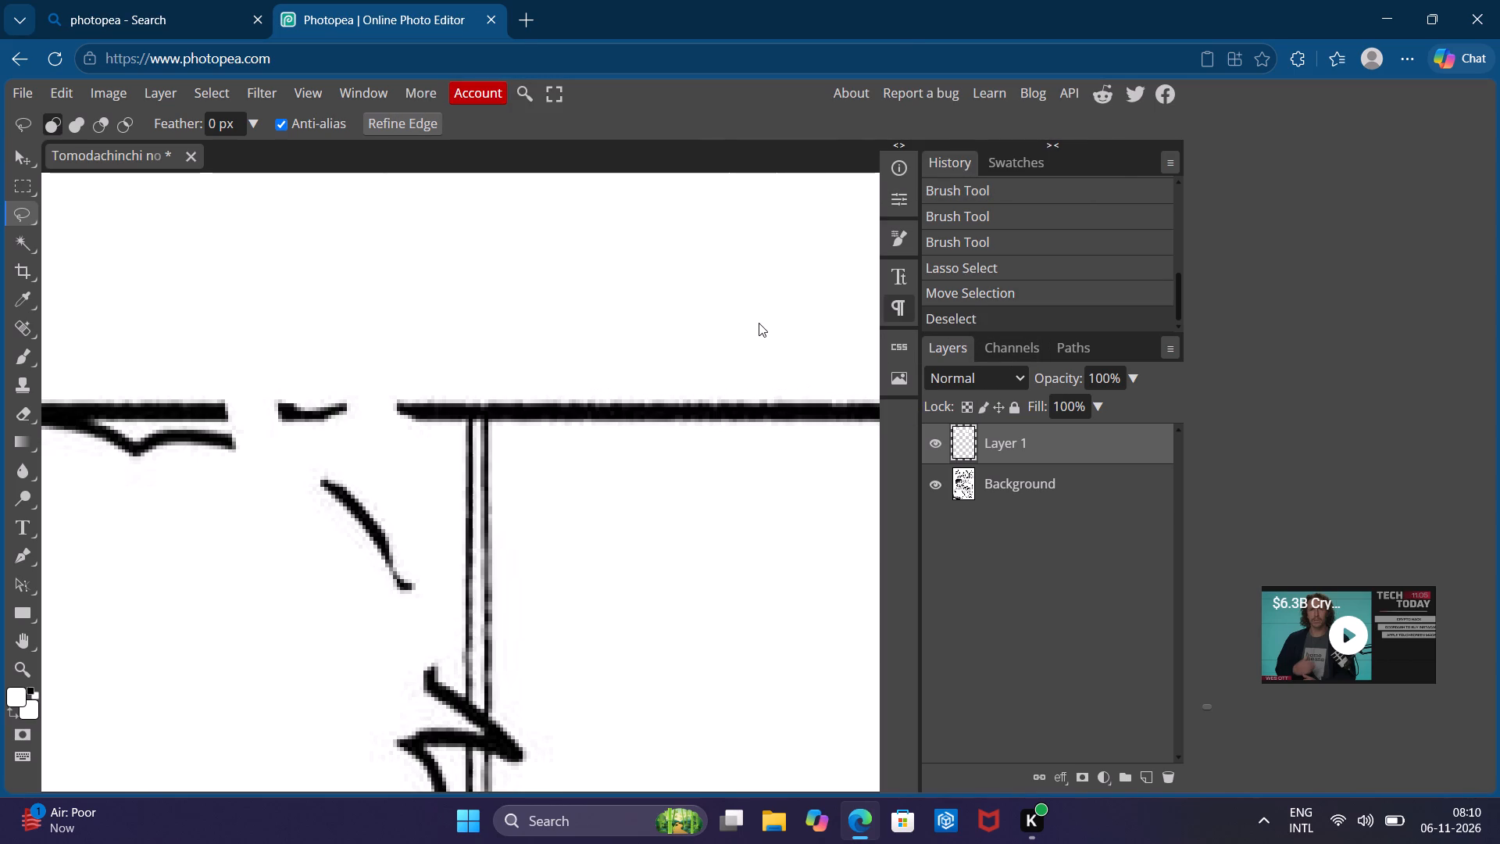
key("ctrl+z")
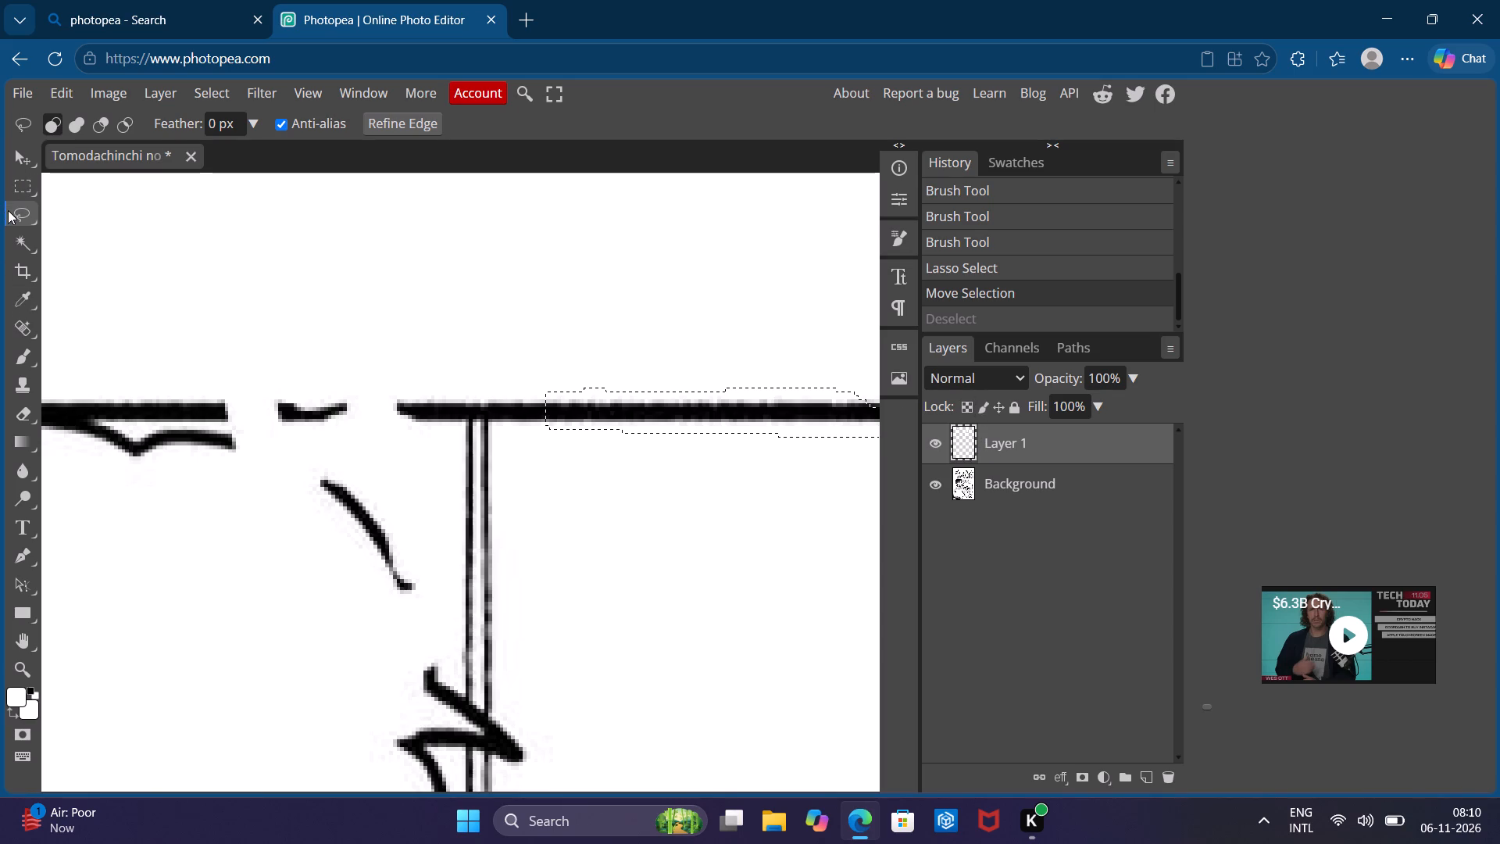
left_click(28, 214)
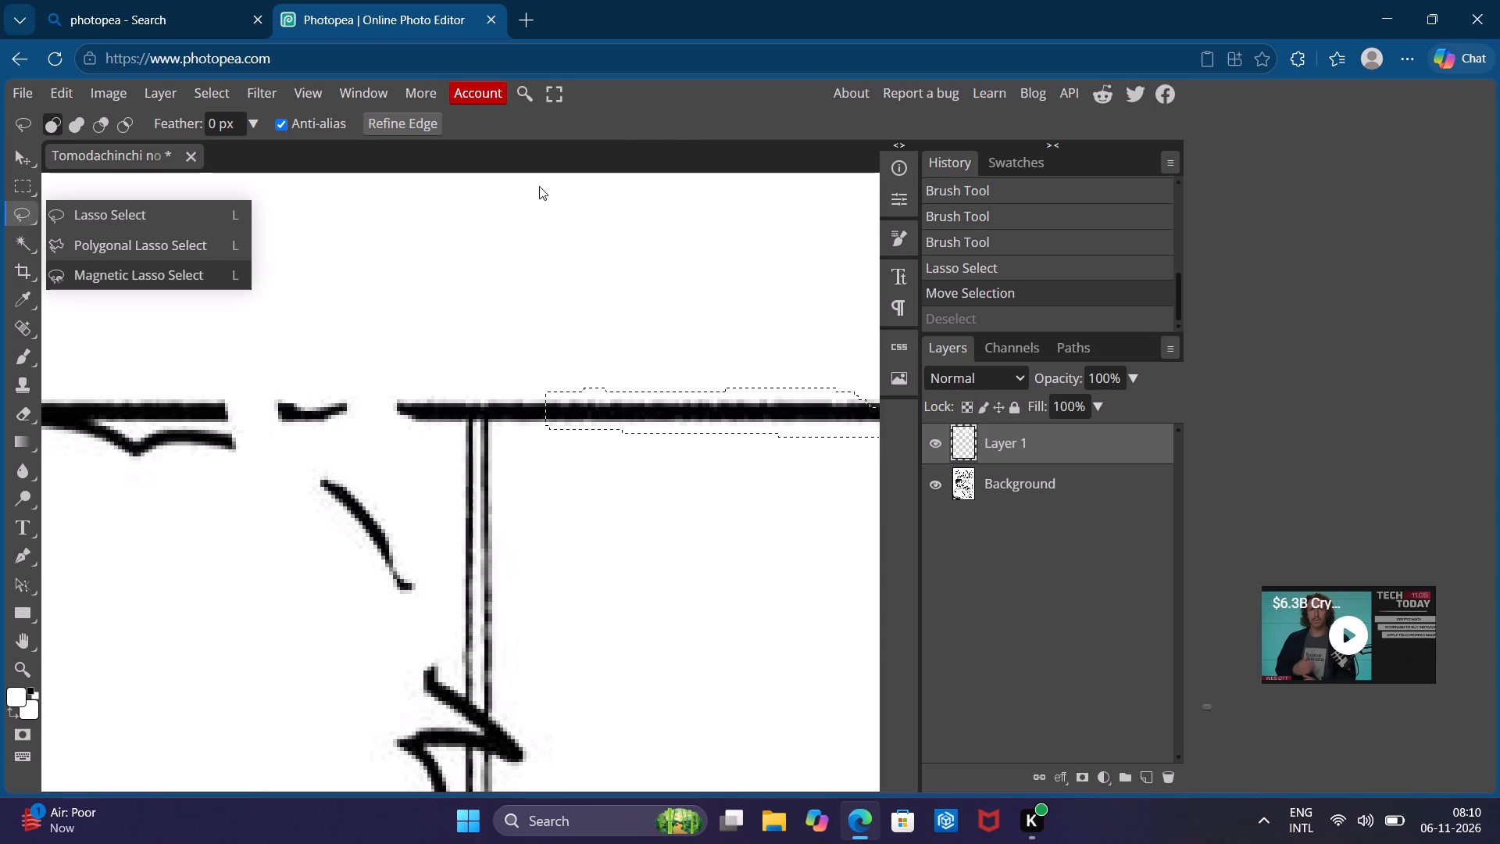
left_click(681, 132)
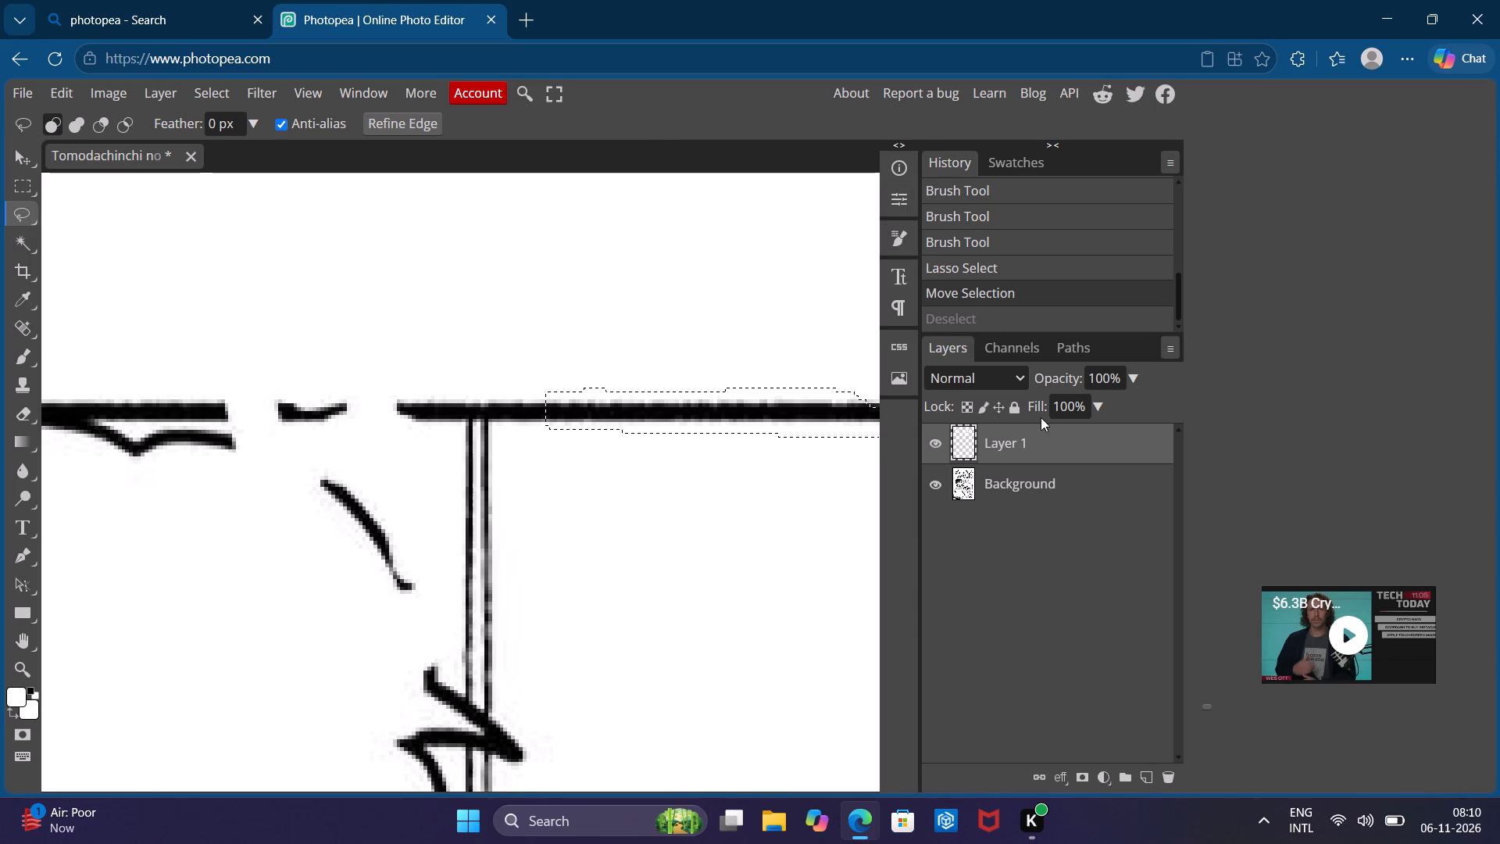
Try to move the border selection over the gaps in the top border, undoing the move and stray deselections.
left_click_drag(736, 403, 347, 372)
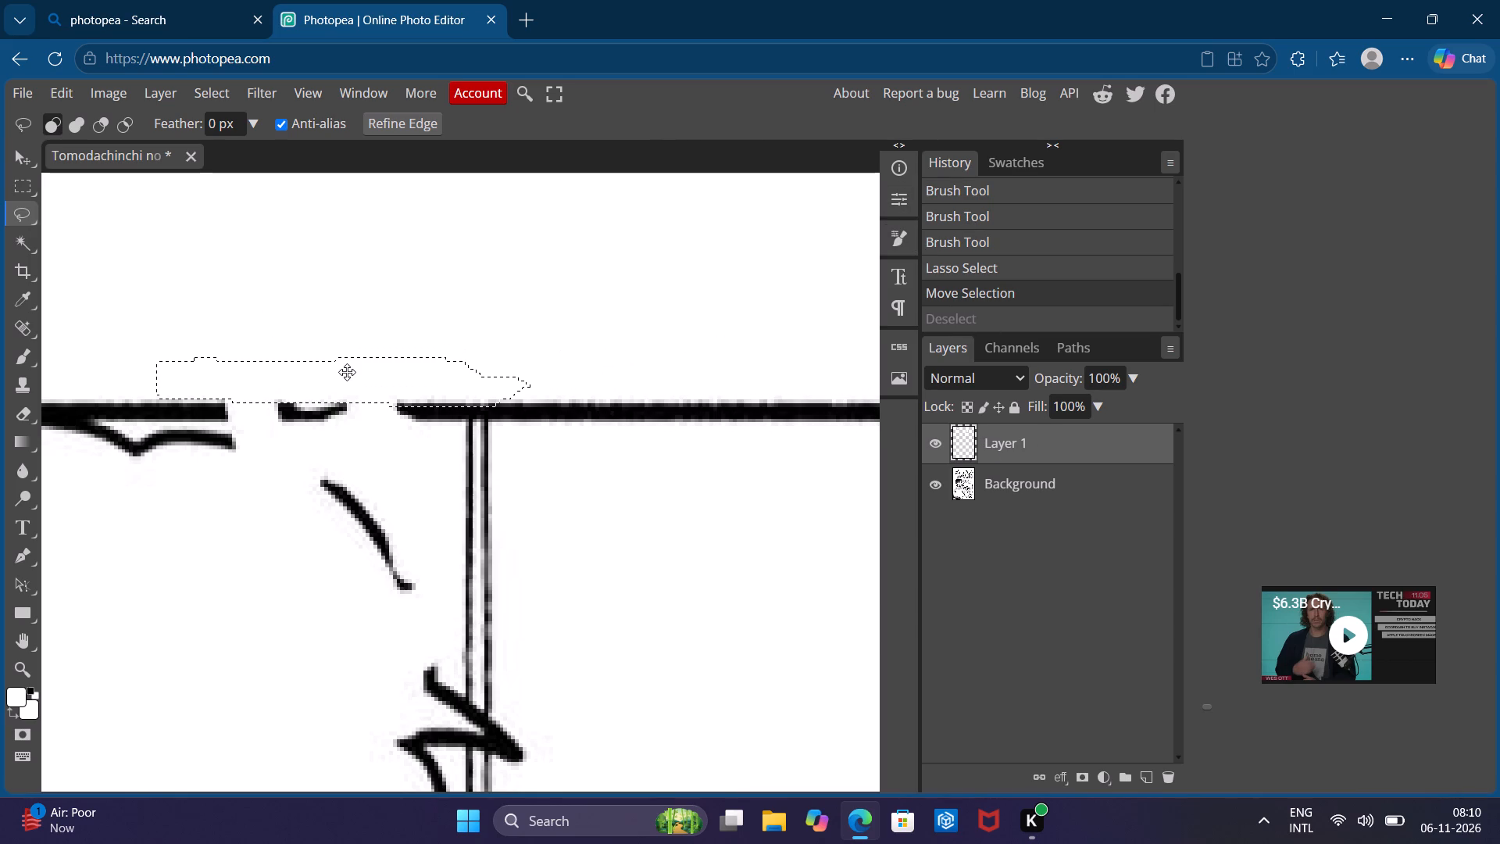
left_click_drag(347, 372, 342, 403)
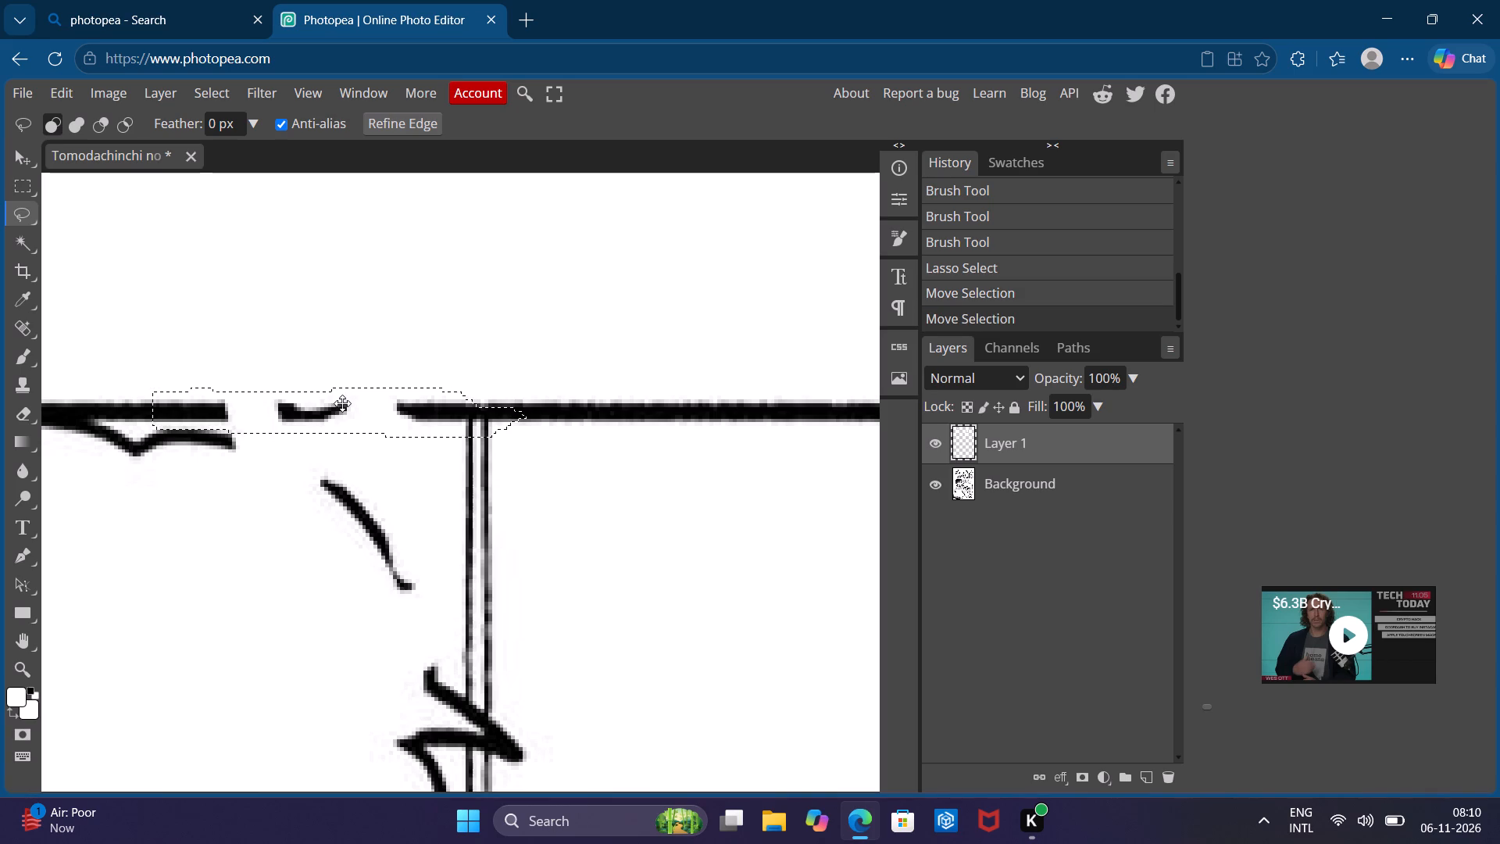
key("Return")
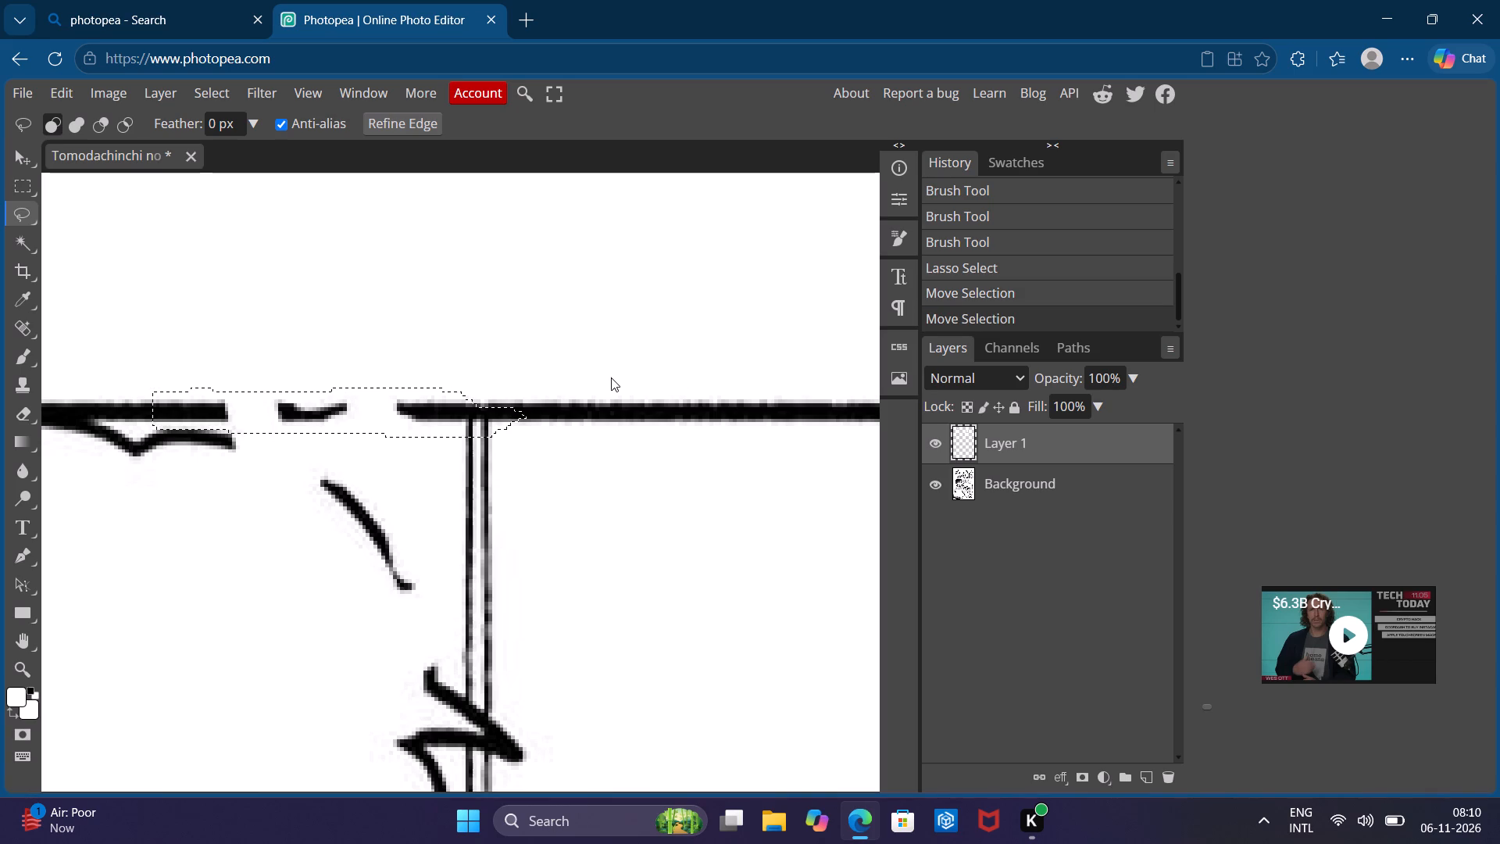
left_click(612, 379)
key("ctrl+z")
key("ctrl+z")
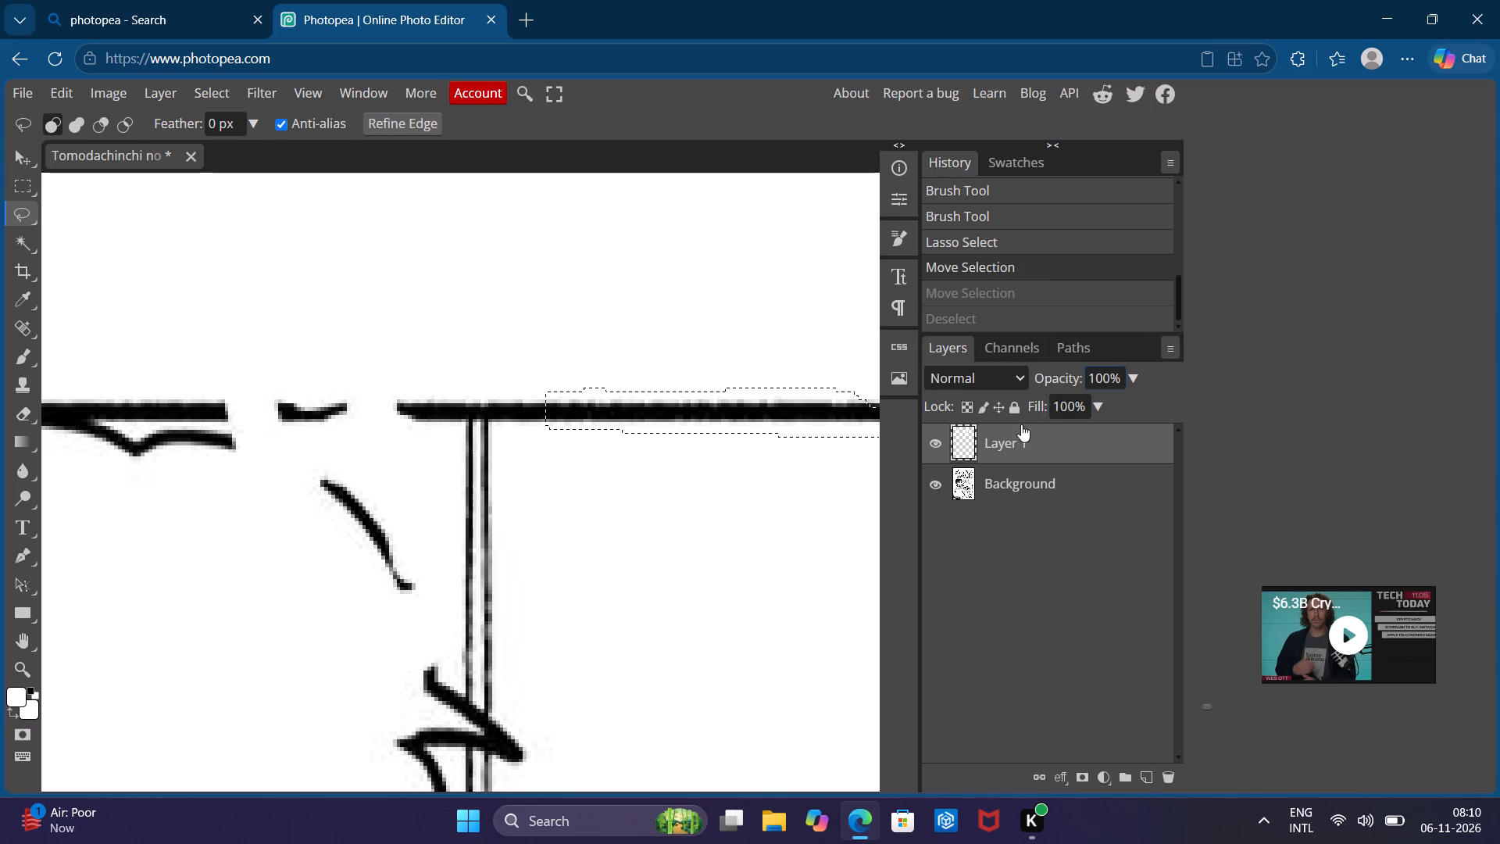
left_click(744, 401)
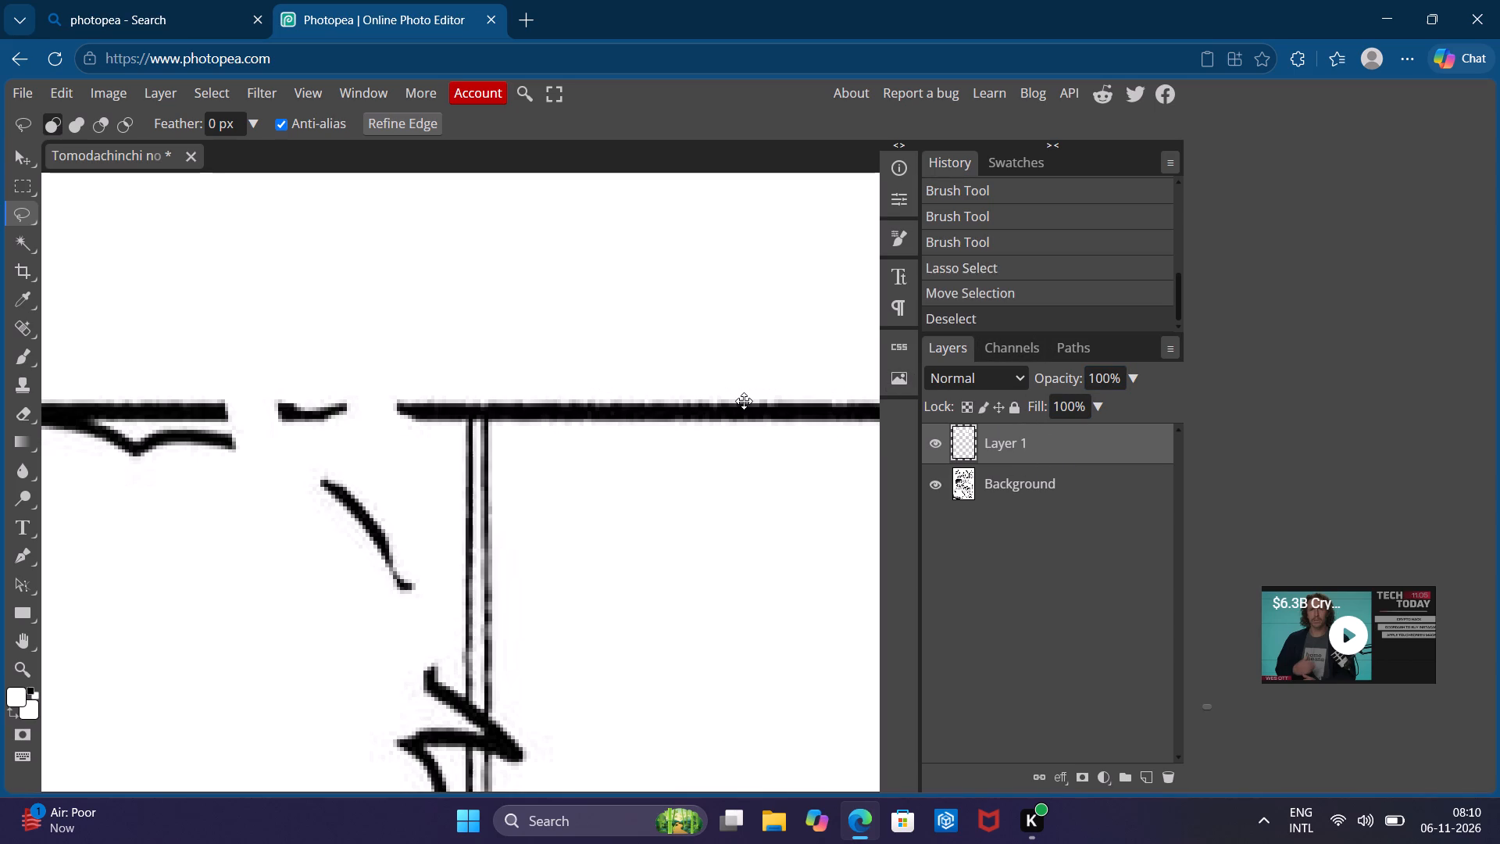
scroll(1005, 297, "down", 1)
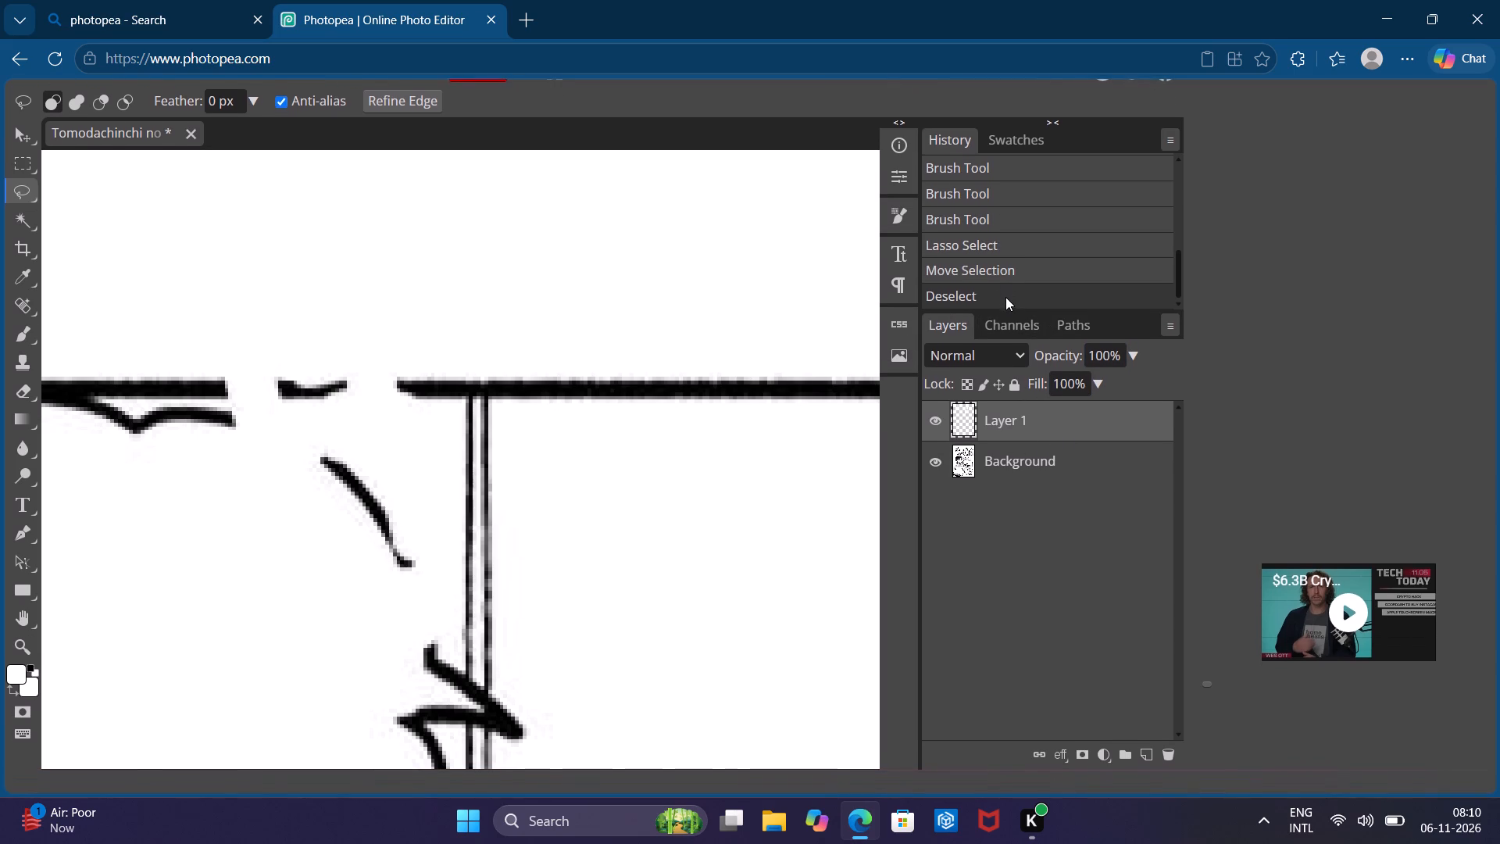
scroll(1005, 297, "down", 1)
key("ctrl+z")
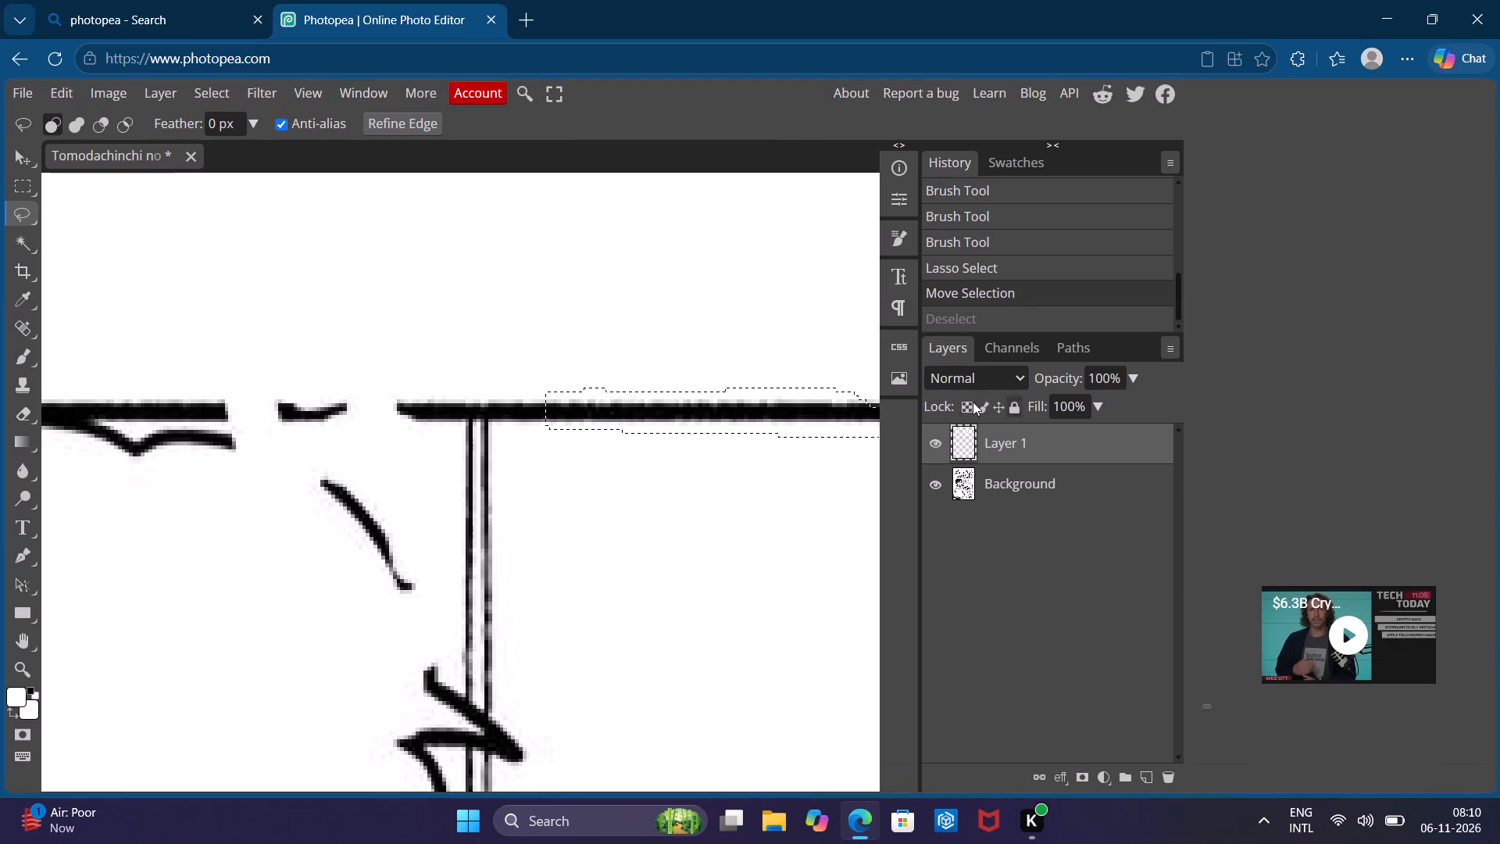
Undo the last selection move, copy the selected border section from the Background layer, deselect, and paste it above Layer 1.
key("ctrl+c")
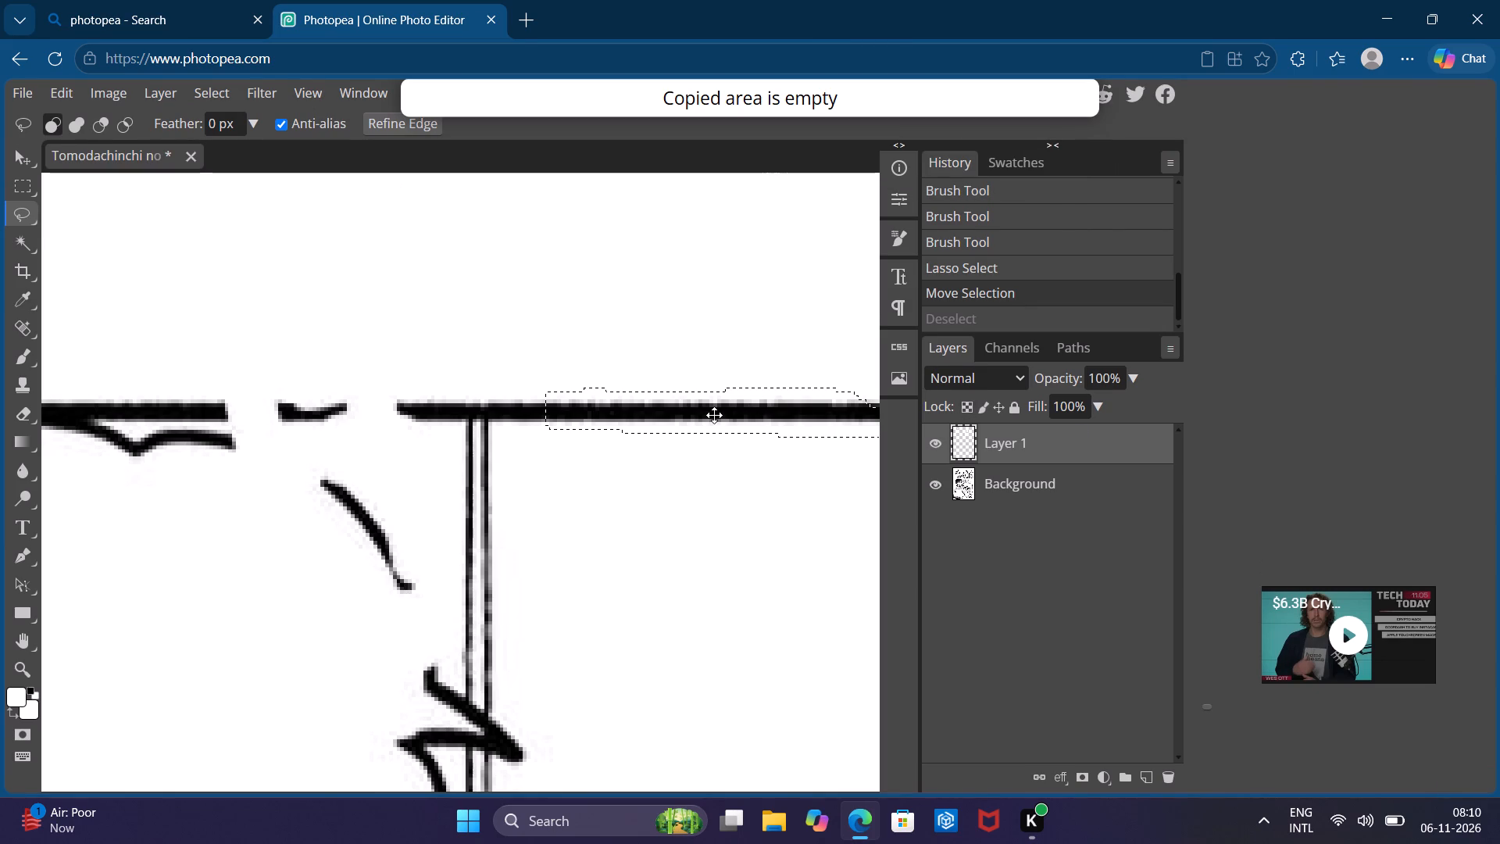
left_click(989, 468)
key("ctrl+c")
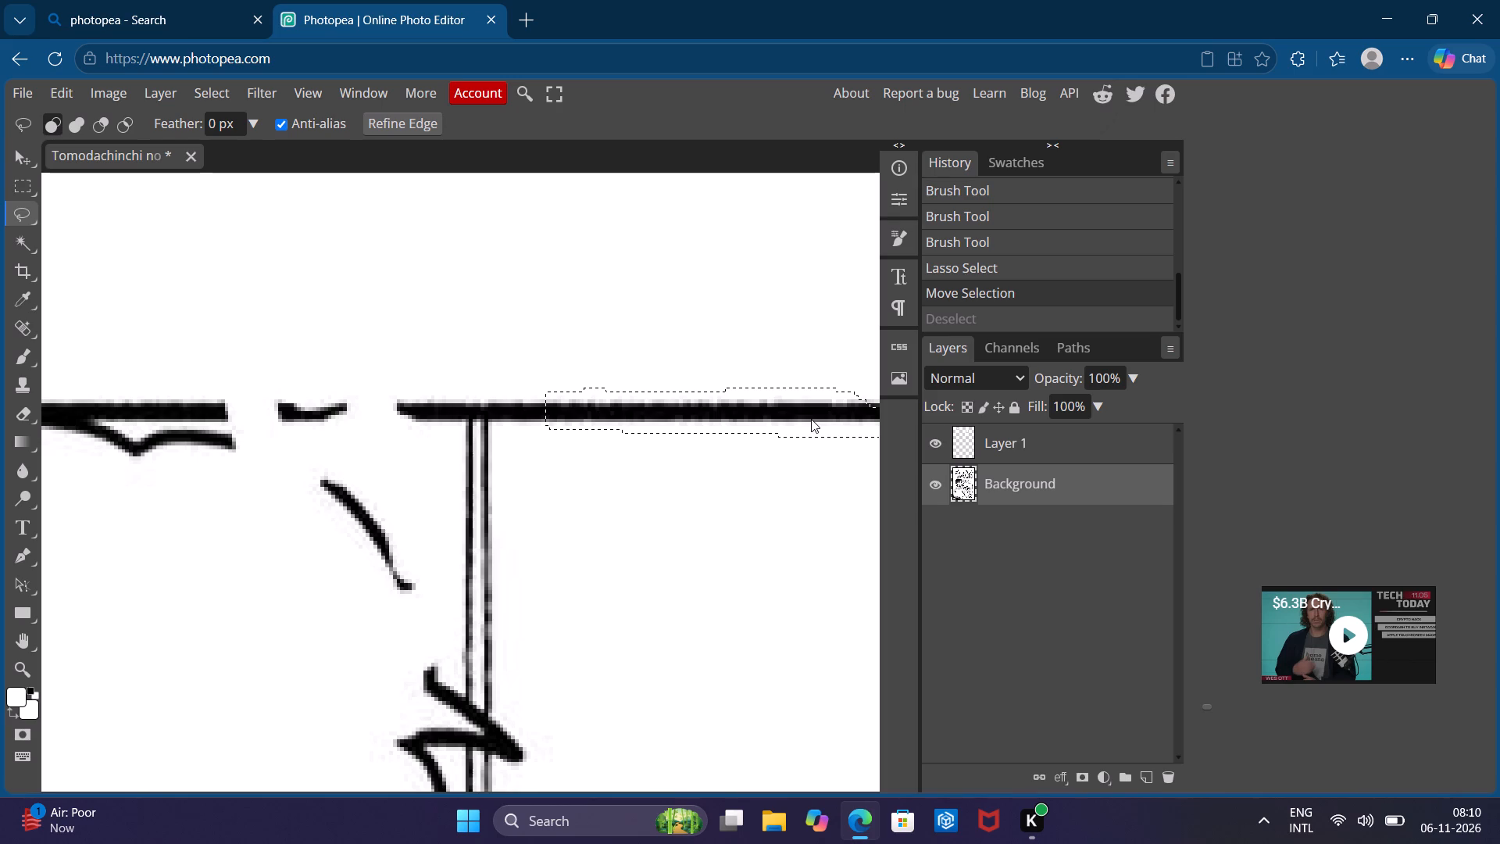
left_click(1002, 443)
key("ctrl+z")
left_click(1016, 473)
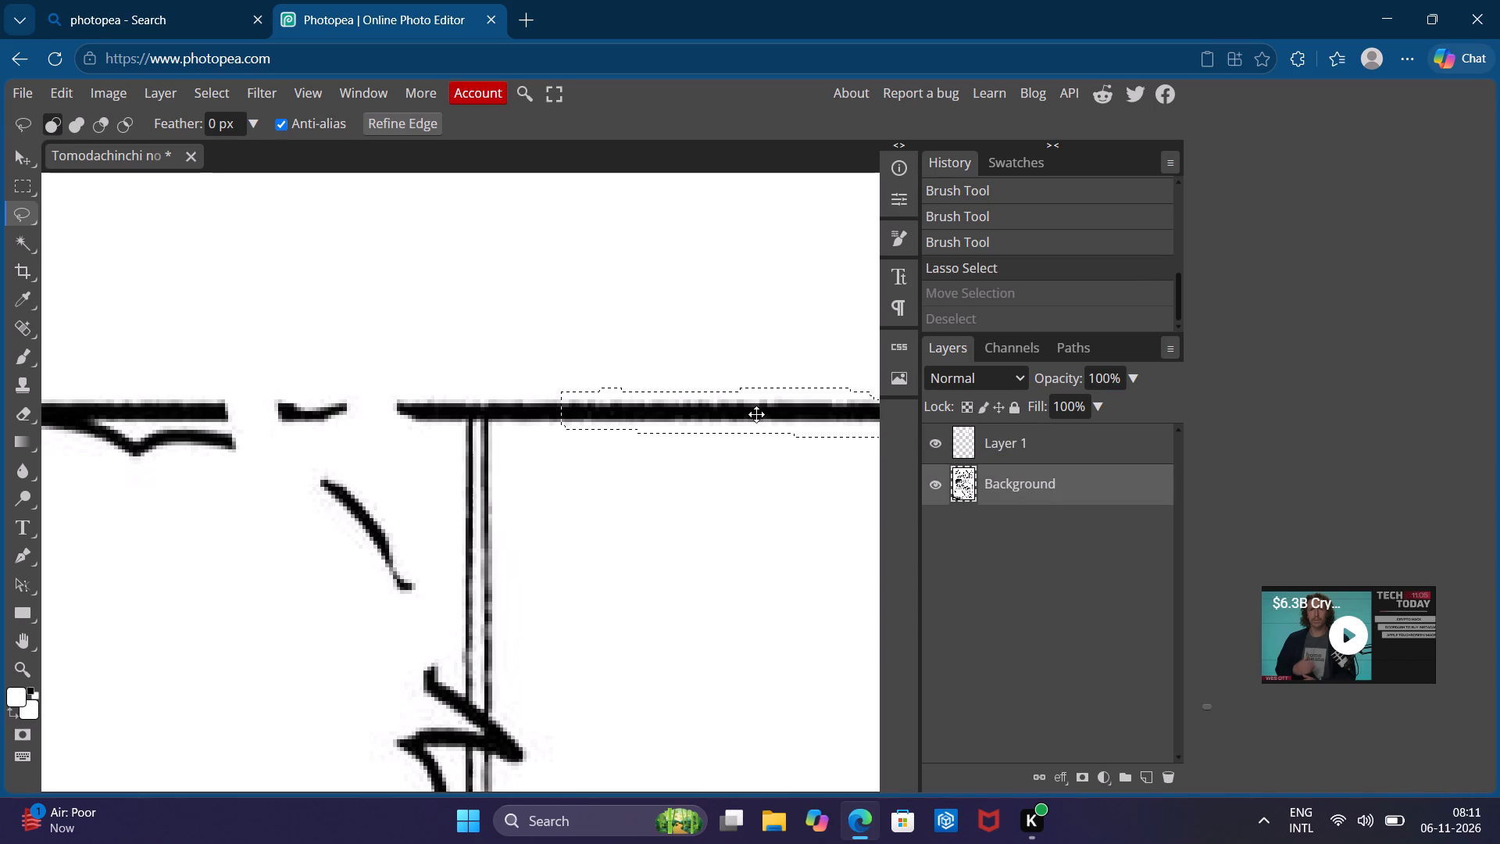
key("ctrl+c")
left_click(727, 427)
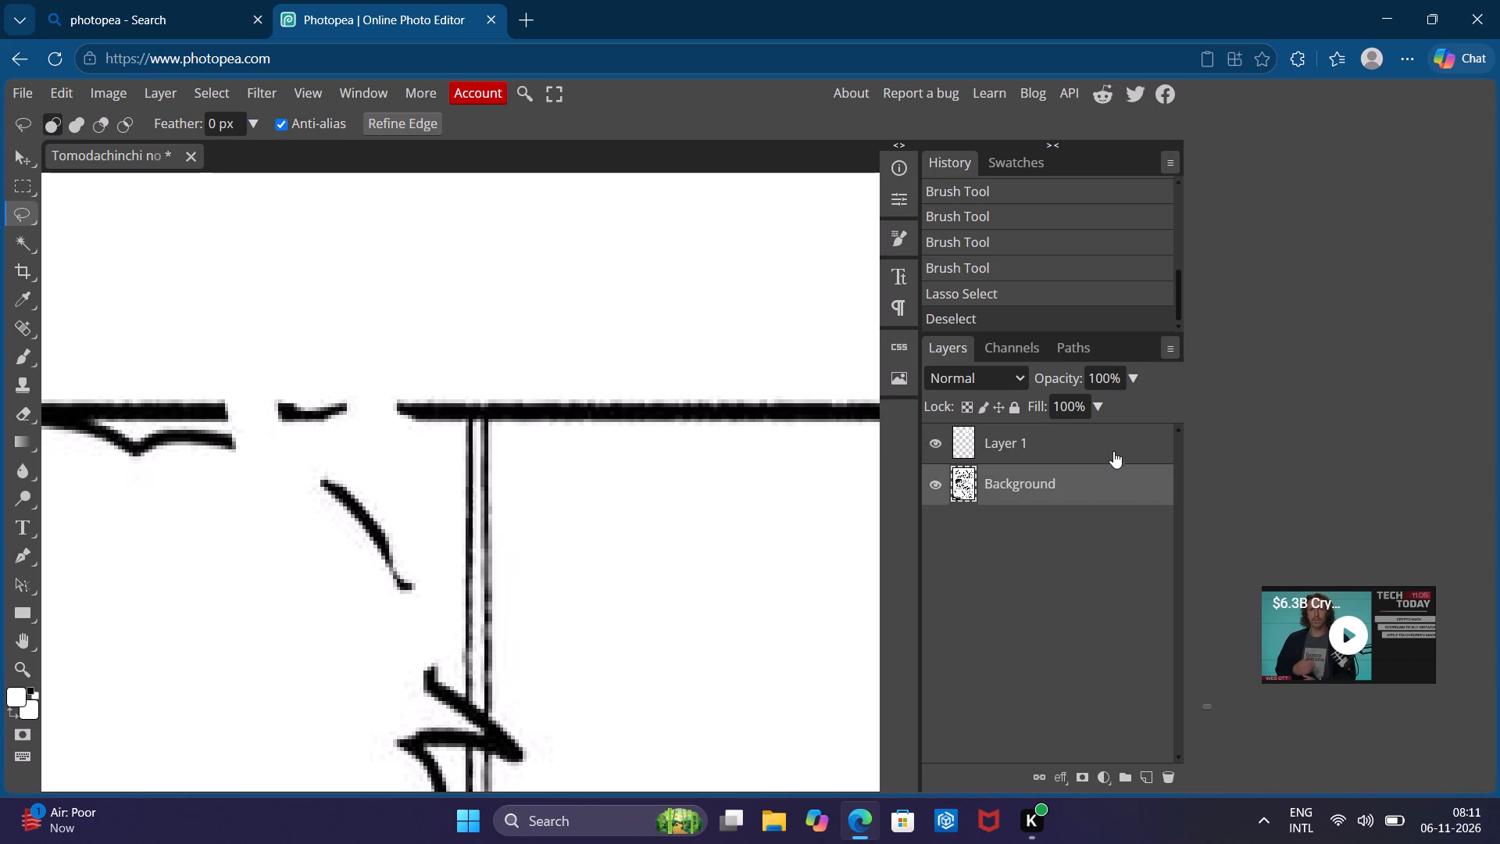
left_click(1100, 445)
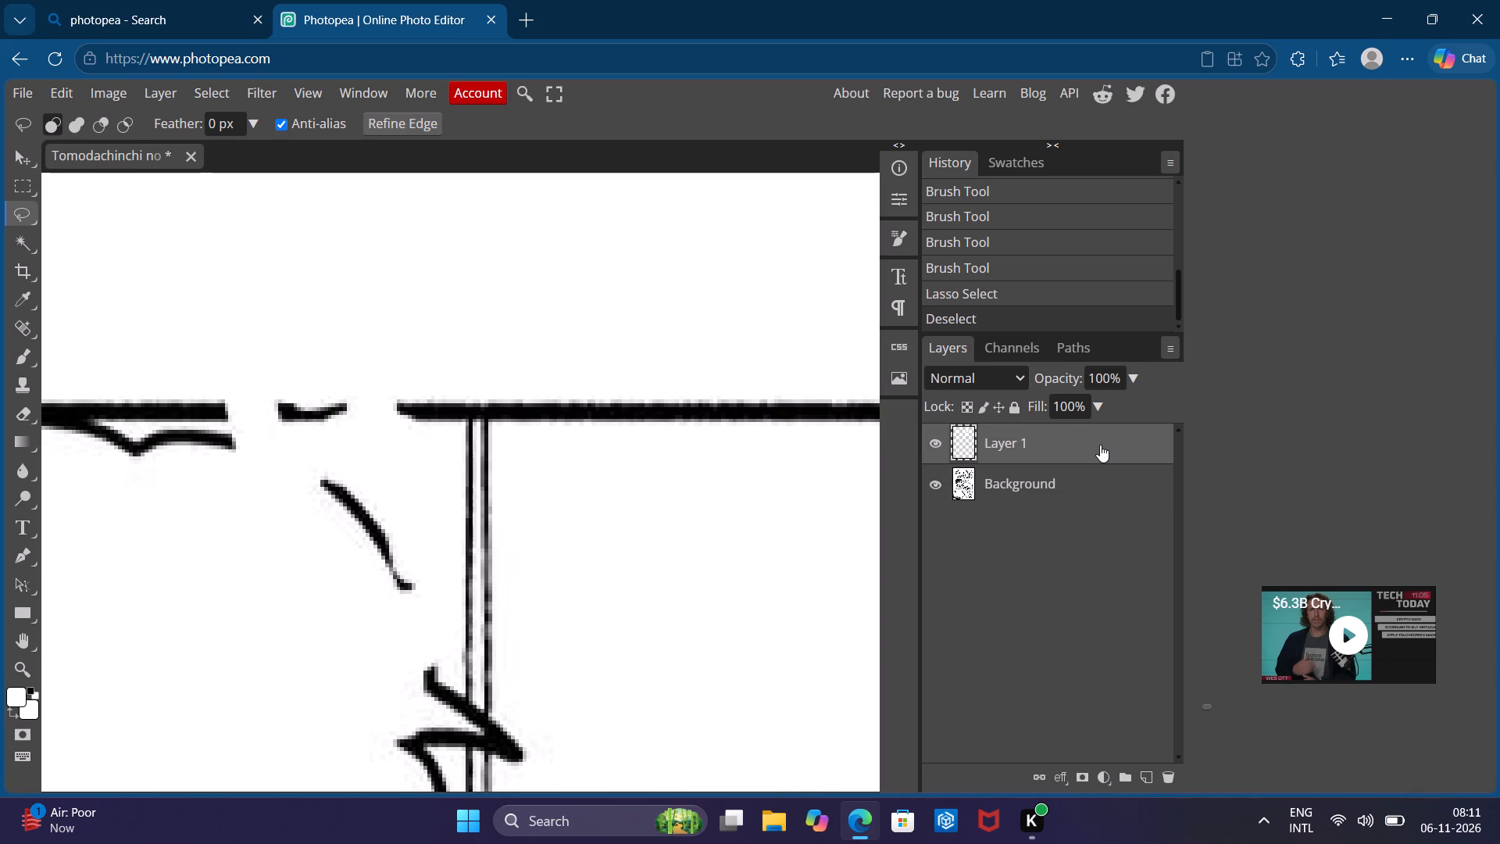
key("ctrl+v")
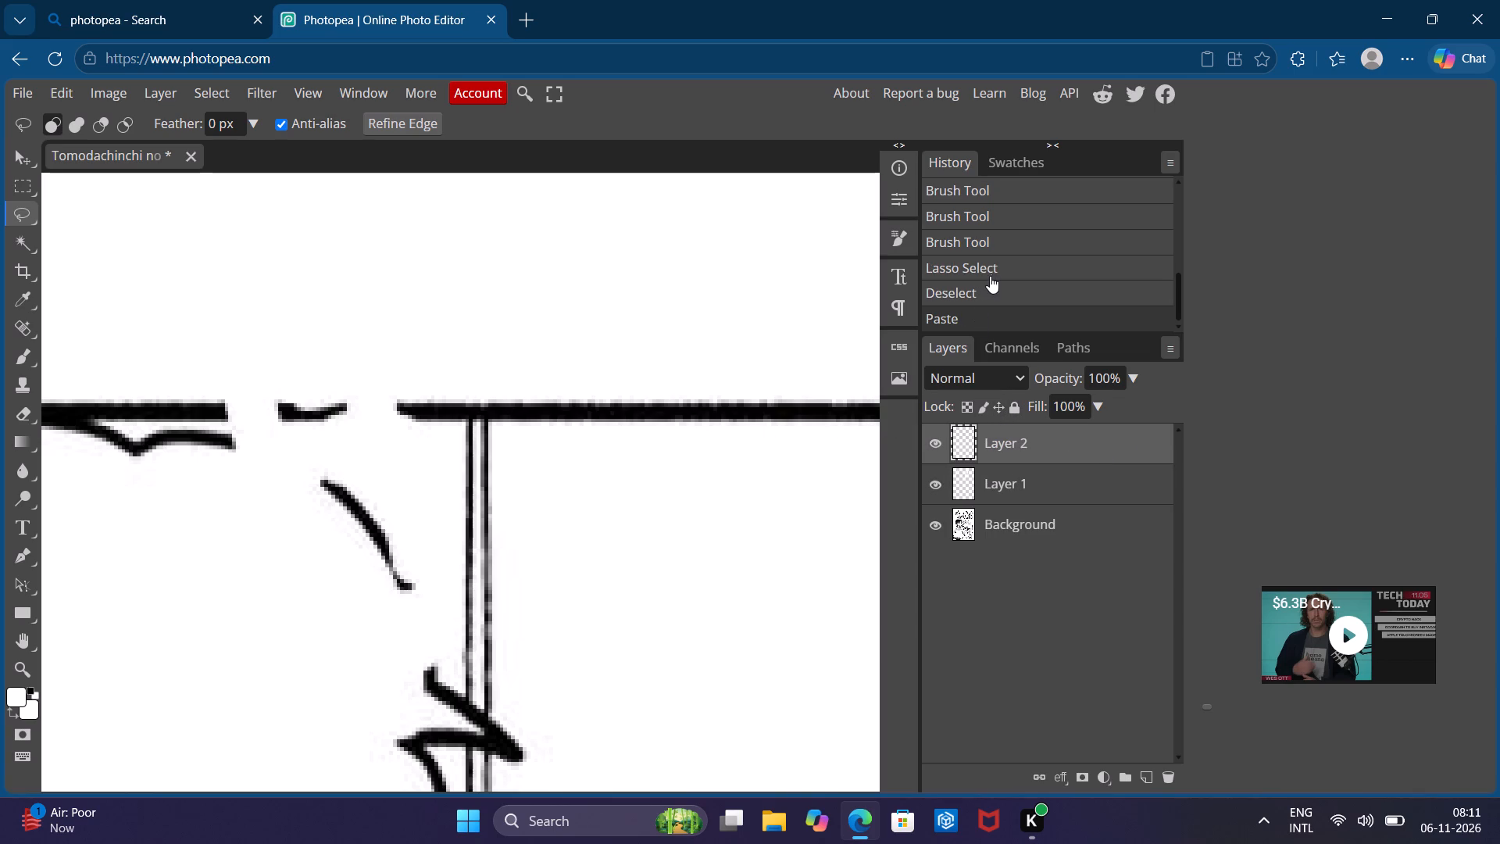
Move the pasted border section on Layer 2 over the gaps in the top border, aligned with the existing line.
scroll(994, 292, "down", 1)
left_click(1075, 442)
left_click(968, 445)
left_click(16, 166)
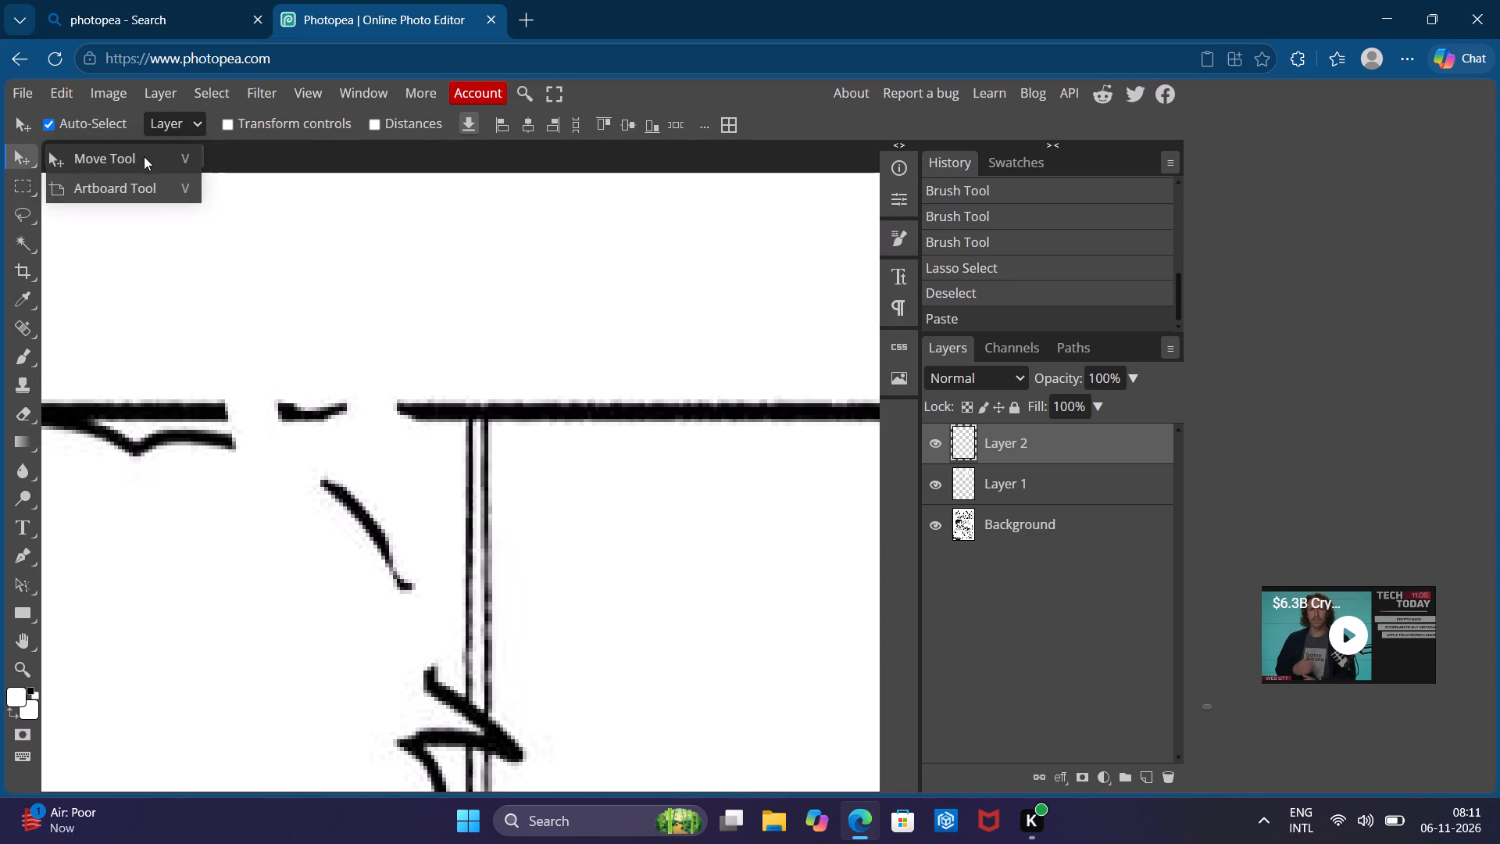
left_click(148, 153)
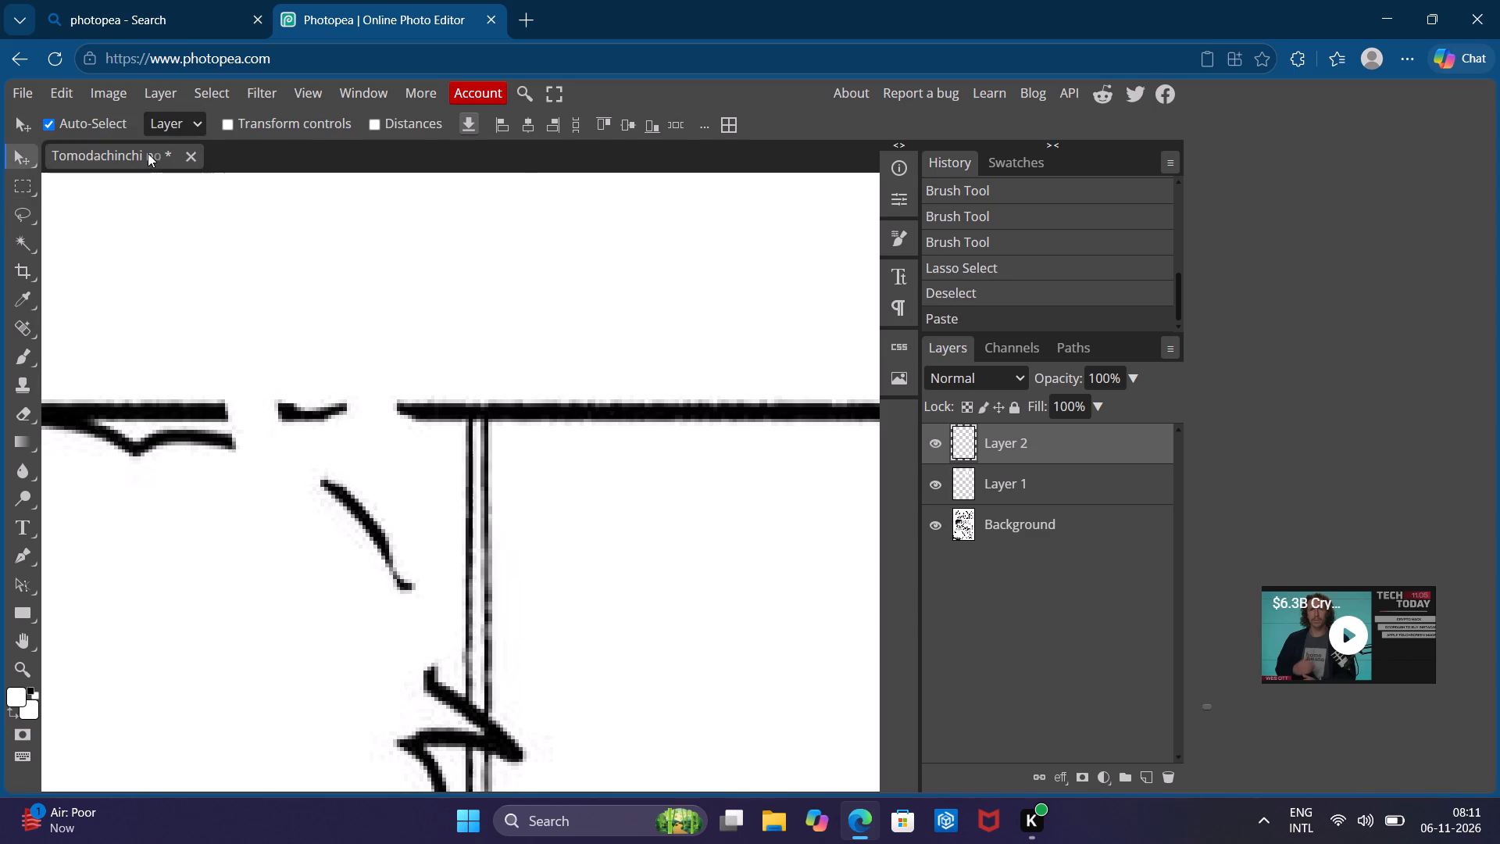
left_click(609, 402)
left_click_drag(609, 402, 339, 379)
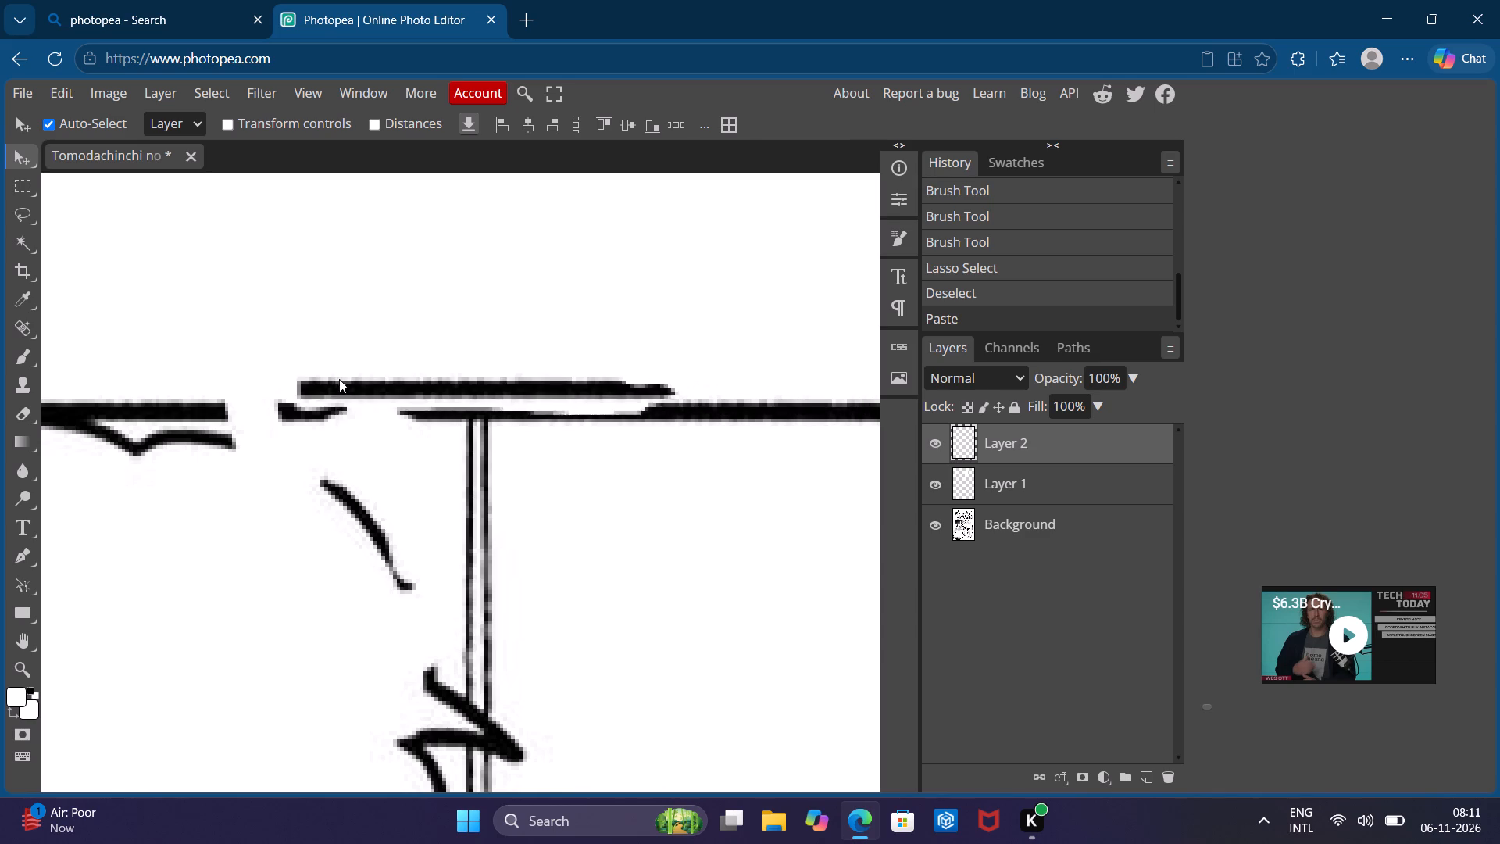
left_click_drag(339, 379, 178, 393)
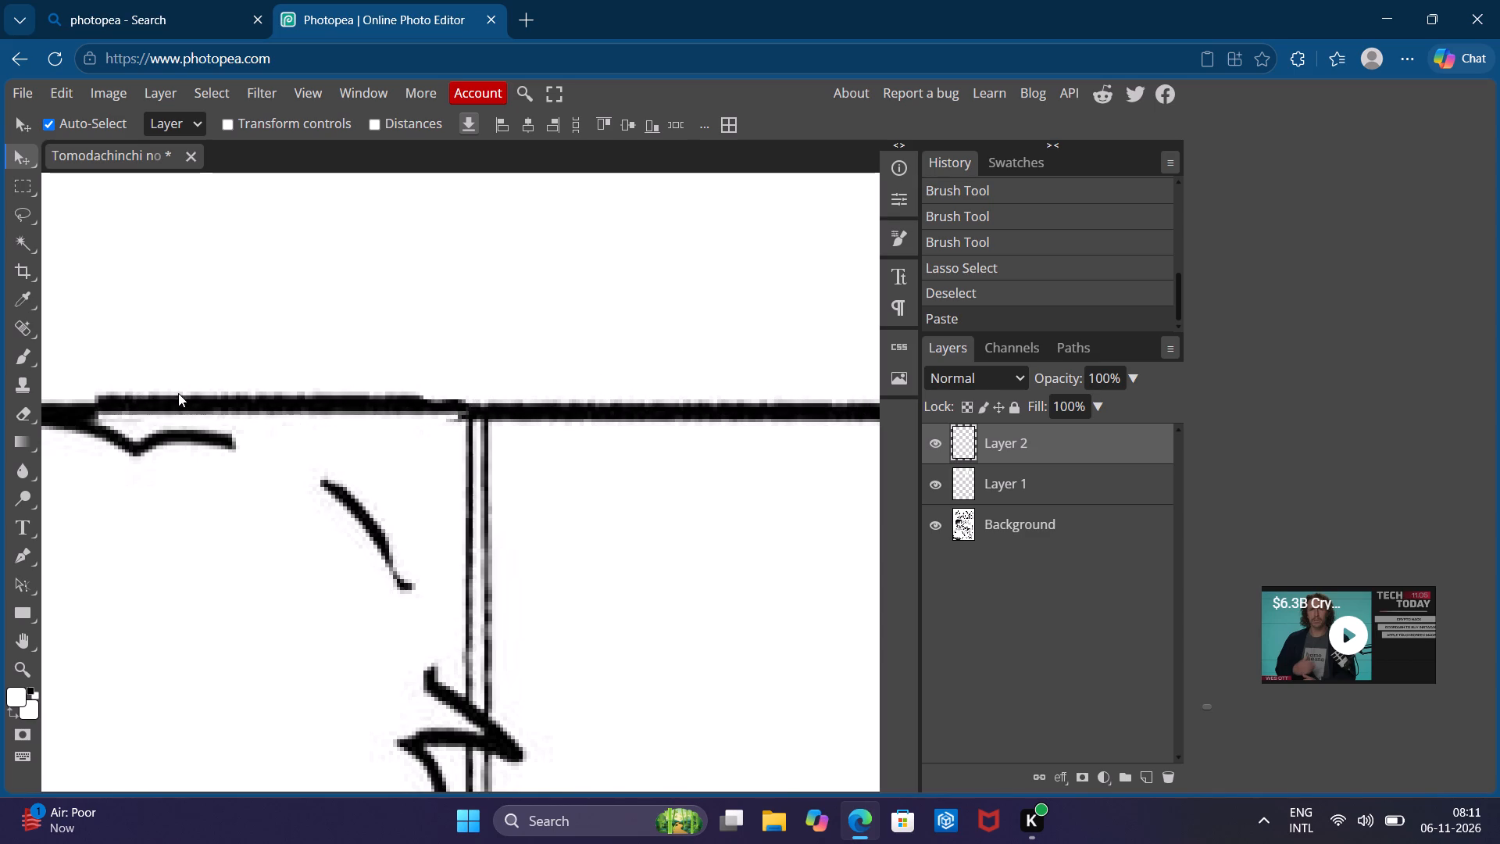
left_click_drag(178, 393, 201, 402)
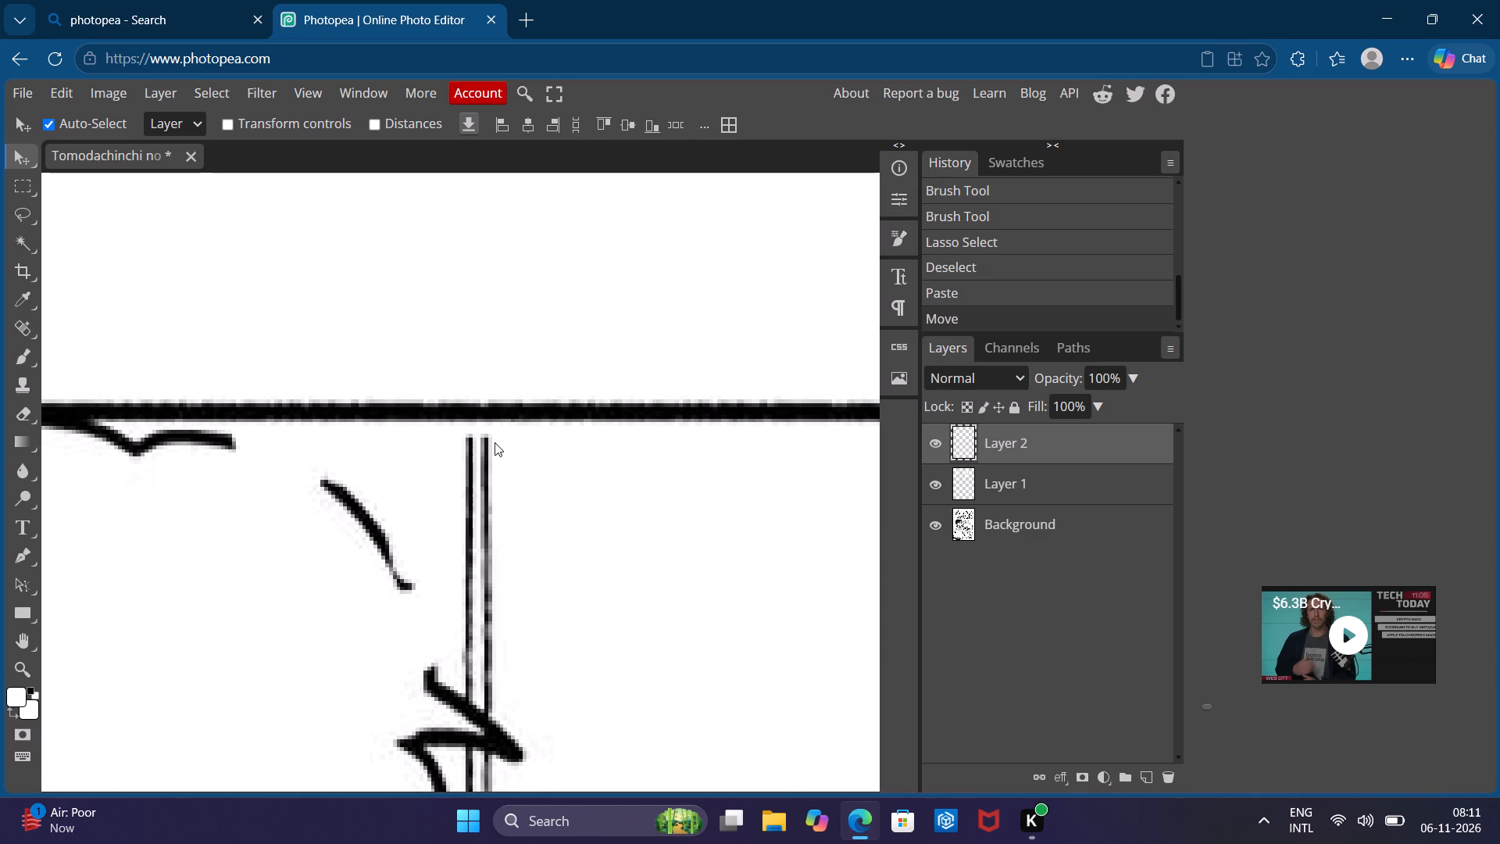
key("Return")
Erase the part of the pasted section covering the top of the vertical double line with the Eraser tool.
left_click(34, 410)
left_click_drag(548, 420, 478, 415)
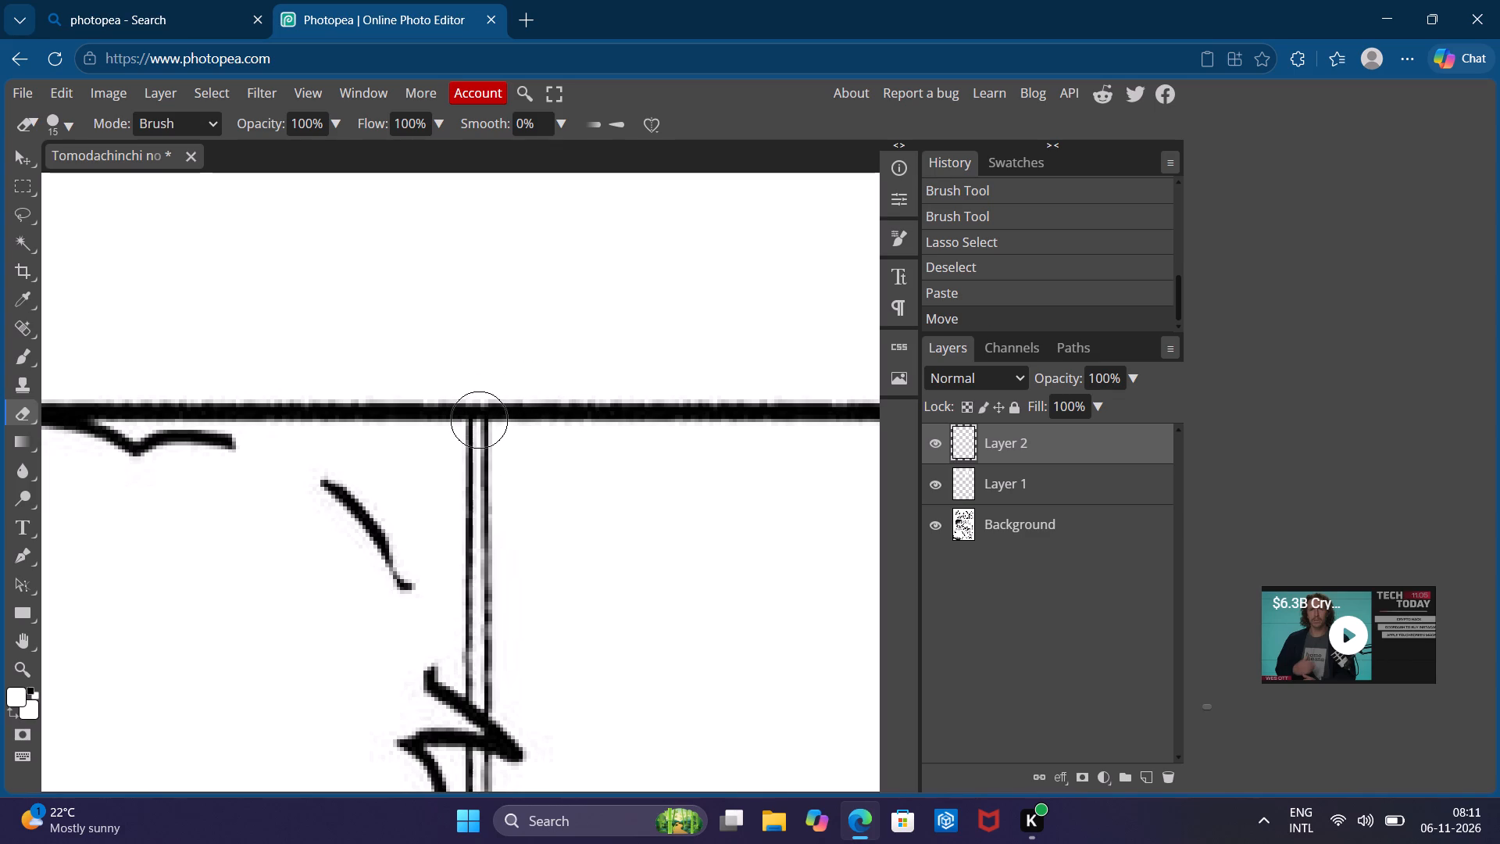
left_click_drag(478, 415, 477, 413)
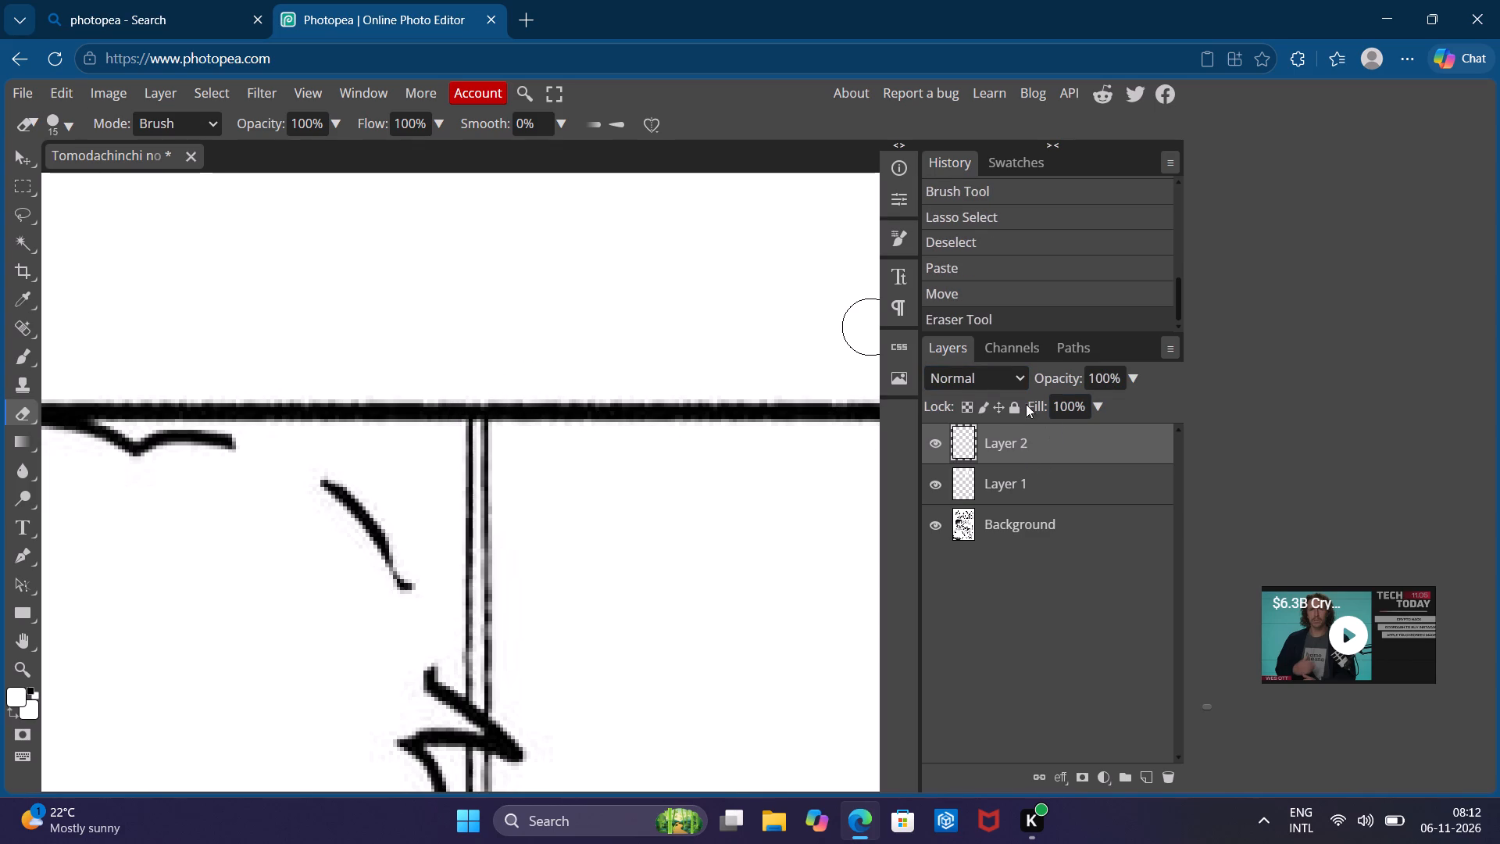
Set Layer 2's opacity to 50% and erase more of the pasted section where it overlaps the vertical double line.
left_click(1111, 376)
key("BackSpace")
key("BackSpace")
key("BackSpace")
type("50")
key("Return")
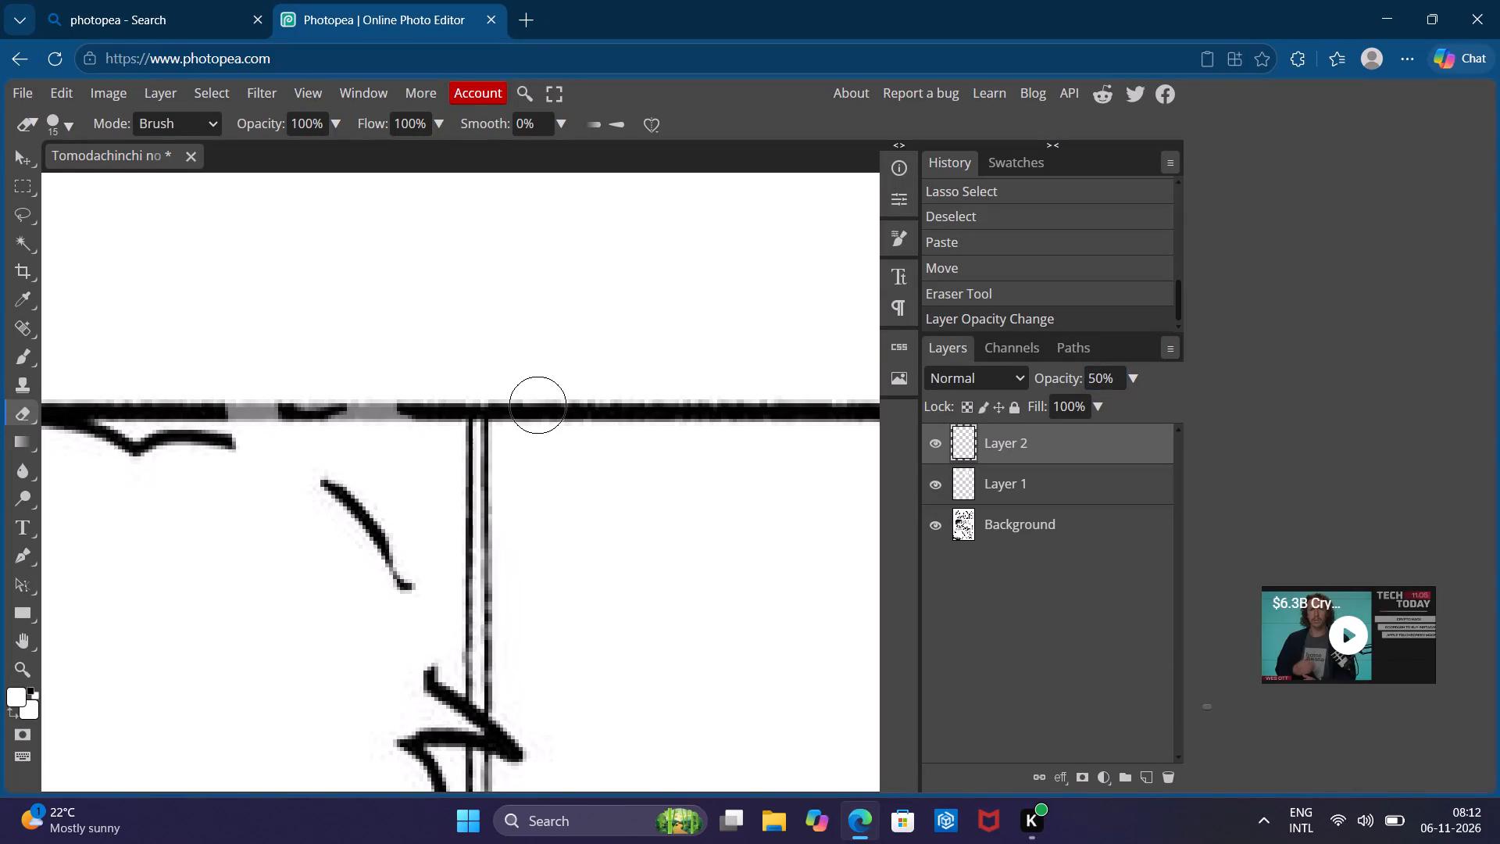
left_click_drag(489, 412, 500, 450)
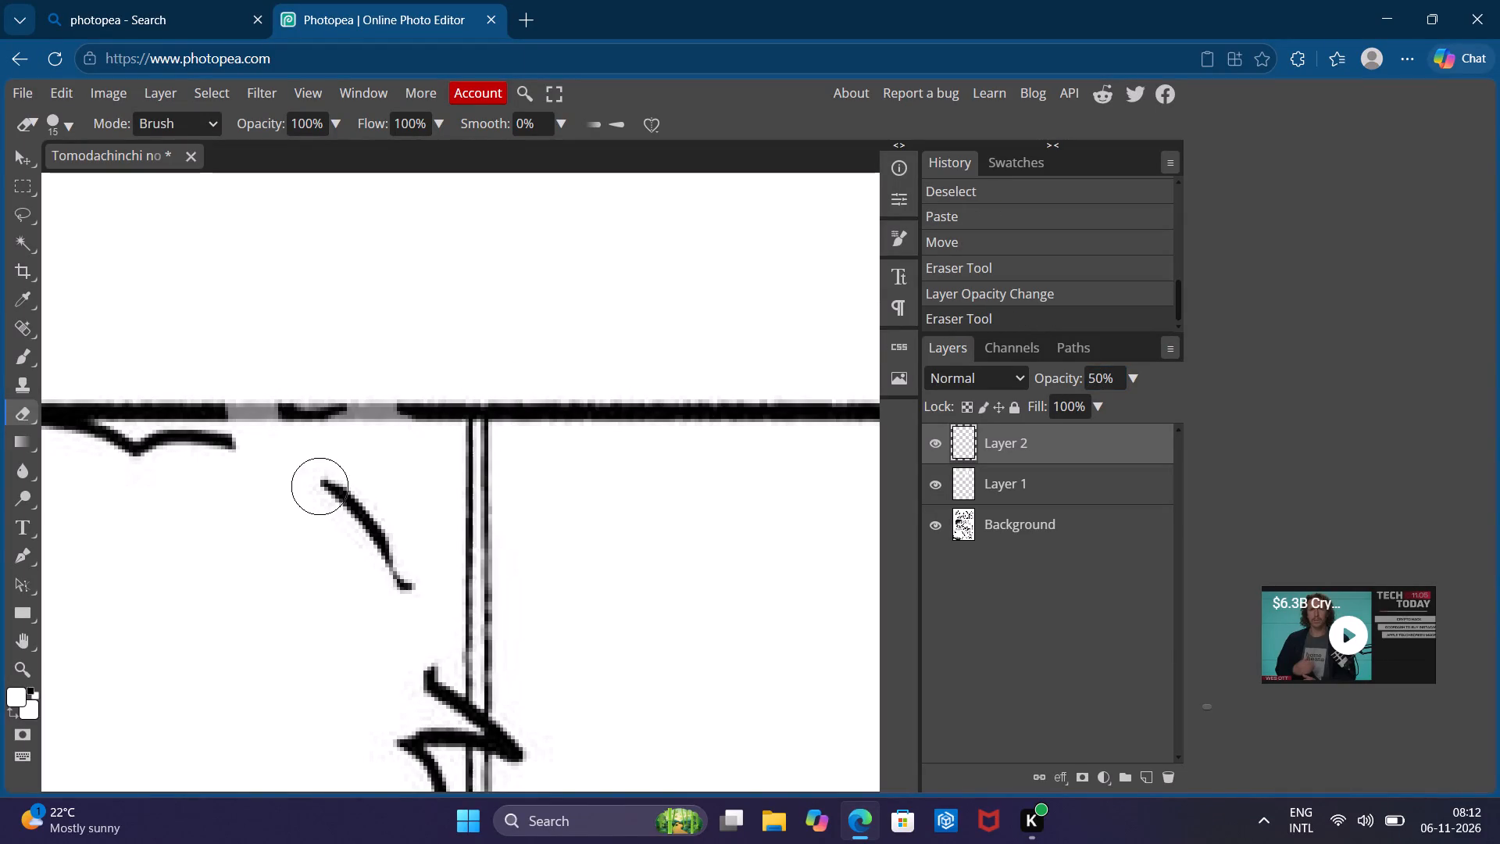
Erase leftover traces of the pasted section on Layer 2 around the curved outline's end just below the top border.
left_click_drag(288, 475, 212, 455)
left_click_drag(212, 455, 235, 458)
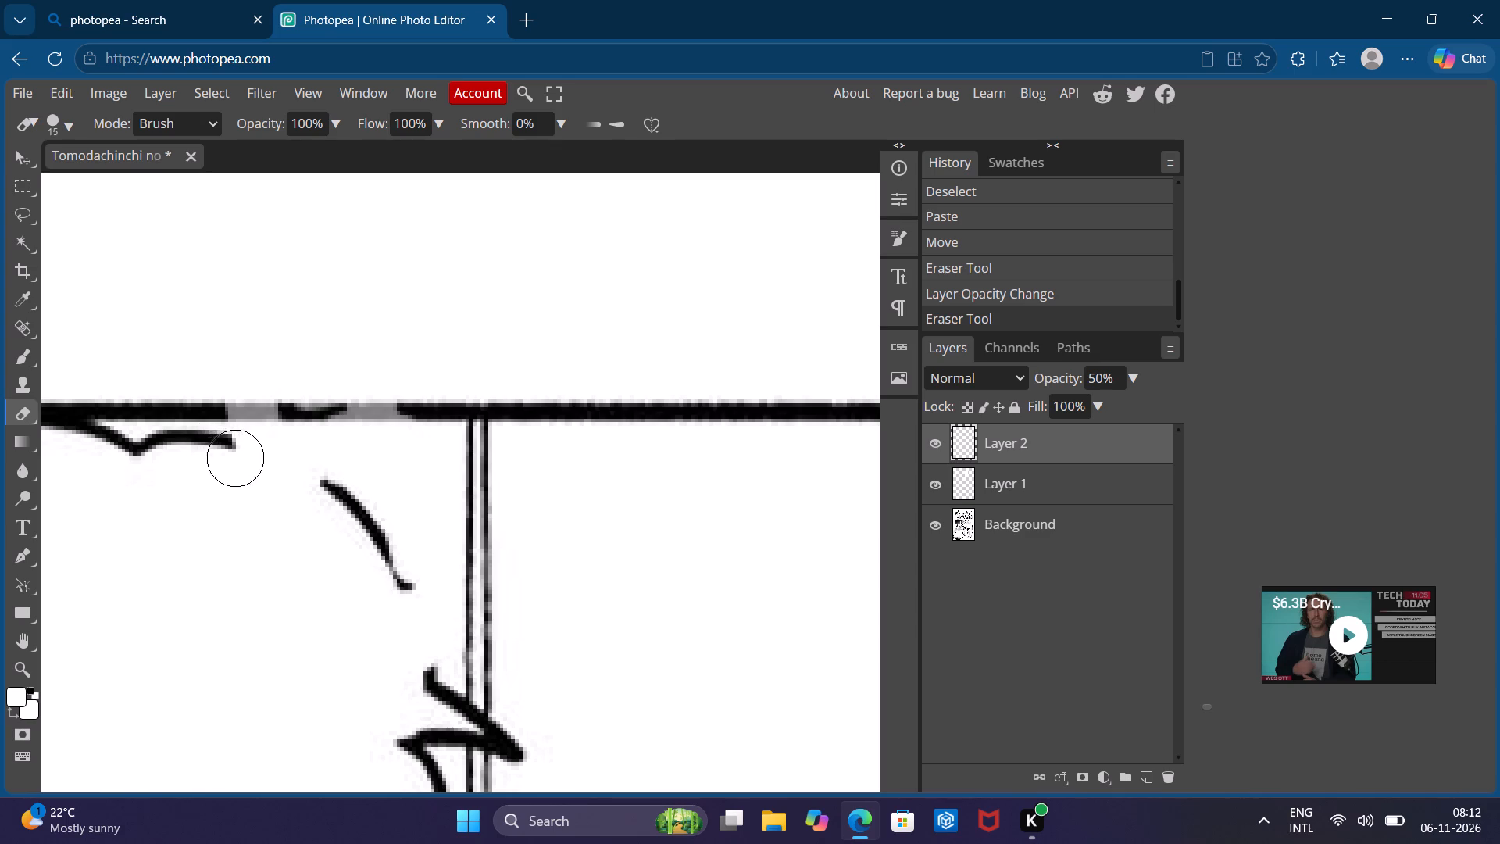
left_click_drag(235, 458, 150, 395)
left_click_drag(150, 395, 154, 491)
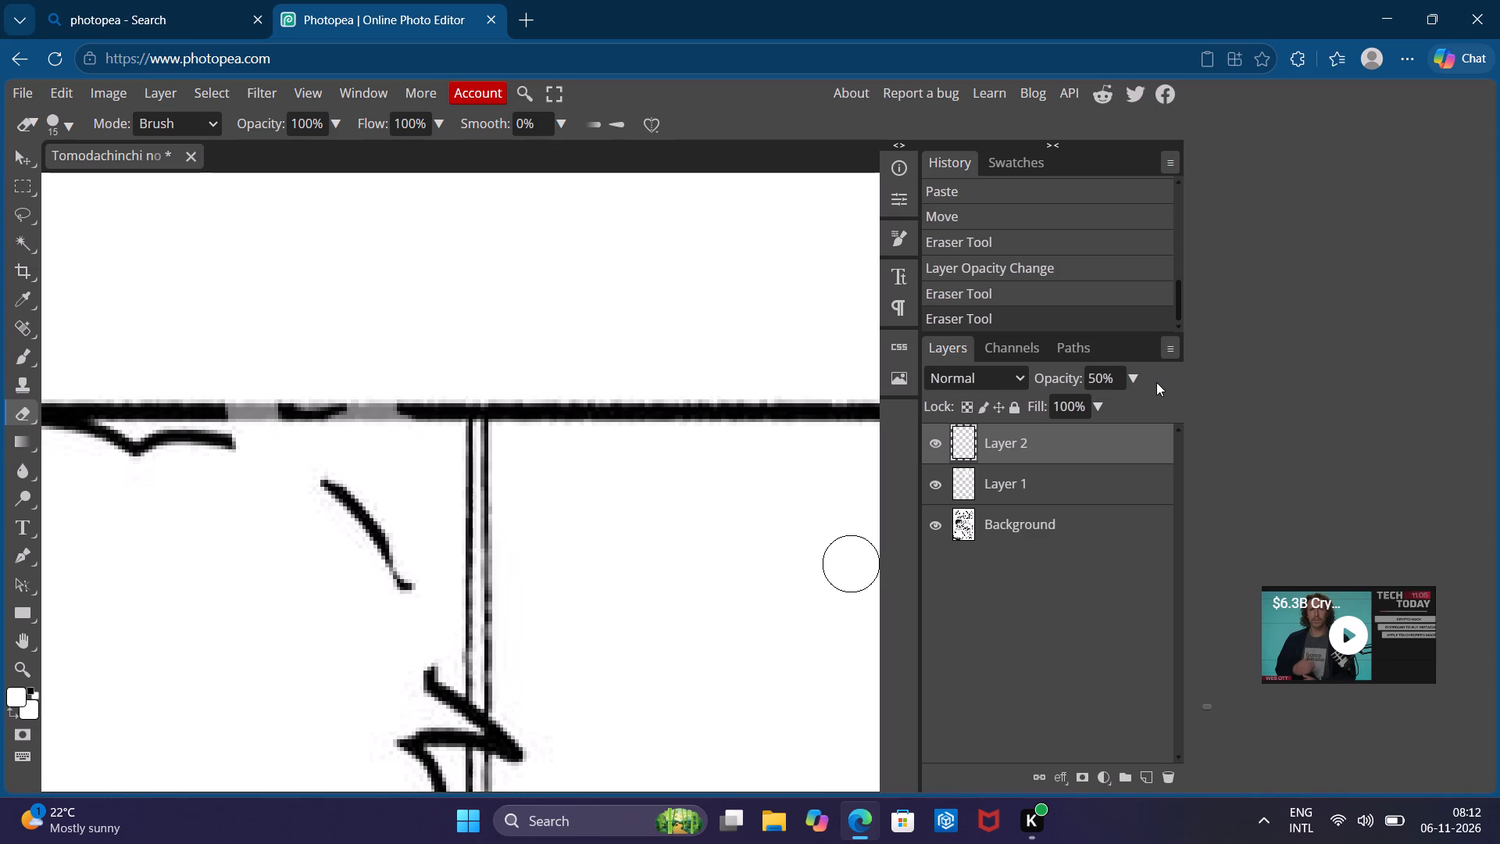
Set Layer 2's opacity to 100%.
left_click(1116, 371)
key("BackSpace")
key("BackSpace")
key("BackSpace")
key("BackSpace")
type("100")
key("Return")
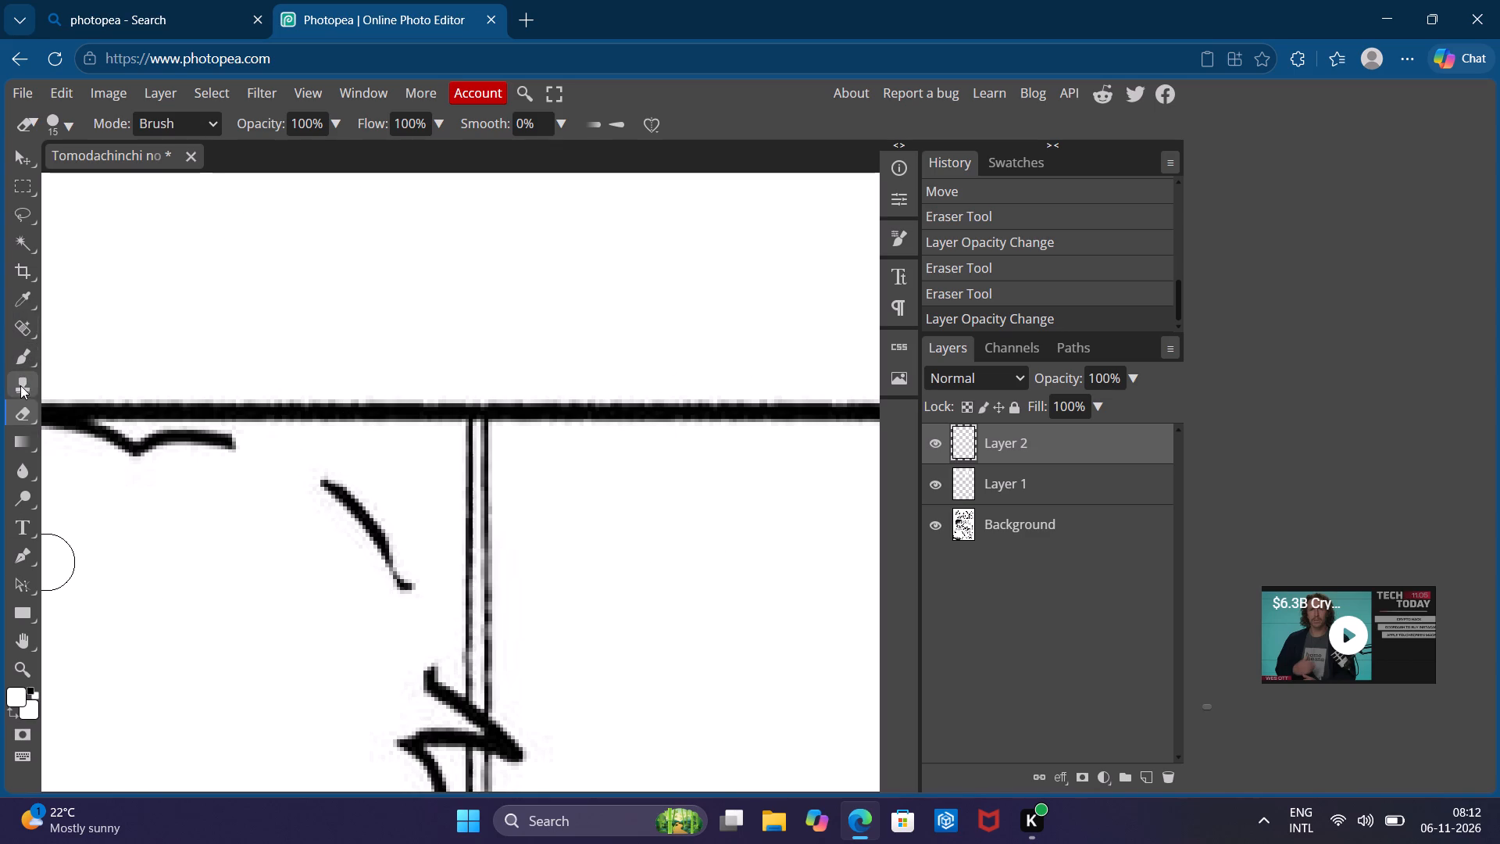
Set the Brush tool's size to 1 px at 100% hardness.
left_click(23, 363)
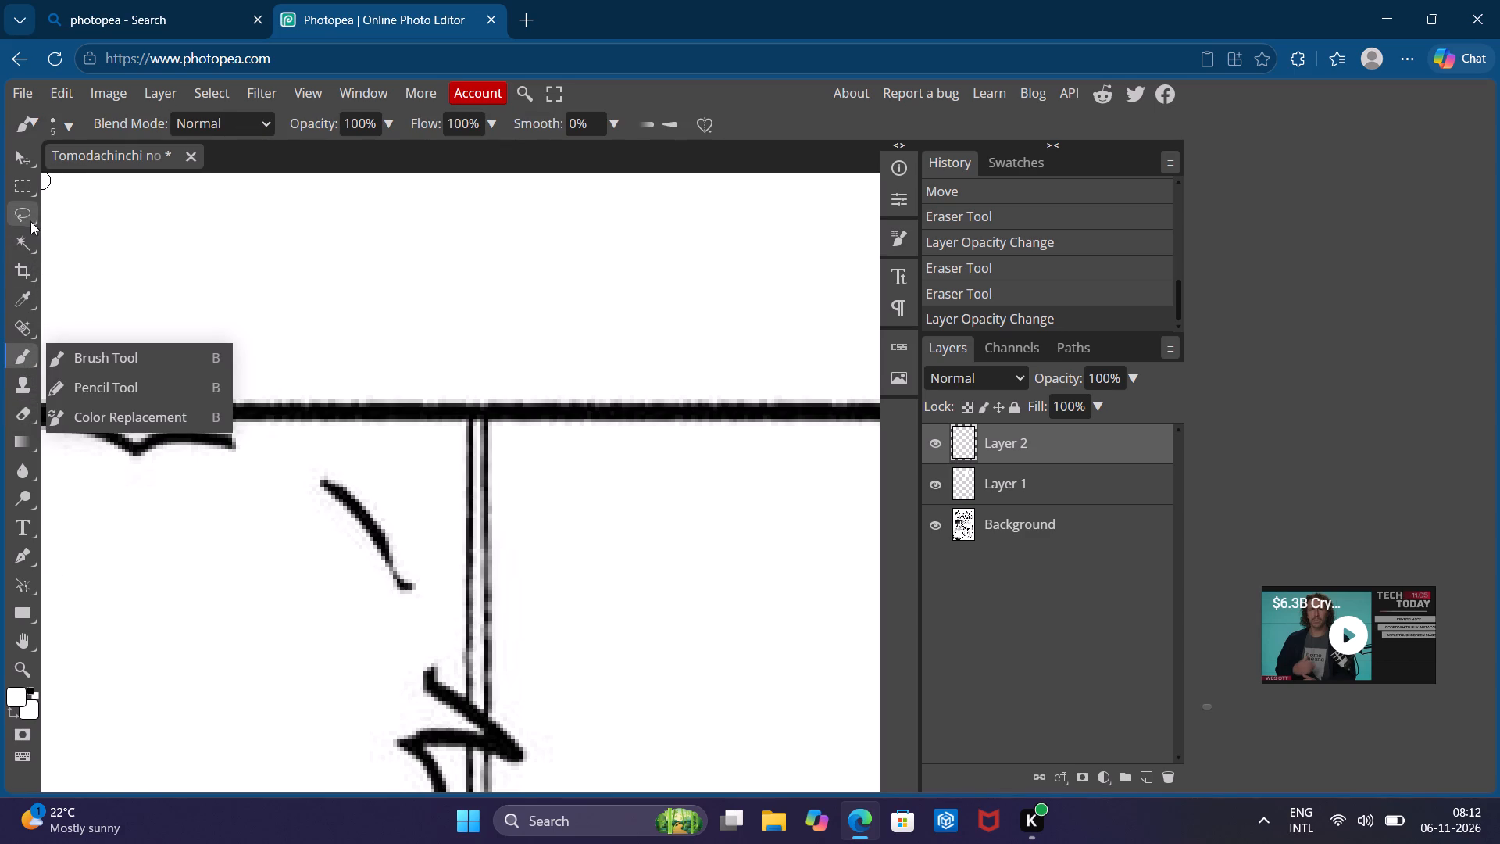
left_click(54, 131)
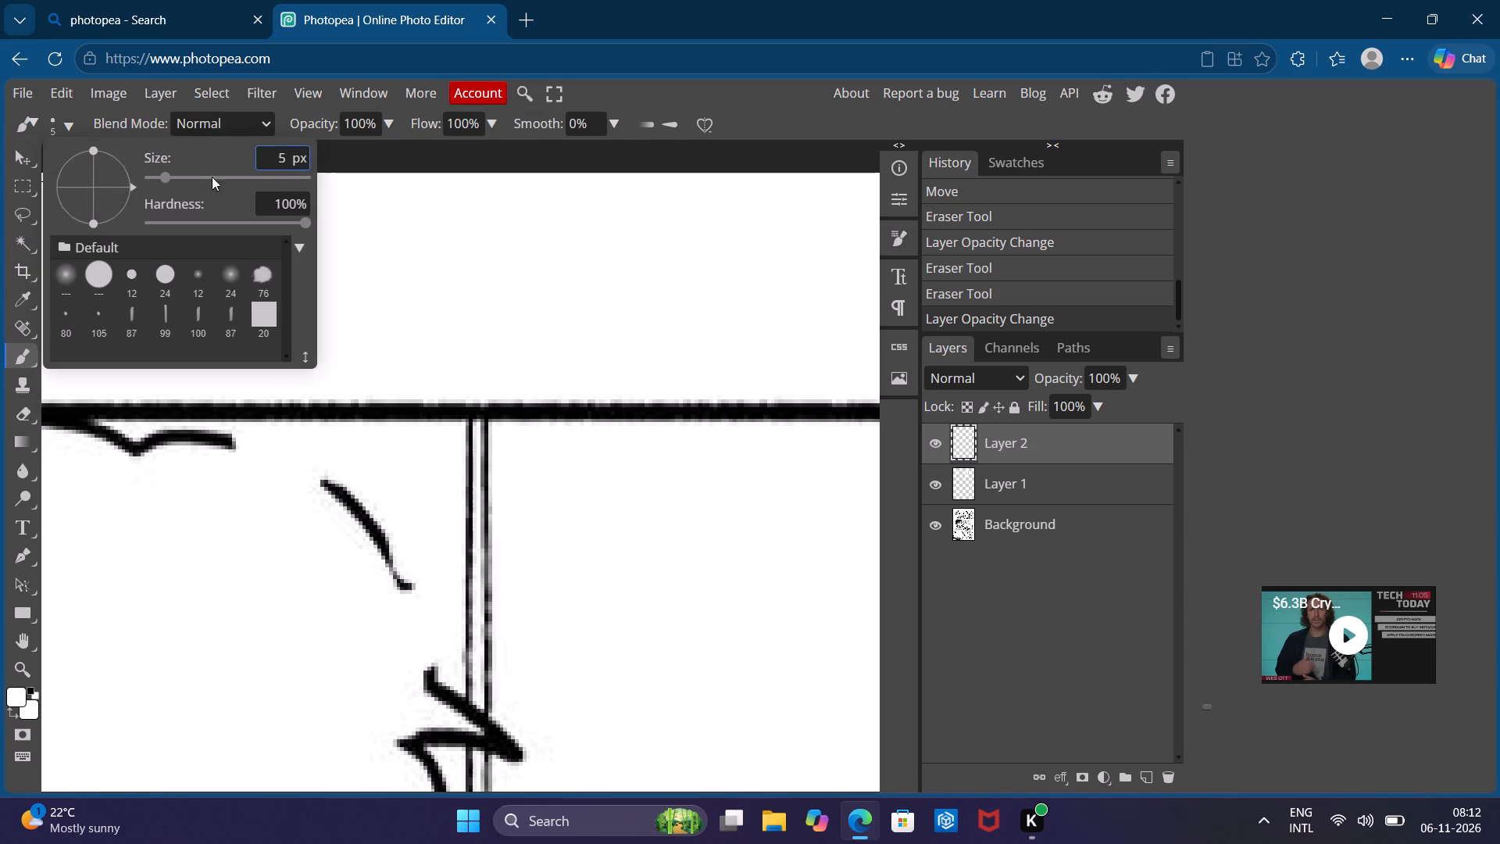
left_click_drag(170, 181, 156, 180)
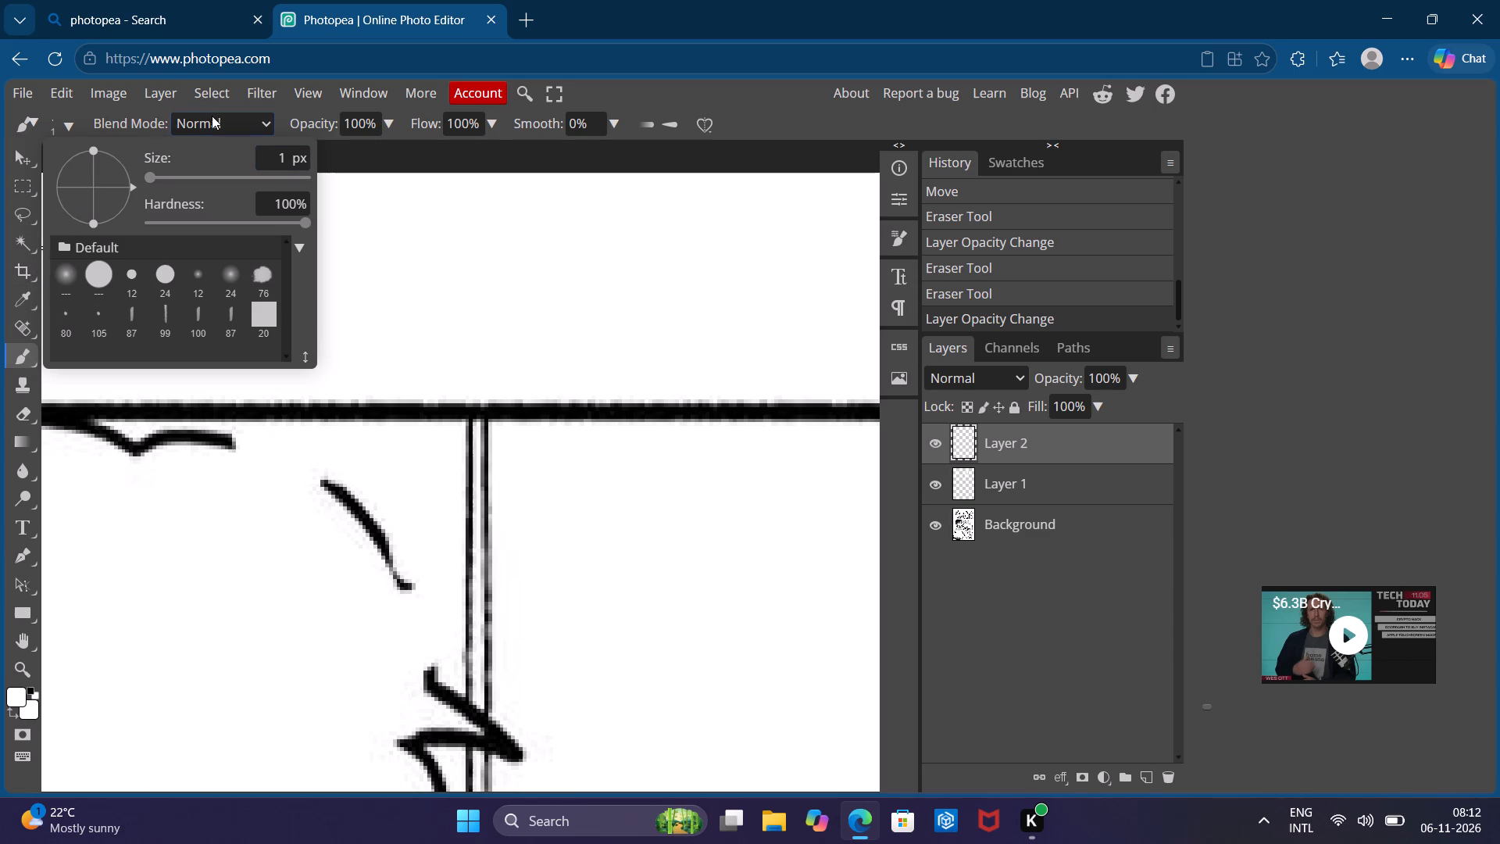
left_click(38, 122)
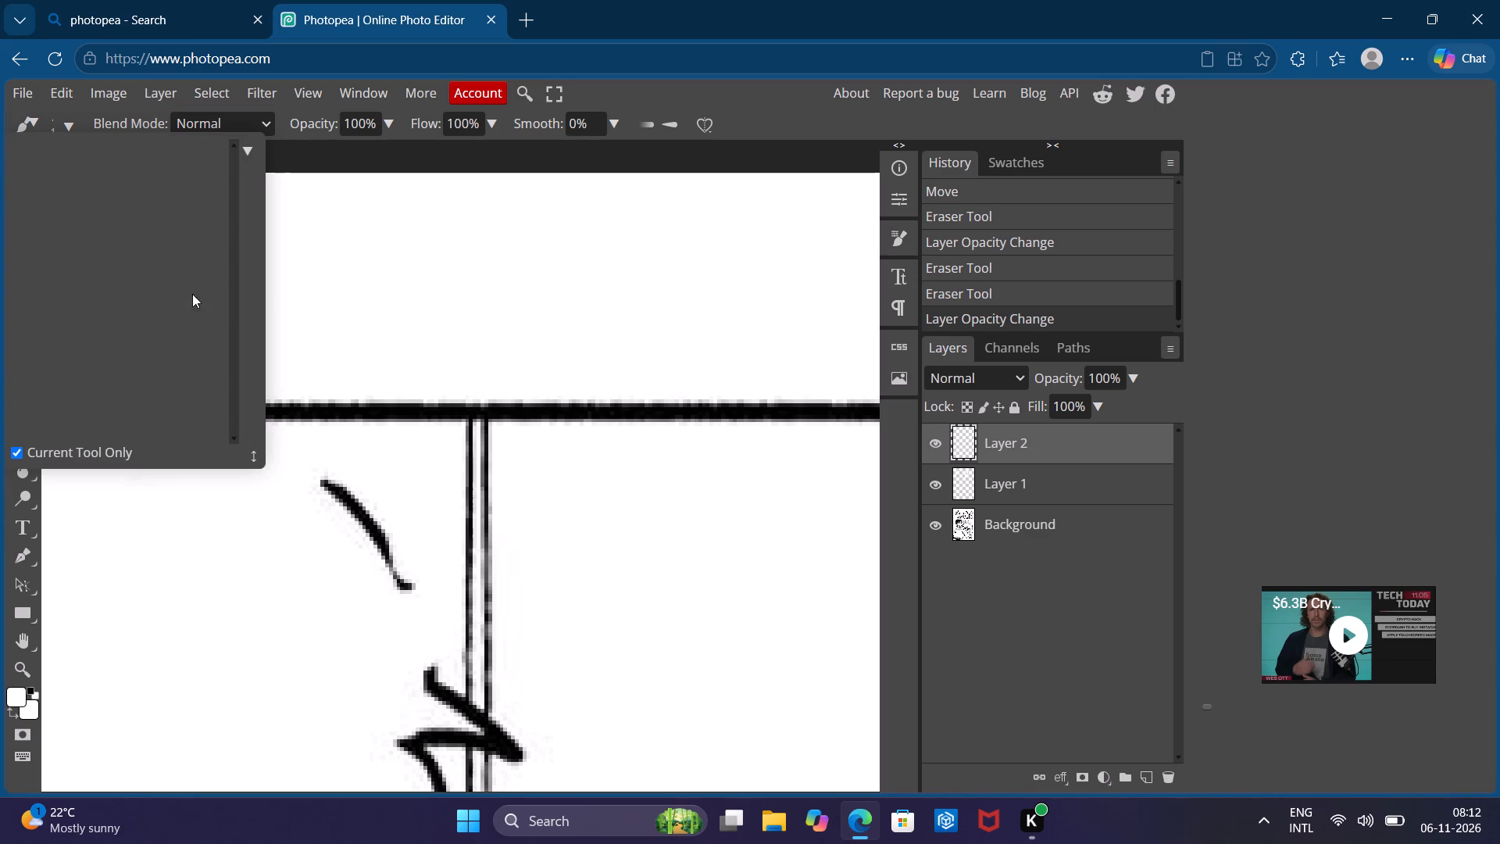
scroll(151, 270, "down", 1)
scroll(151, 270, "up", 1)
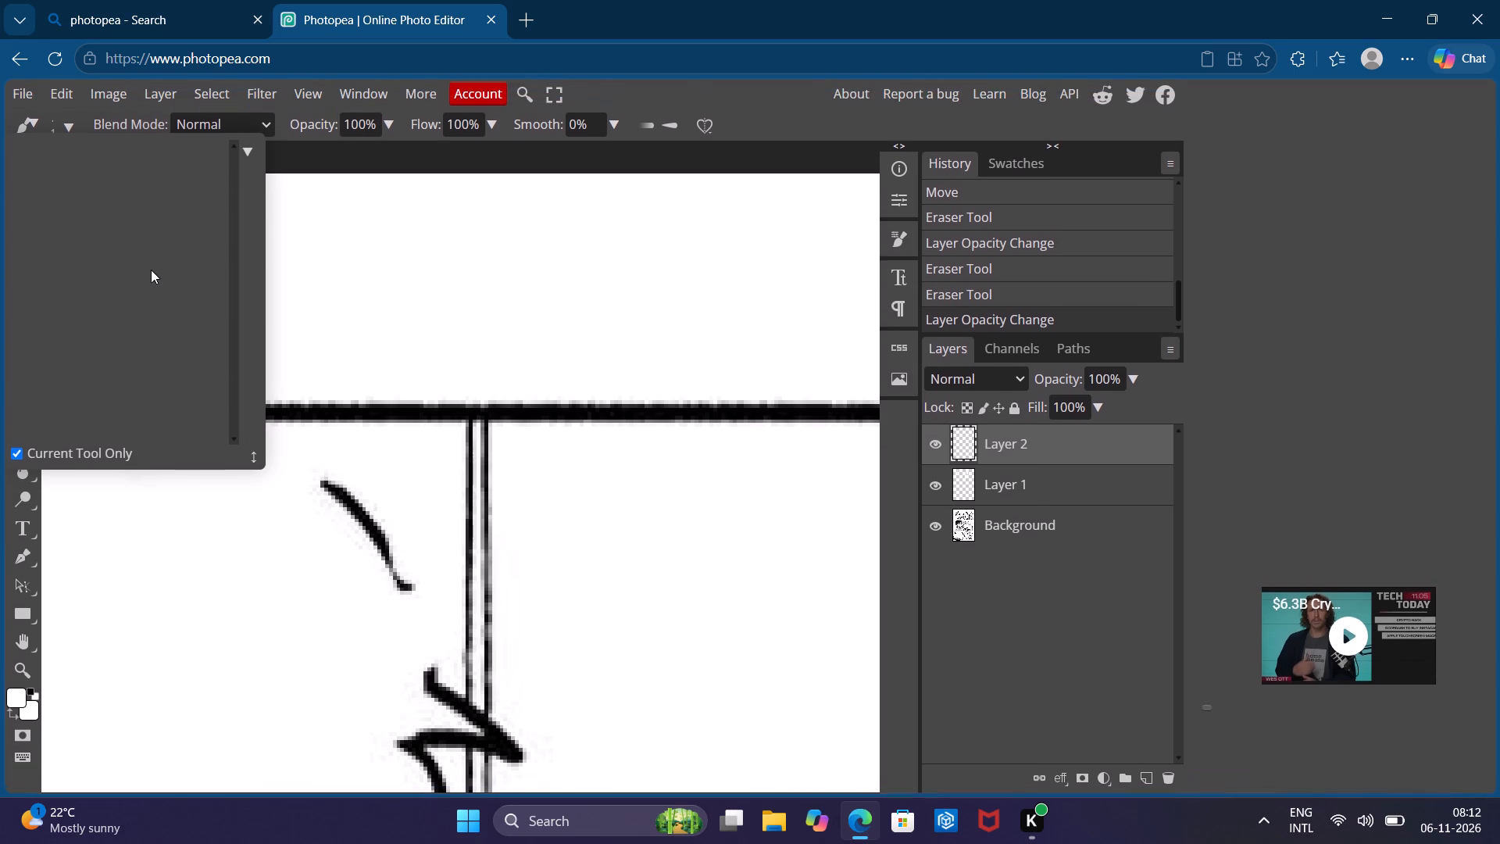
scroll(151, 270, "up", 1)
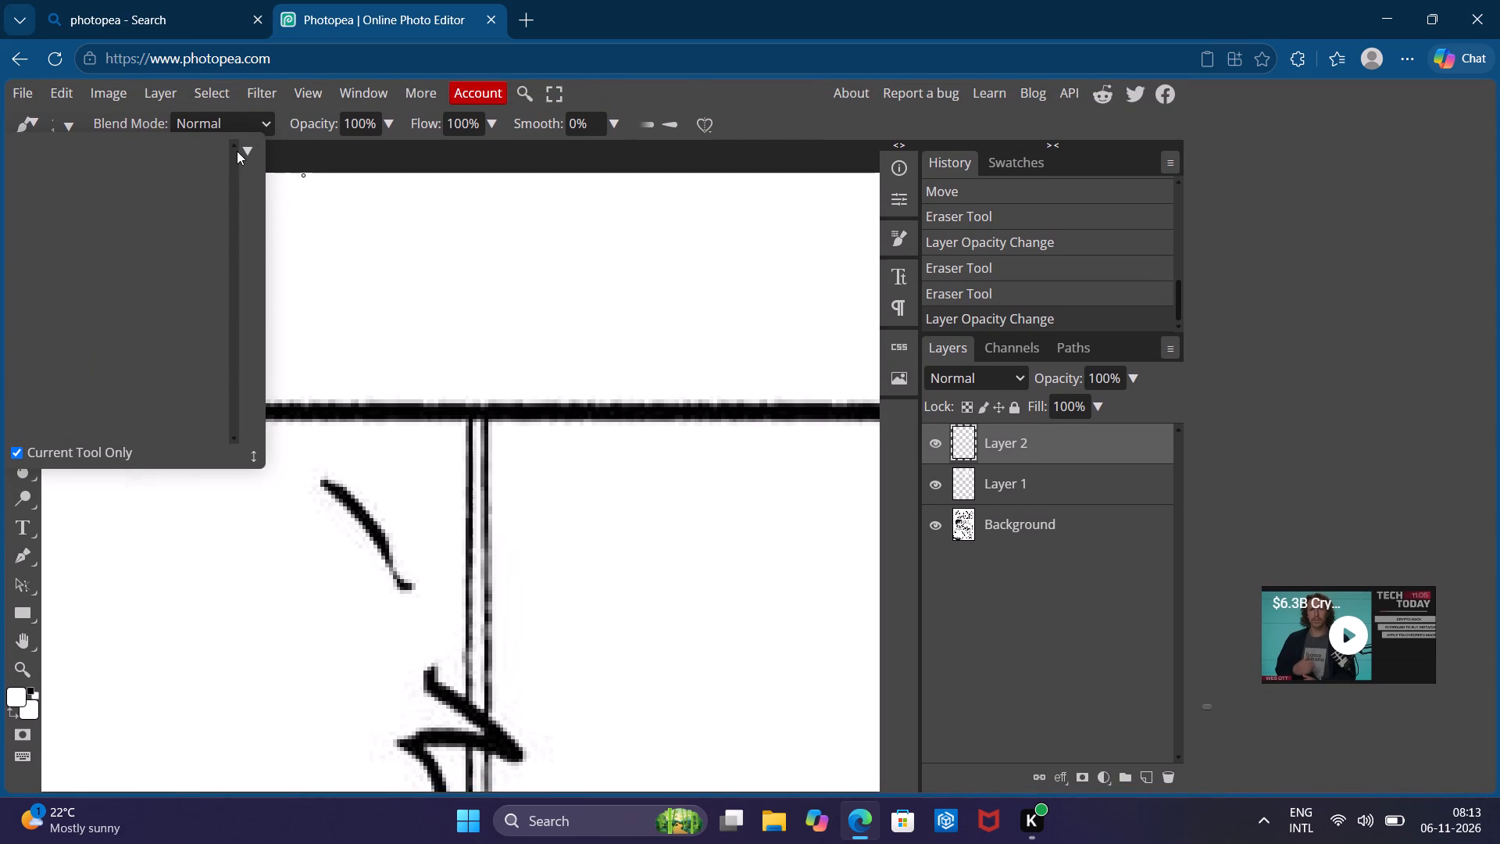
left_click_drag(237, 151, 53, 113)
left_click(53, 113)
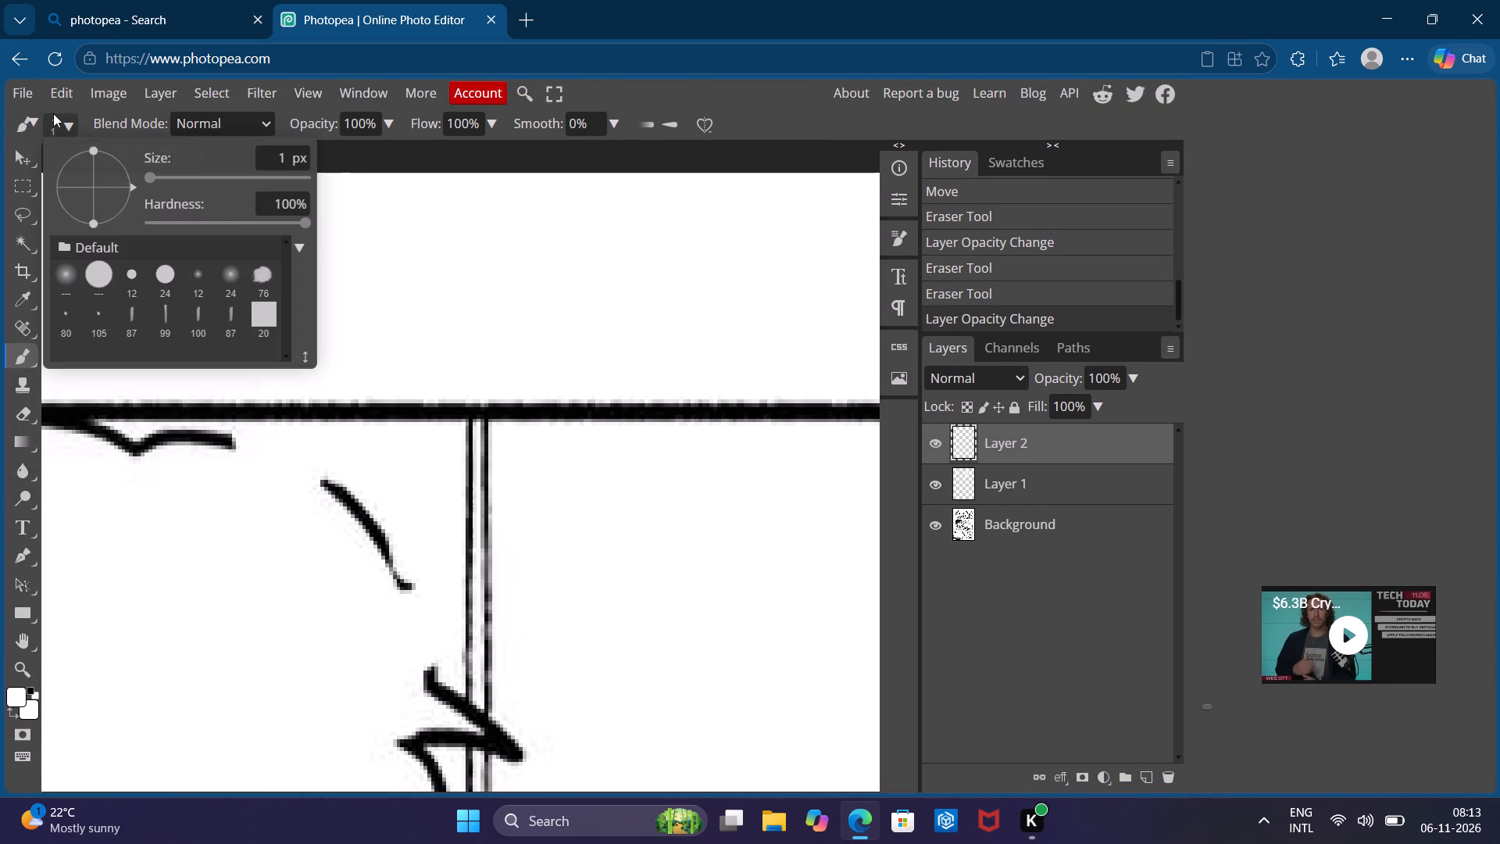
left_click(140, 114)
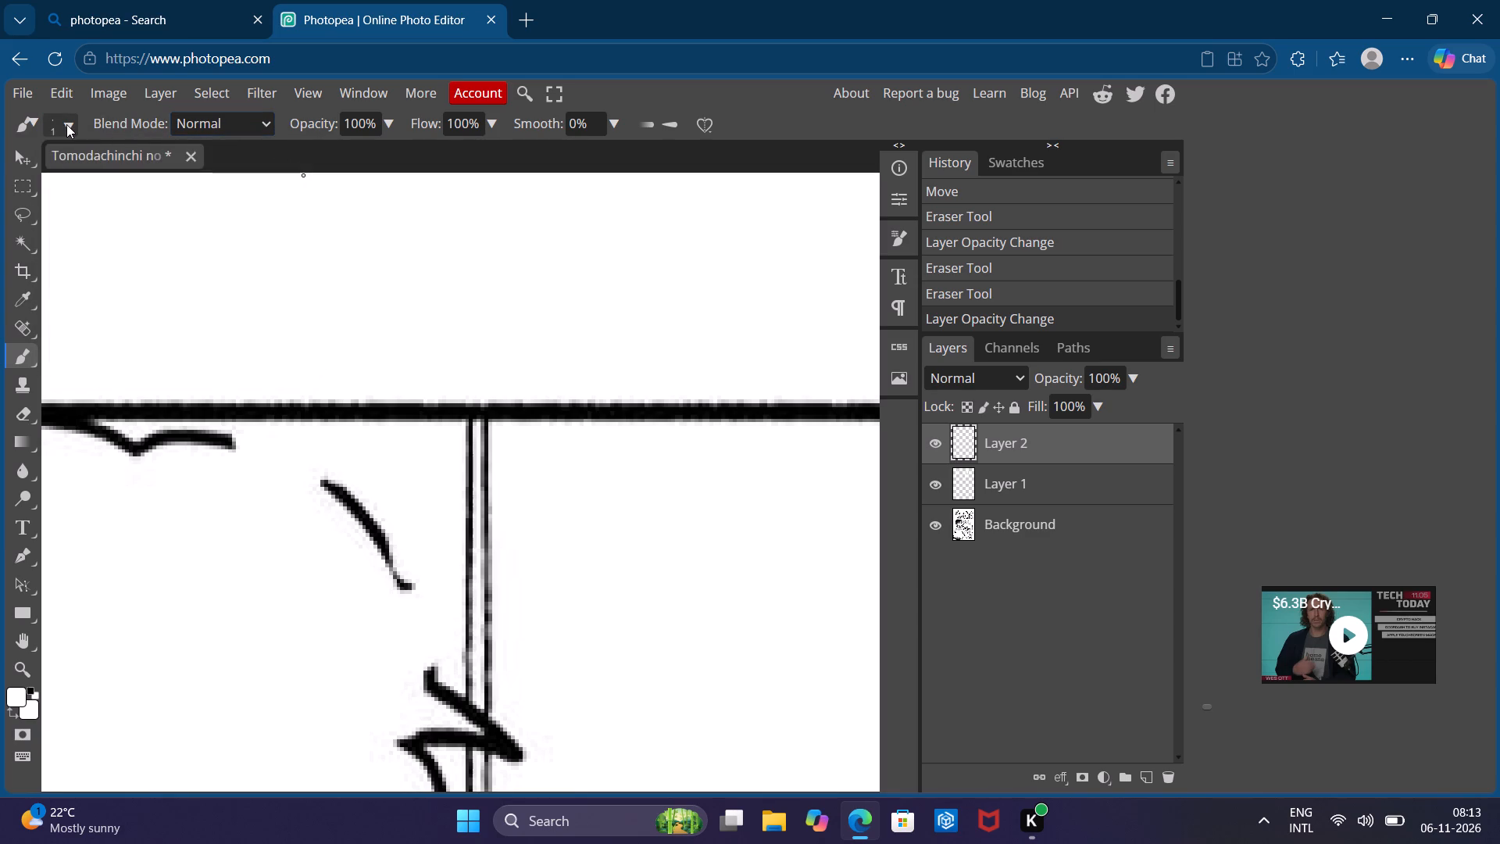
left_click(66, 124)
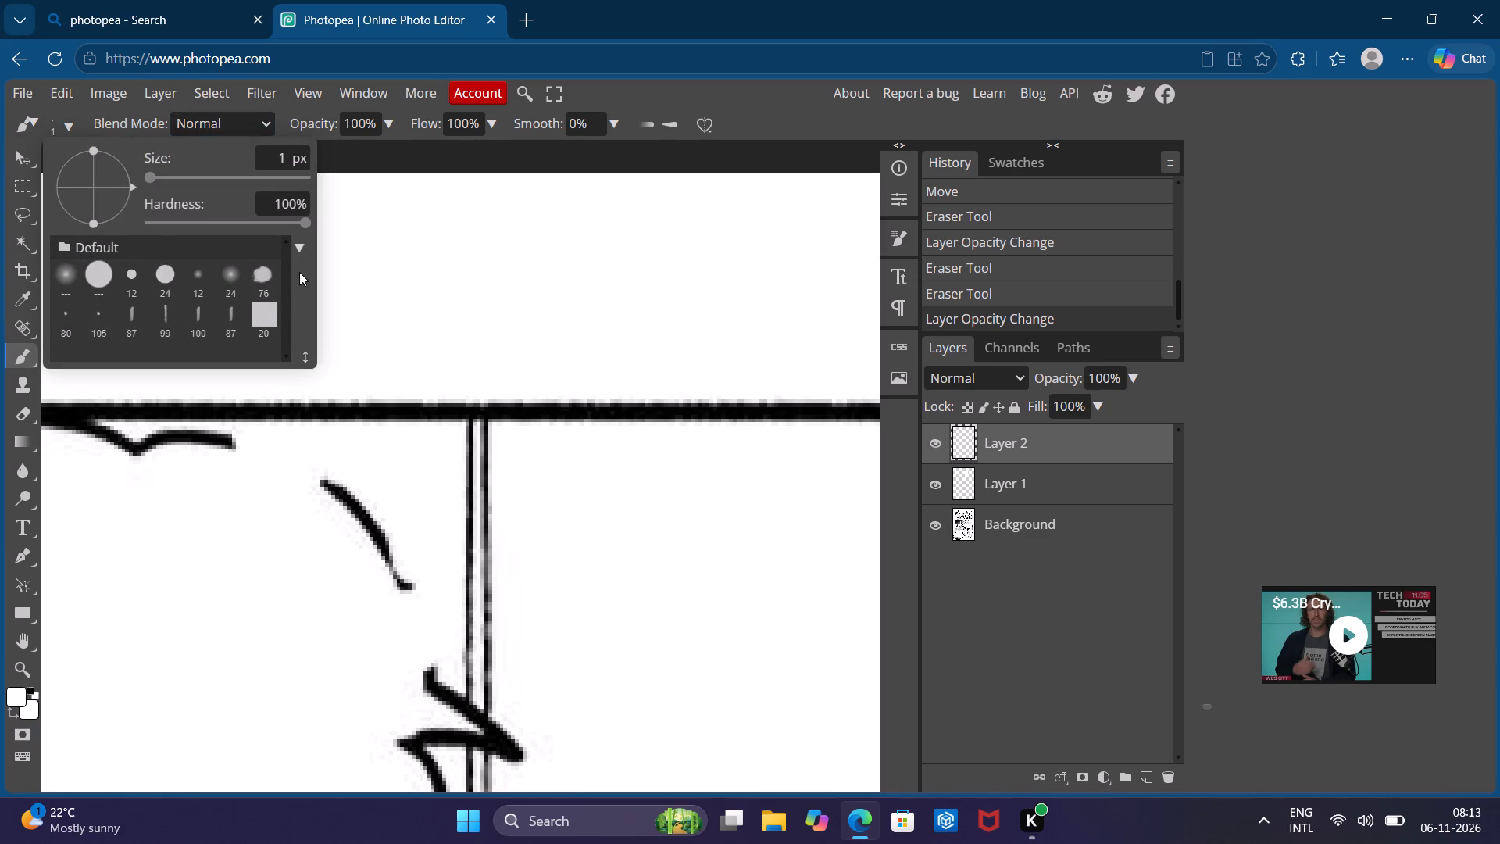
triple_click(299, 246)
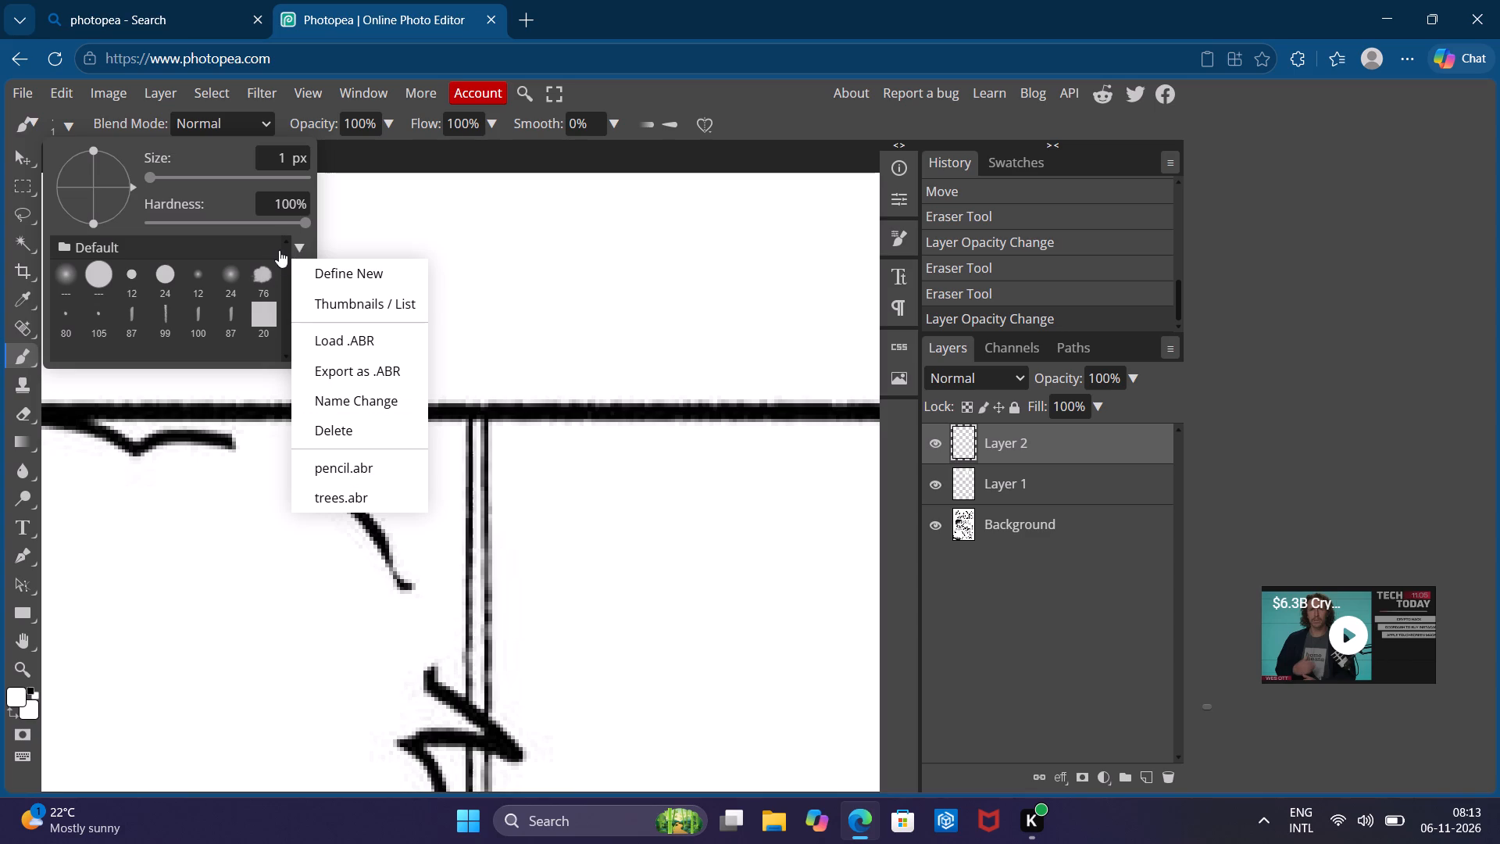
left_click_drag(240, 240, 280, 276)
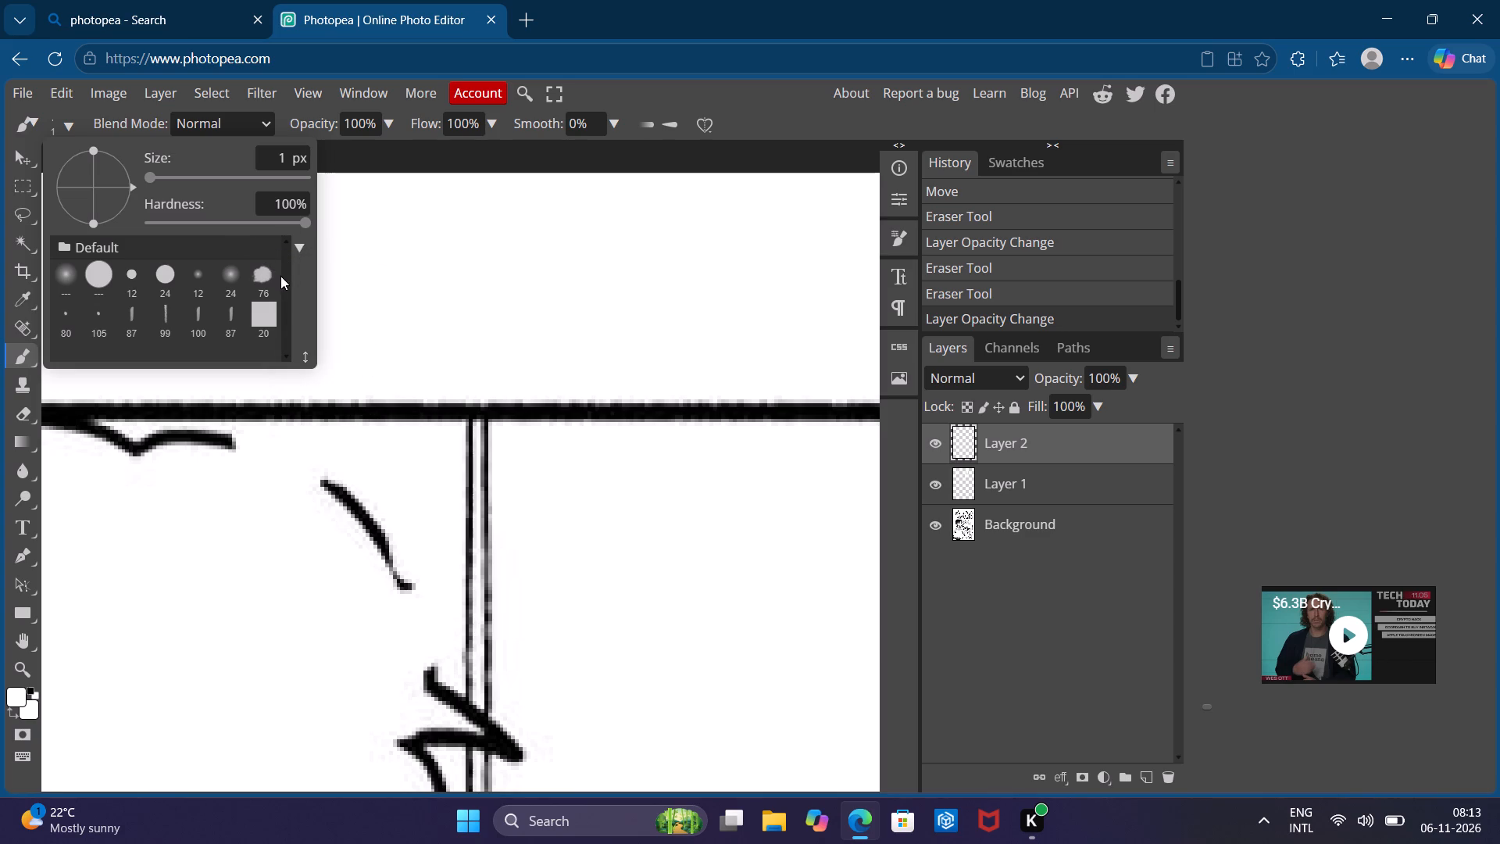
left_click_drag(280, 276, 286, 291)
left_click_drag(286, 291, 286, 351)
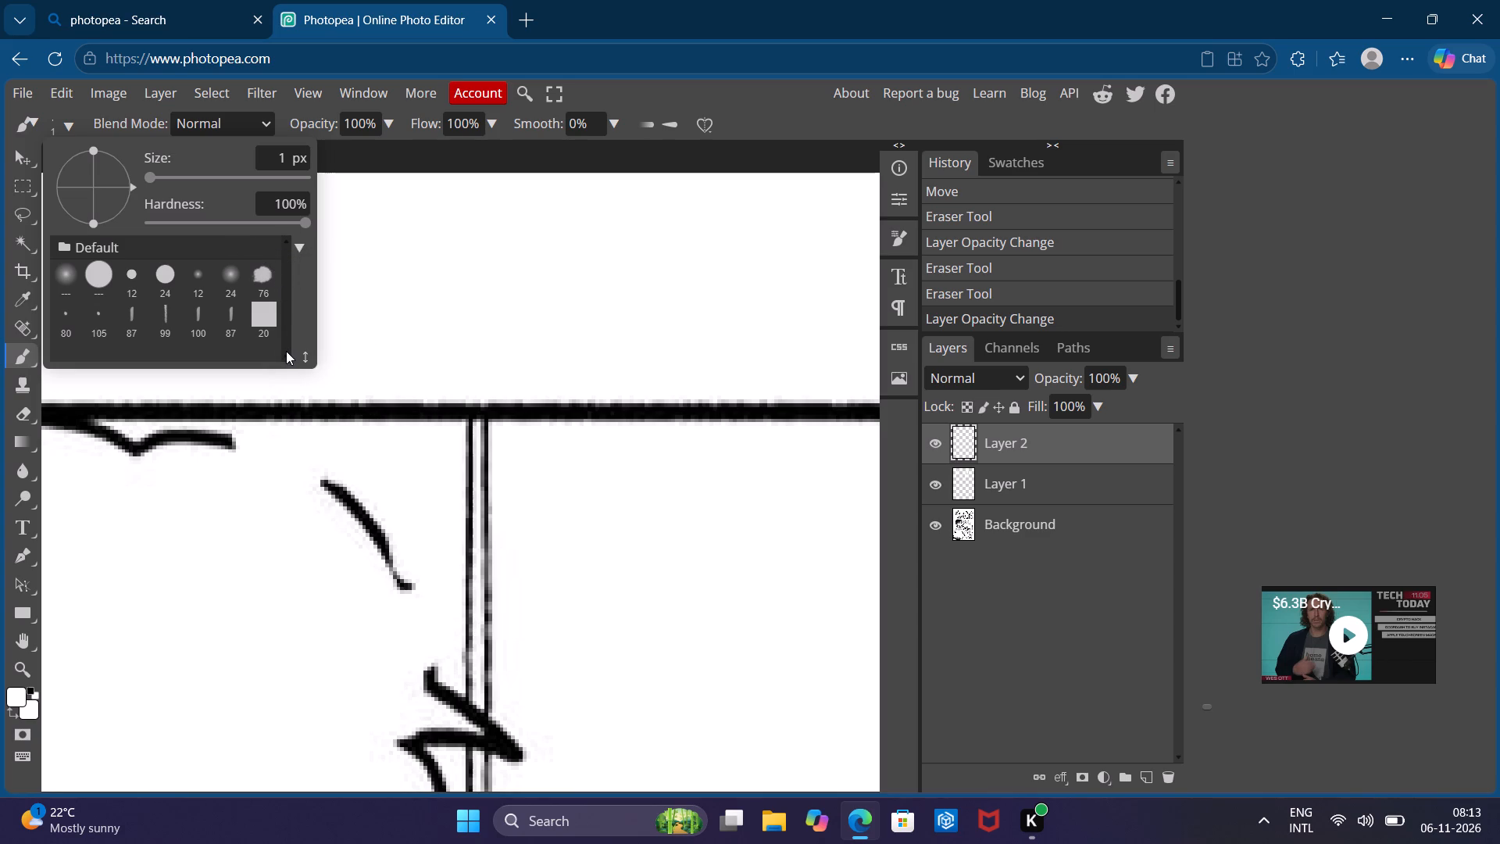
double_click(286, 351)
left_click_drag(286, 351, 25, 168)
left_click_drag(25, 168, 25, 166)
Sample the black of the curved outline with the Eyedropper as the foreground colour and return to the Brush tool.
left_click(20, 295)
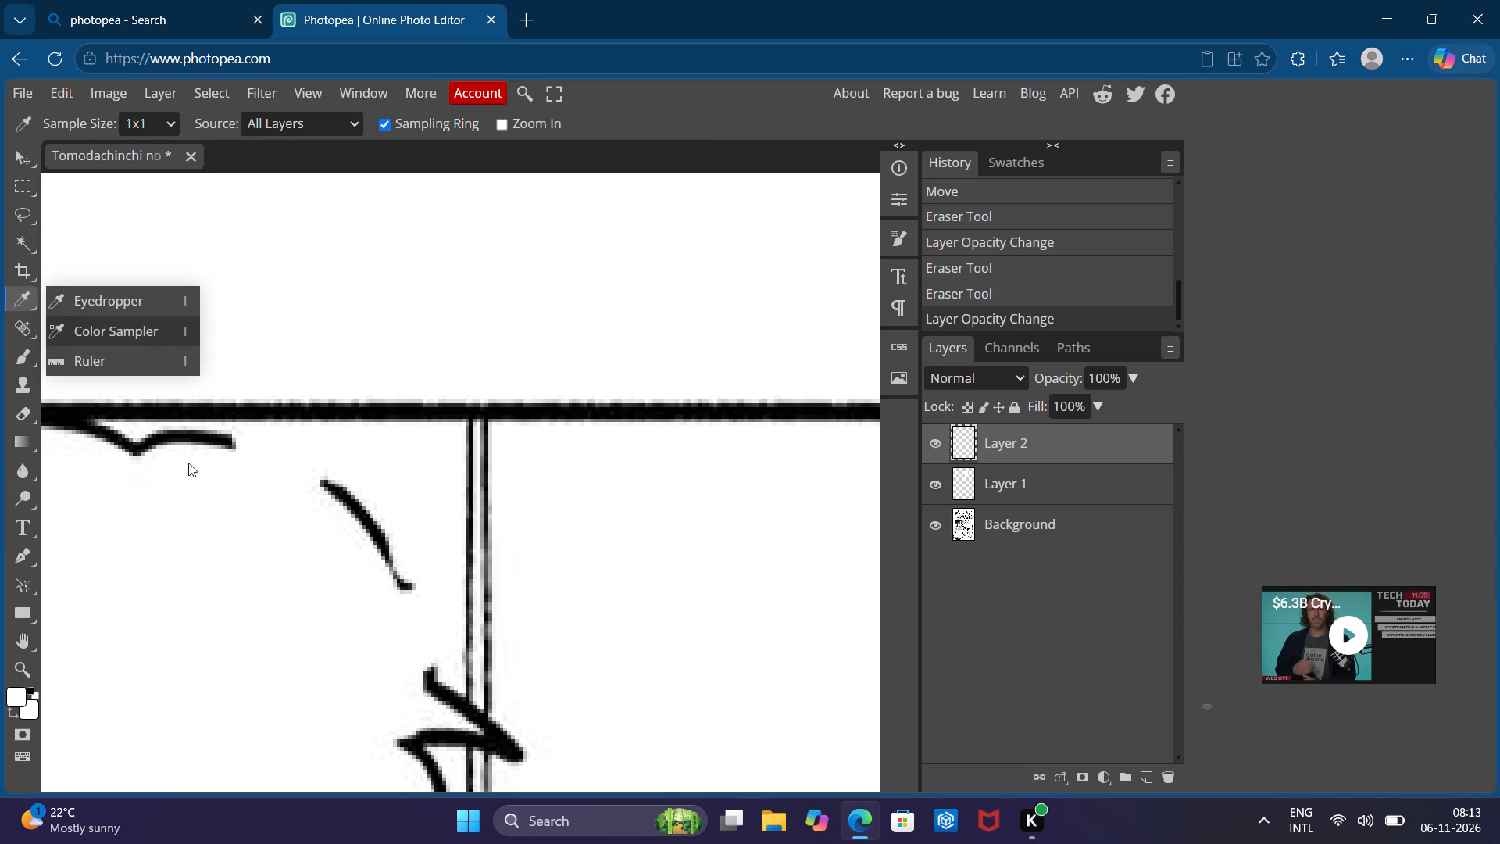
left_click(359, 512)
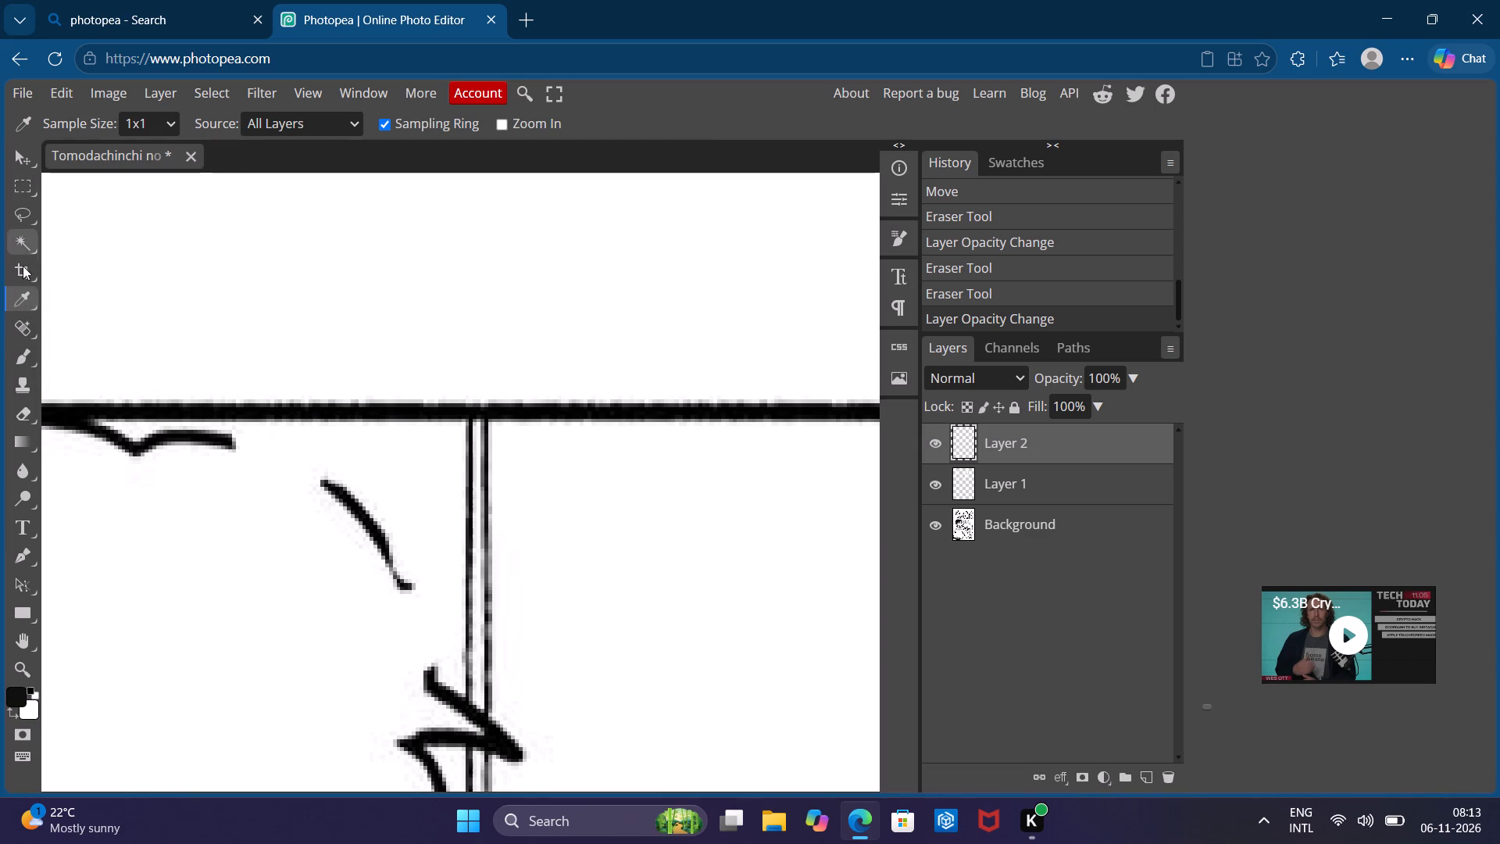
left_click(34, 353)
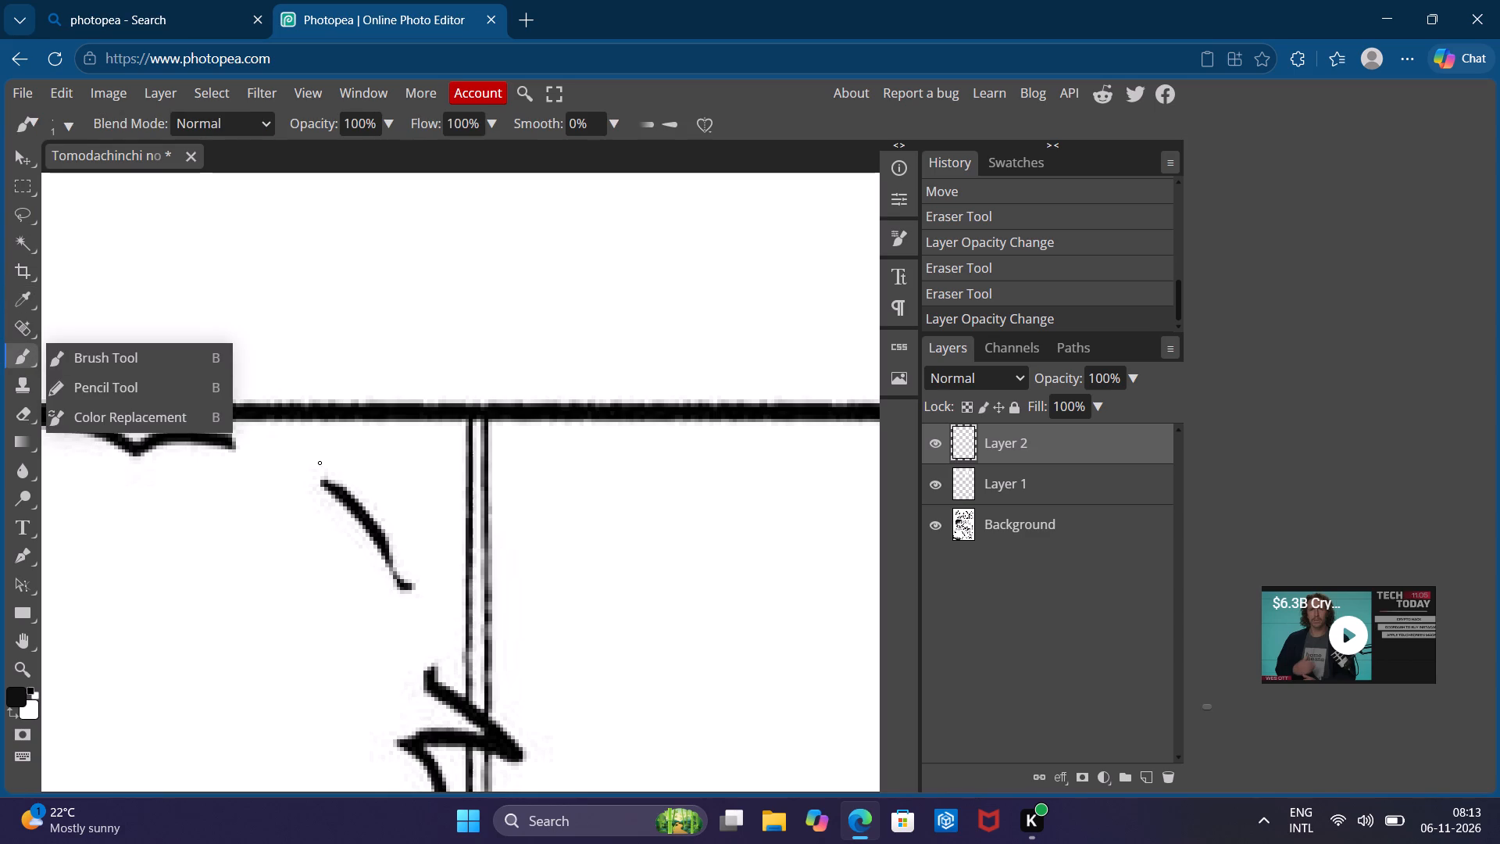
left_click(175, 357)
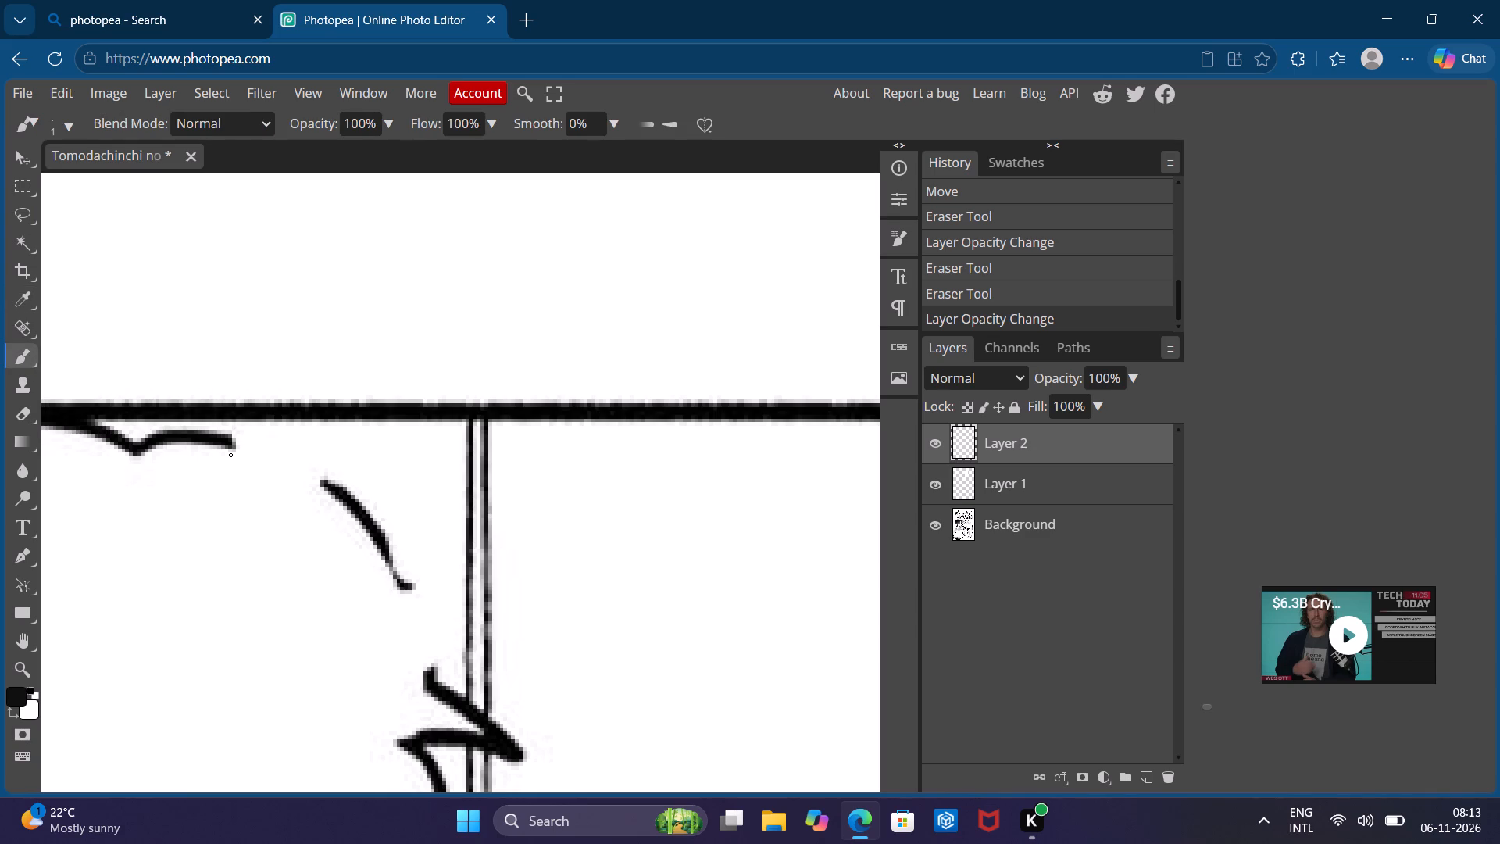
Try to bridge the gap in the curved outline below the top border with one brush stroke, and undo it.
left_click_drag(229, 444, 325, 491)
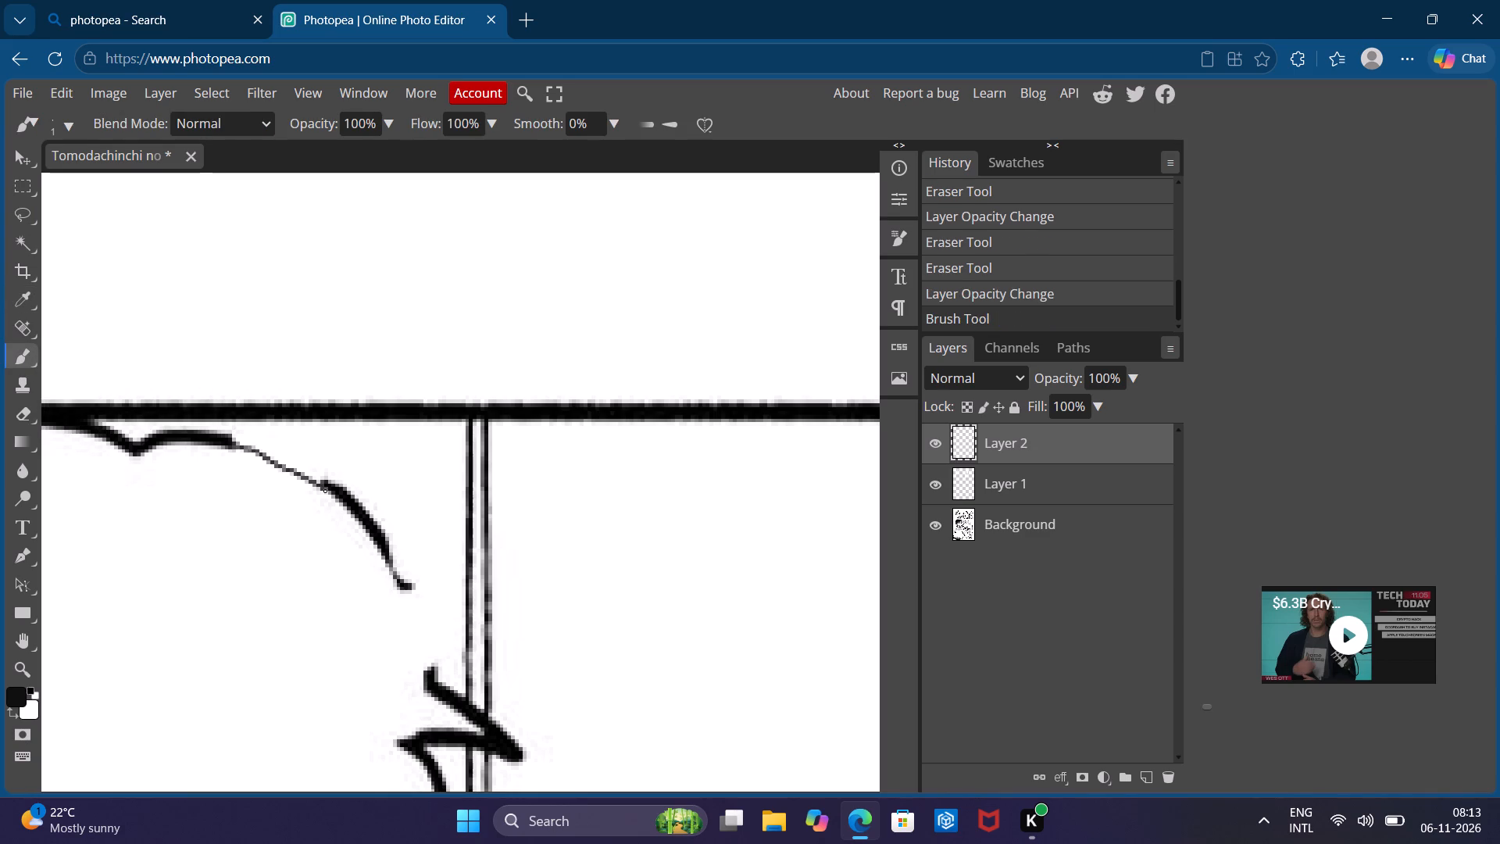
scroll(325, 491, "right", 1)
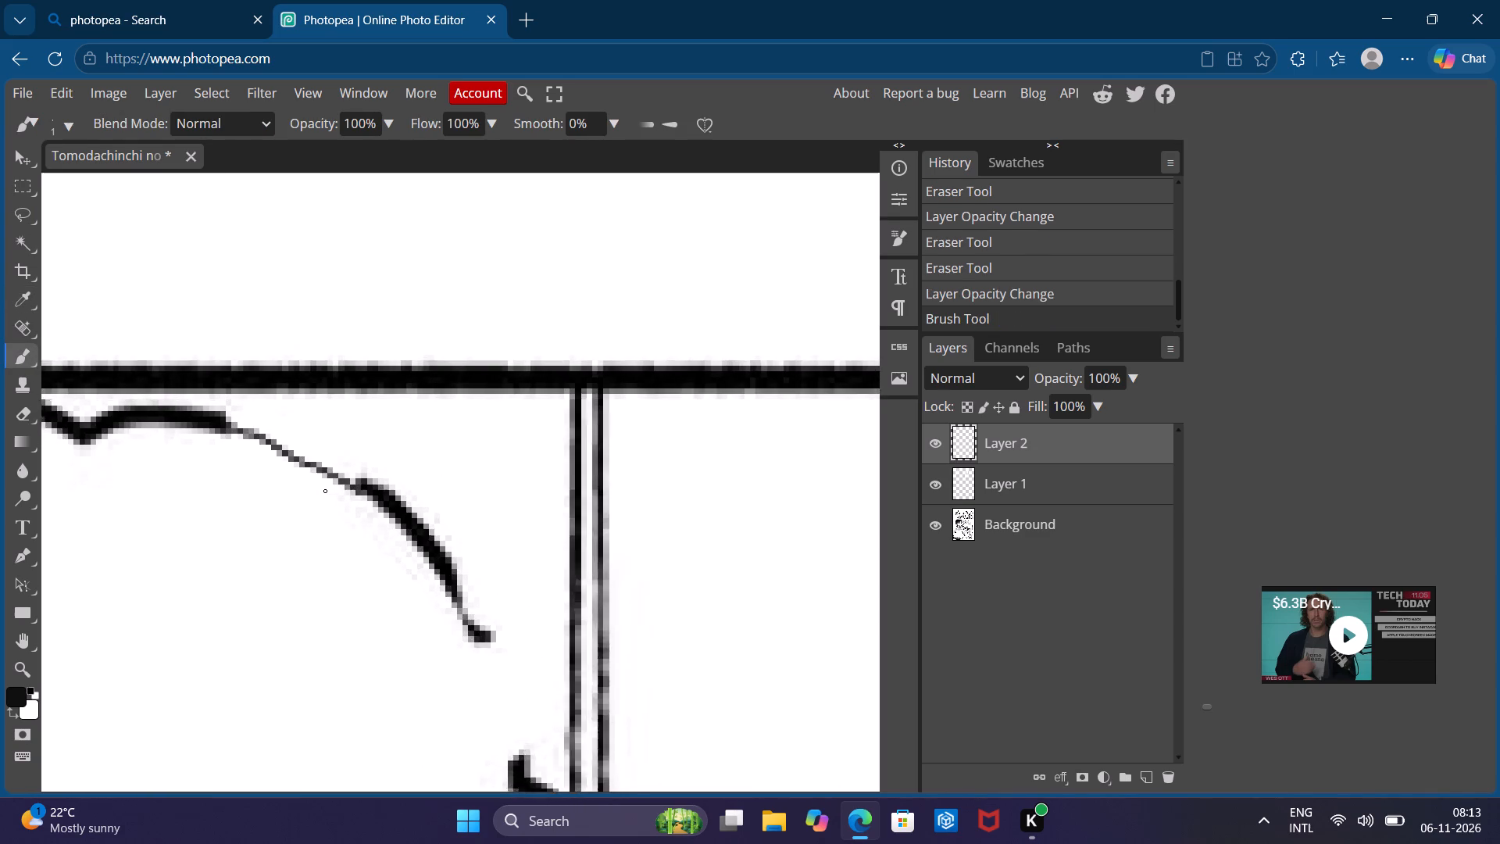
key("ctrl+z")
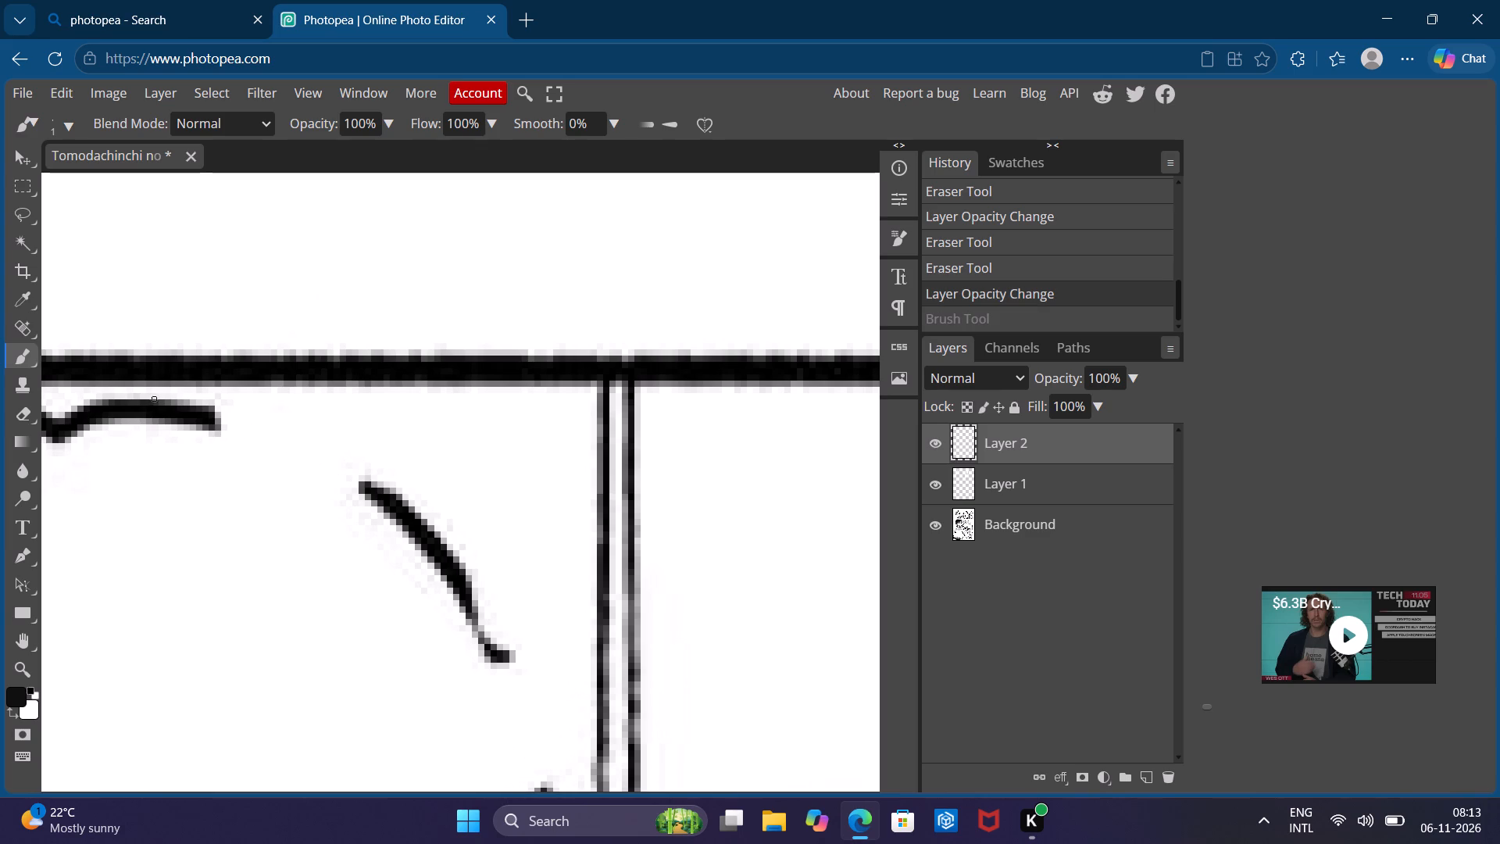
Bridge the gap in the curved outline below the top border with one thin black brush stroke.
left_click_drag(202, 422, 362, 488)
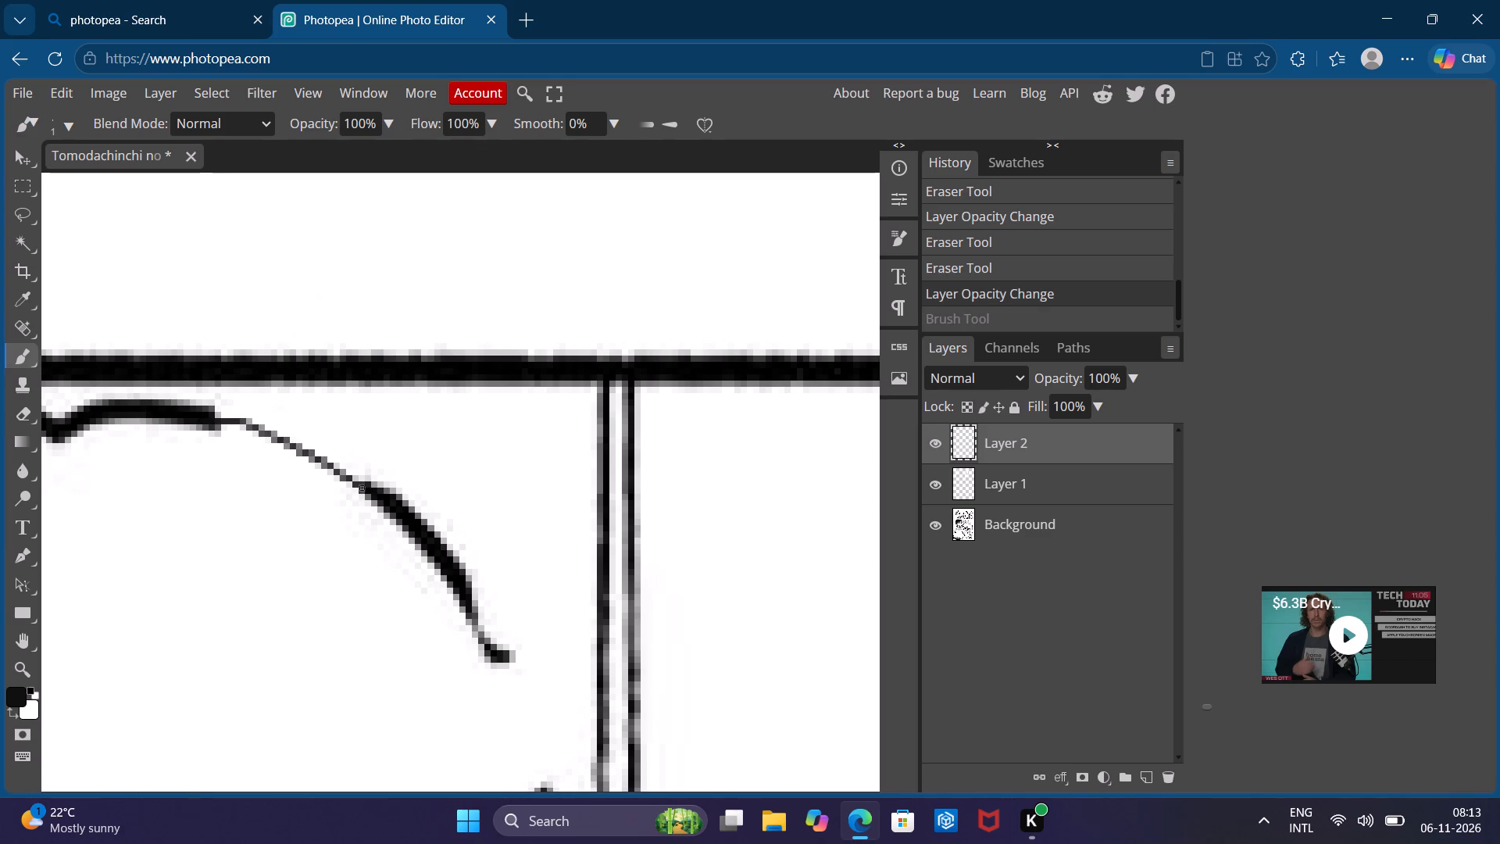
left_click_drag(362, 488, 373, 495)
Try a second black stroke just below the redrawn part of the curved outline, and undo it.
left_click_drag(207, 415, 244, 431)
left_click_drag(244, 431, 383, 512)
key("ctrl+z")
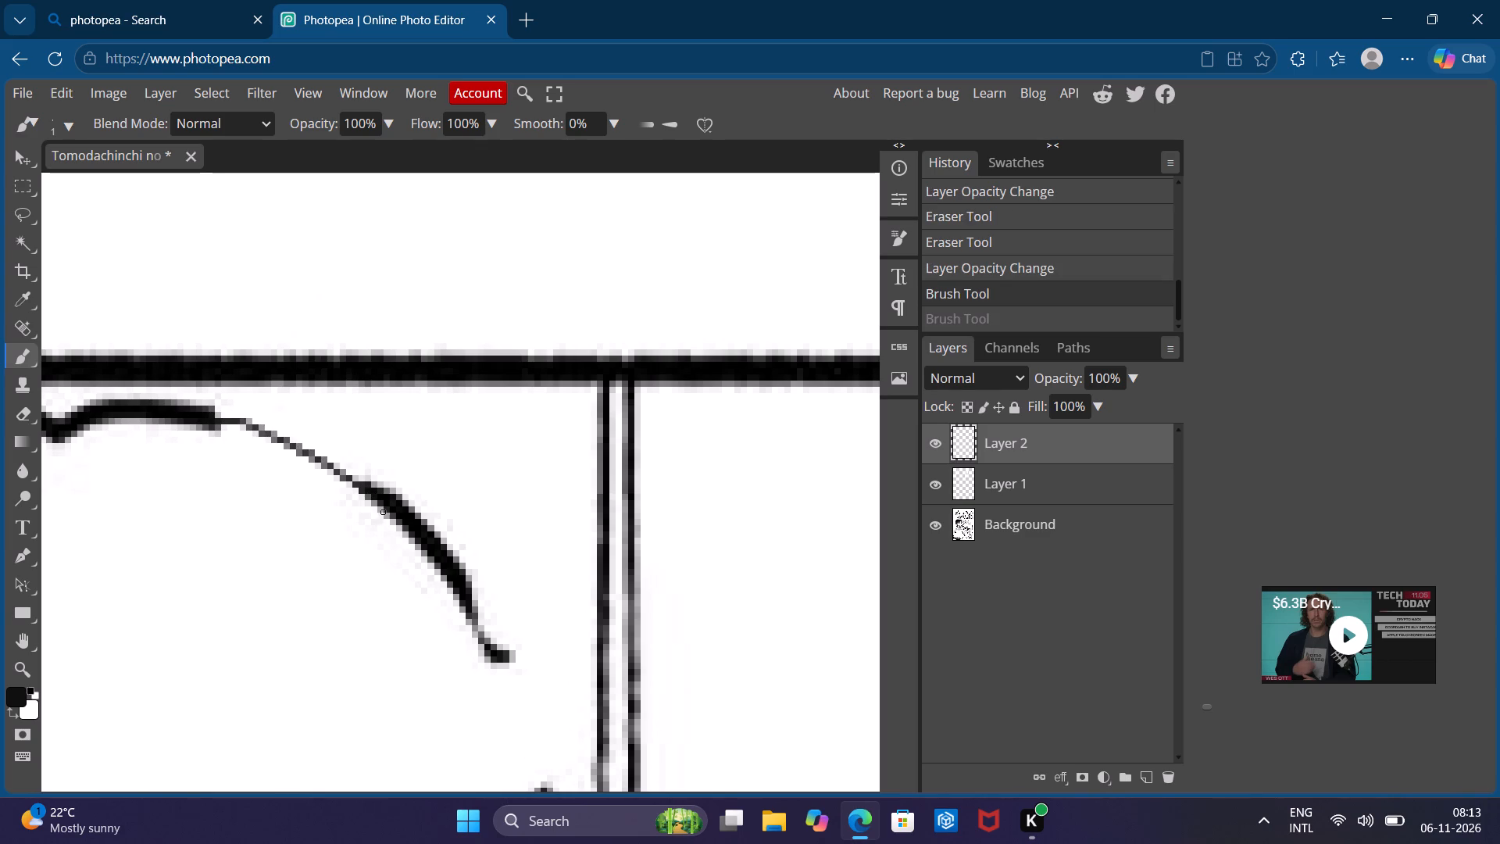
Thicken the redrawn part of the curved outline with two black strokes along its upper side, joining both original ends.
left_click_drag(217, 415, 234, 421)
left_click_drag(234, 421, 373, 493)
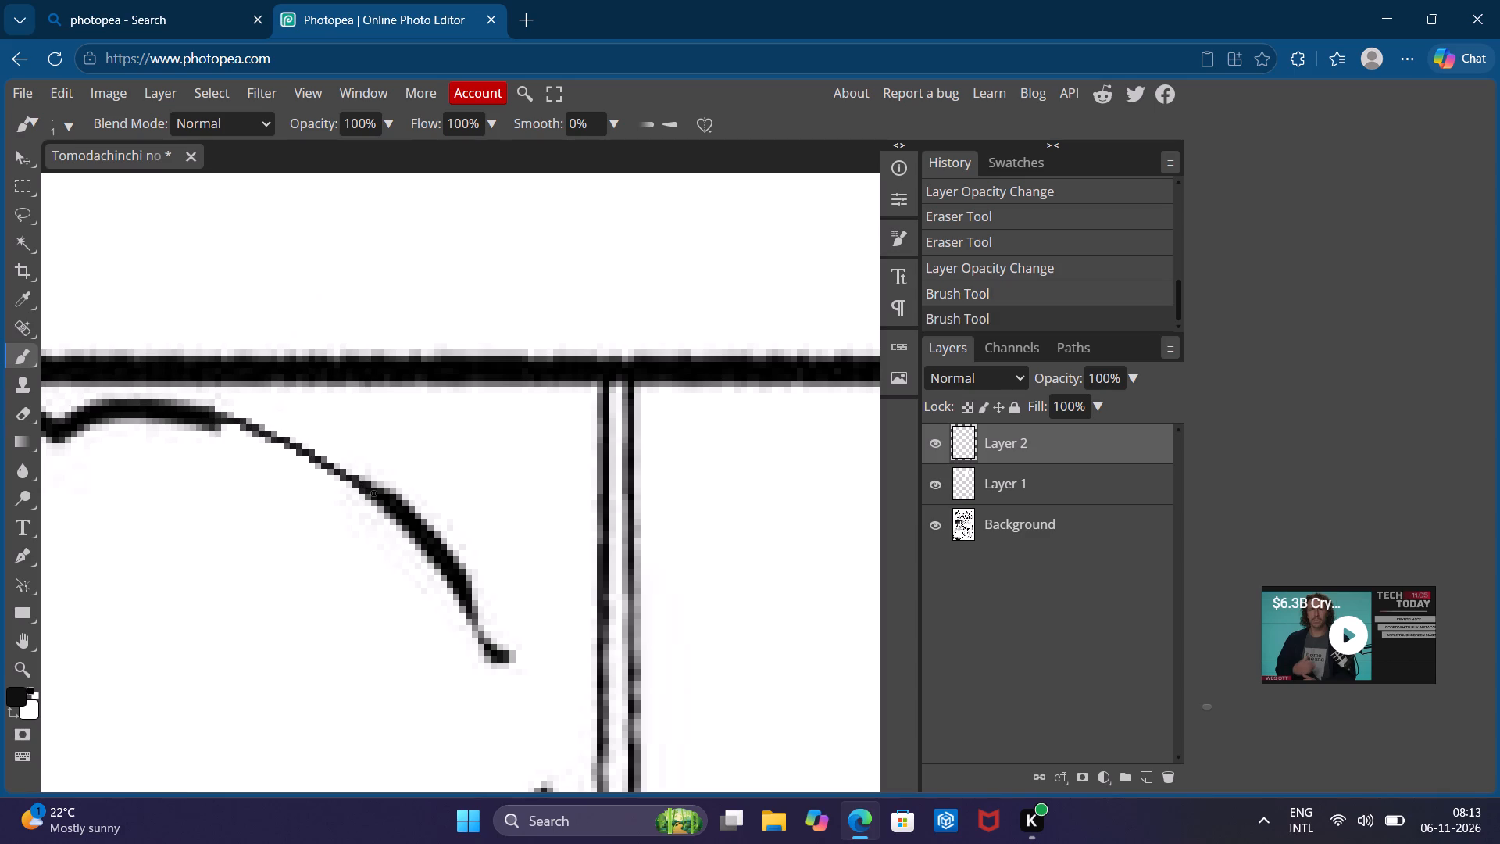
left_click_drag(210, 410, 232, 417)
left_click_drag(232, 417, 366, 490)
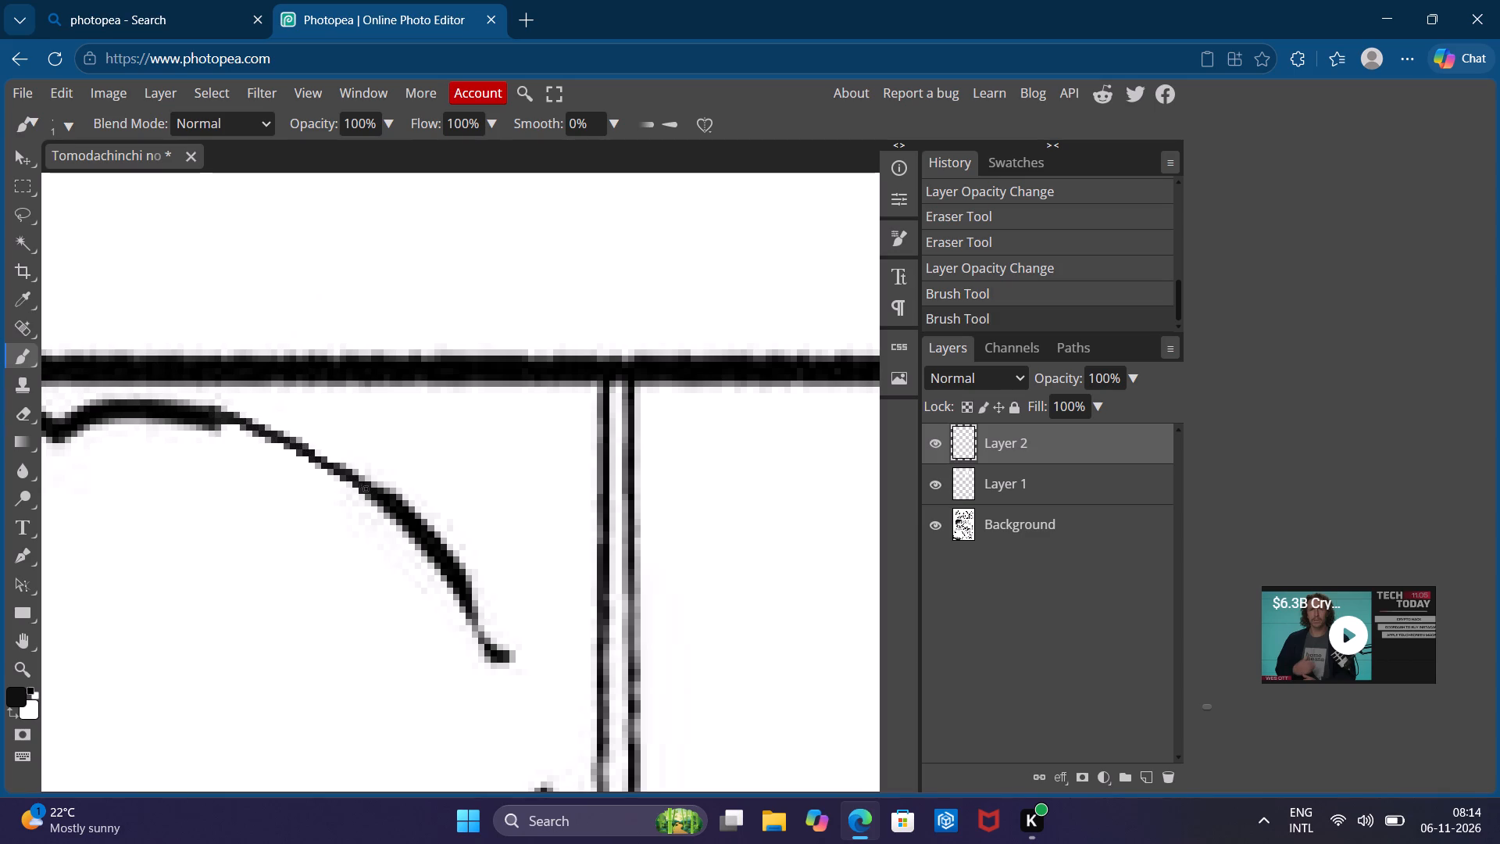
left_click_drag(366, 490, 373, 494)
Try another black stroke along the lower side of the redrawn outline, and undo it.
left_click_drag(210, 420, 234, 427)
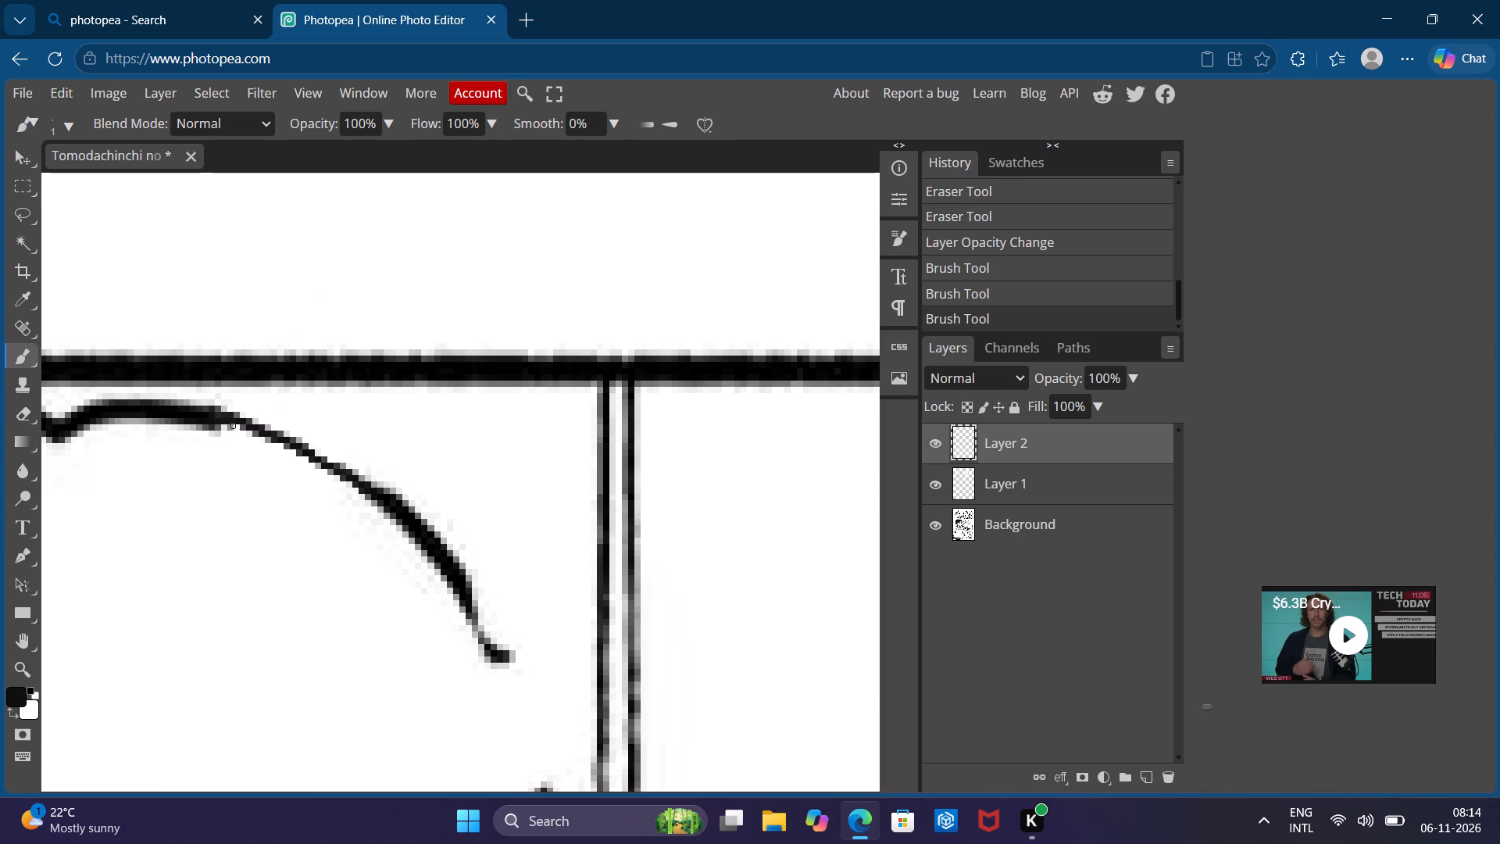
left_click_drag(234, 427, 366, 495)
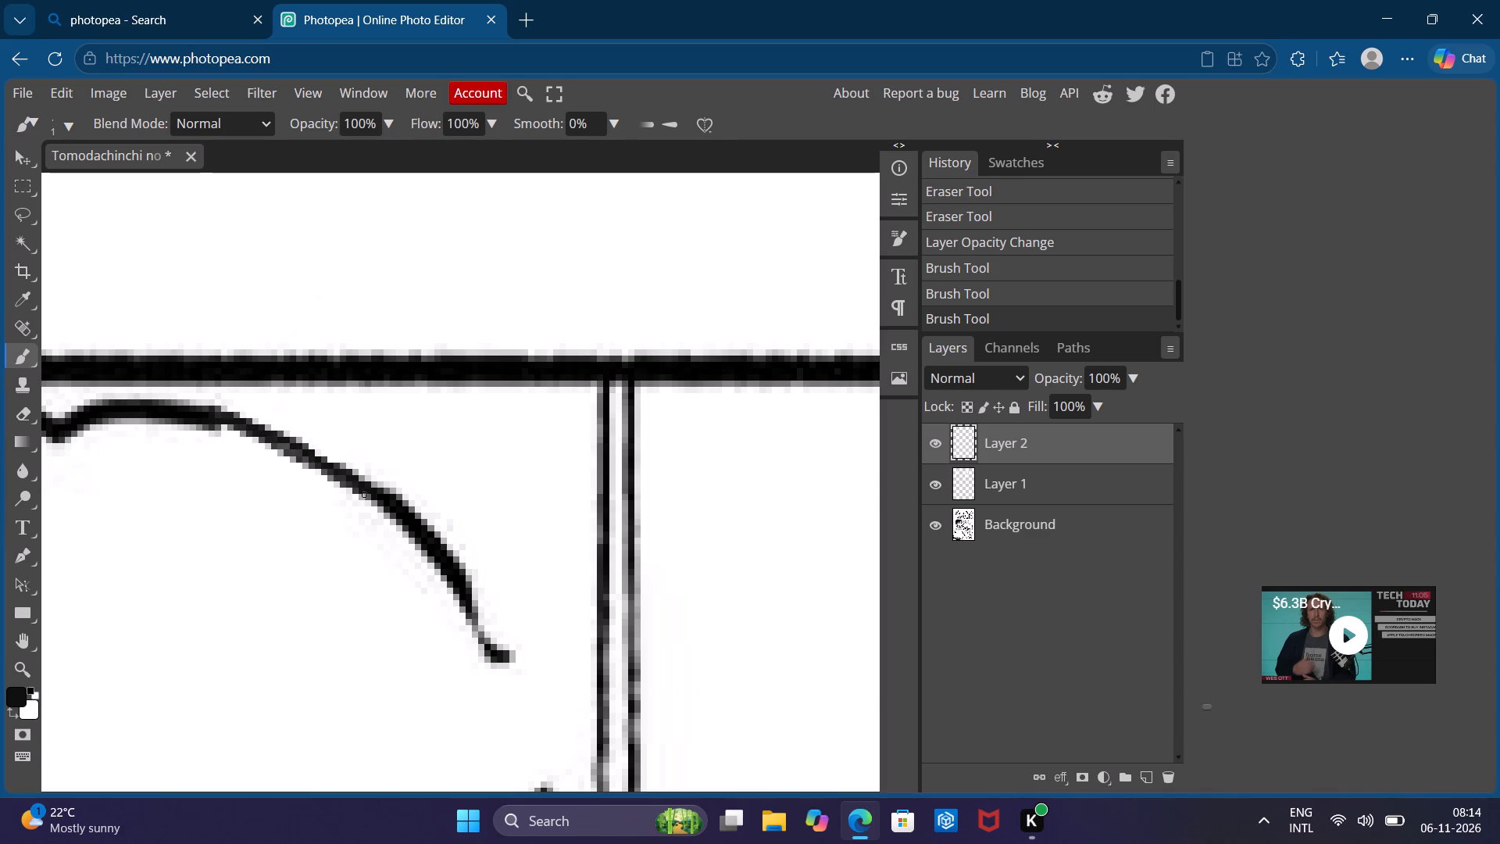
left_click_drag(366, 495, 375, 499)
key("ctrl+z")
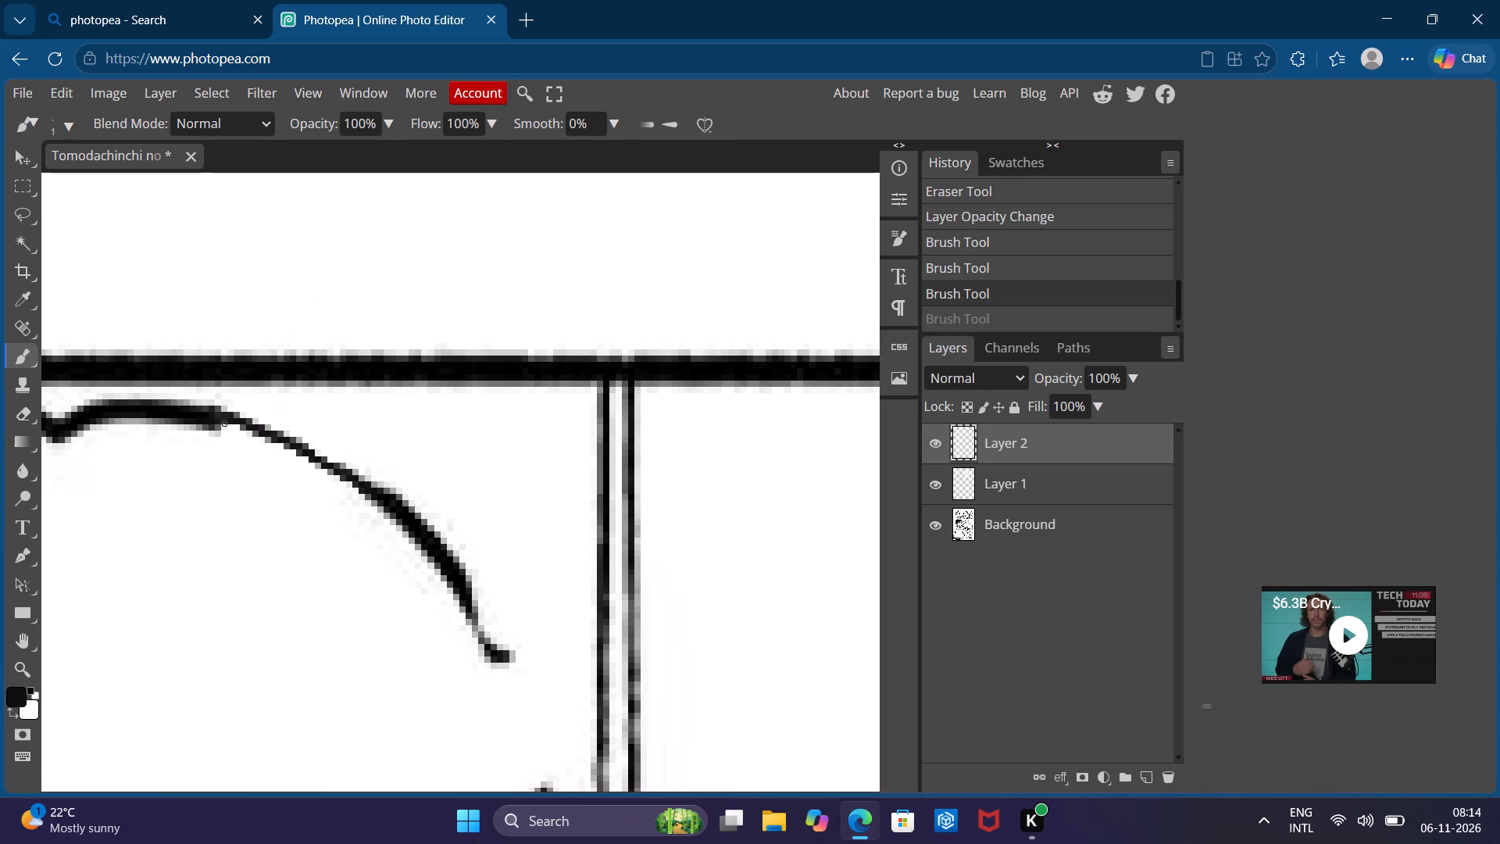
Reinforce the redrawn curve with another black stroke and touch up its junction with the original outline near the wavy end.
left_click_drag(217, 417, 324, 456)
left_click_drag(324, 456, 380, 495)
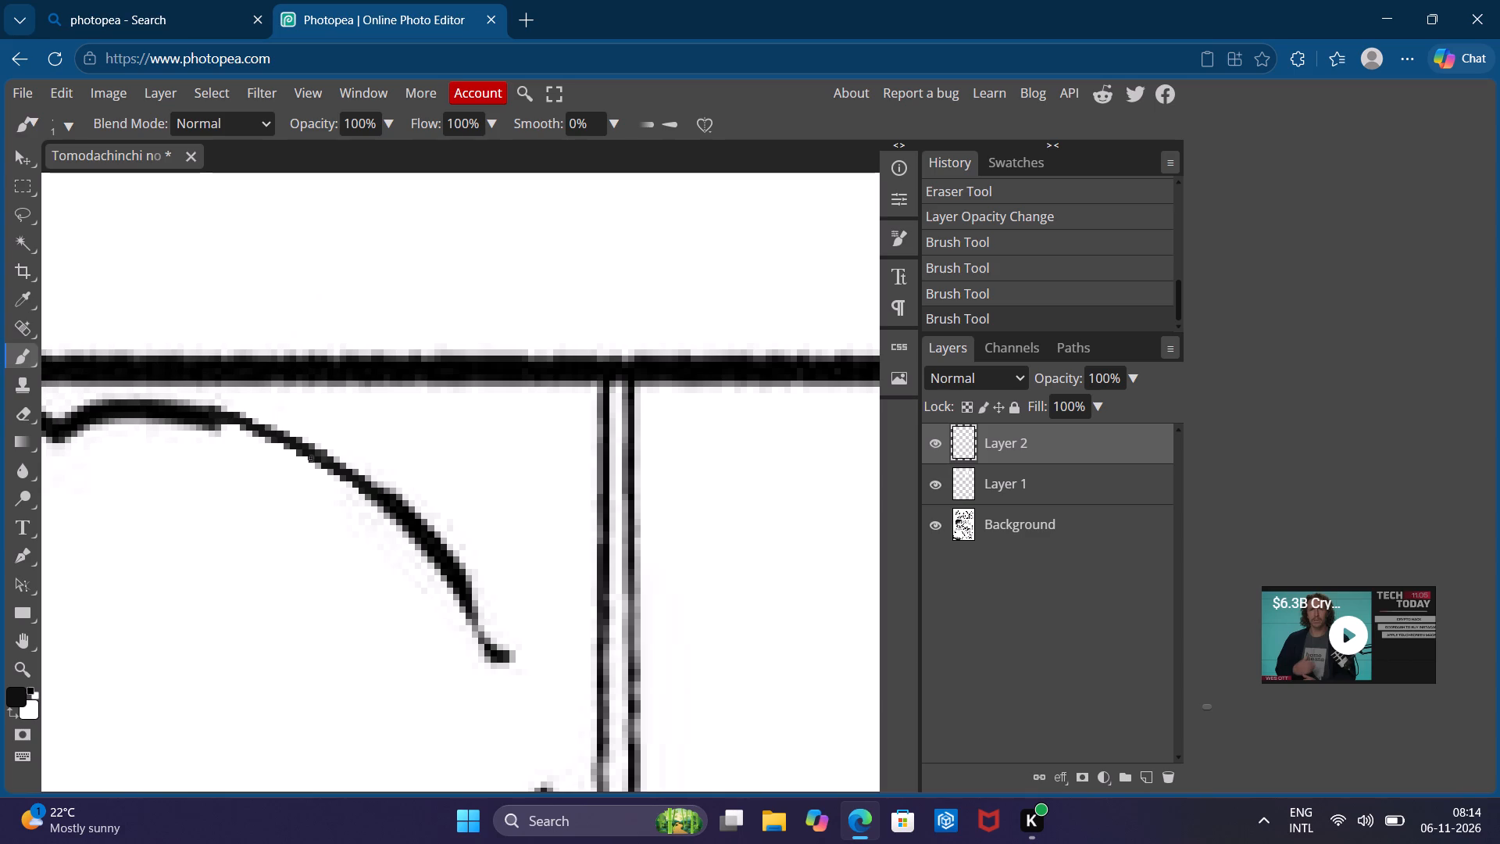
double_click(234, 424)
left_click_drag(234, 424, 243, 427)
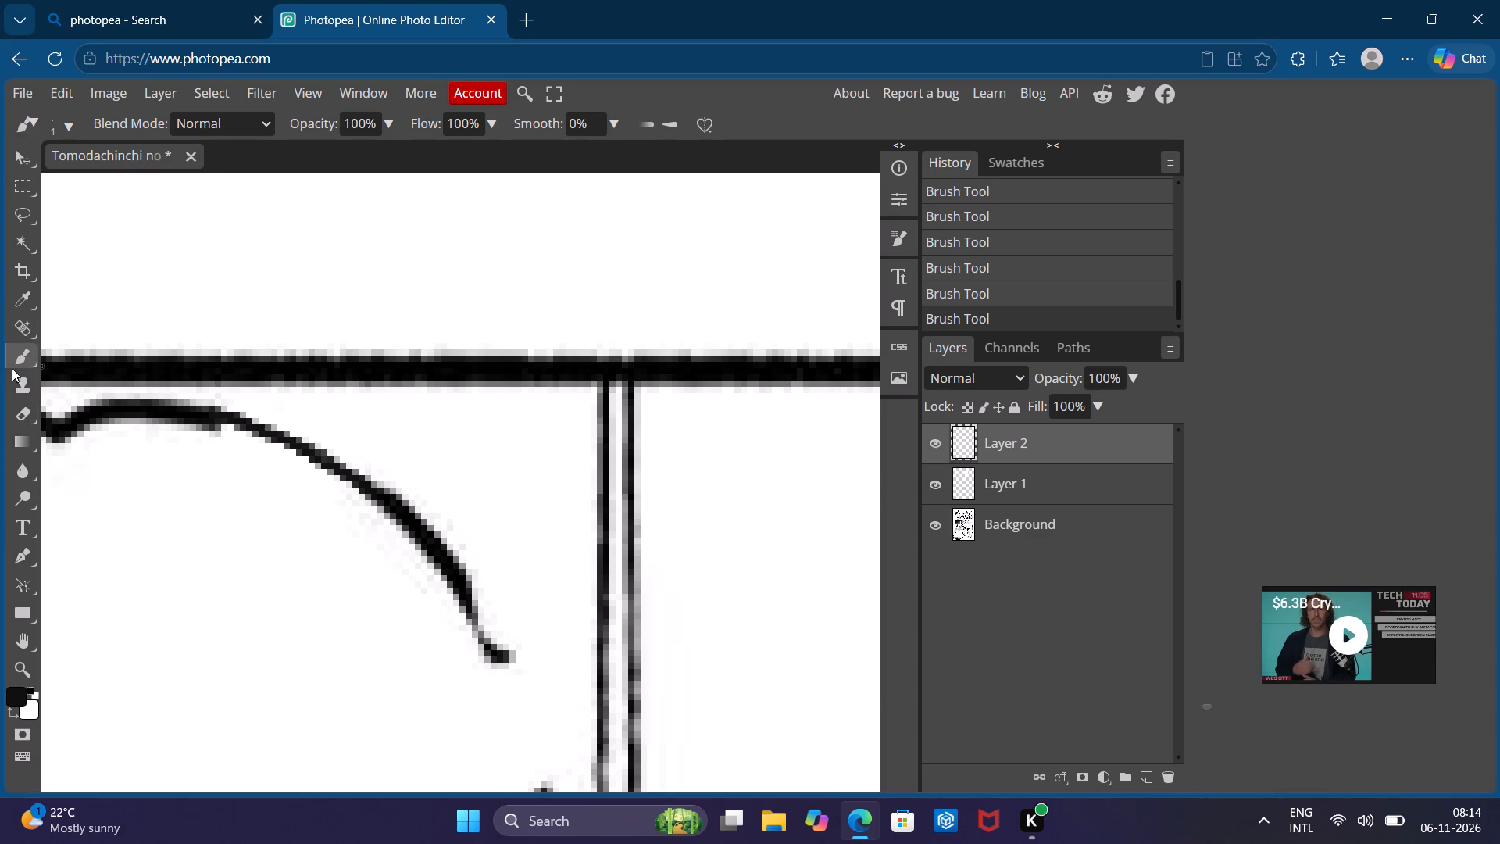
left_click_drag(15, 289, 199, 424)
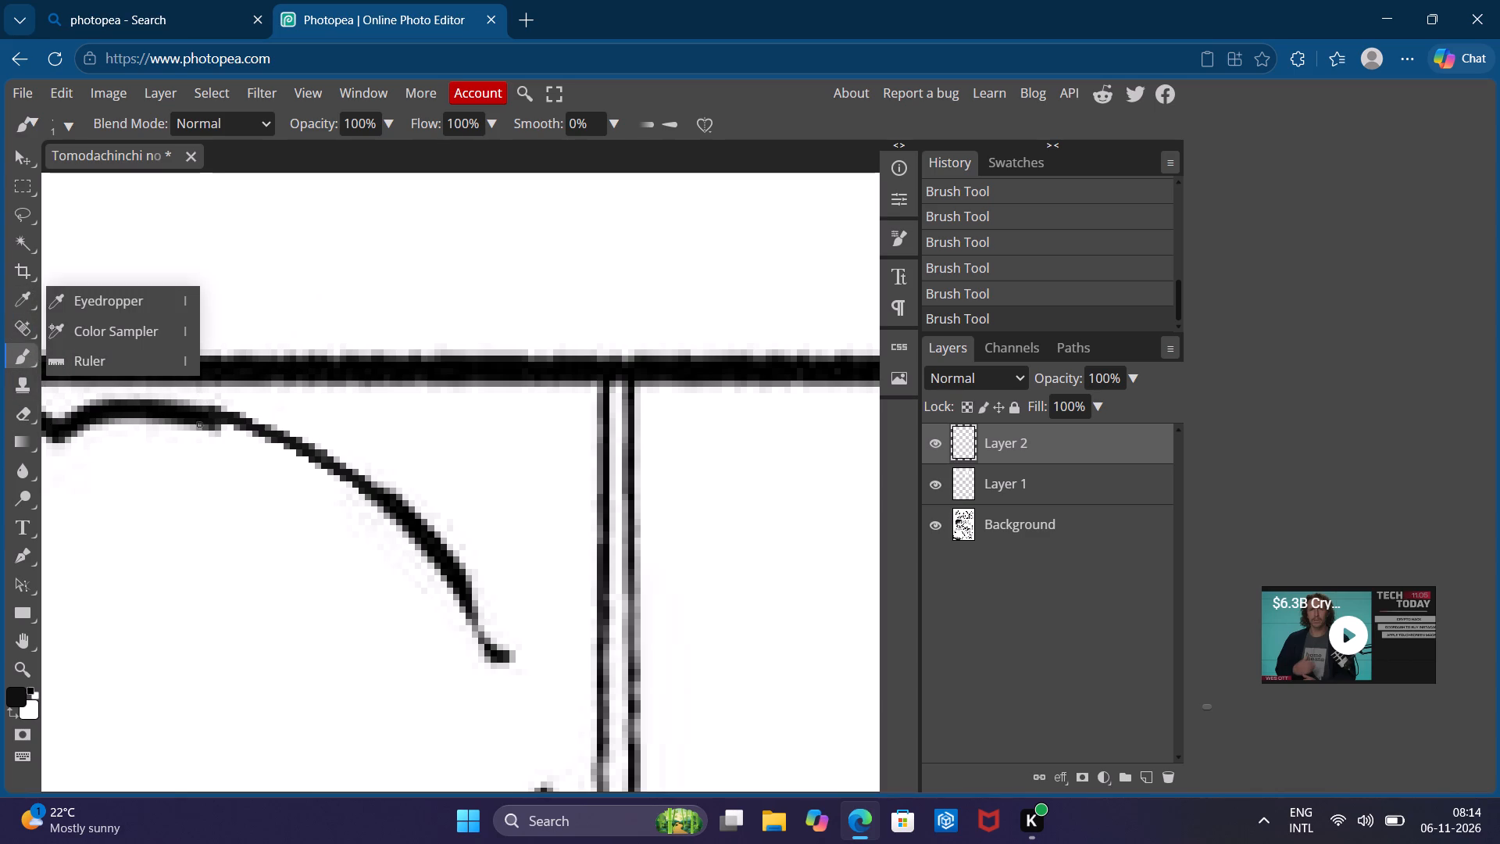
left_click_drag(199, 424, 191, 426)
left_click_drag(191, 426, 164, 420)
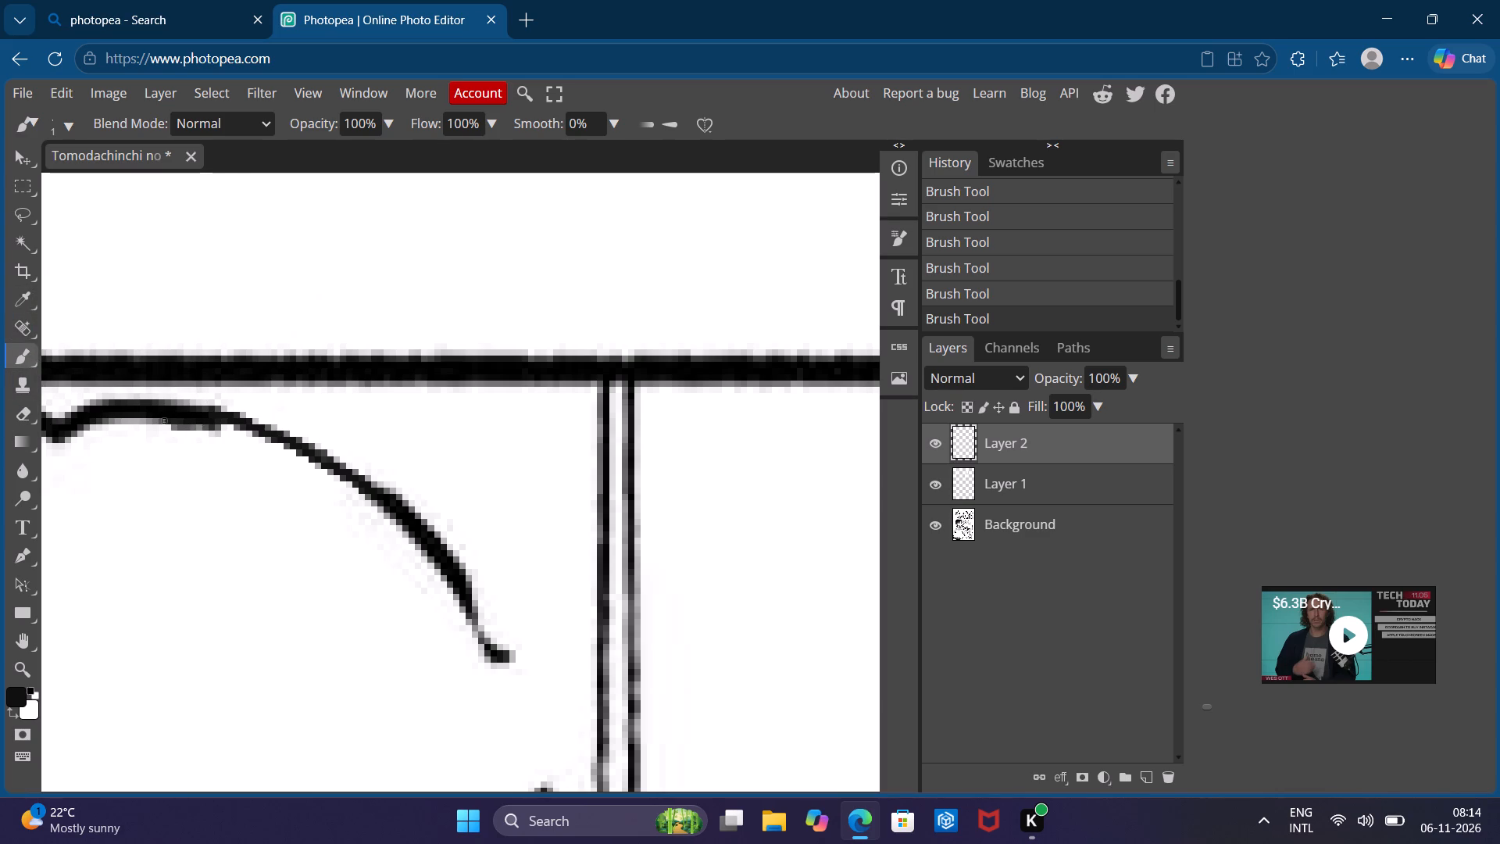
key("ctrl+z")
Sample the light grey under the original curved outline with the Eyedropper as the foreground colour and return to the Brush tool.
left_click(16, 285)
left_click(68, 292)
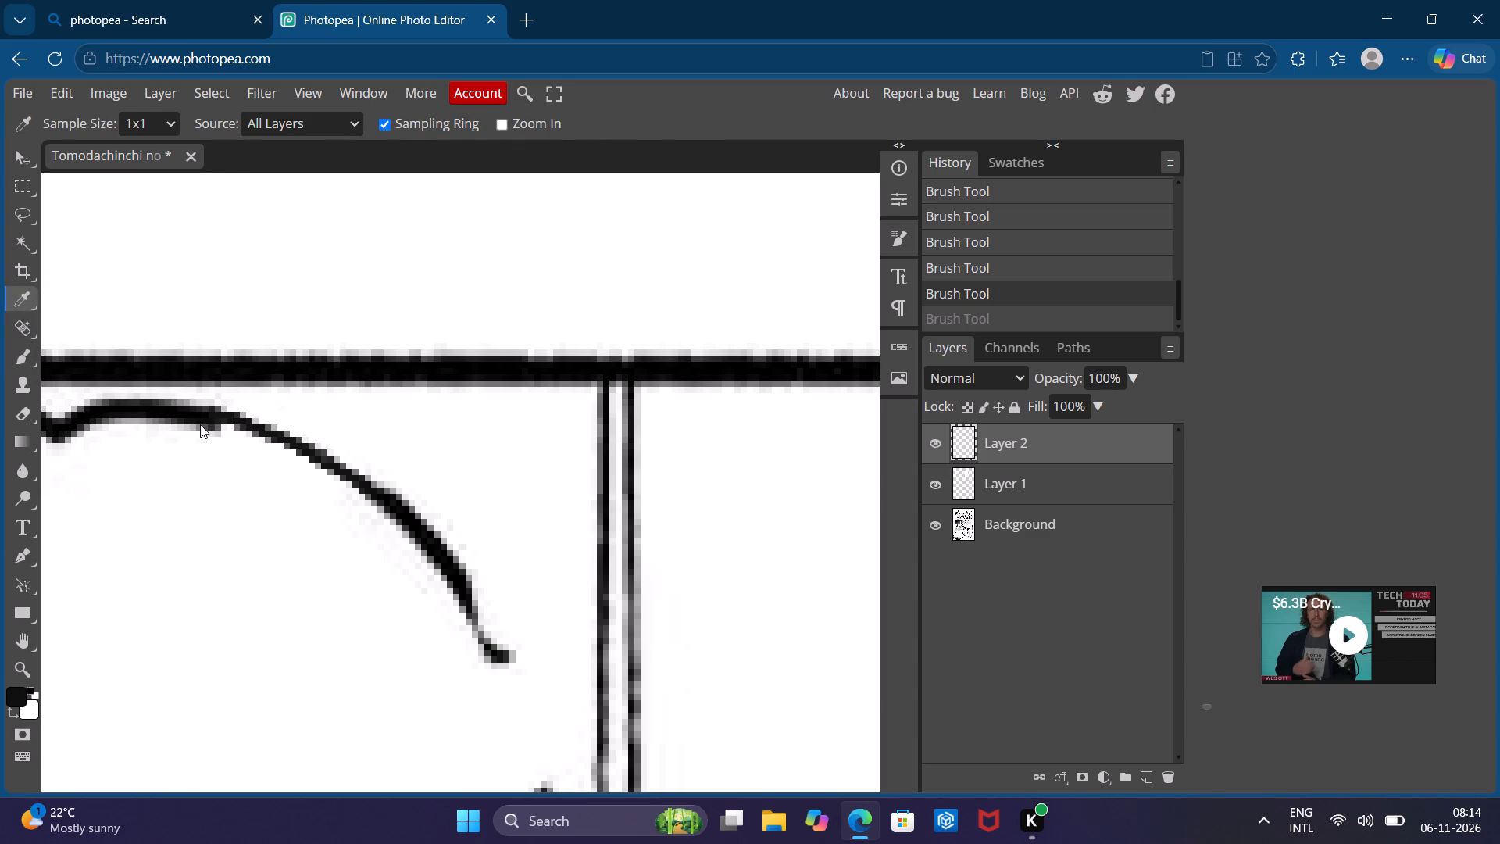
left_click(201, 424)
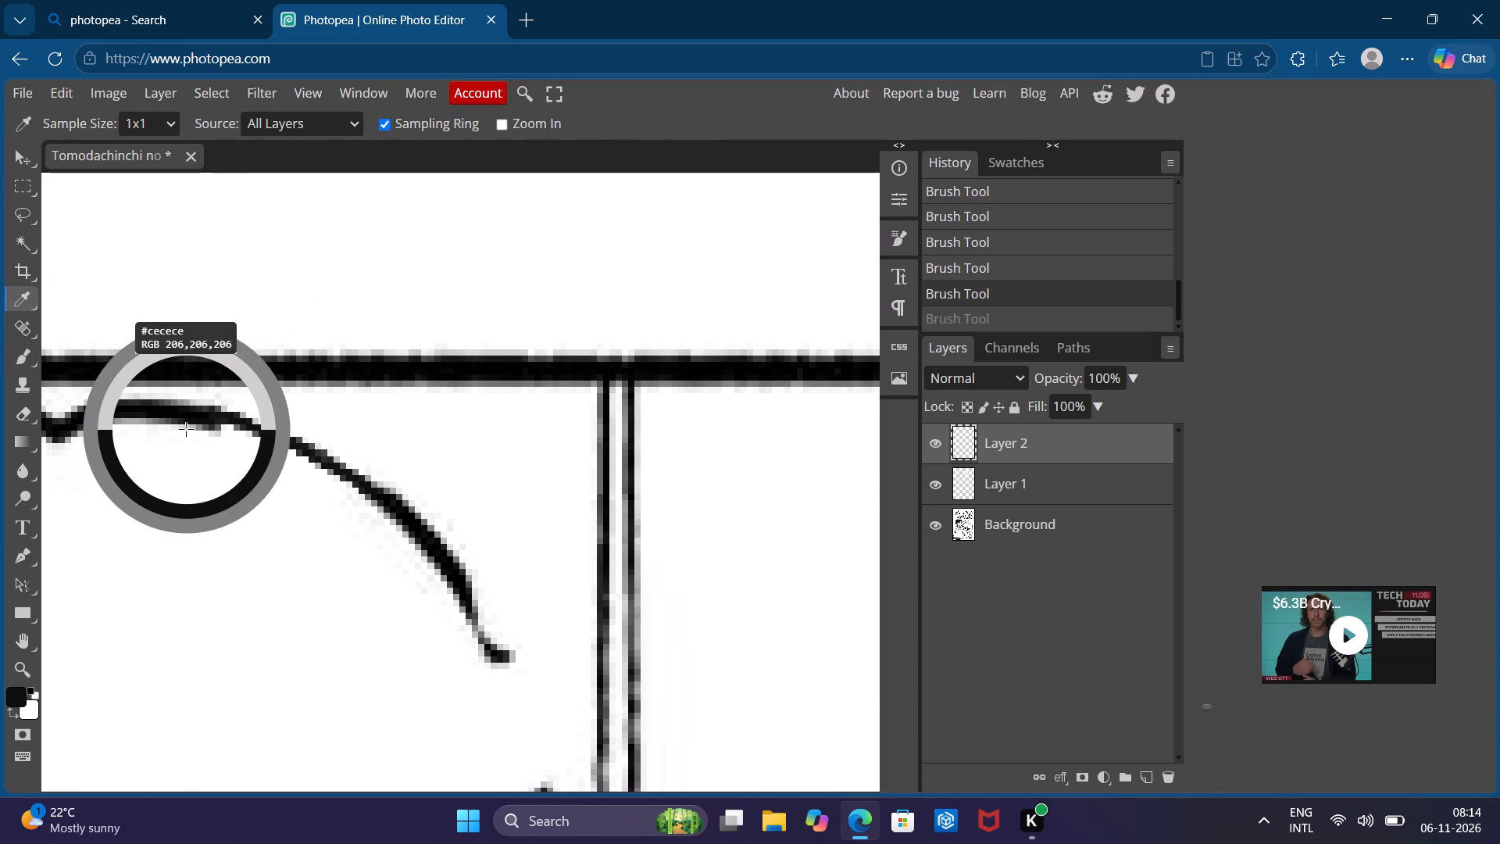
left_click_drag(223, 427, 191, 426)
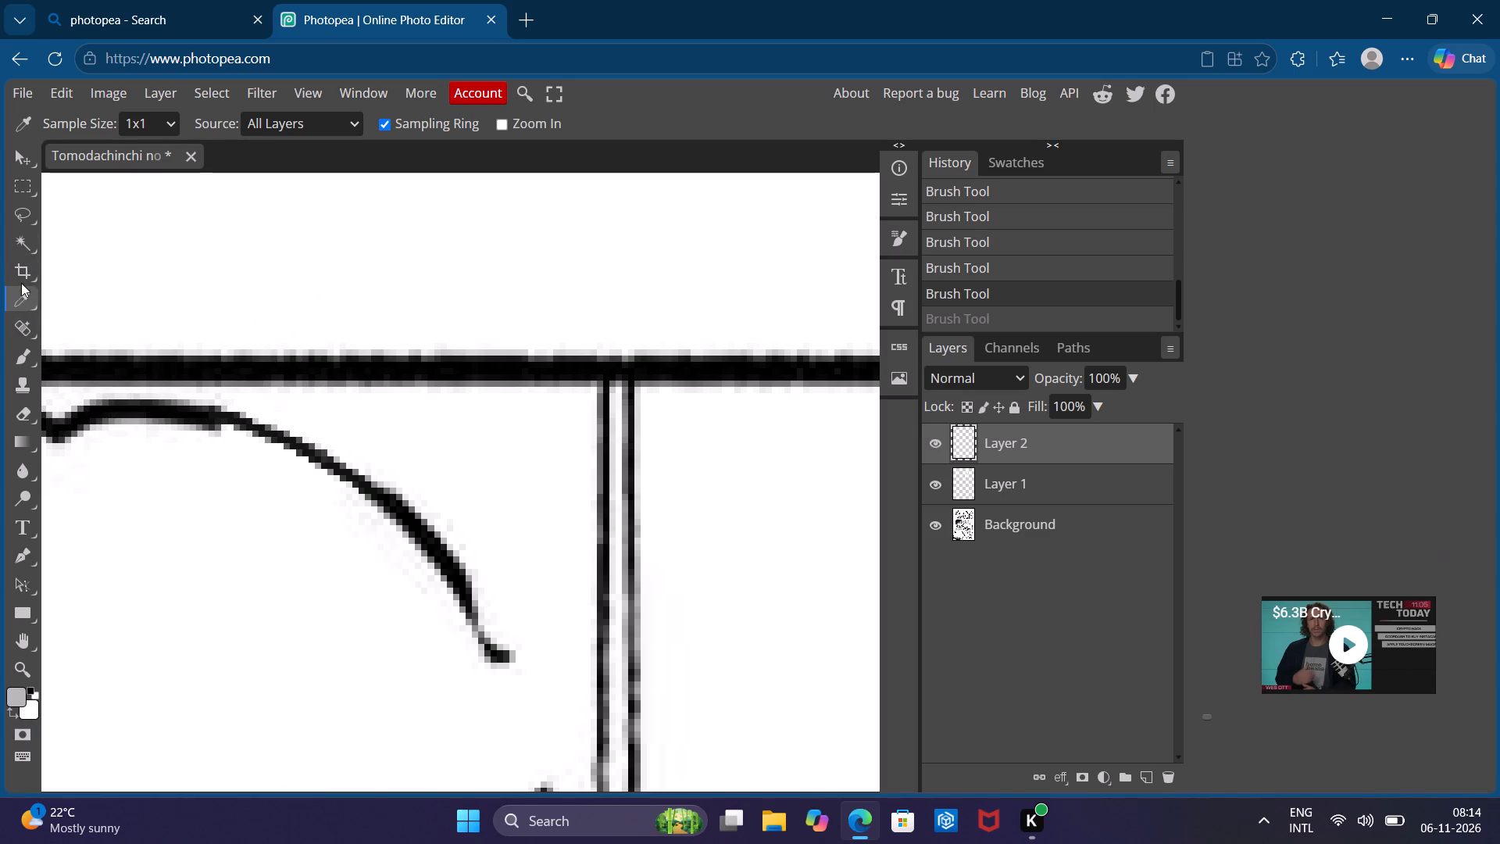
left_click(23, 365)
left_click(23, 365)
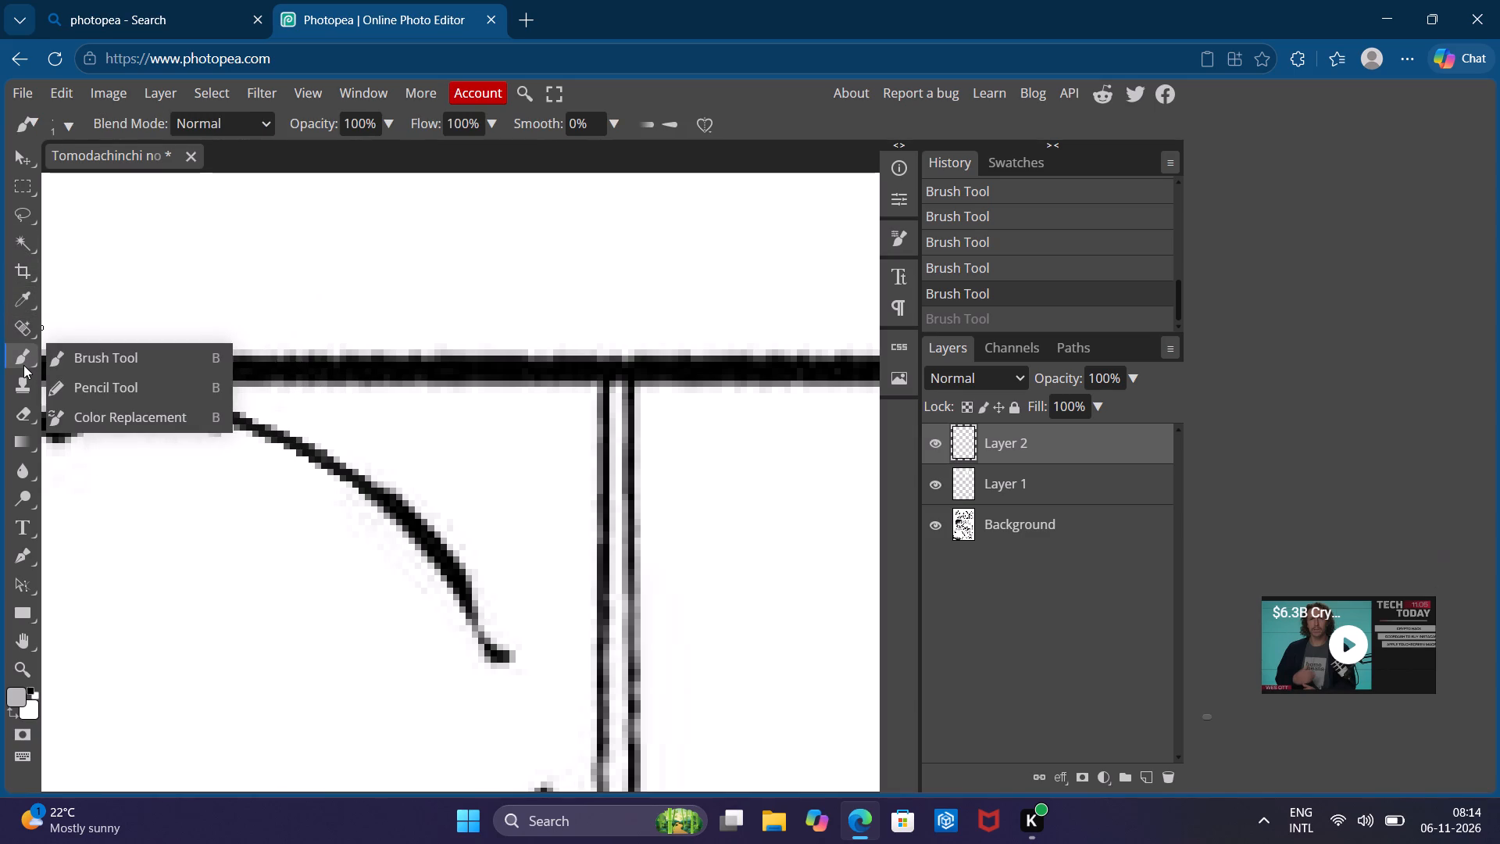
left_click(79, 363)
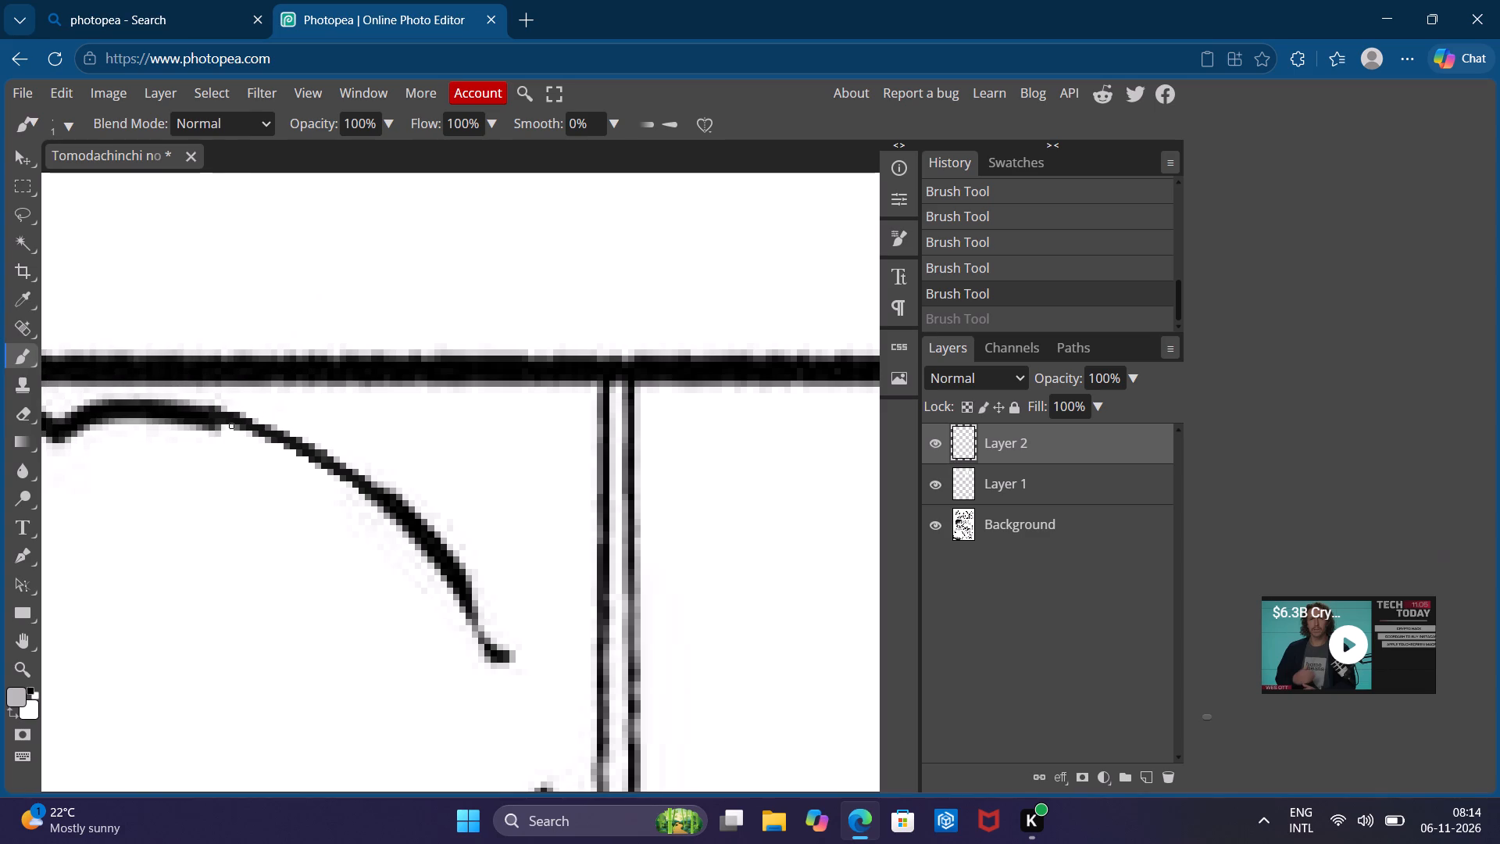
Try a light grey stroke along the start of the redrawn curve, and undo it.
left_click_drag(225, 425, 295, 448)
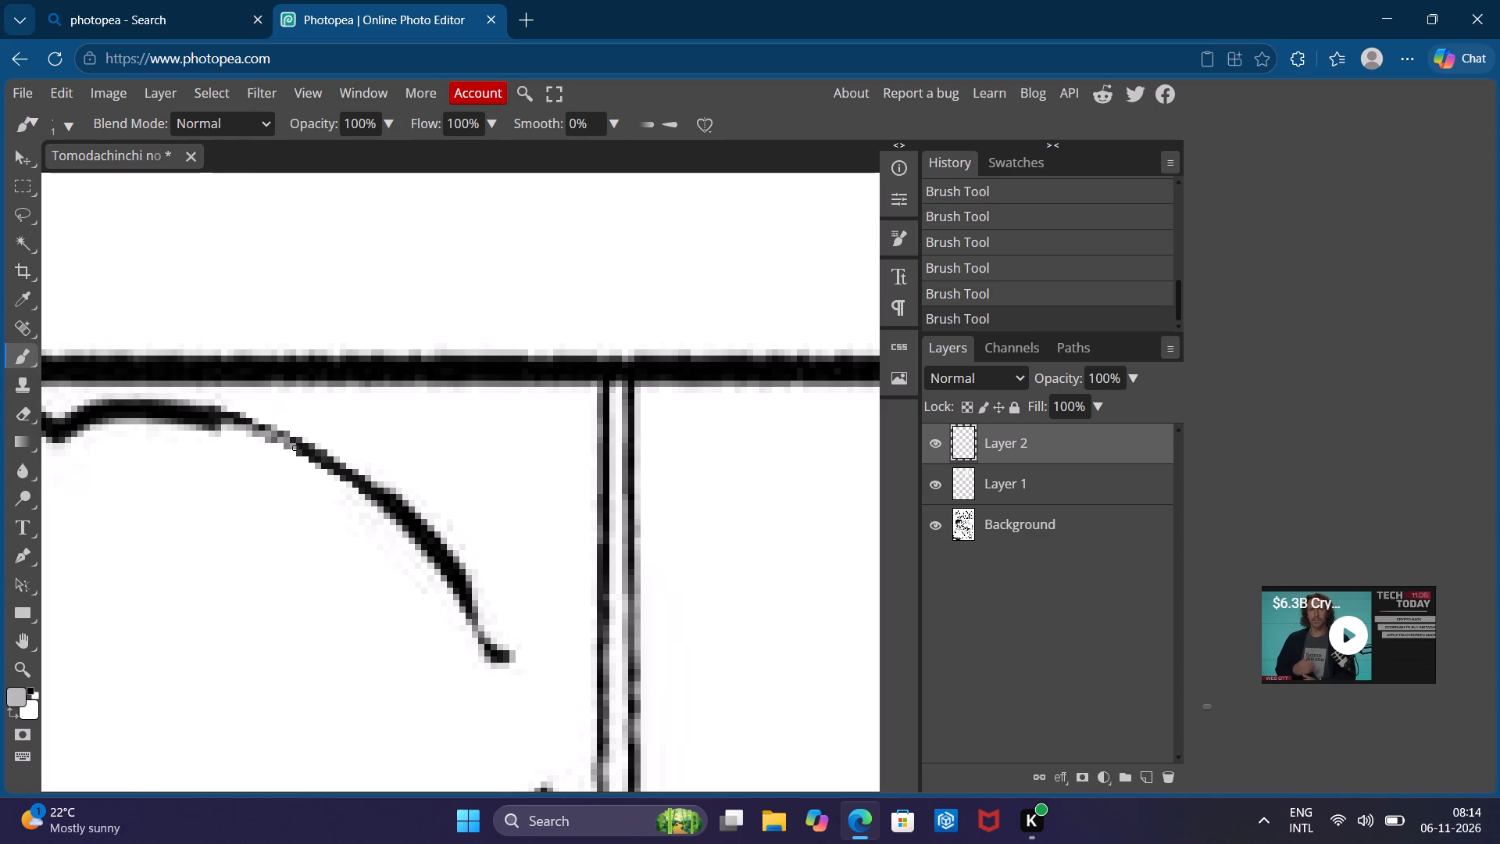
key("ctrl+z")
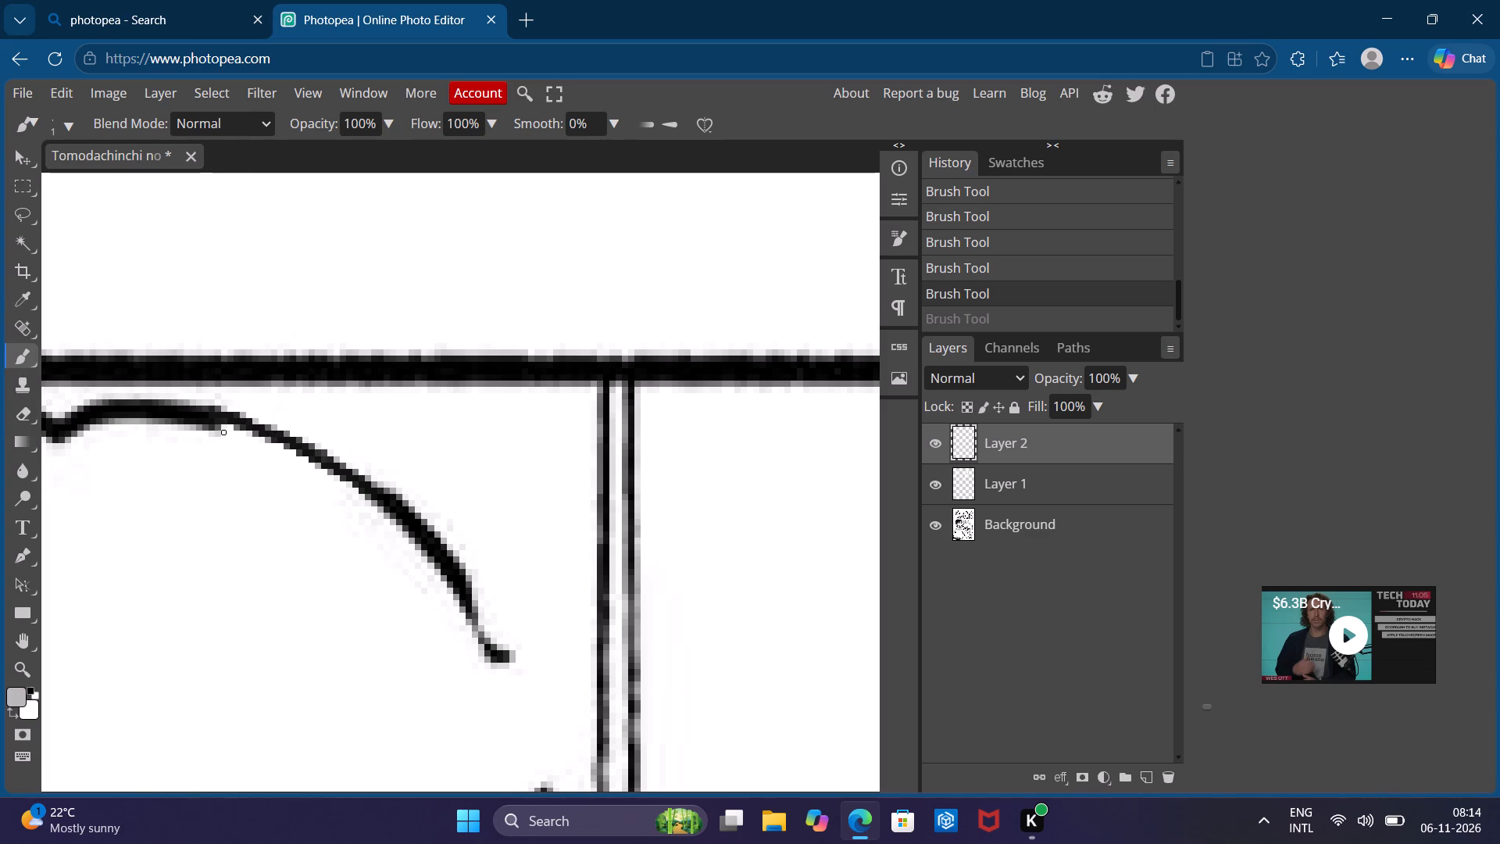
Soften the redrawn curve by painting light grey strokes along its lower and upper edges.
left_click_drag(223, 432, 252, 437)
left_click_drag(231, 428, 237, 429)
left_click_drag(237, 429, 359, 489)
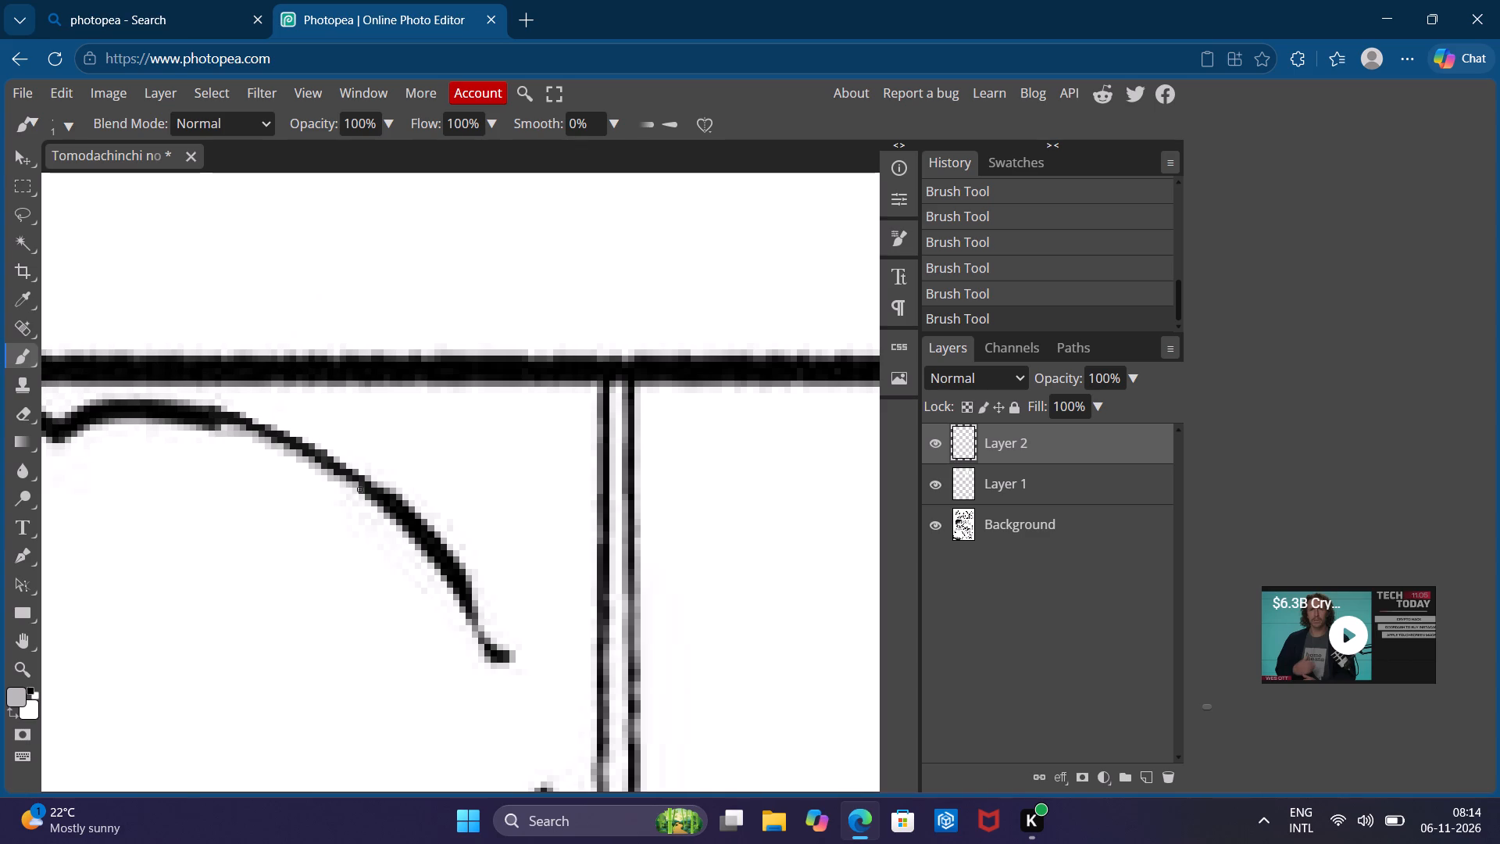
left_click_drag(359, 489, 366, 496)
left_click_drag(267, 424, 327, 445)
left_click_drag(327, 445, 383, 483)
Sample a darker grey from the underside of the original curved outline with the Eyedropper as the foreground colour.
left_click(20, 302)
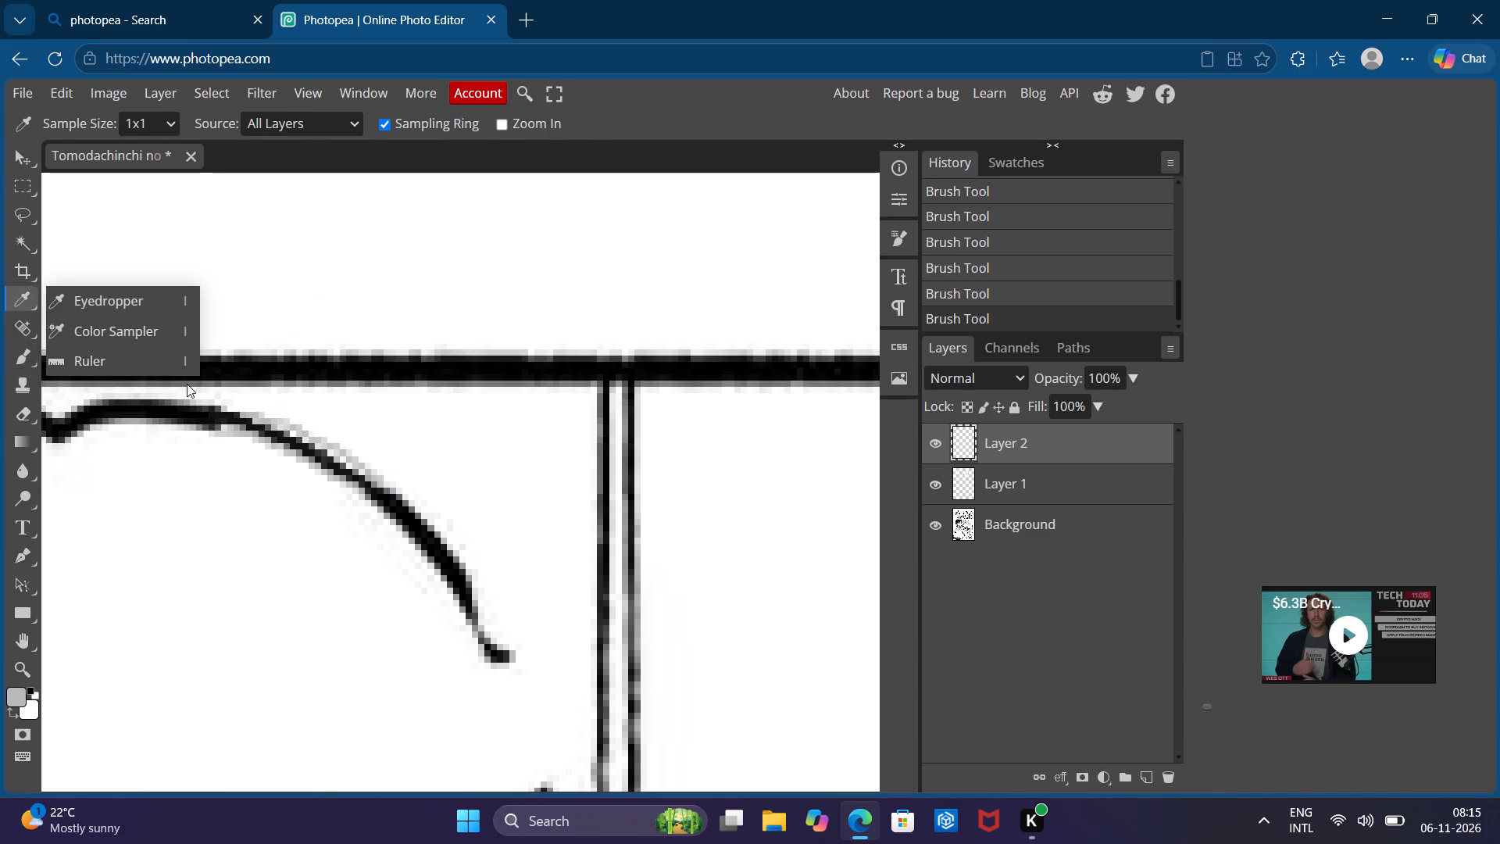
key("i")
left_click(132, 301)
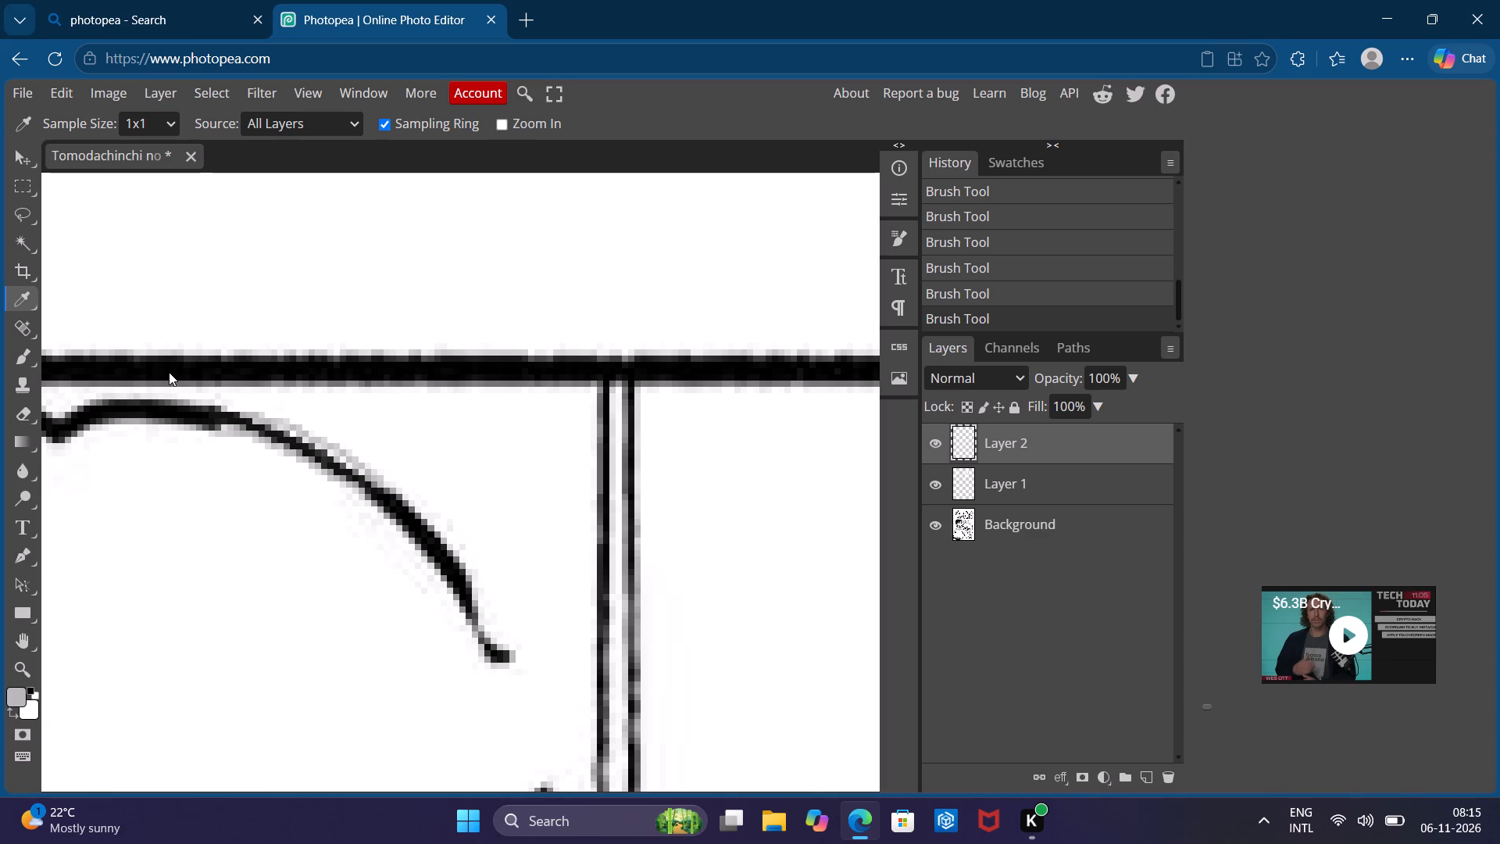
key("b")
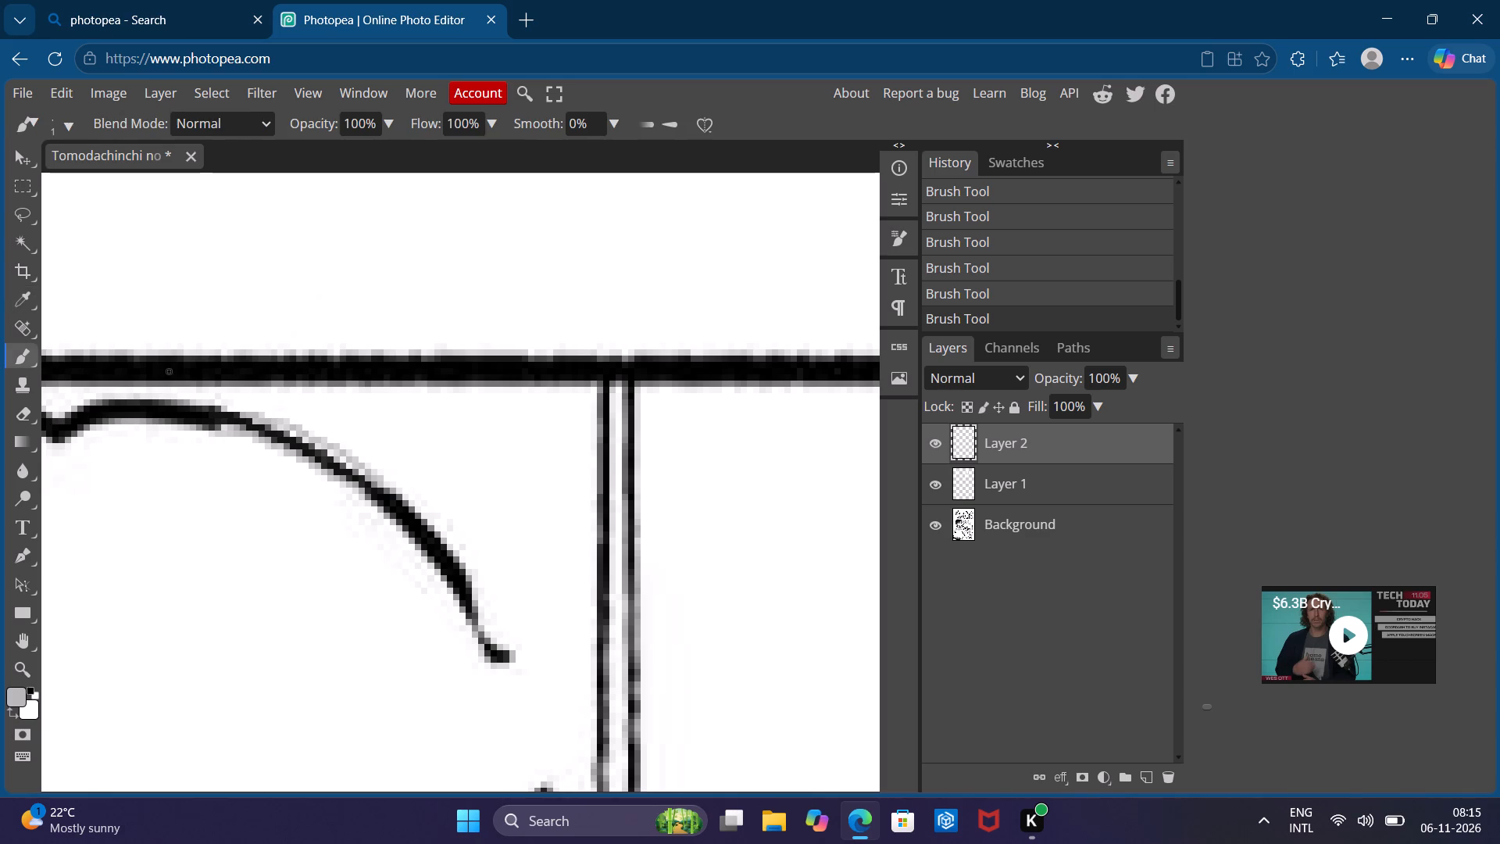
key("i")
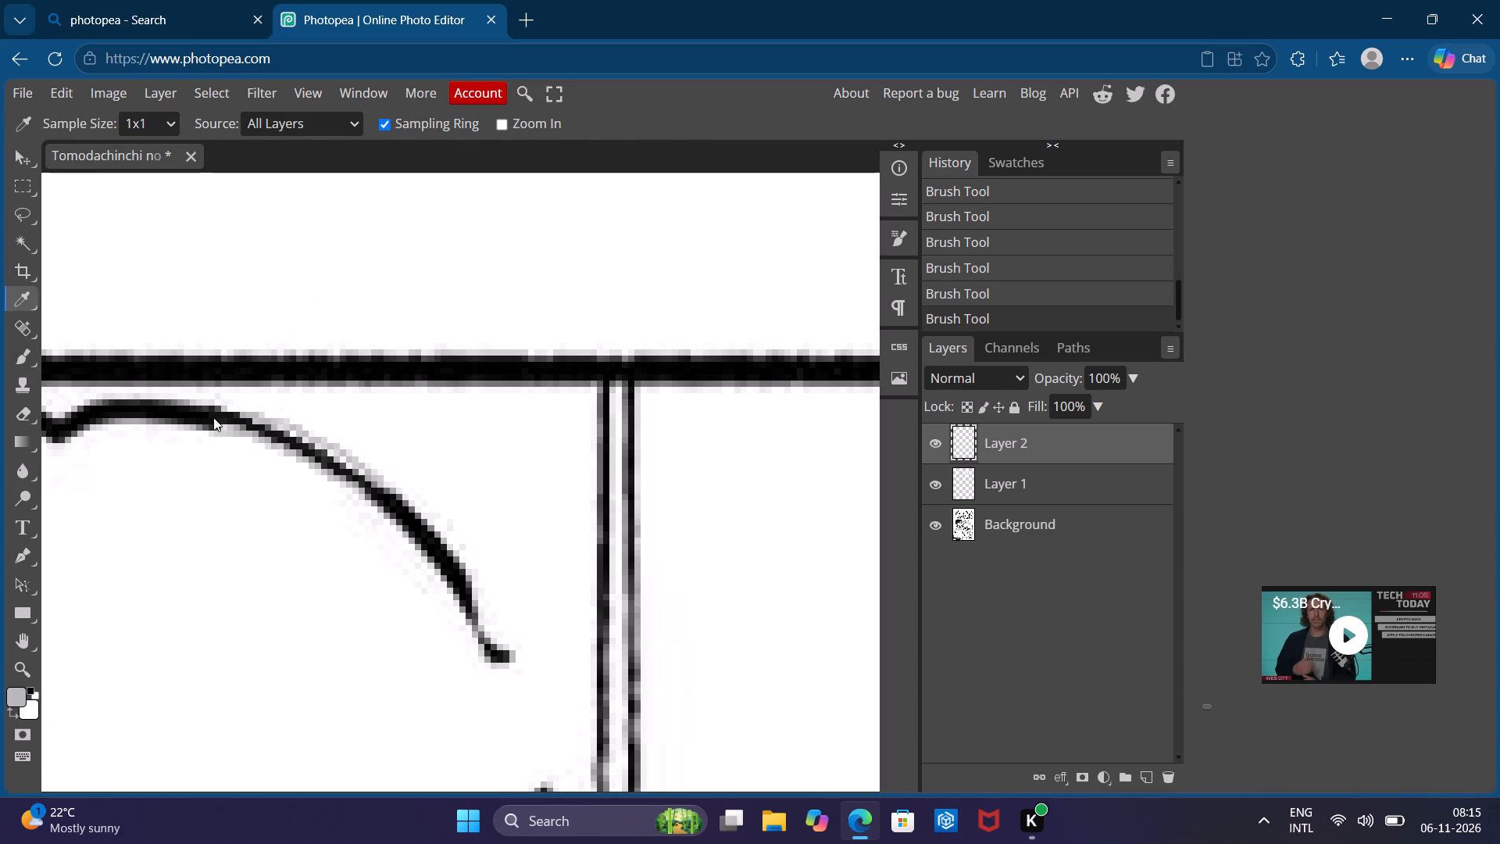
left_click_drag(214, 417, 212, 425)
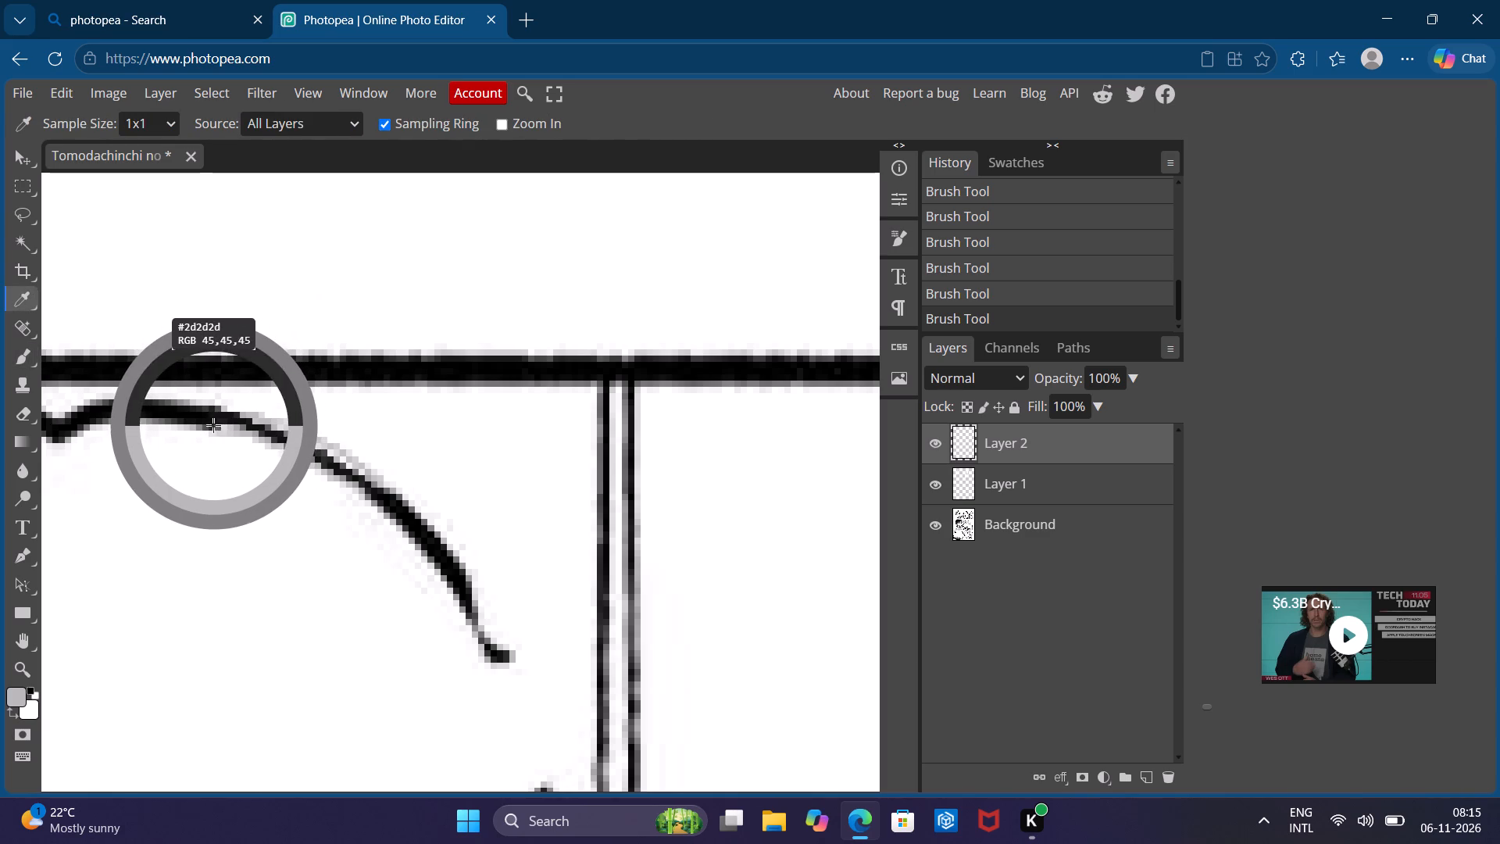
left_click_drag(212, 425, 205, 428)
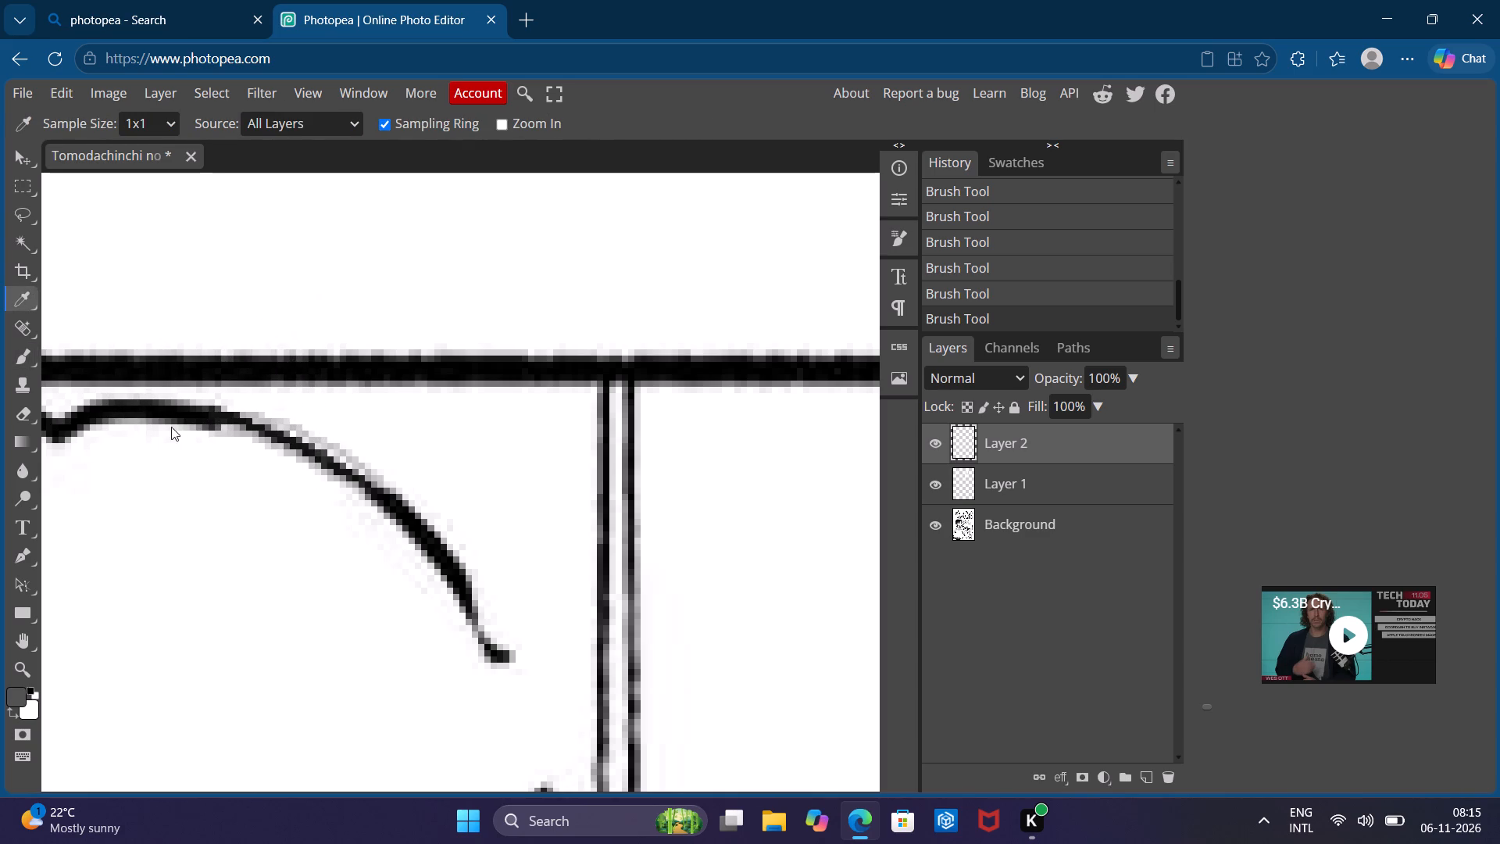
With the Brush tool, paint dark grey strokes along the lower and upper edges of the redrawn curve on Layer 2.
left_click(29, 349)
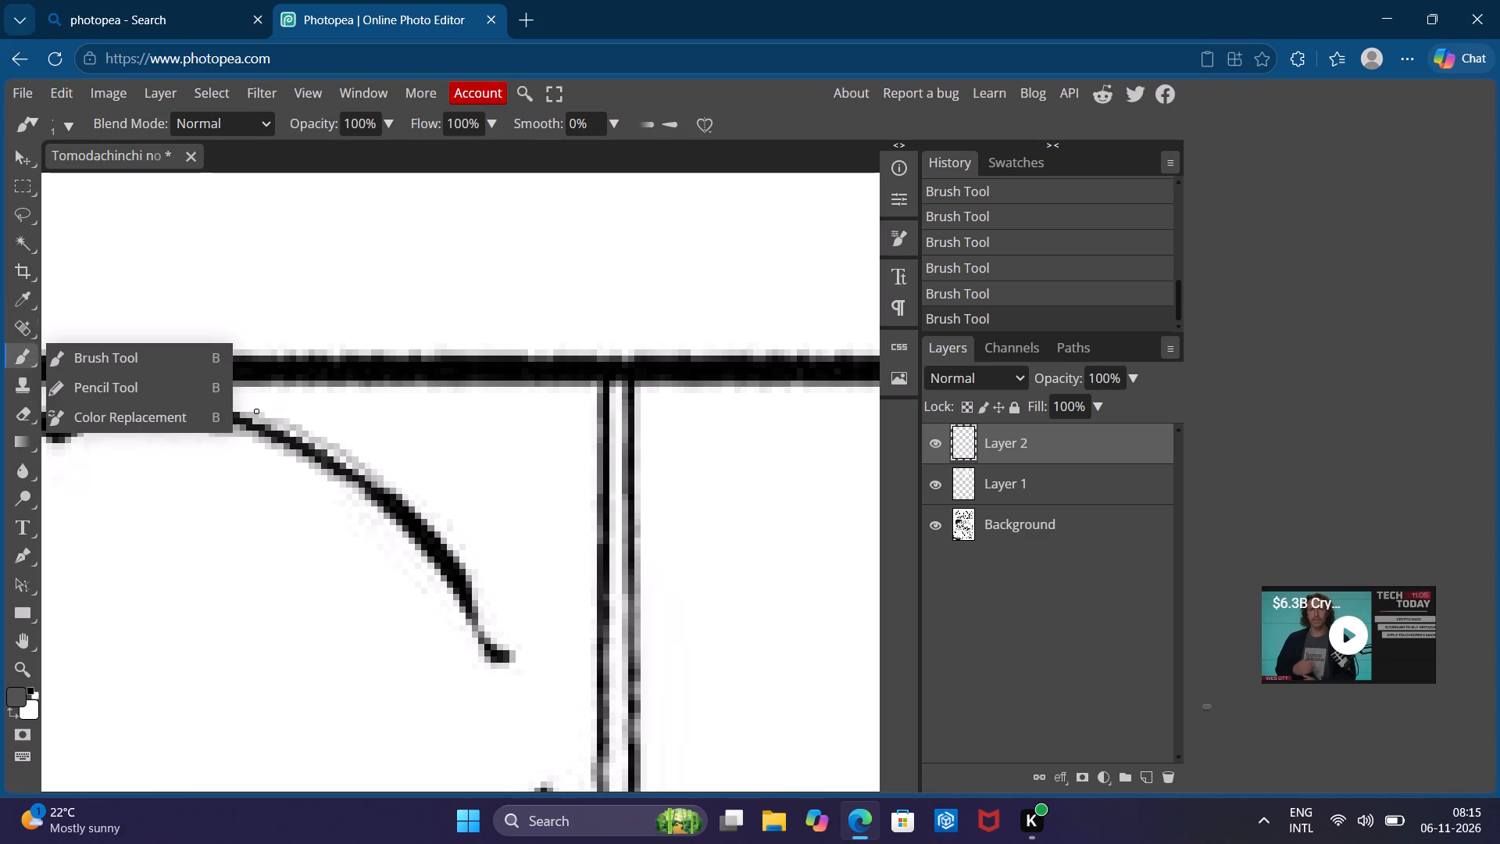
left_click(214, 349)
left_click_drag(227, 427, 241, 428)
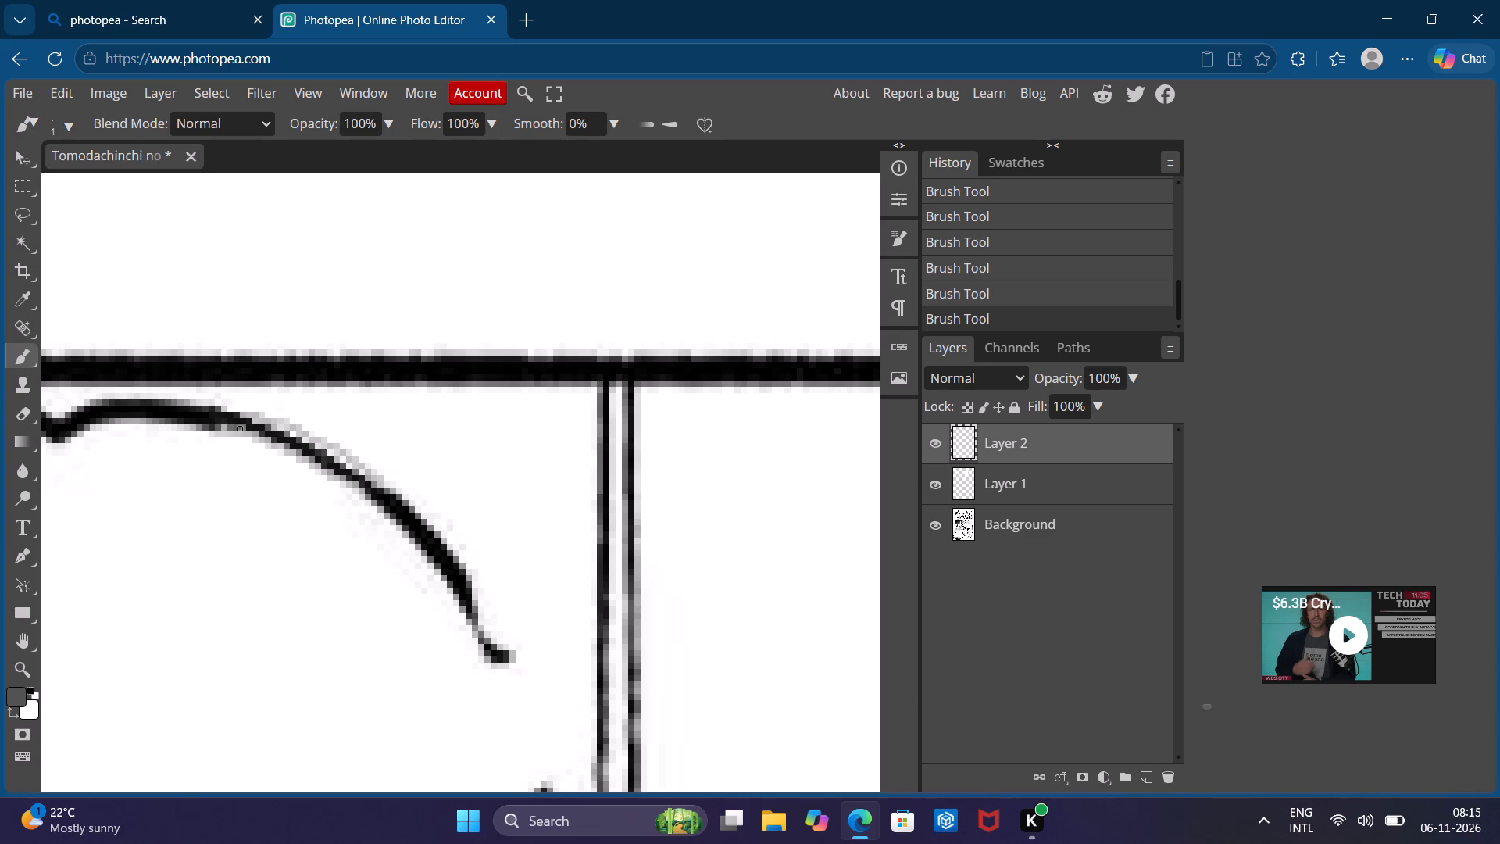
left_click_drag(241, 428, 250, 431)
left_click_drag(265, 424, 349, 461)
left_click_drag(349, 461, 377, 483)
Sample the near-black of the original curved outline with the Eyedropper as the foreground colour and return to the Brush tool.
key("i")
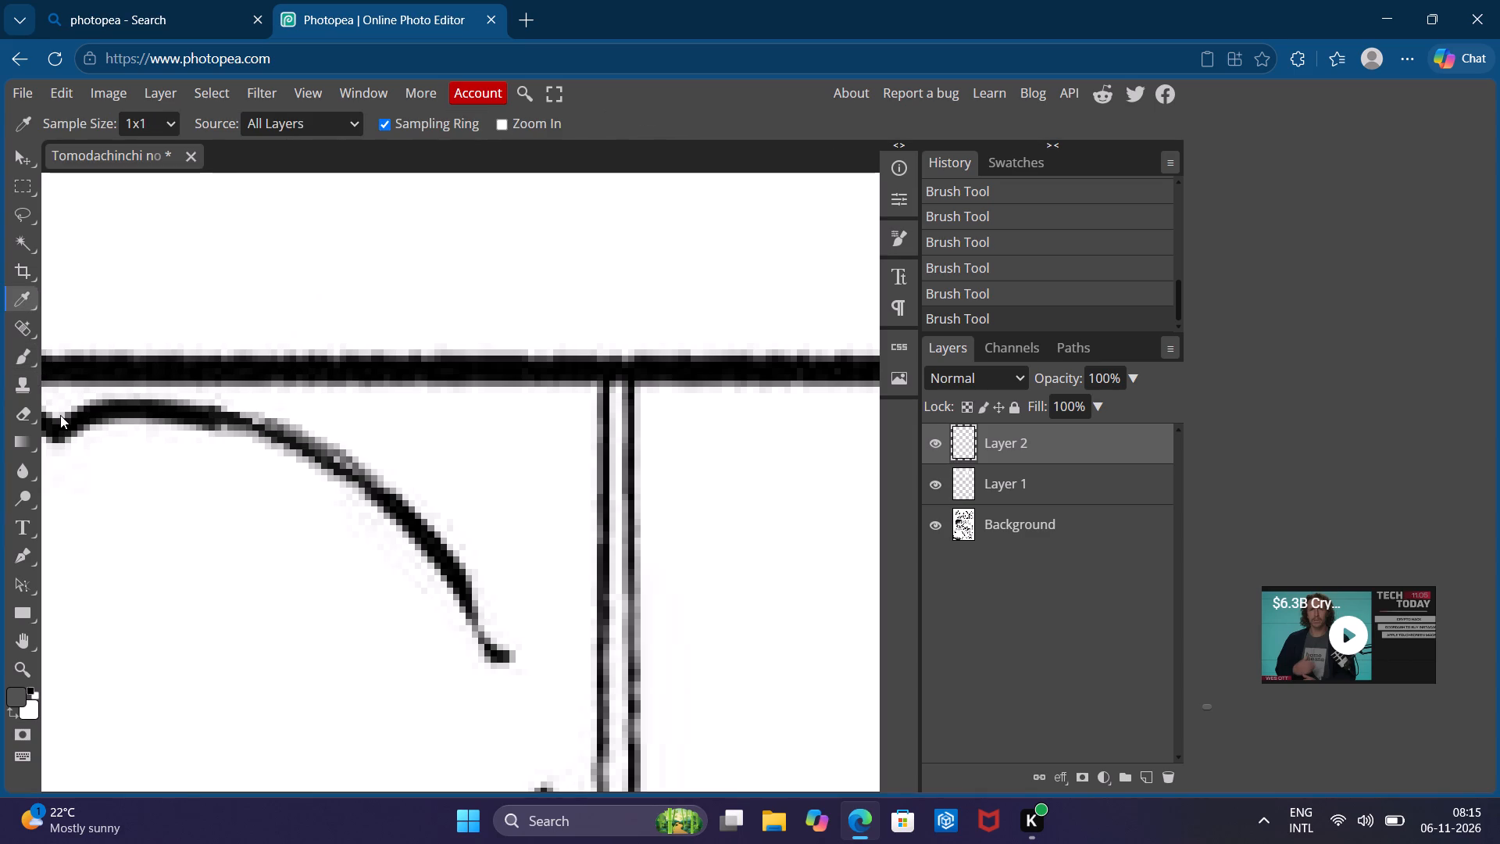
left_click(195, 412)
key("i")
key("b")
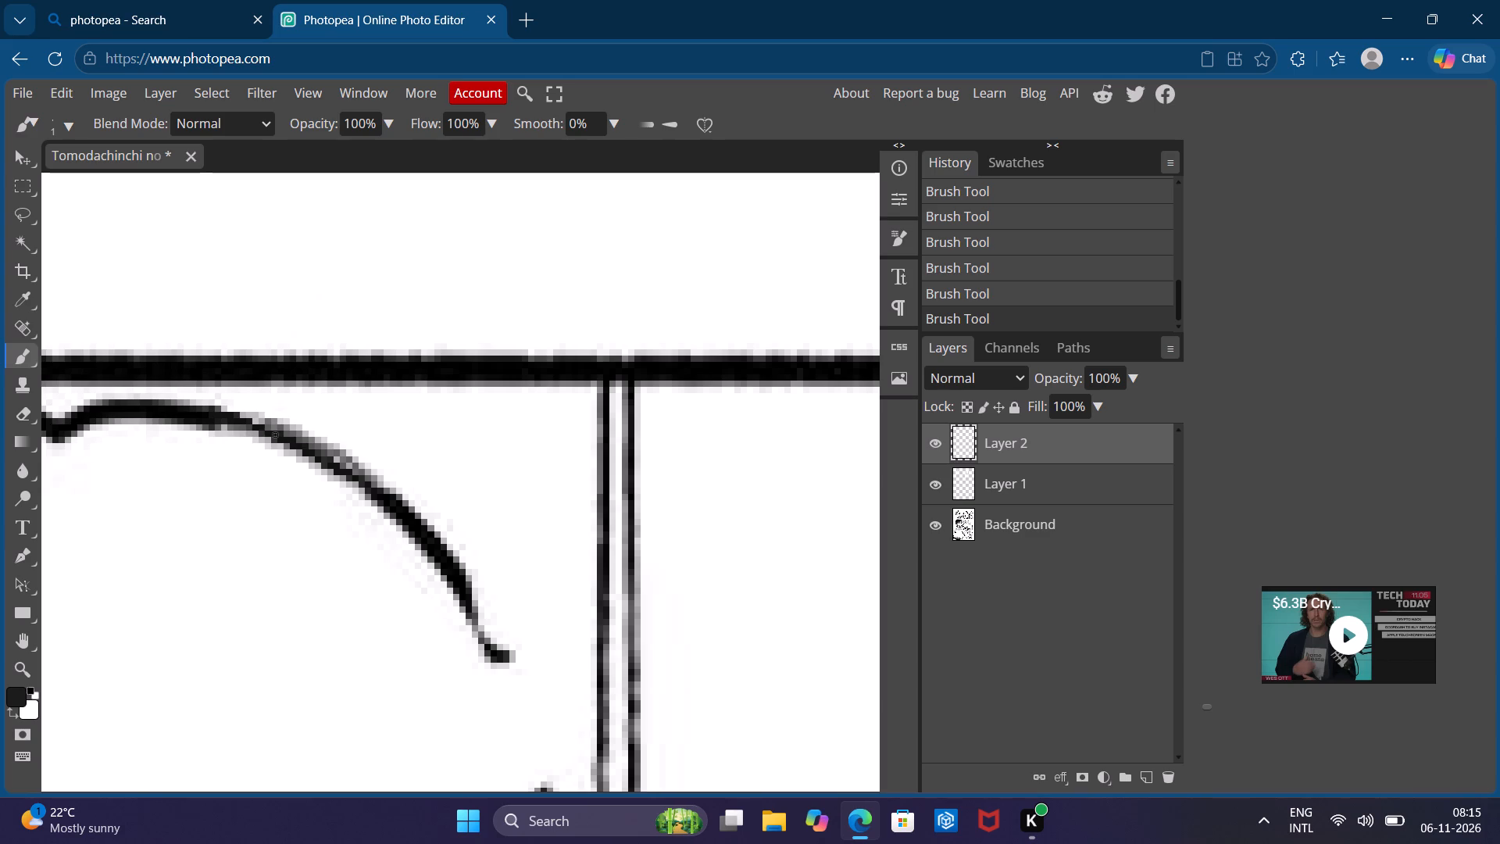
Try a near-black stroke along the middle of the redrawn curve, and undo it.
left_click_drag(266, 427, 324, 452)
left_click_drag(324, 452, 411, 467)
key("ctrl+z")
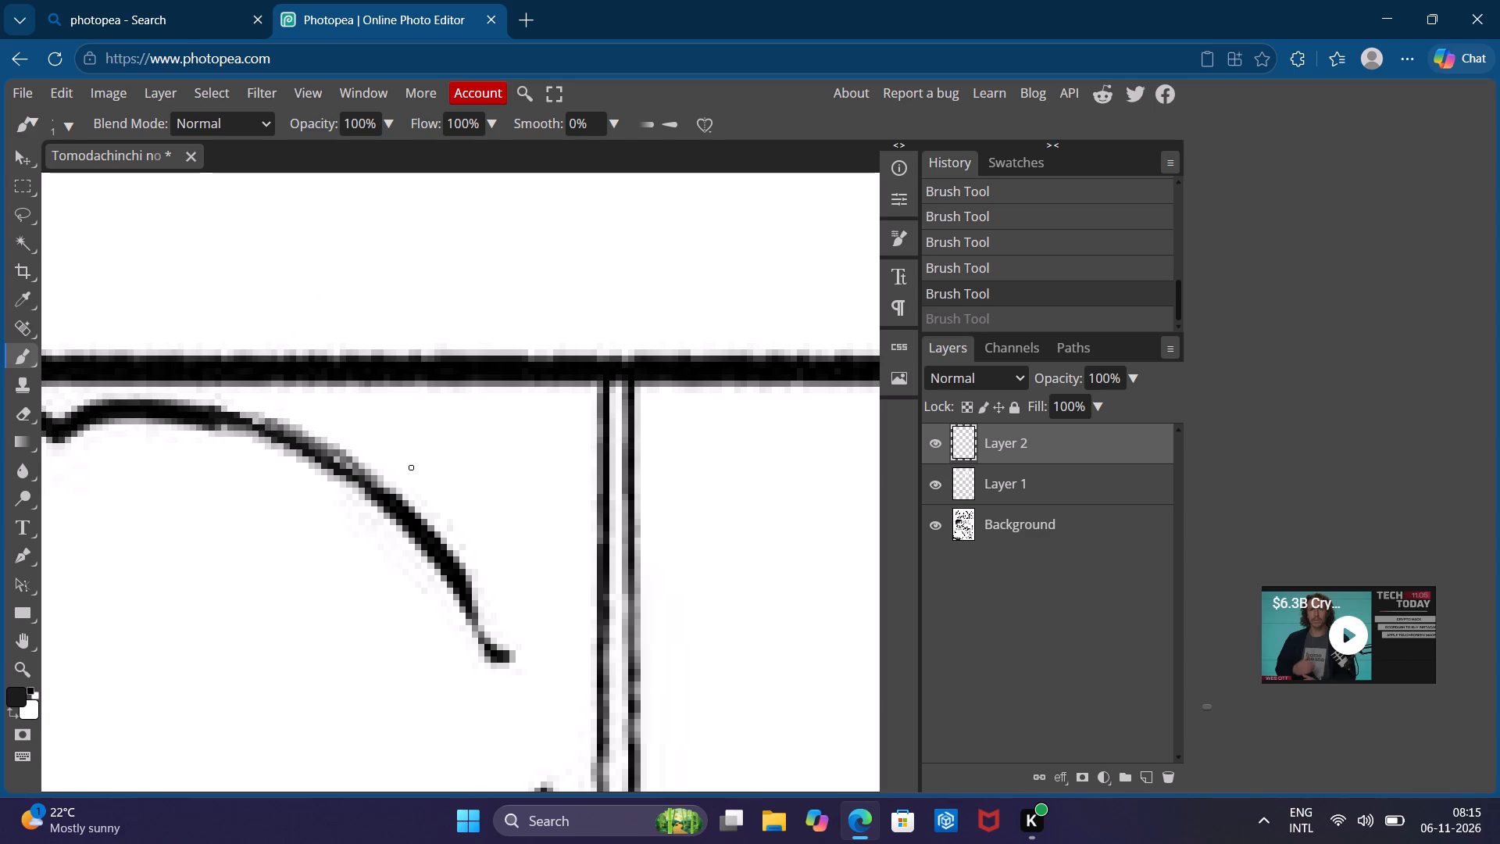
Darken and thicken the redrawn curve with near-black brush strokes, blending it into the original outline at both ends.
left_click_drag(303, 443, 337, 463)
left_click_drag(349, 472, 379, 491)
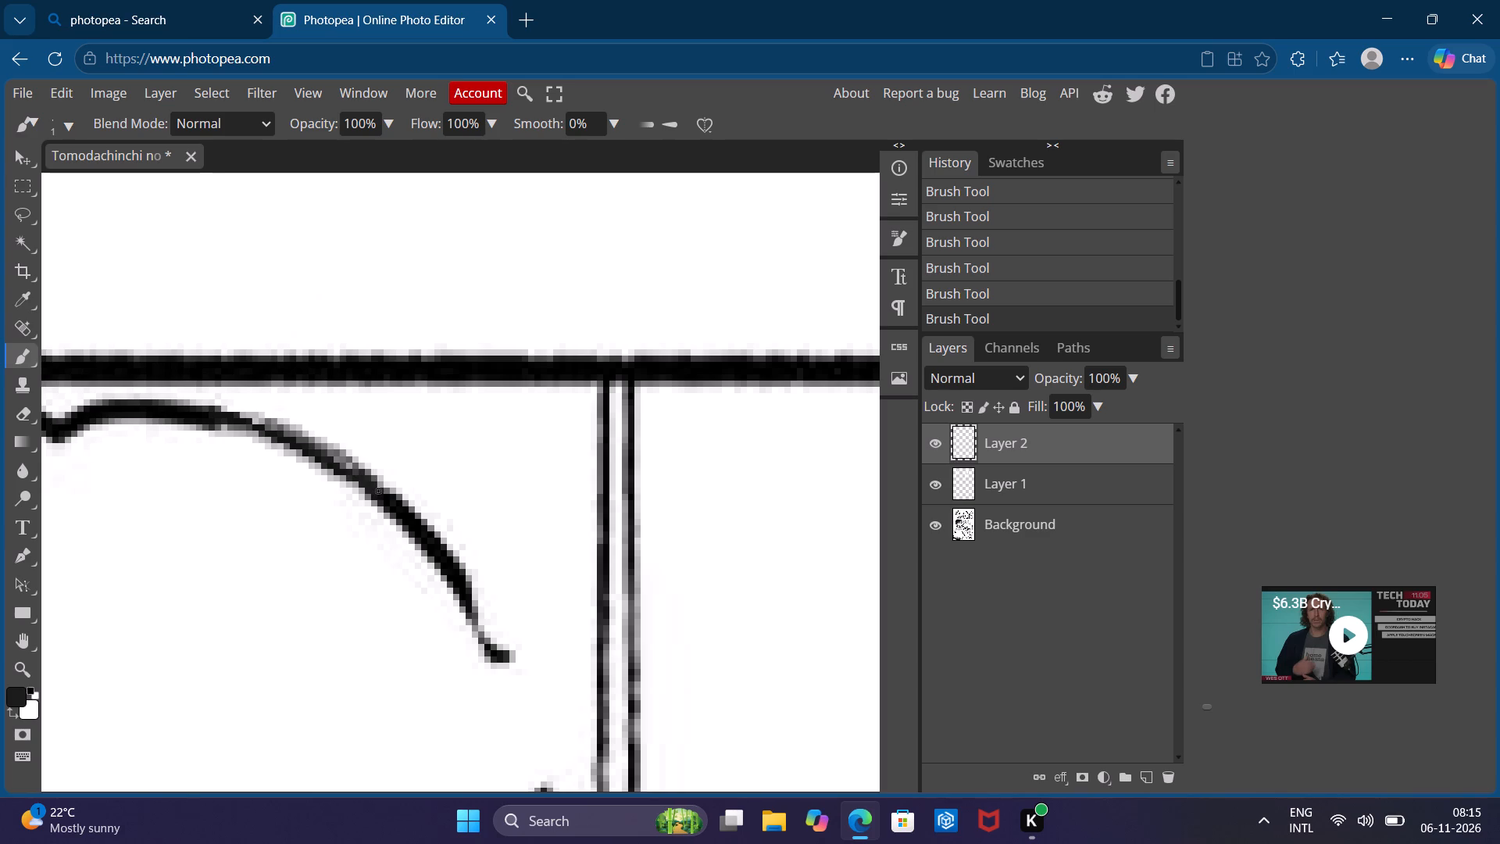
left_click_drag(379, 491, 336, 460)
left_click_drag(336, 460, 292, 439)
left_click_drag(292, 439, 243, 420)
left_click_drag(257, 433, 226, 420)
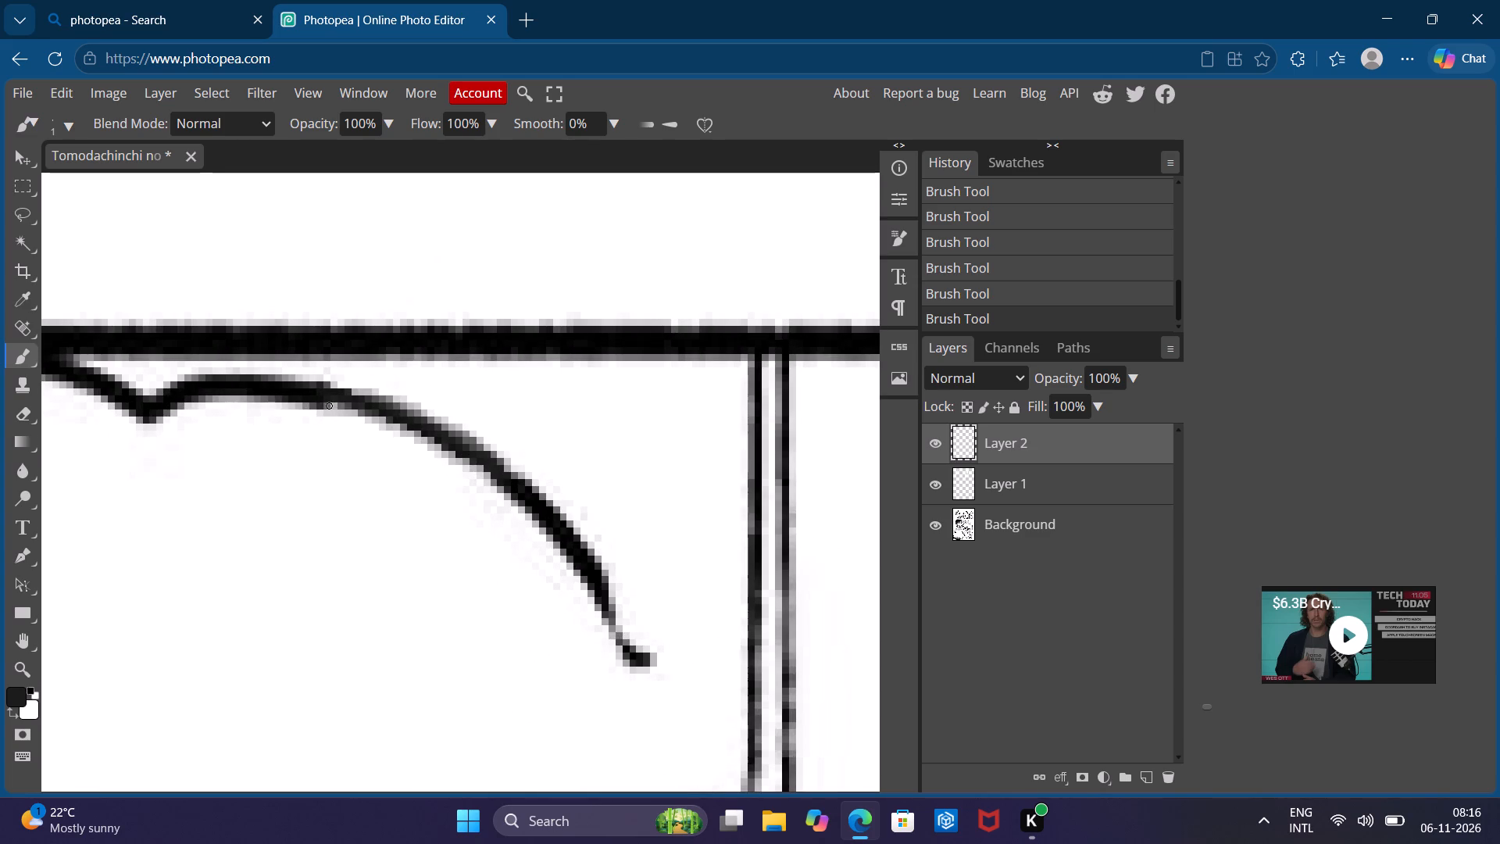
left_click_drag(329, 406, 365, 405)
left_click_drag(348, 392, 368, 404)
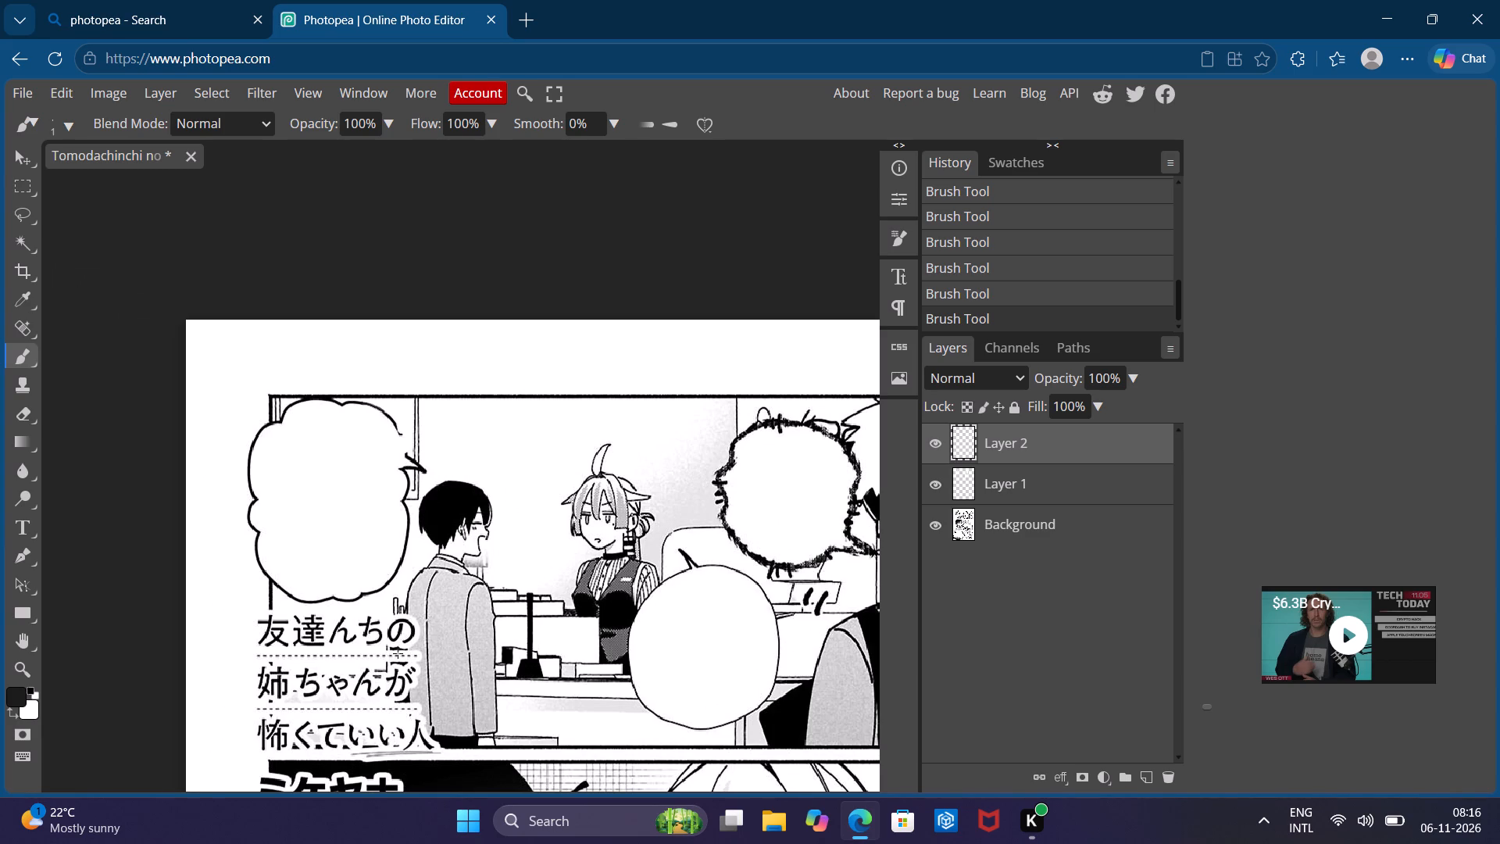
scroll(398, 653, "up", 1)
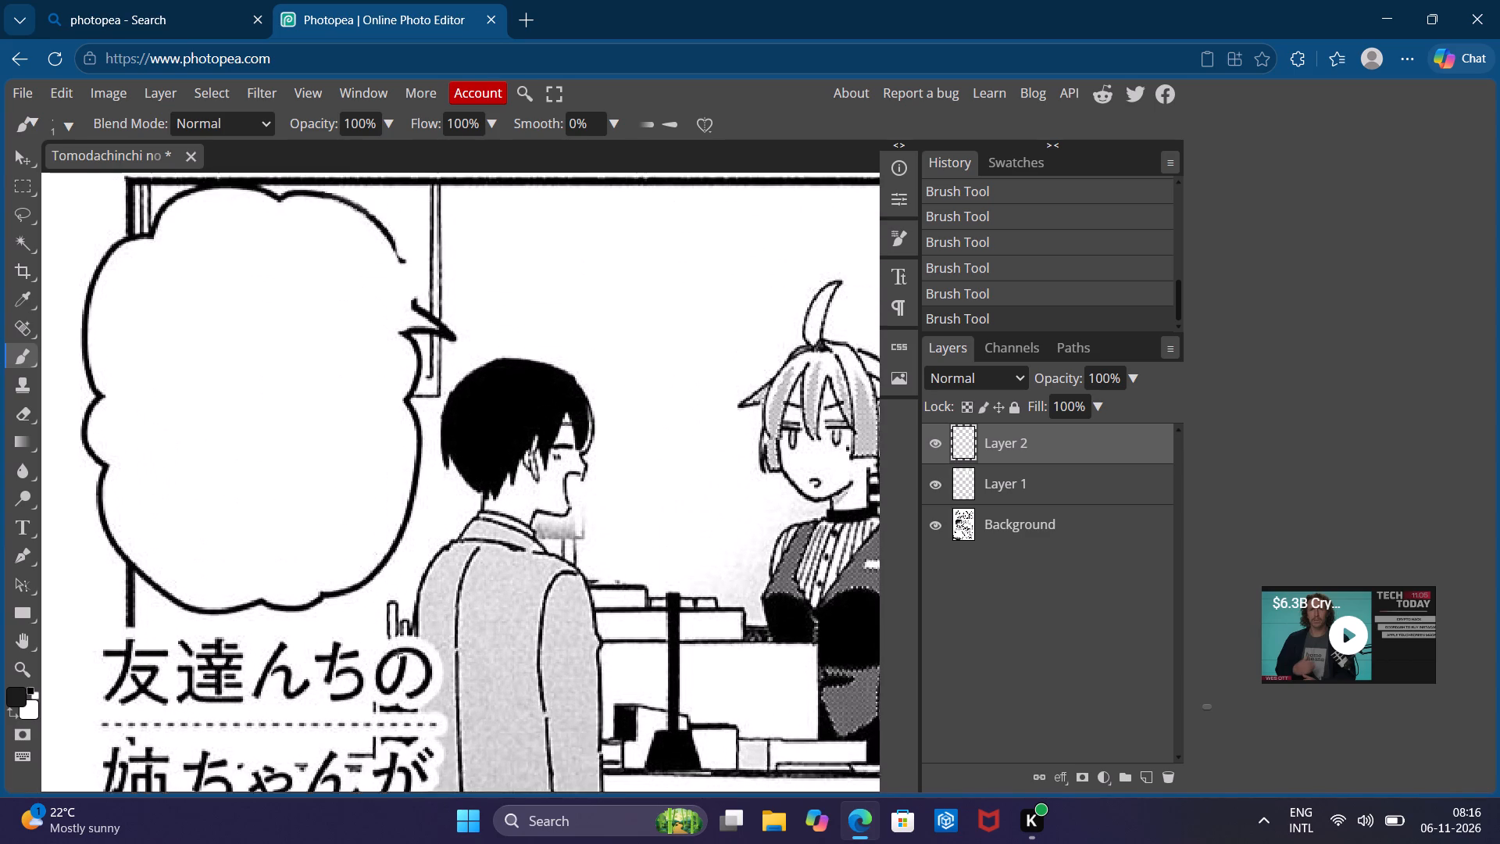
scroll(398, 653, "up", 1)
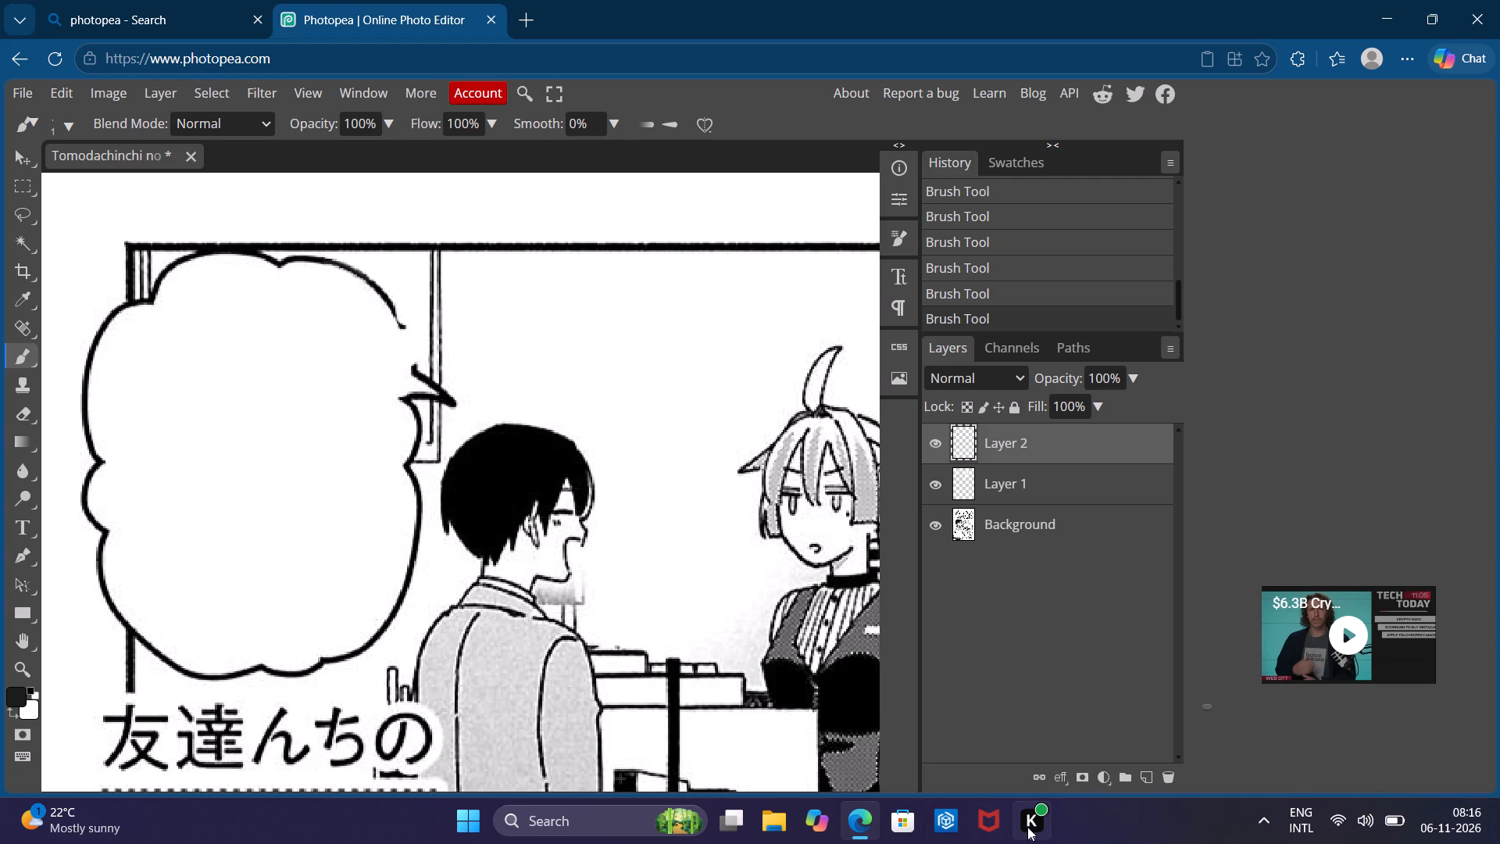
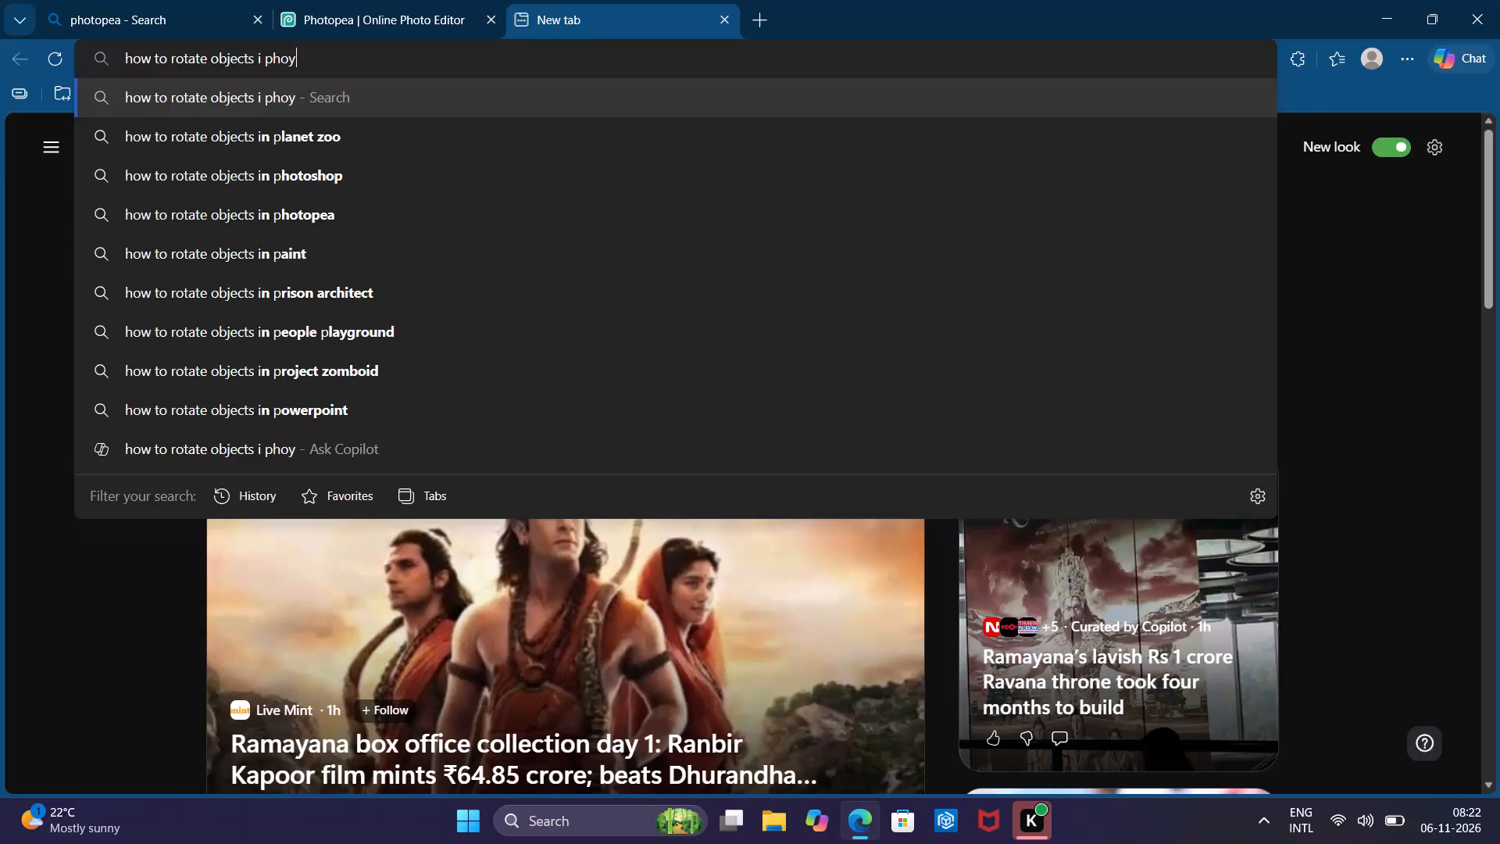
Search the web for how to rotate objects in Photopea, read the rotation instructions, and return to the Photopea document.
key("BackSpace")
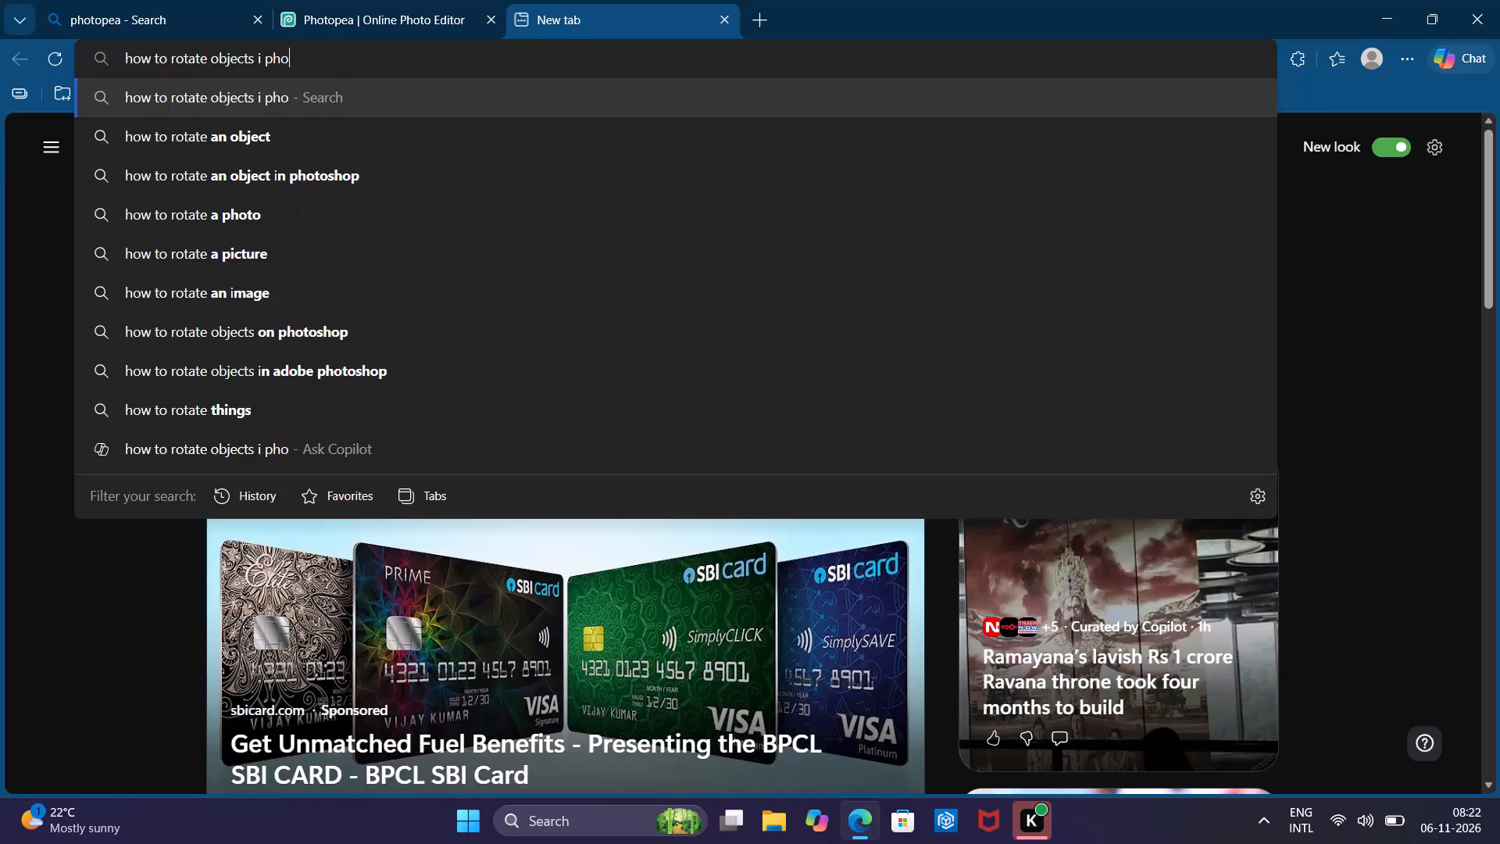
type("topea")
key("Return")
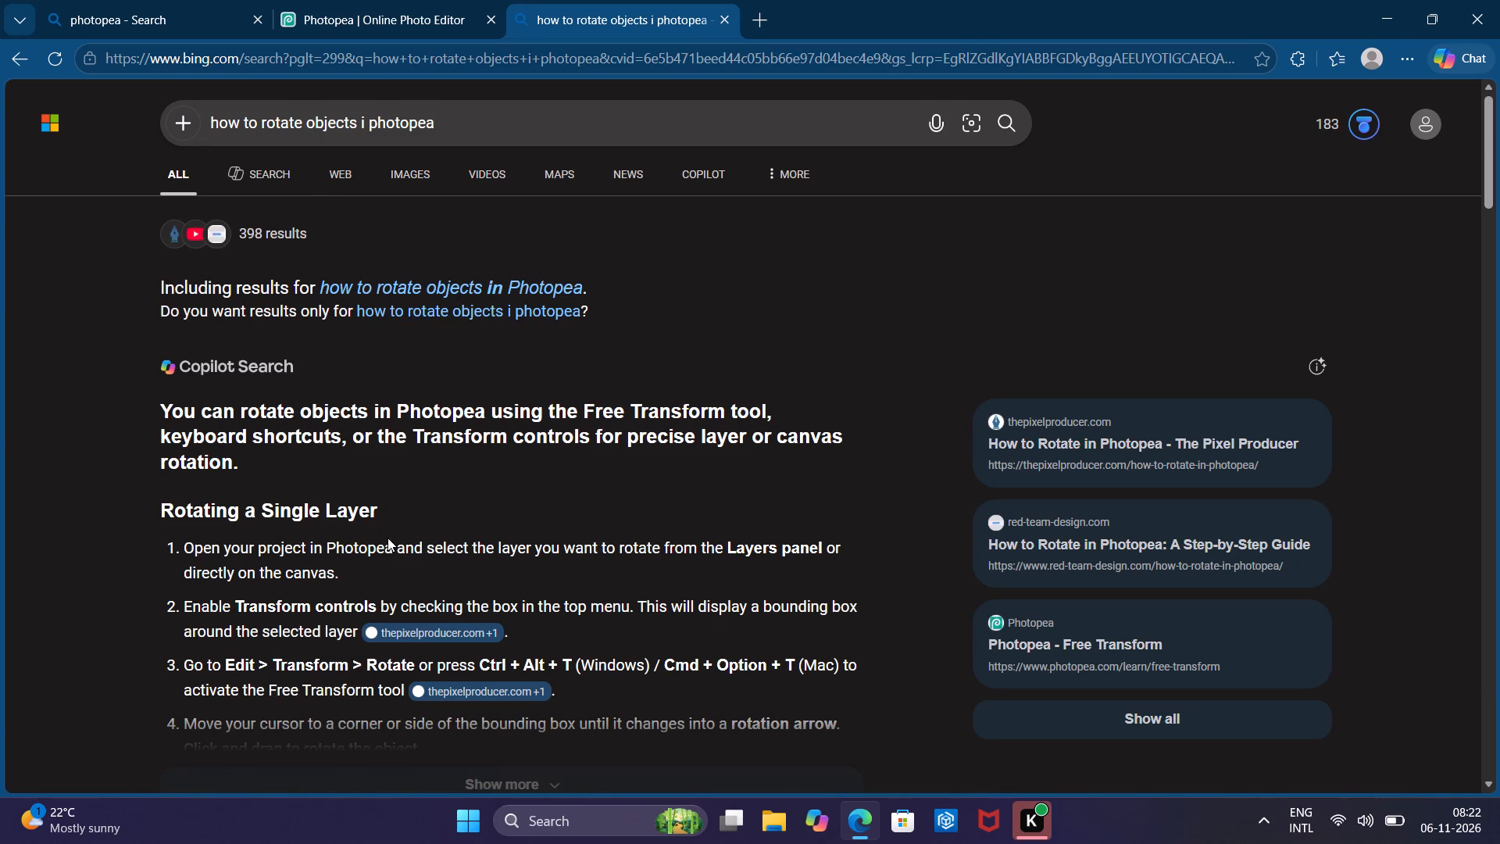
scroll(387, 538, "down", 1)
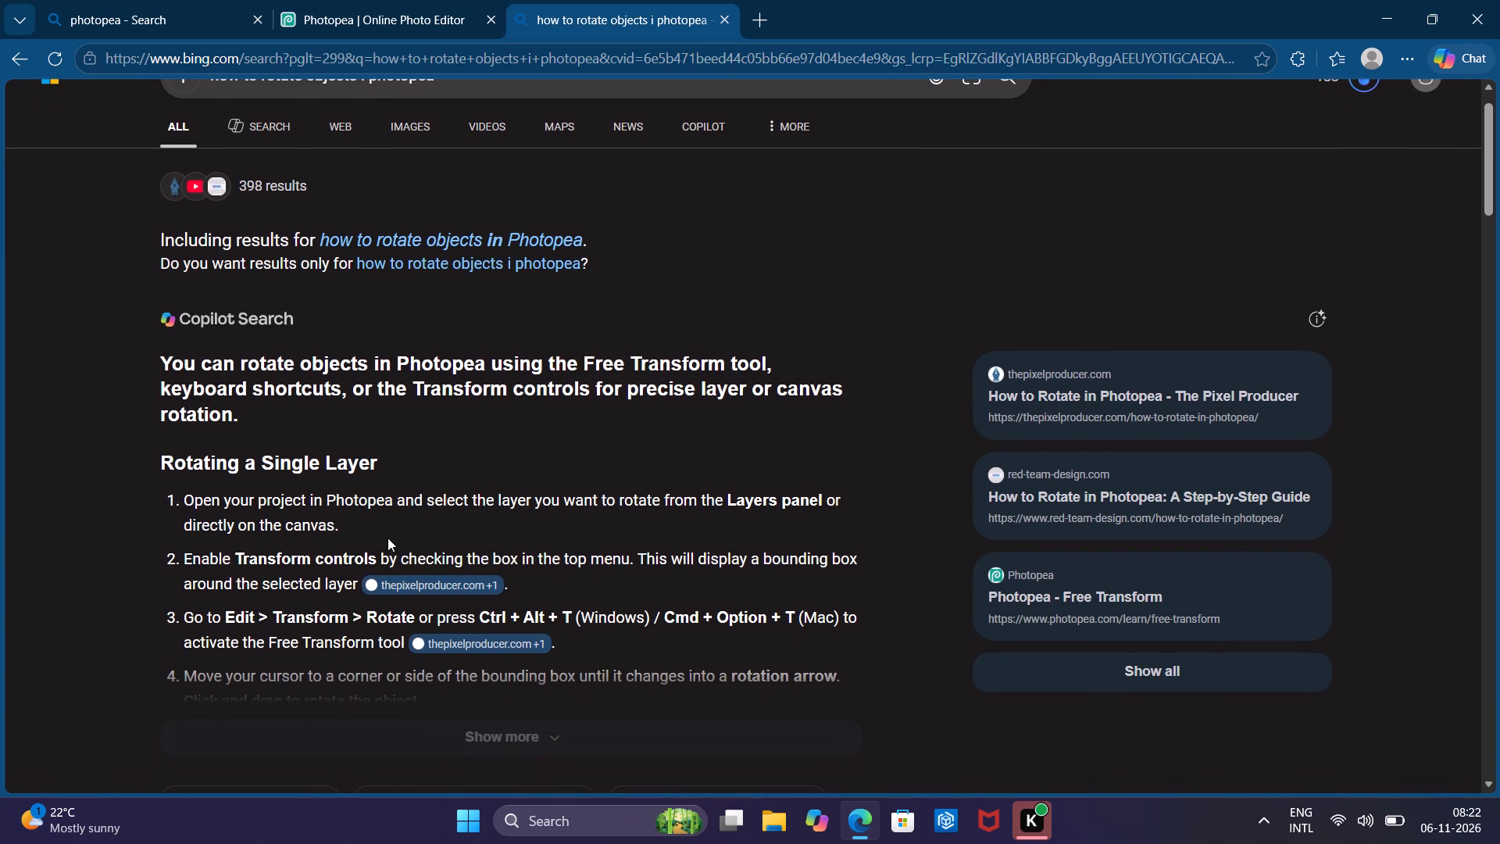
scroll(387, 538, "down", 1)
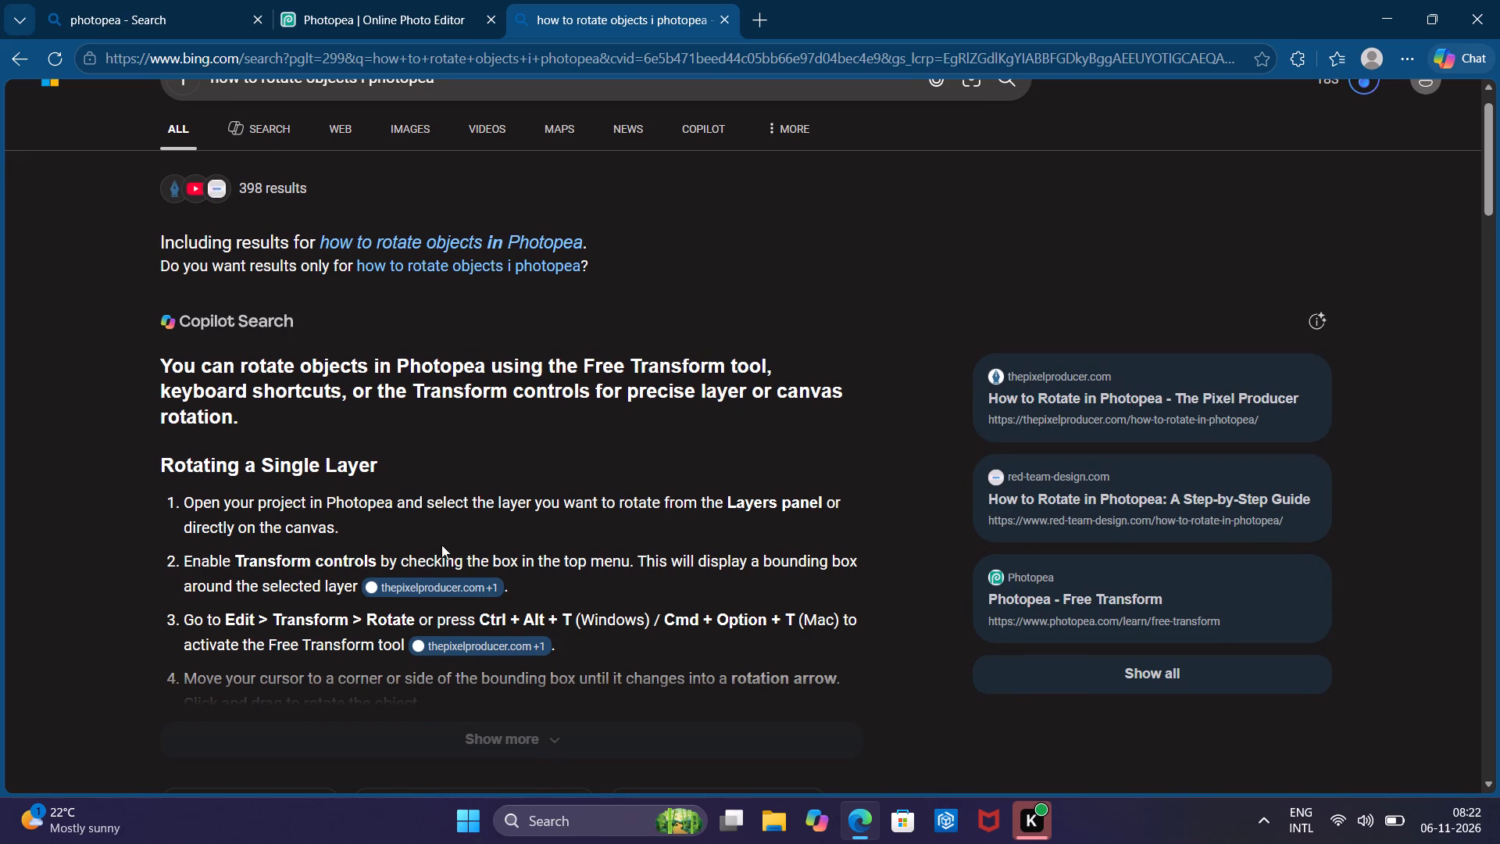
left_click(330, 19)
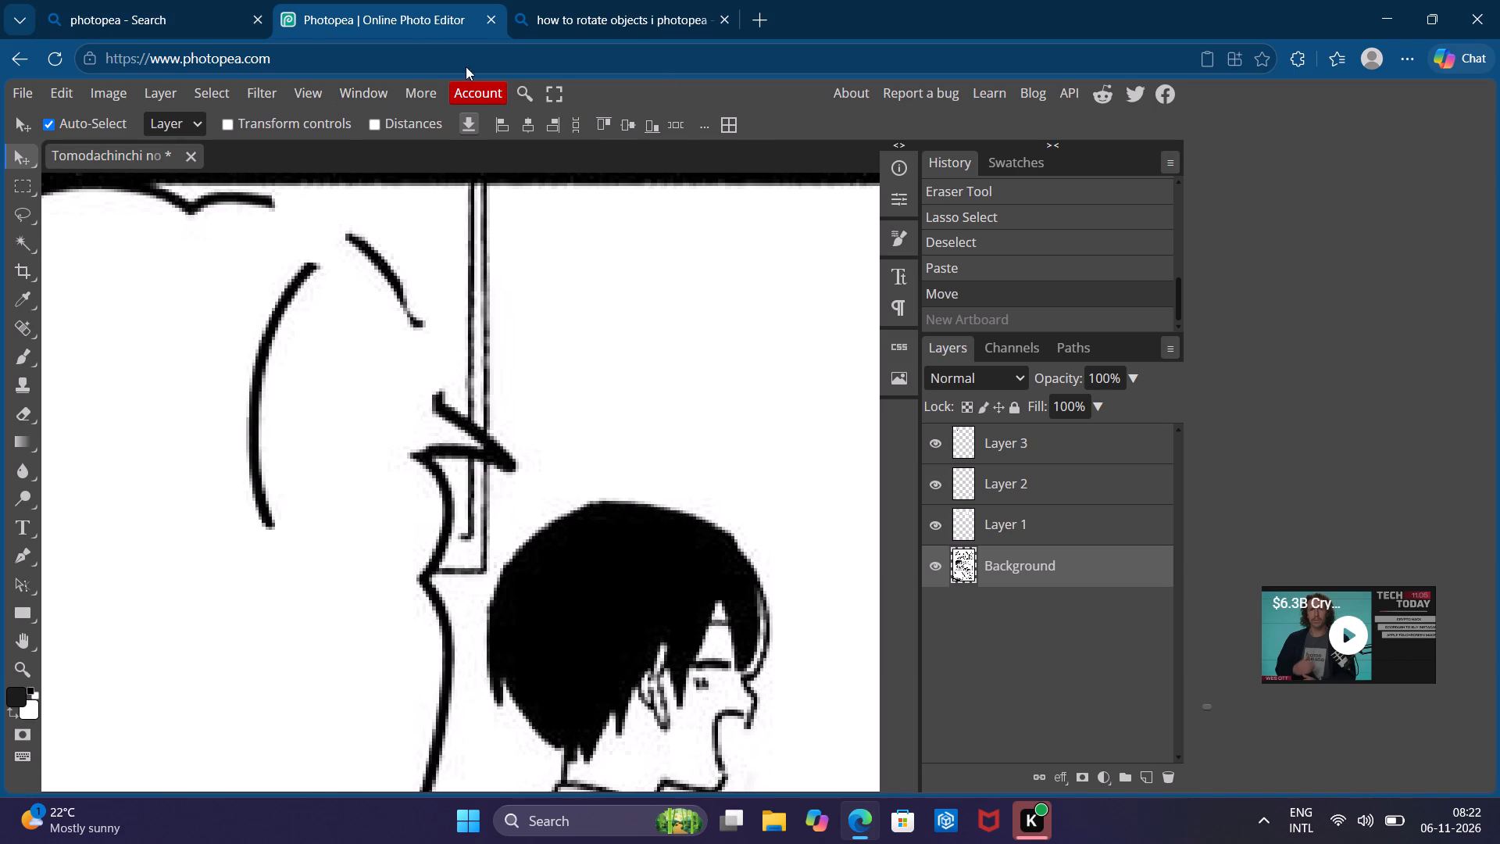
left_click(557, 12)
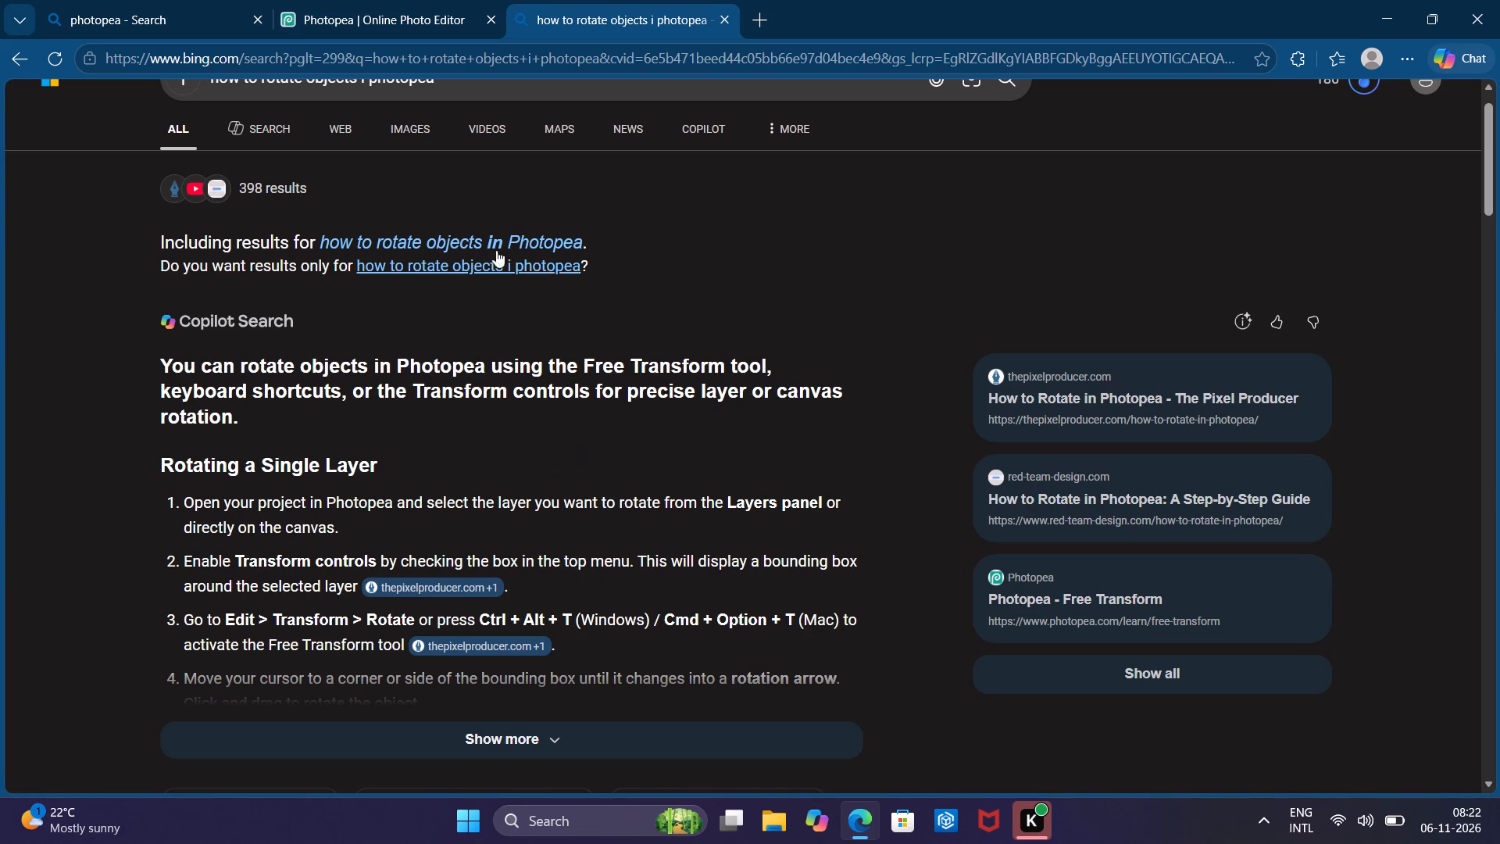
left_click(423, 12)
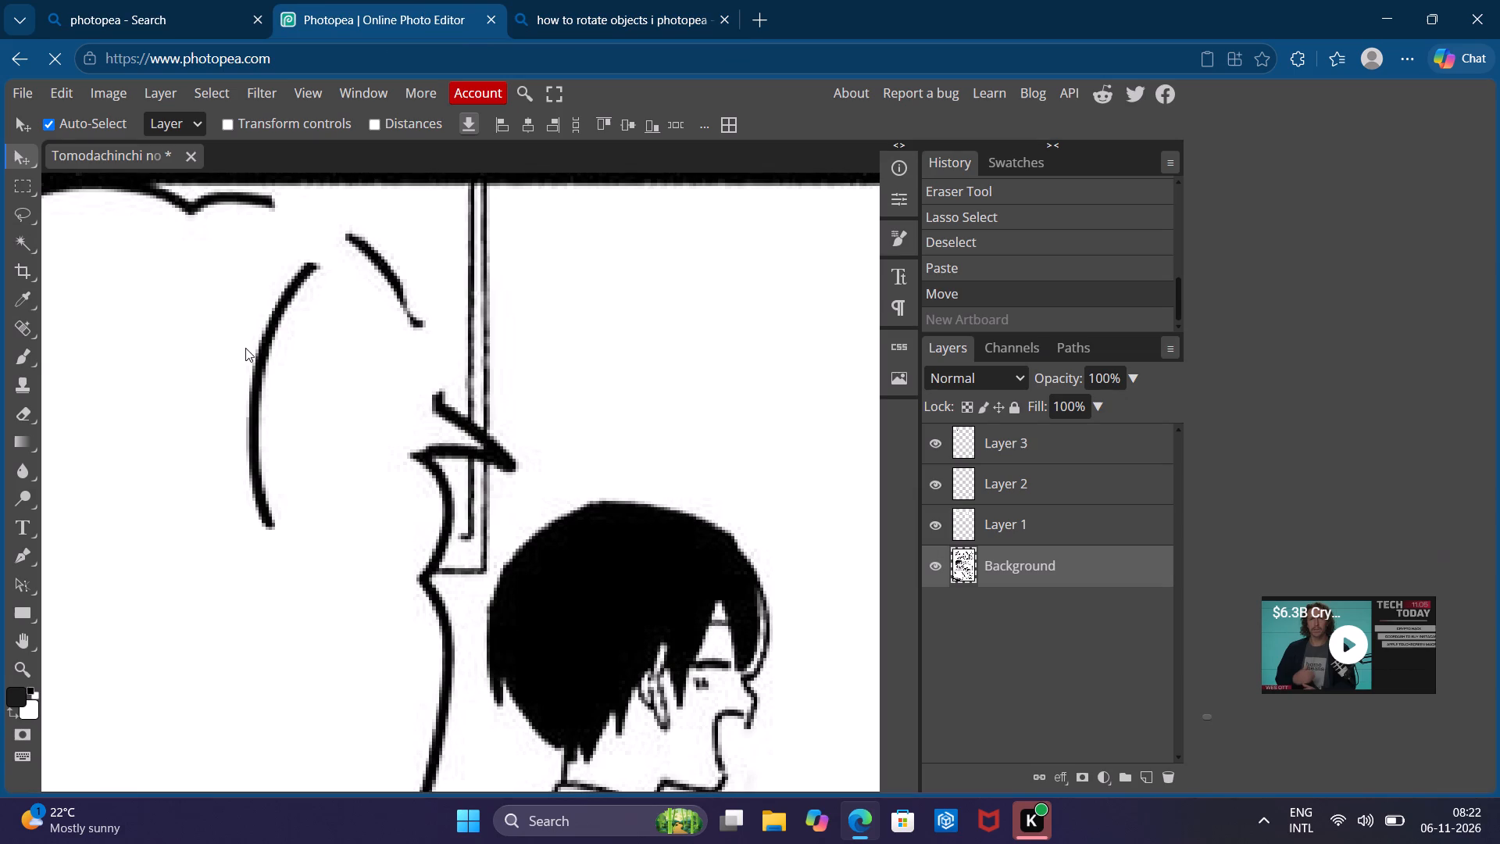
Select the pasted curve on Layer 3, enable its transform controls, and rotate it clockwise to about 107°.
double_click(262, 354)
double_click(262, 354)
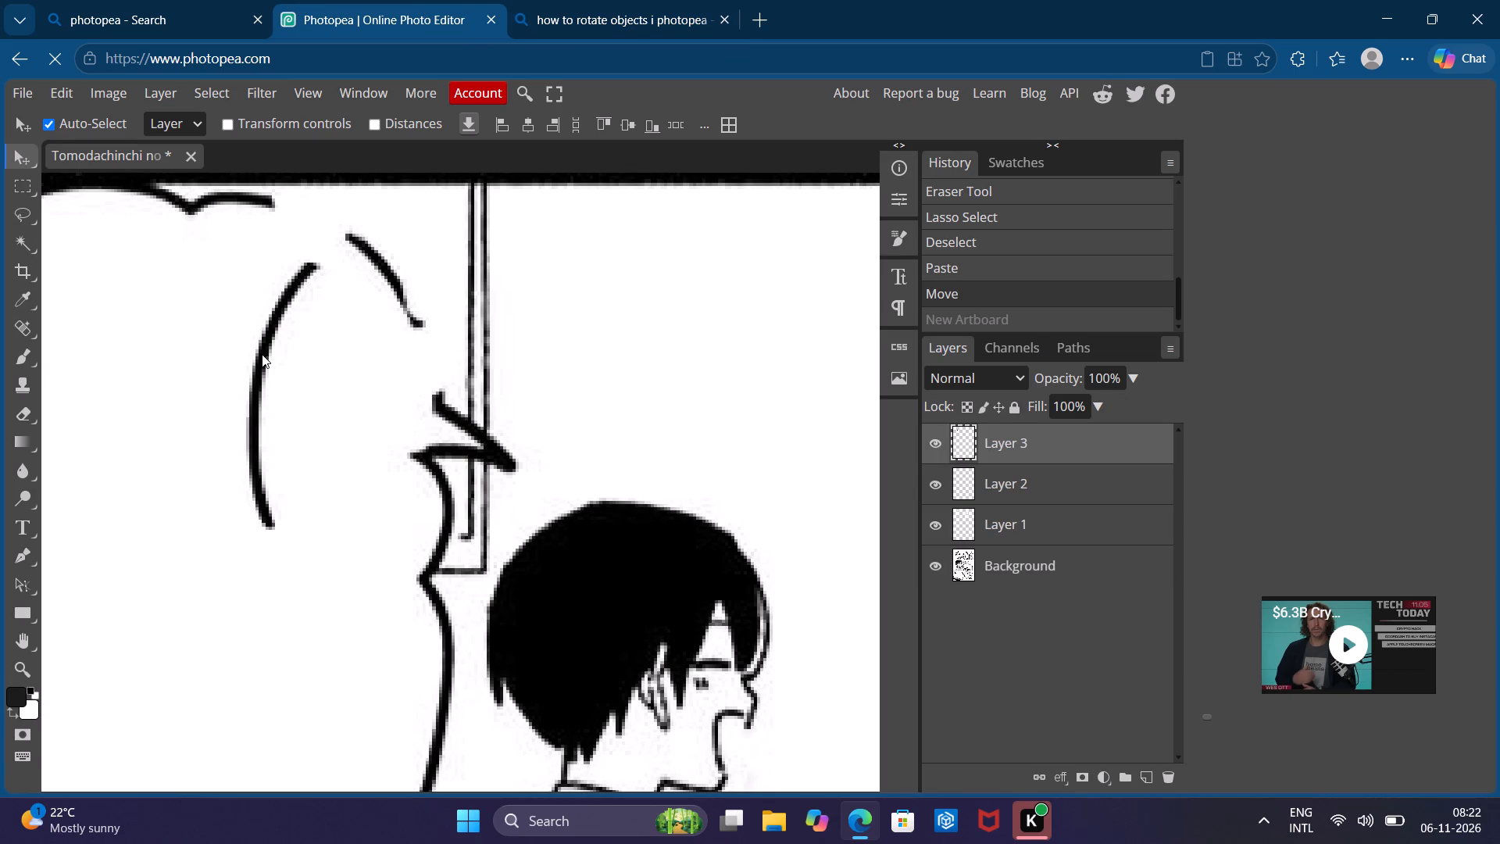
left_click(226, 121)
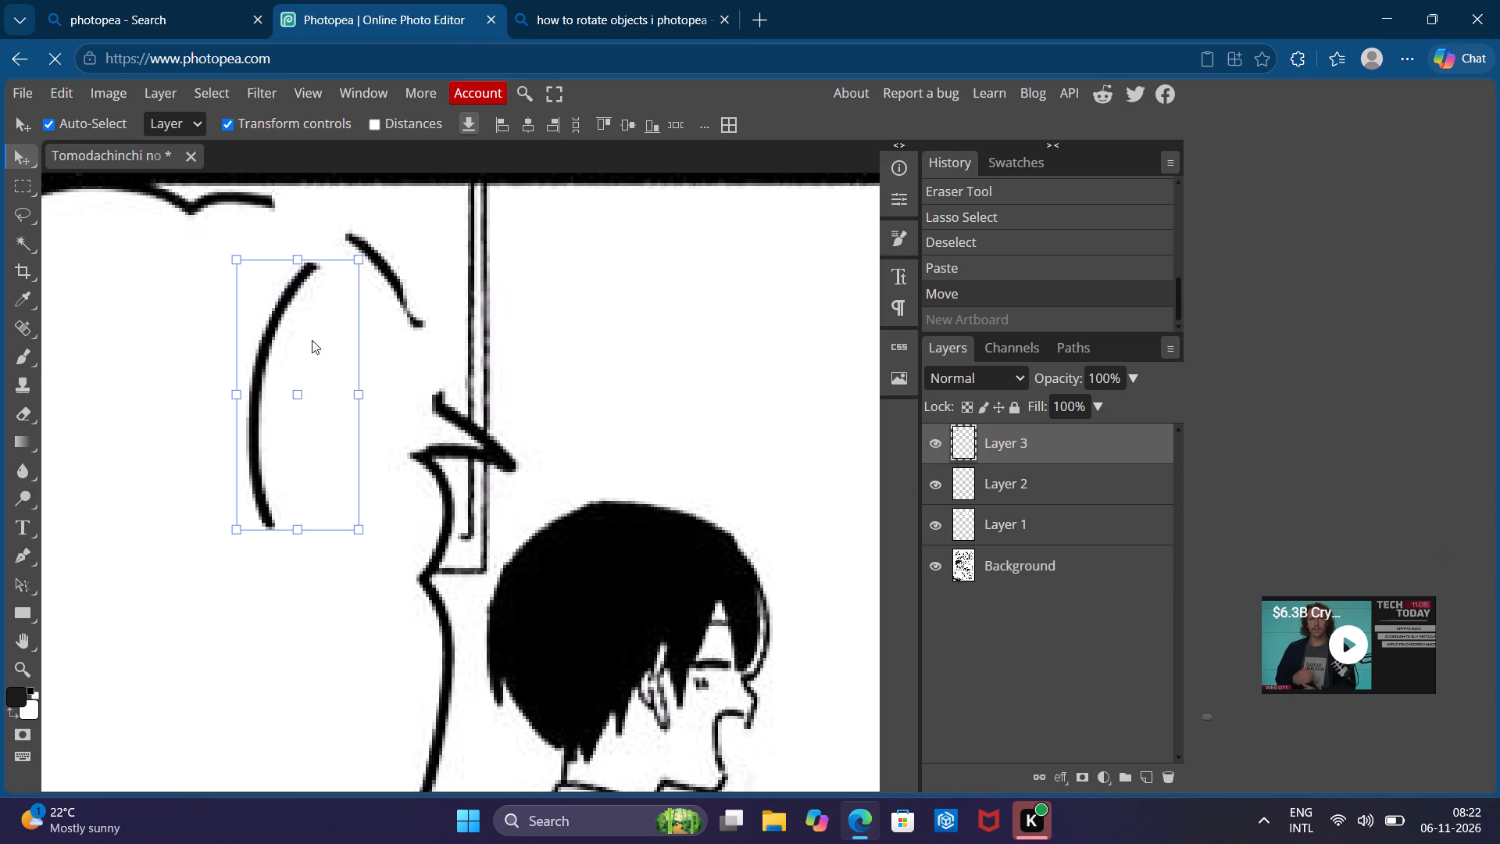
left_click(589, 18)
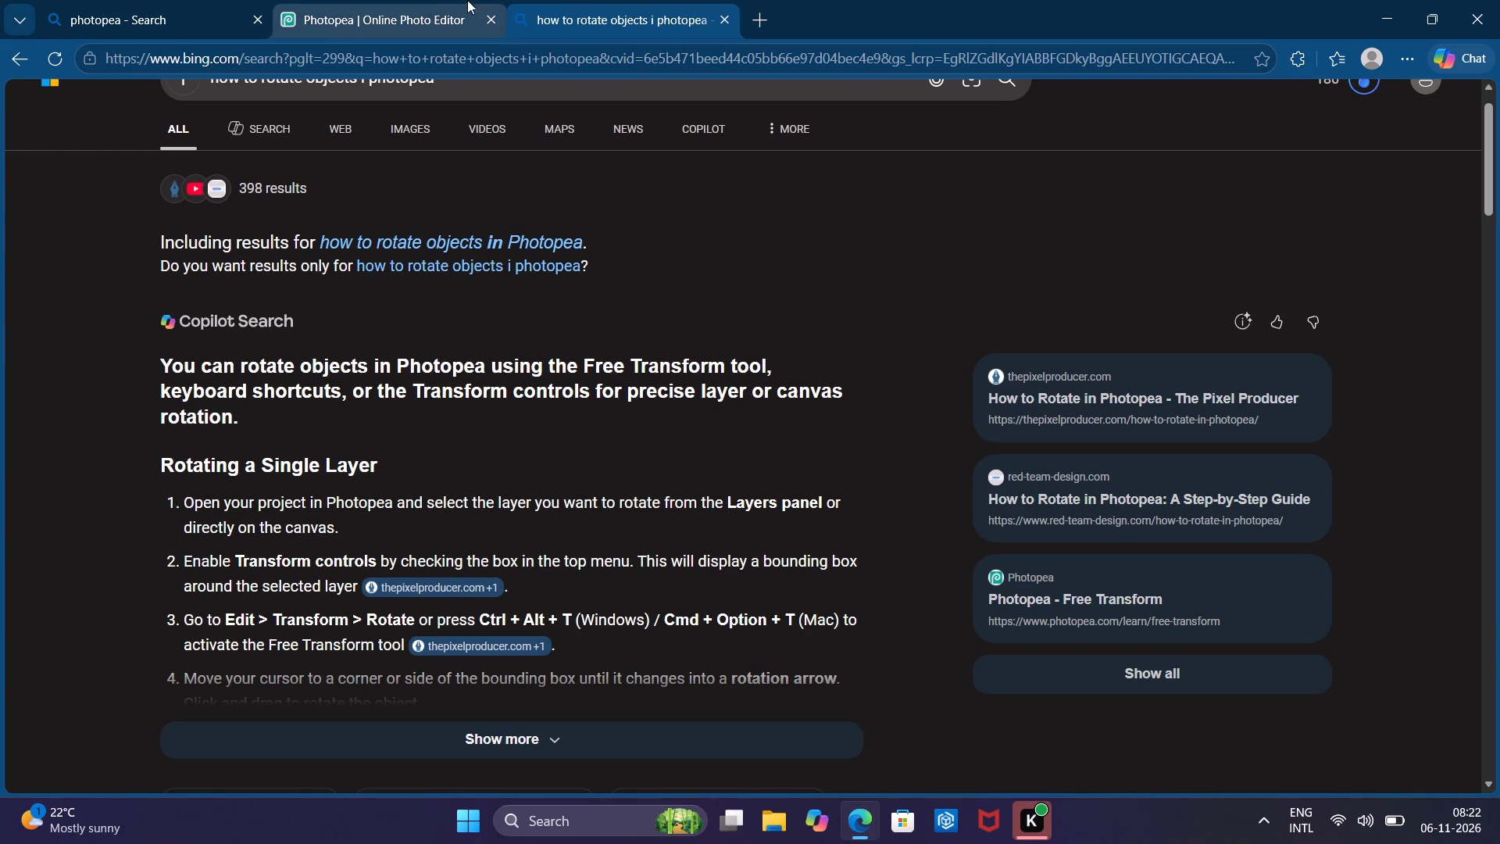
left_click(433, 11)
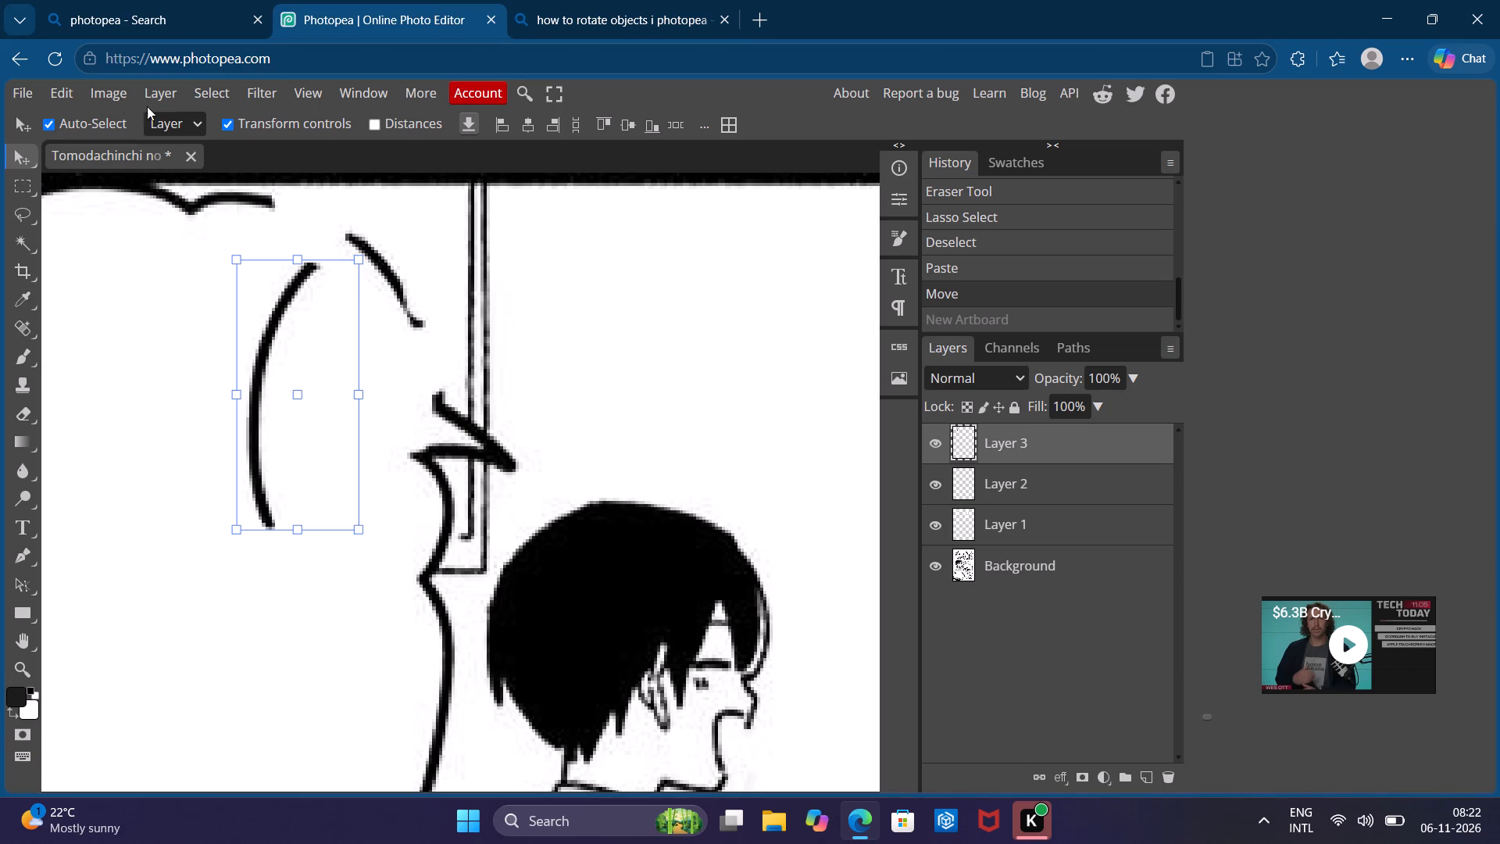
left_click(59, 95)
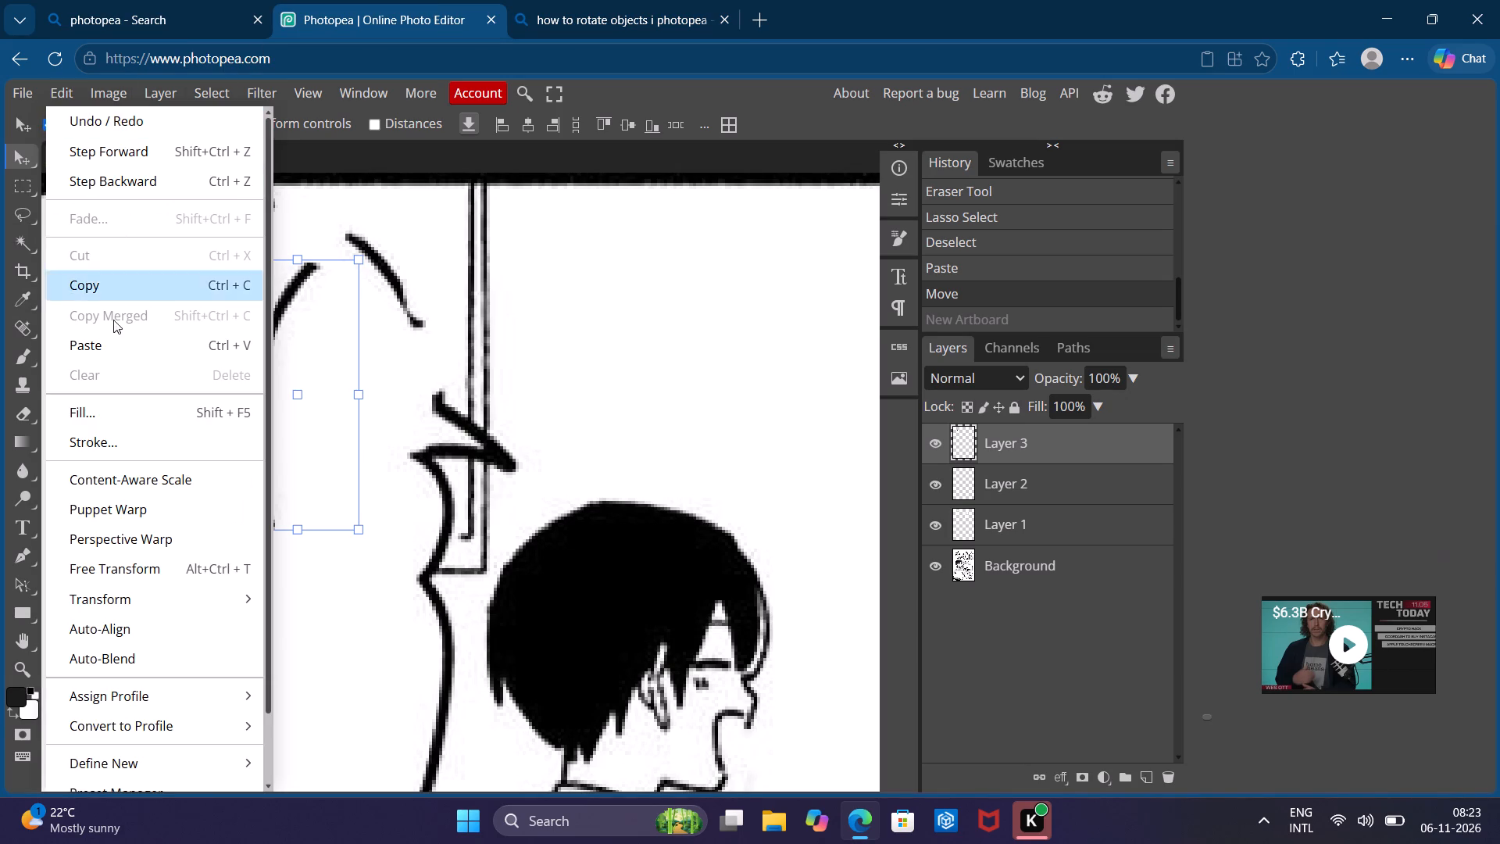
scroll(121, 431, "down", 1)
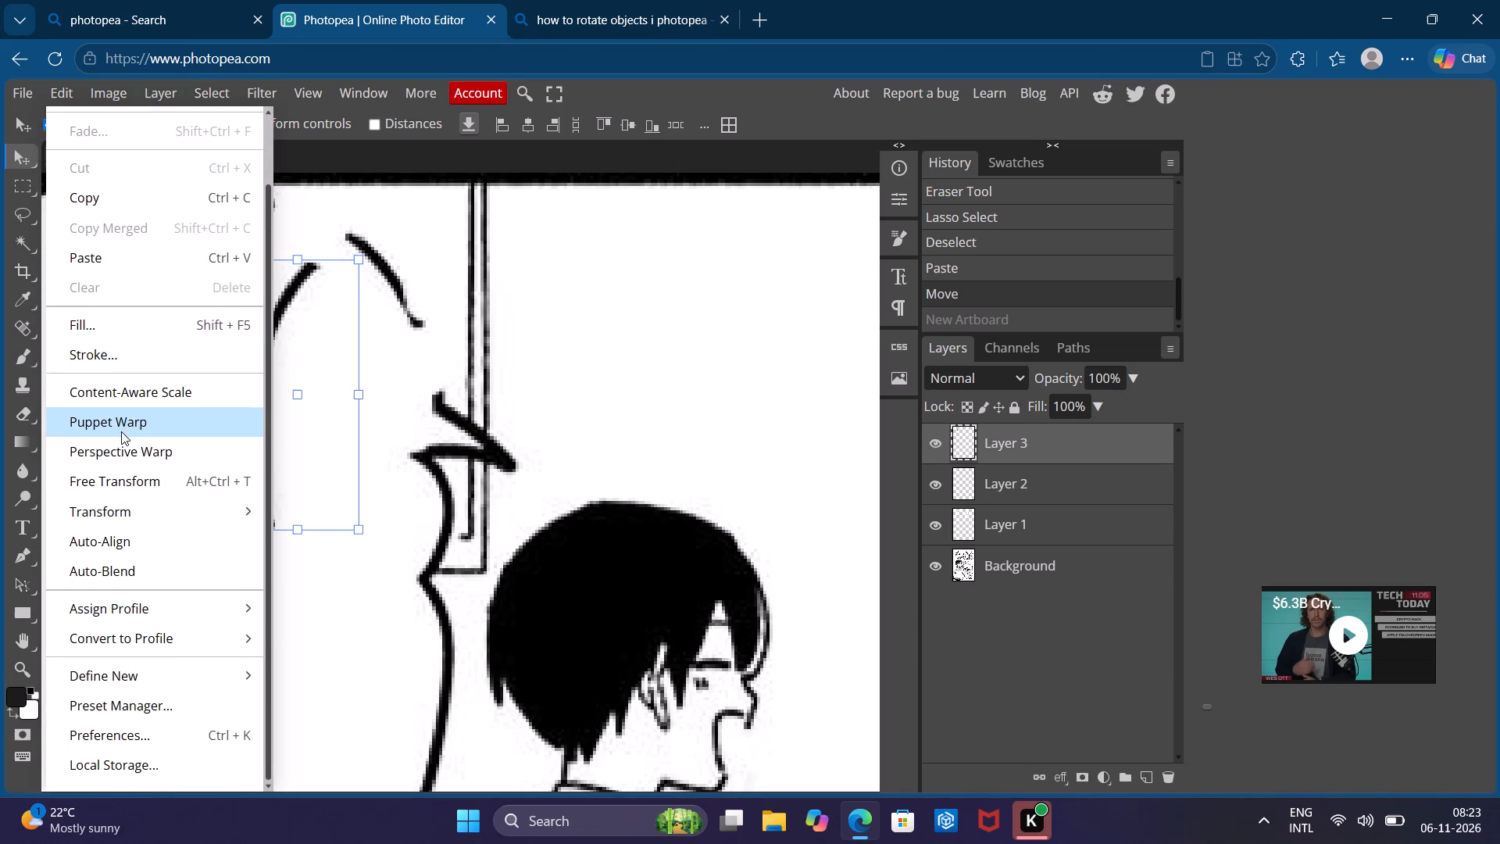
scroll(121, 431, "down", 2)
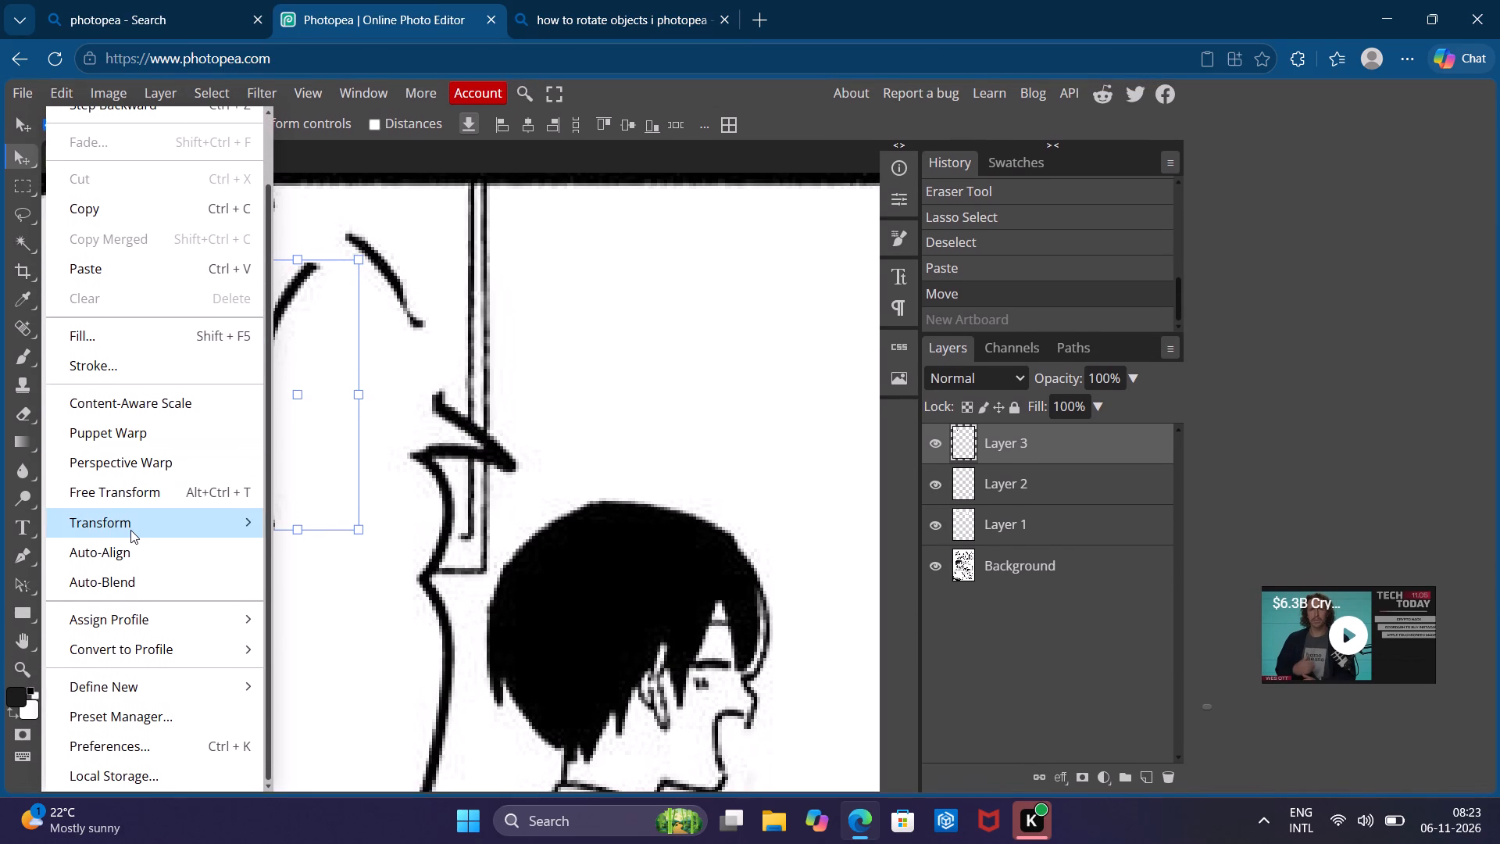
left_click(130, 530)
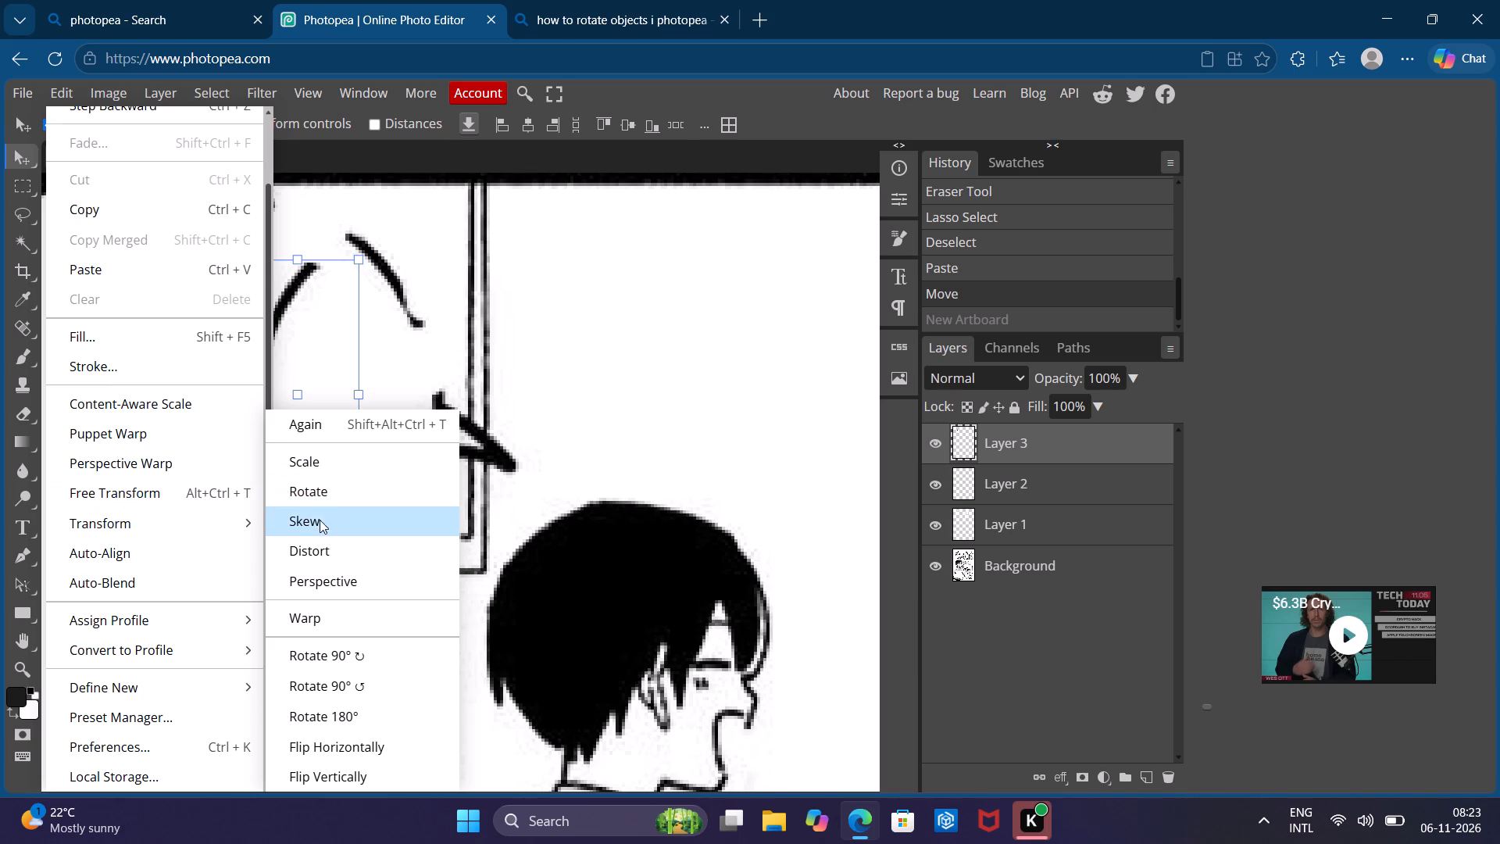
left_click(321, 489)
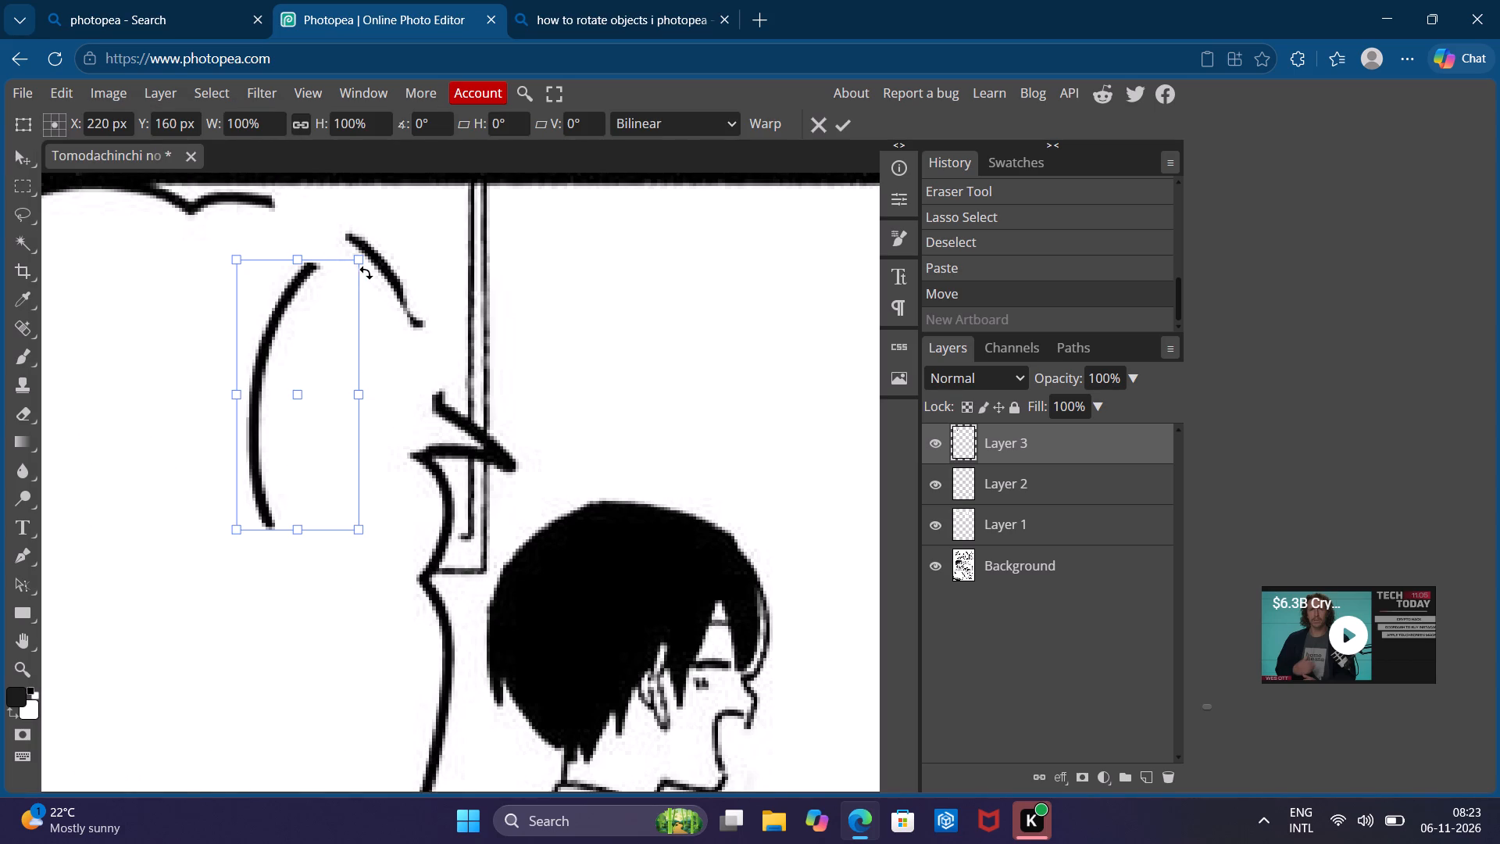
left_click_drag(368, 271, 402, 467)
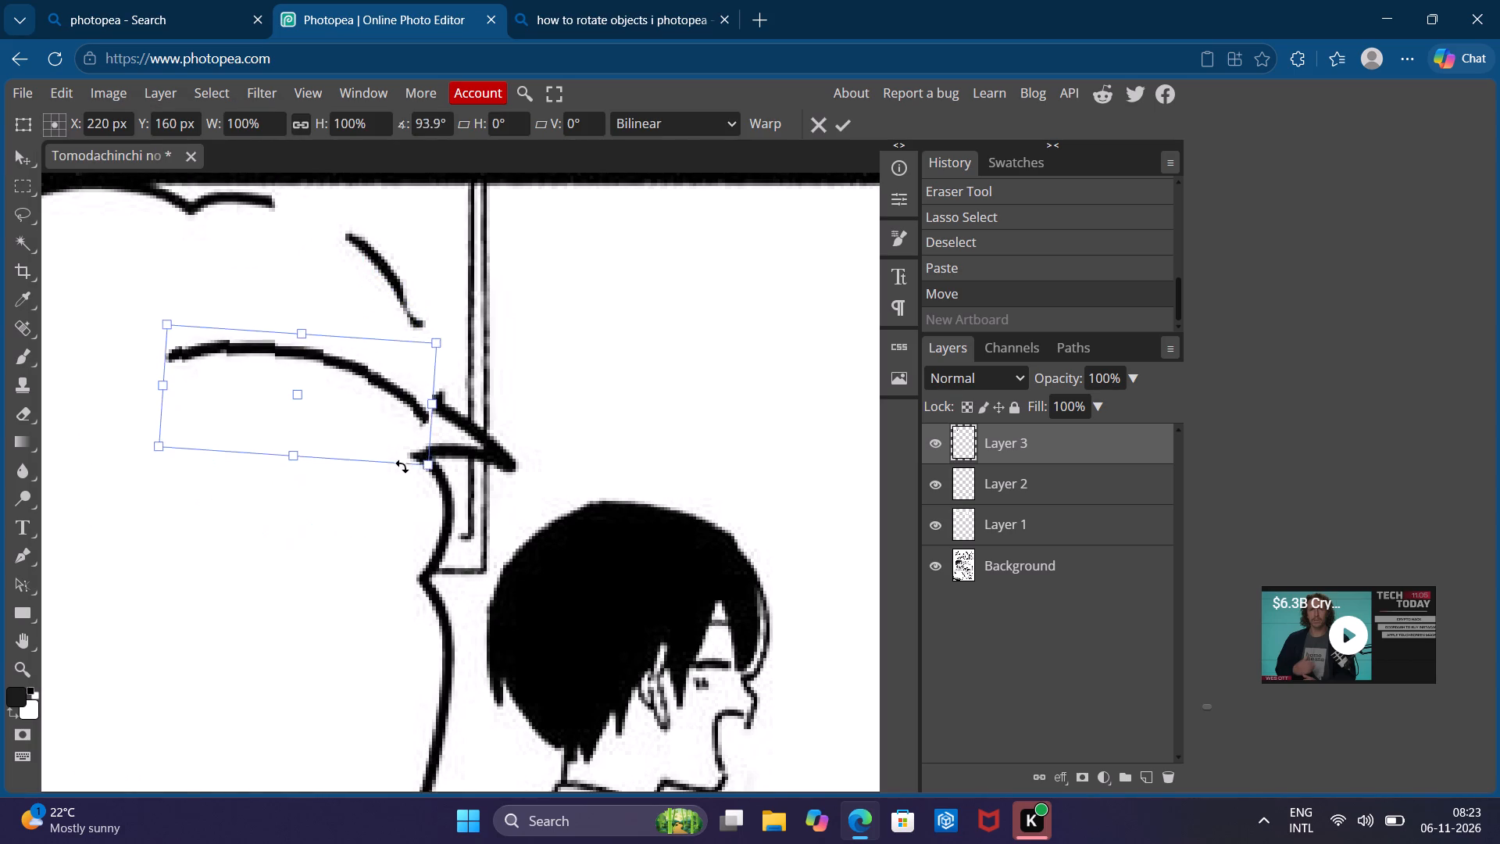
left_click_drag(402, 467, 386, 488)
Position the Layer 3 curve between the bubble's upper arc and pointed tail, adjust its rotation to about 127.6°, apply the transform and hide the transform controls.
left_click_drag(334, 399, 356, 321)
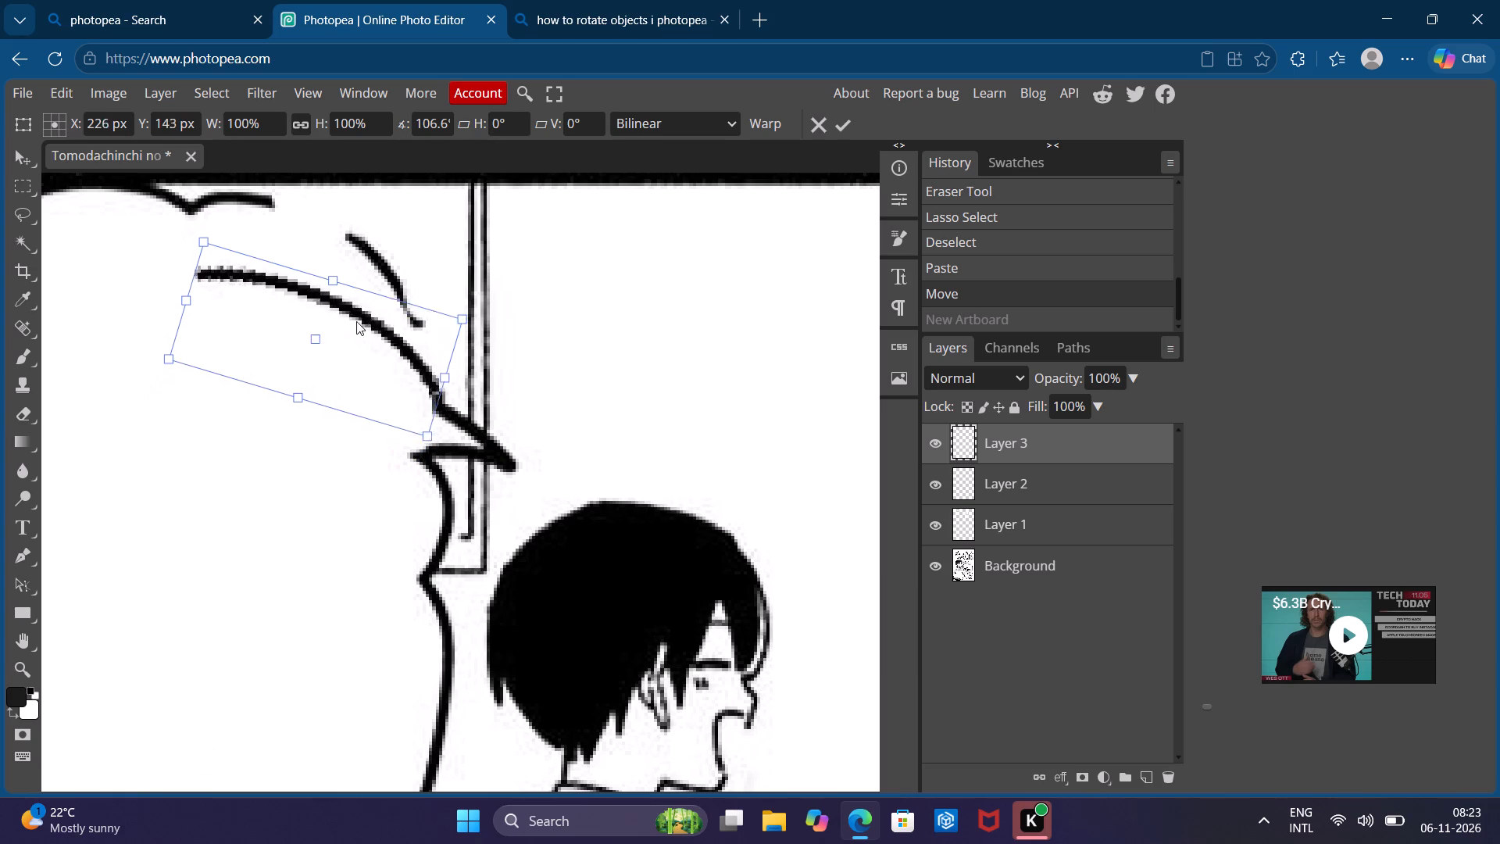
left_click_drag(356, 321, 356, 316)
scroll(356, 316, "up", 1)
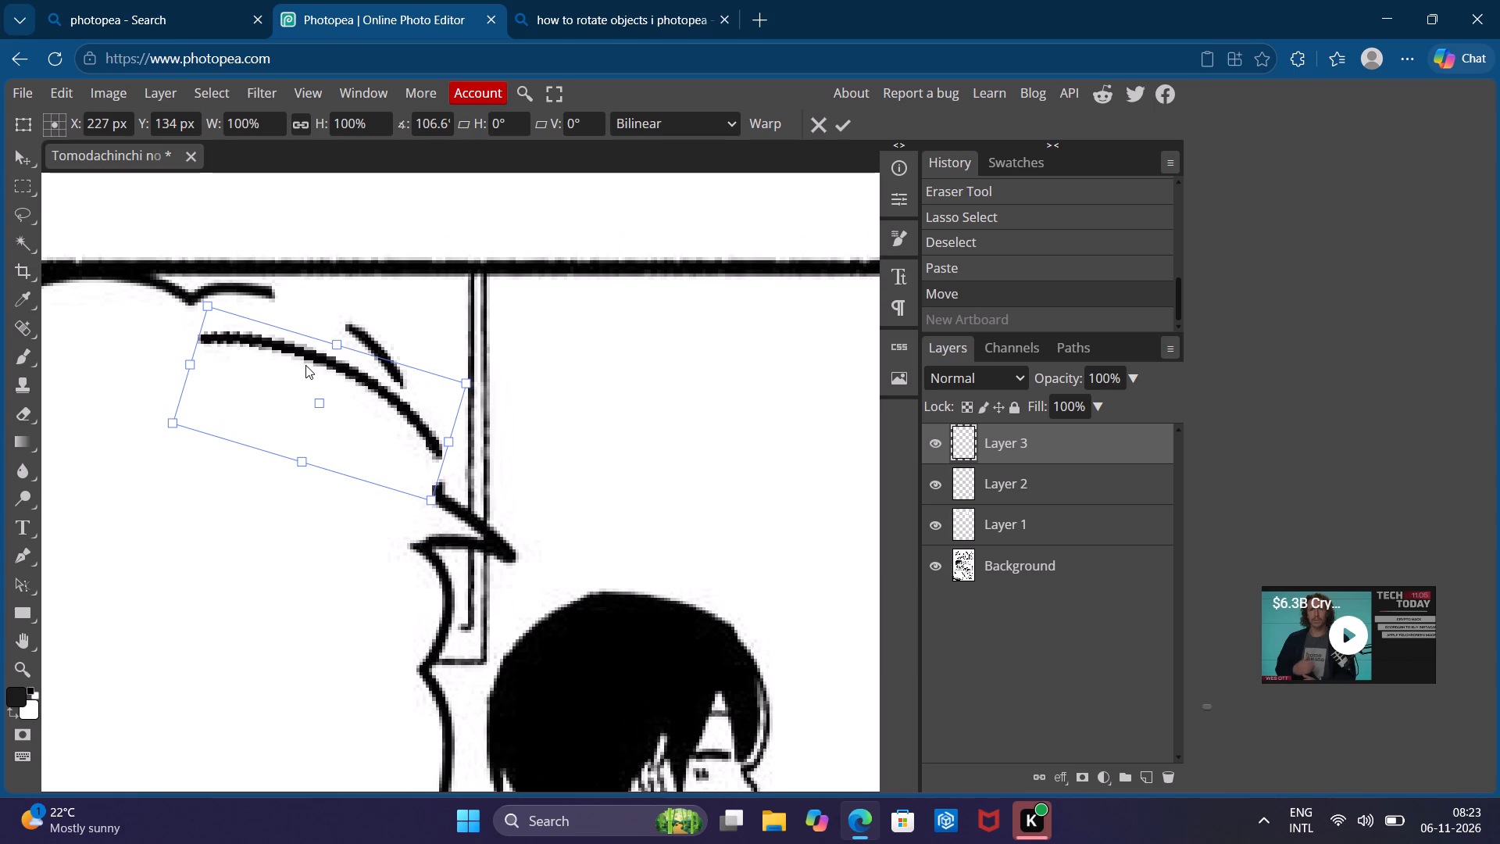
left_click_drag(286, 365, 323, 329)
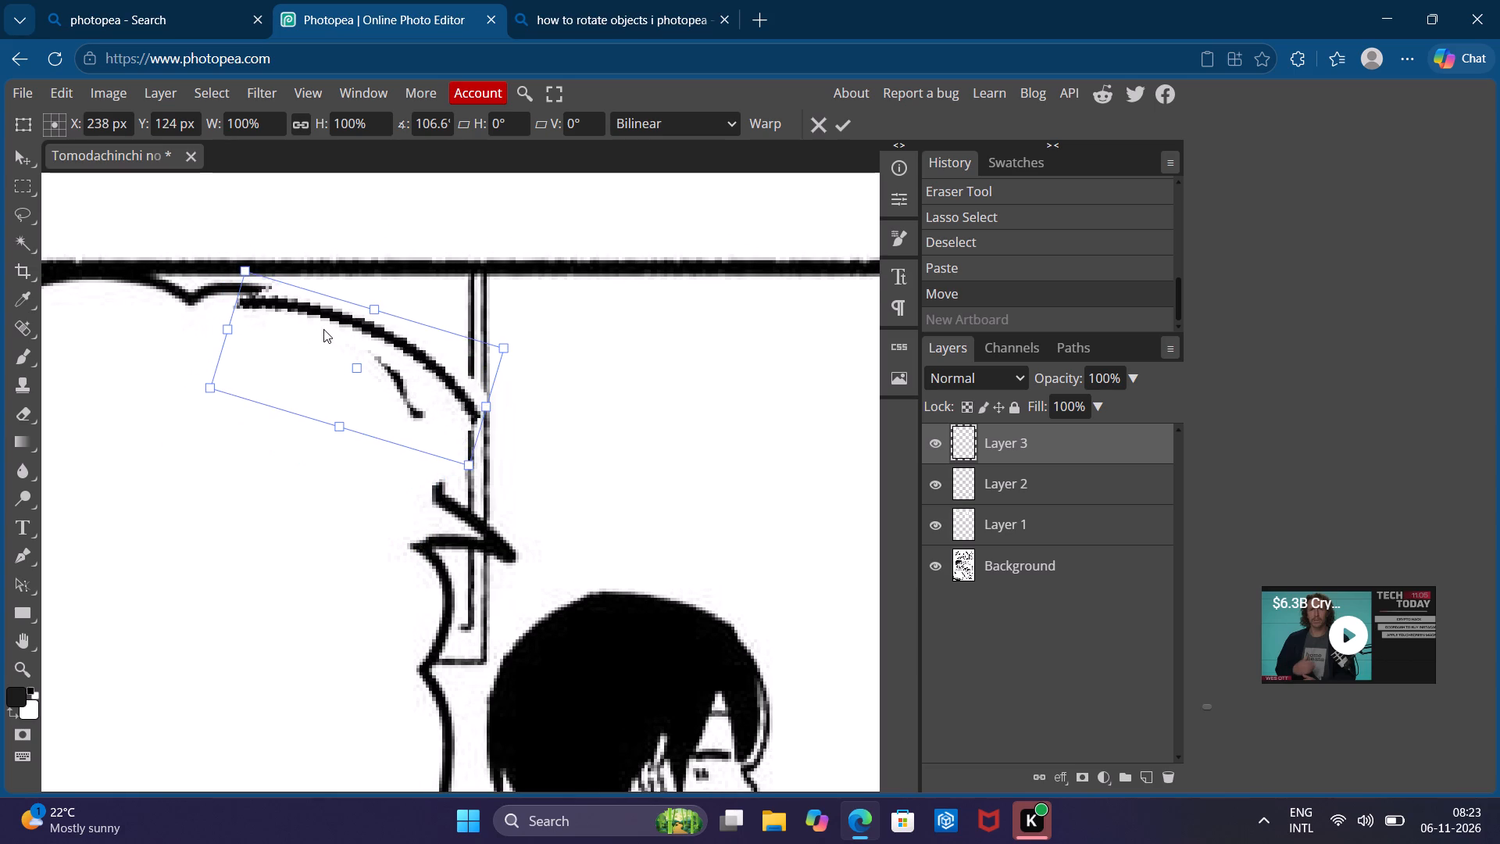
left_click_drag(323, 329, 297, 314)
left_click_drag(484, 338, 487, 356)
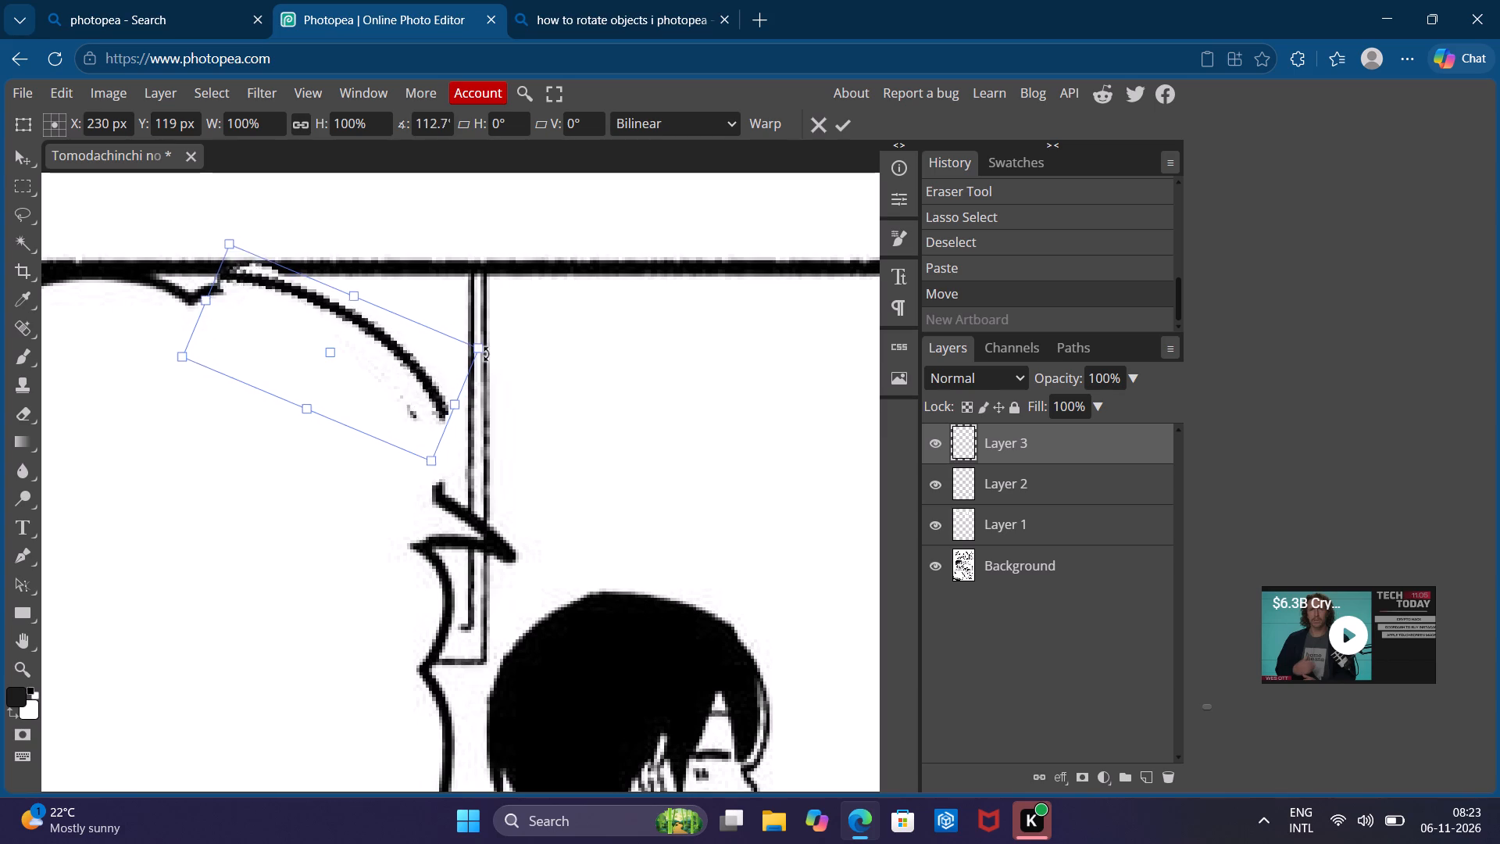
left_click_drag(487, 356, 487, 363)
left_click_drag(410, 374, 451, 411)
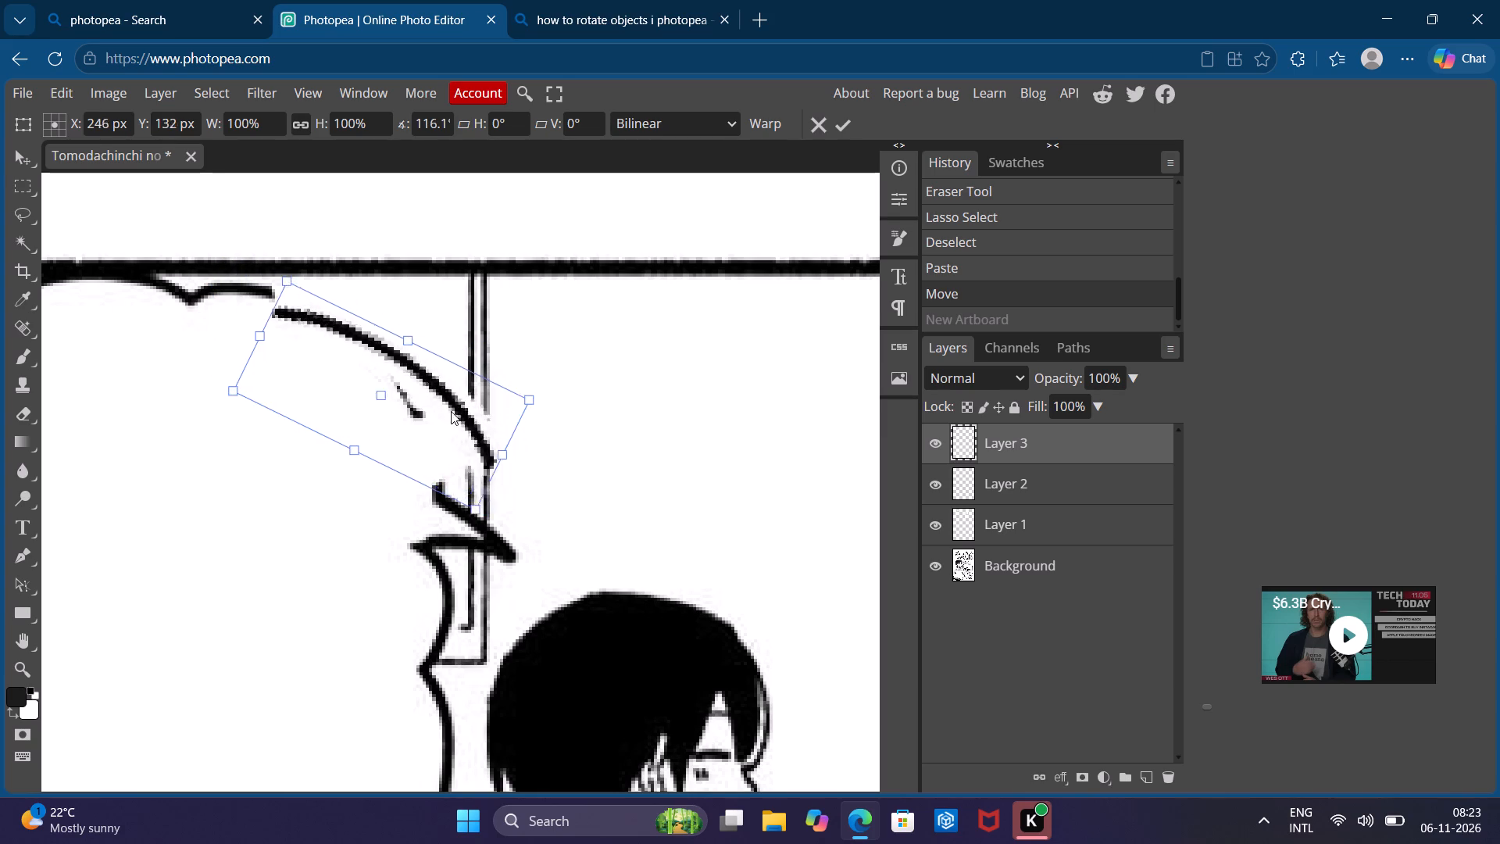
left_click_drag(451, 411, 445, 395)
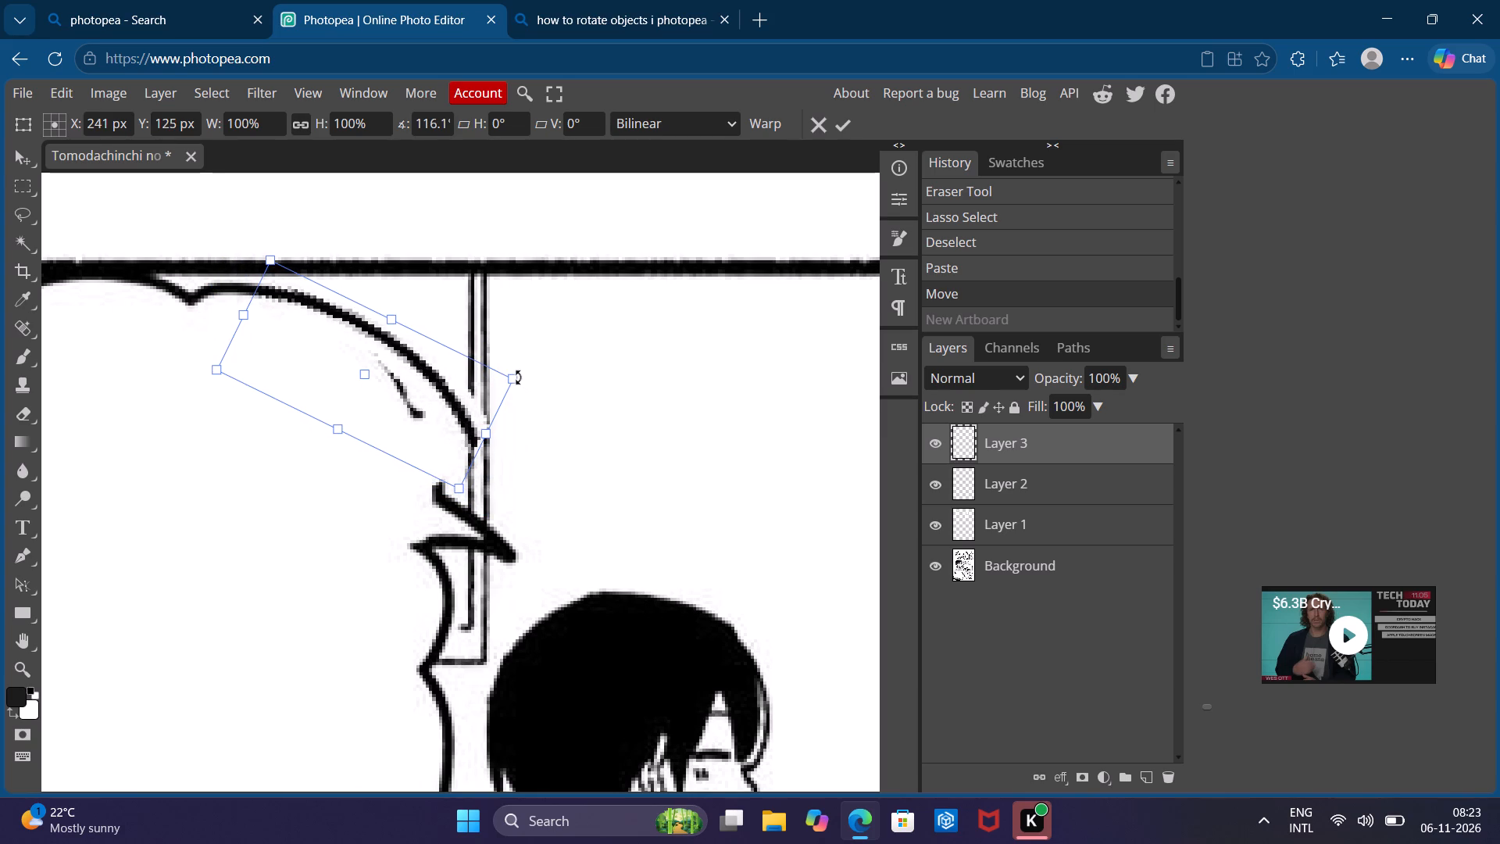
left_click_drag(519, 377, 515, 413)
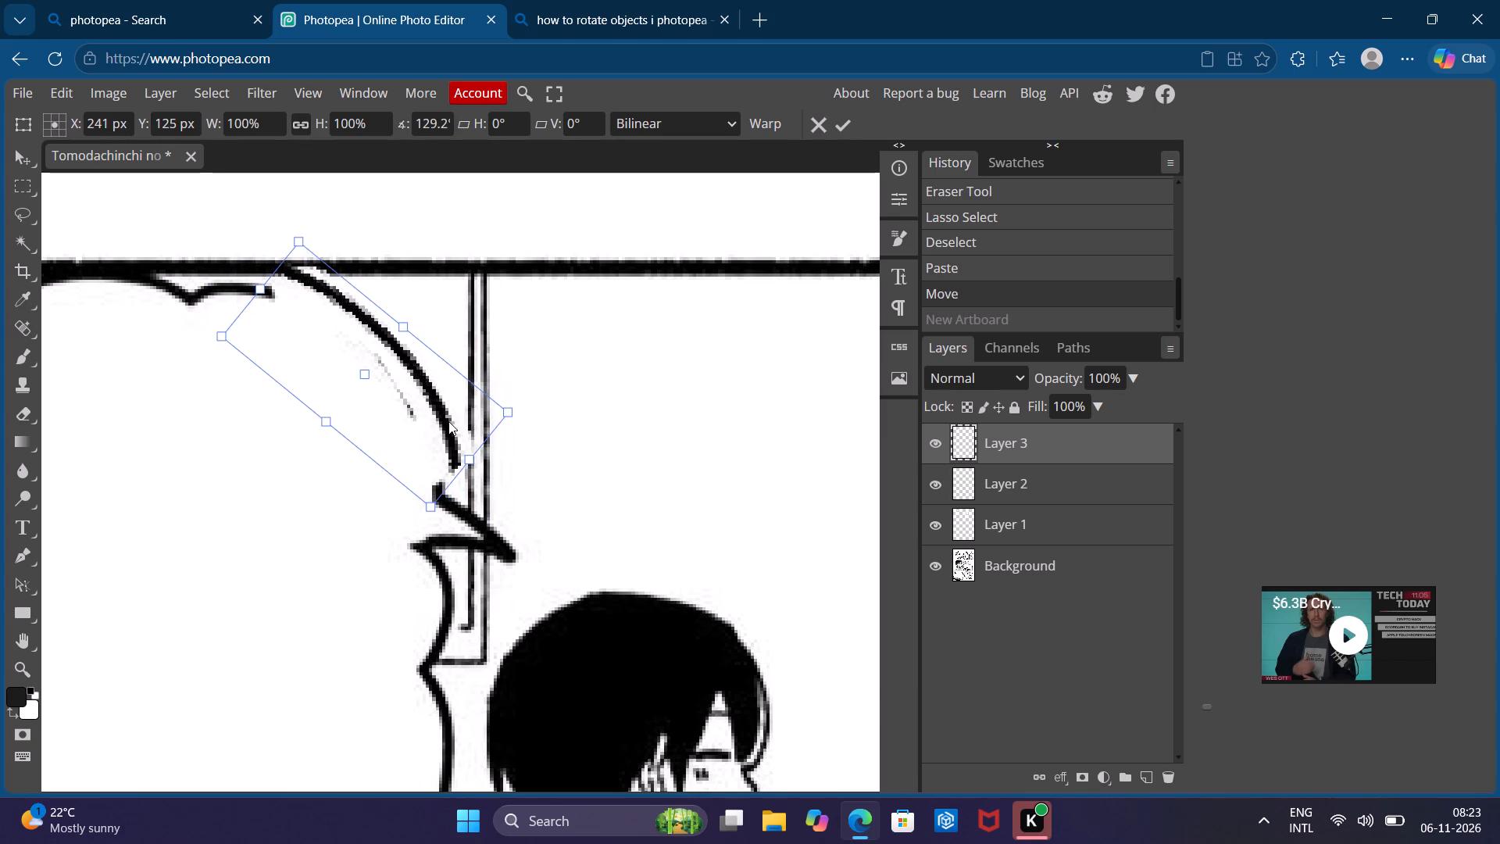
left_click_drag(448, 421, 434, 442)
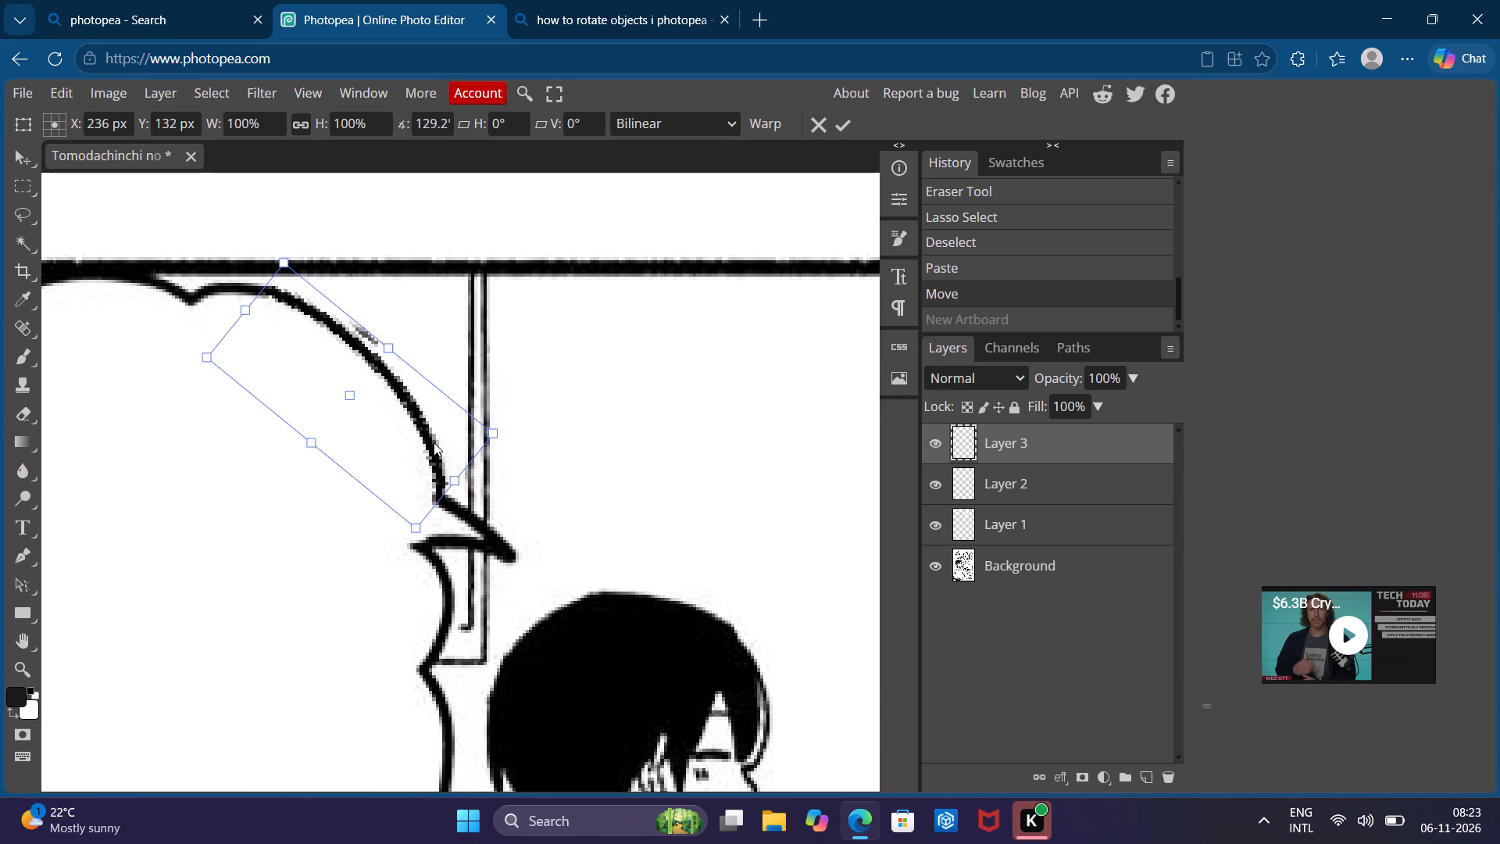
left_click_drag(434, 442, 432, 441)
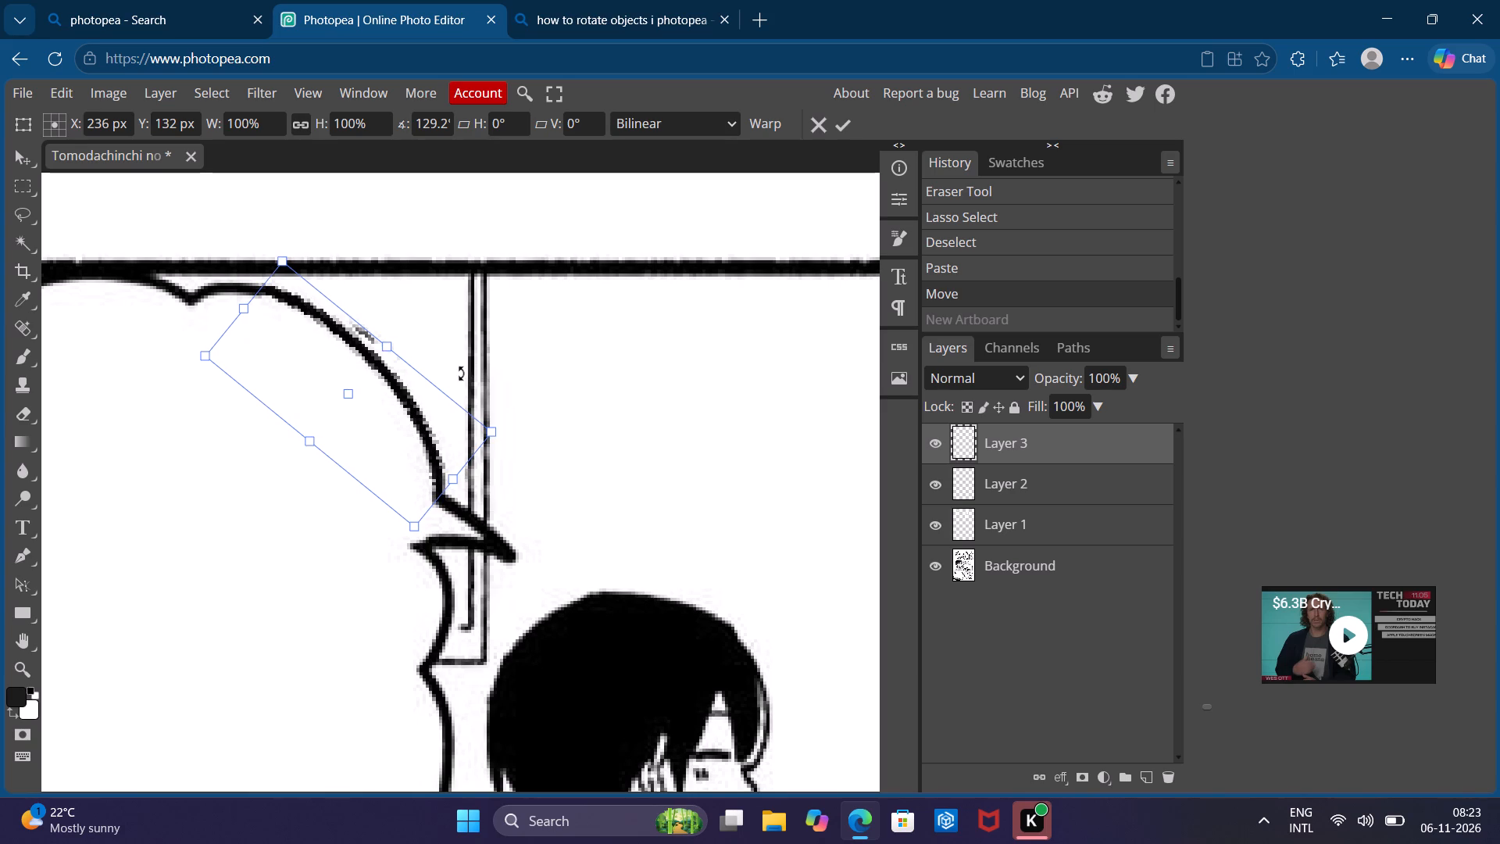
left_click(498, 419)
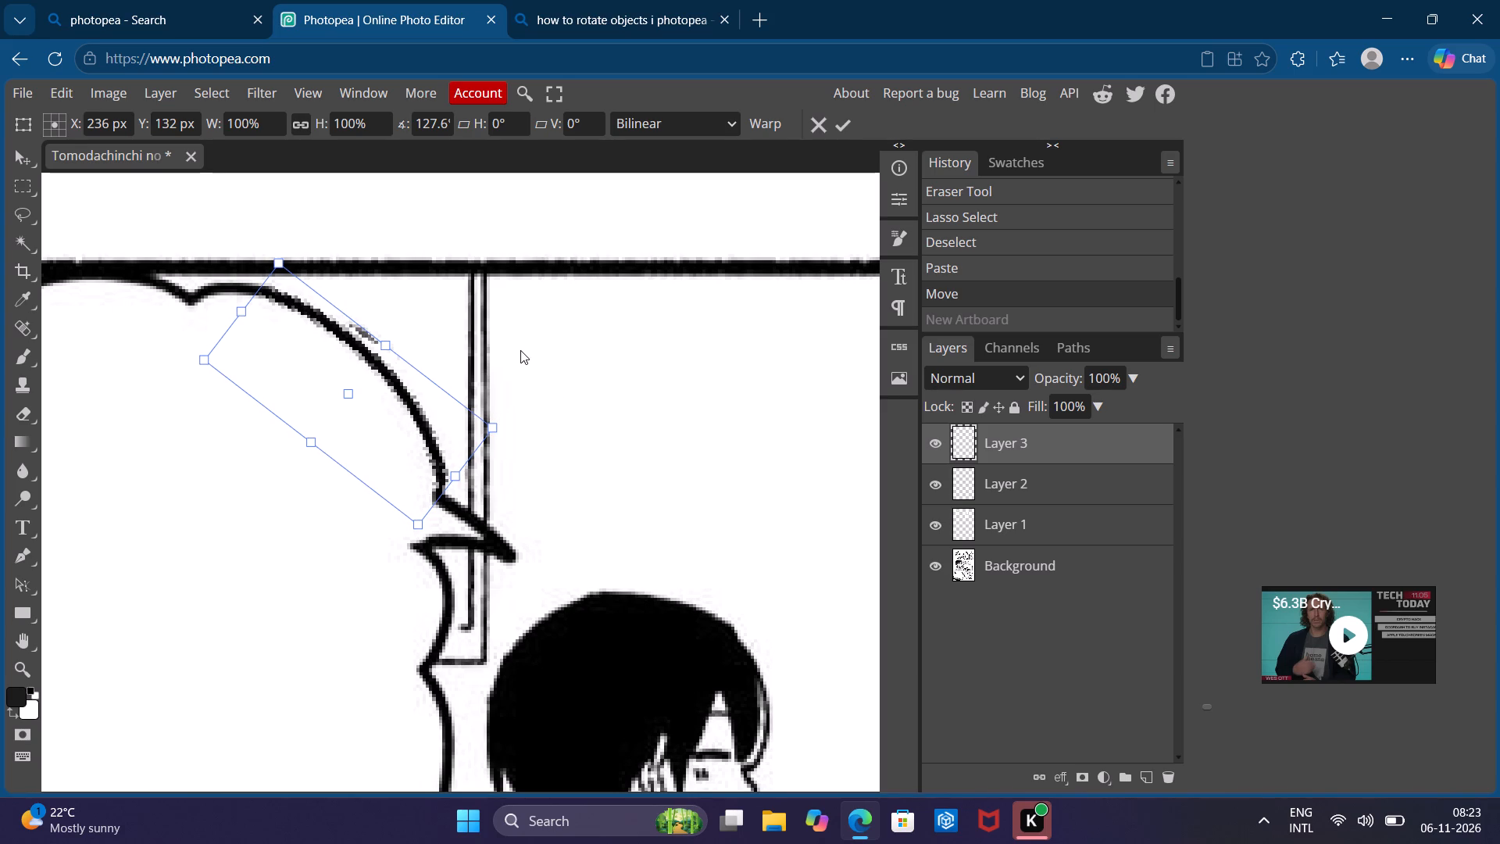
key("Return")
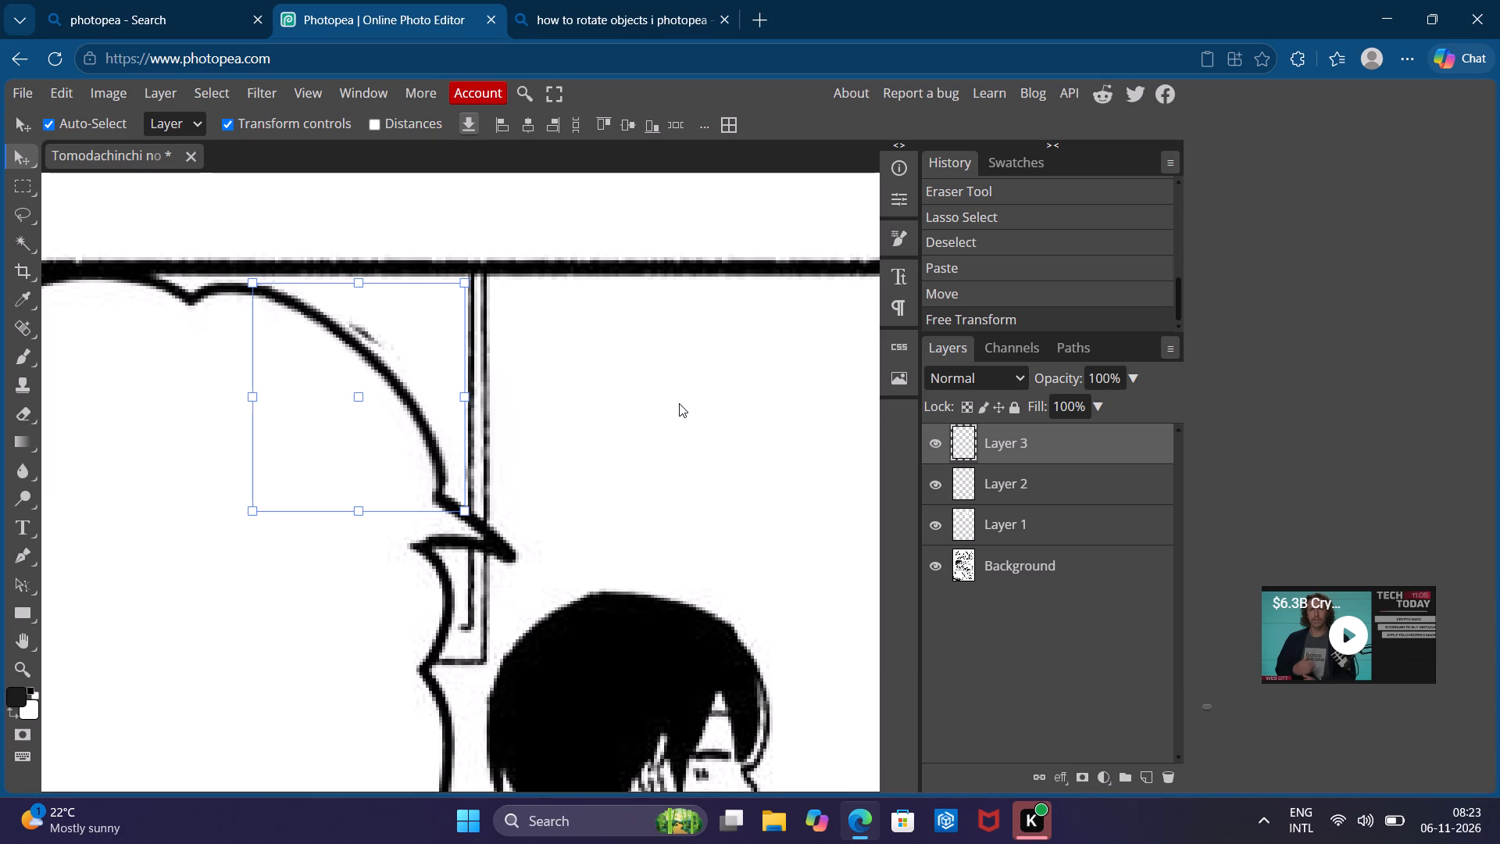
key("Return")
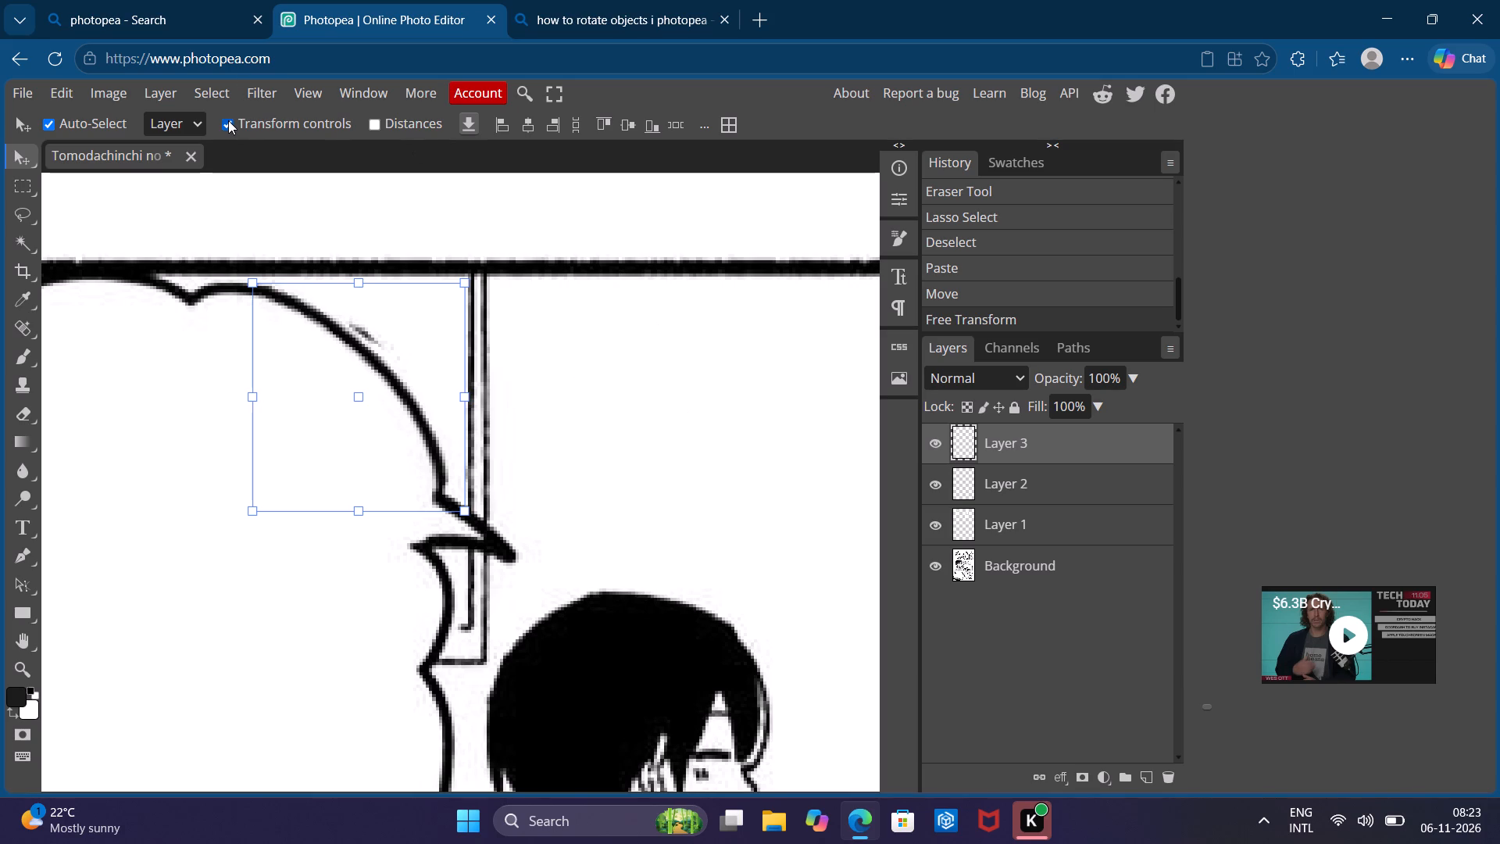
left_click(228, 120)
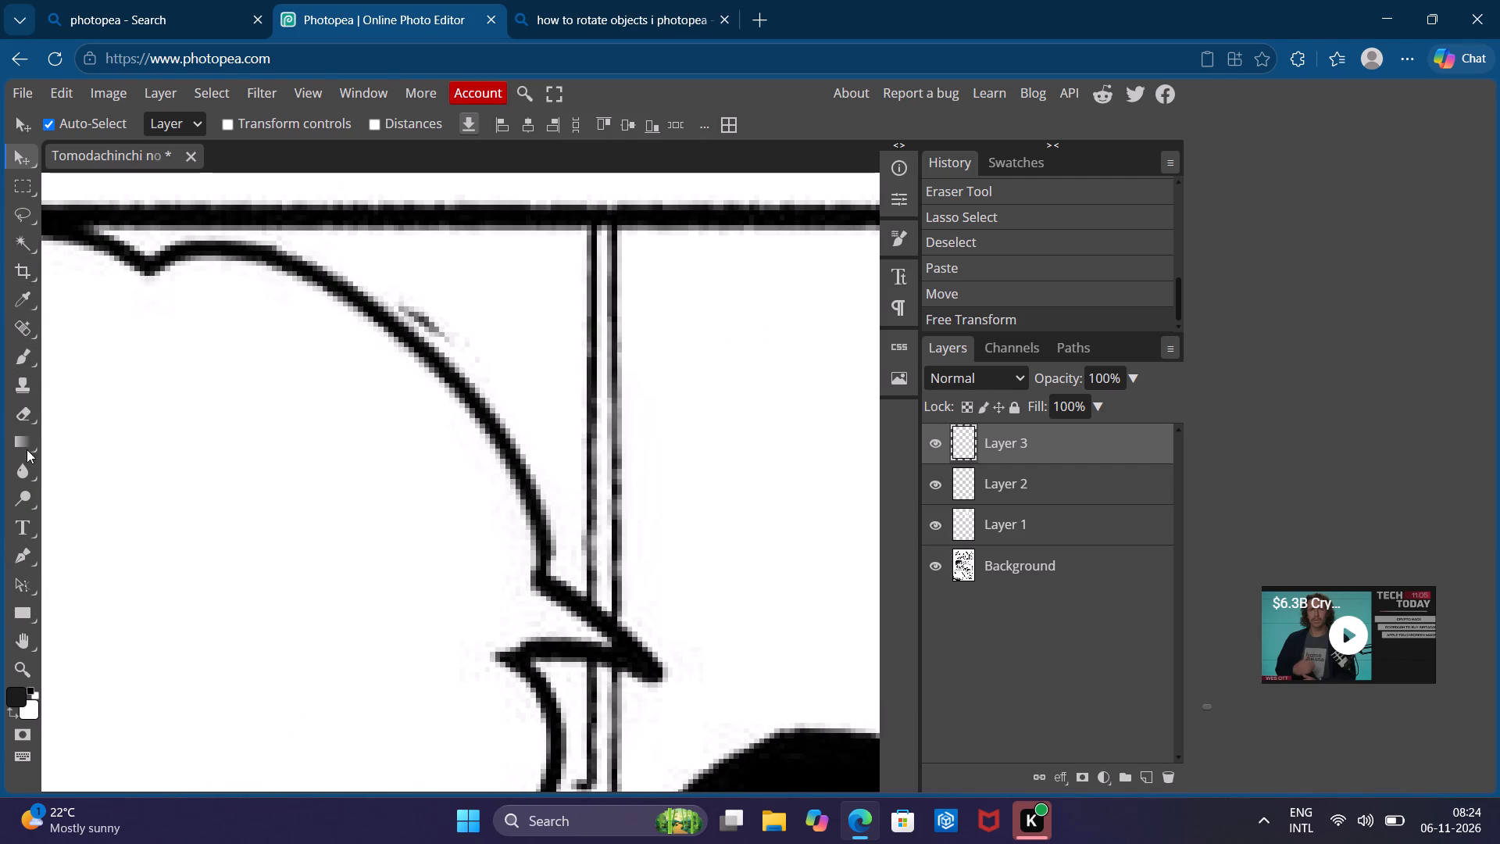
Sample the white beside the curved outline with the Eyedropper as the foreground colour and switch to the Brush tool.
key("i")
left_click(507, 262)
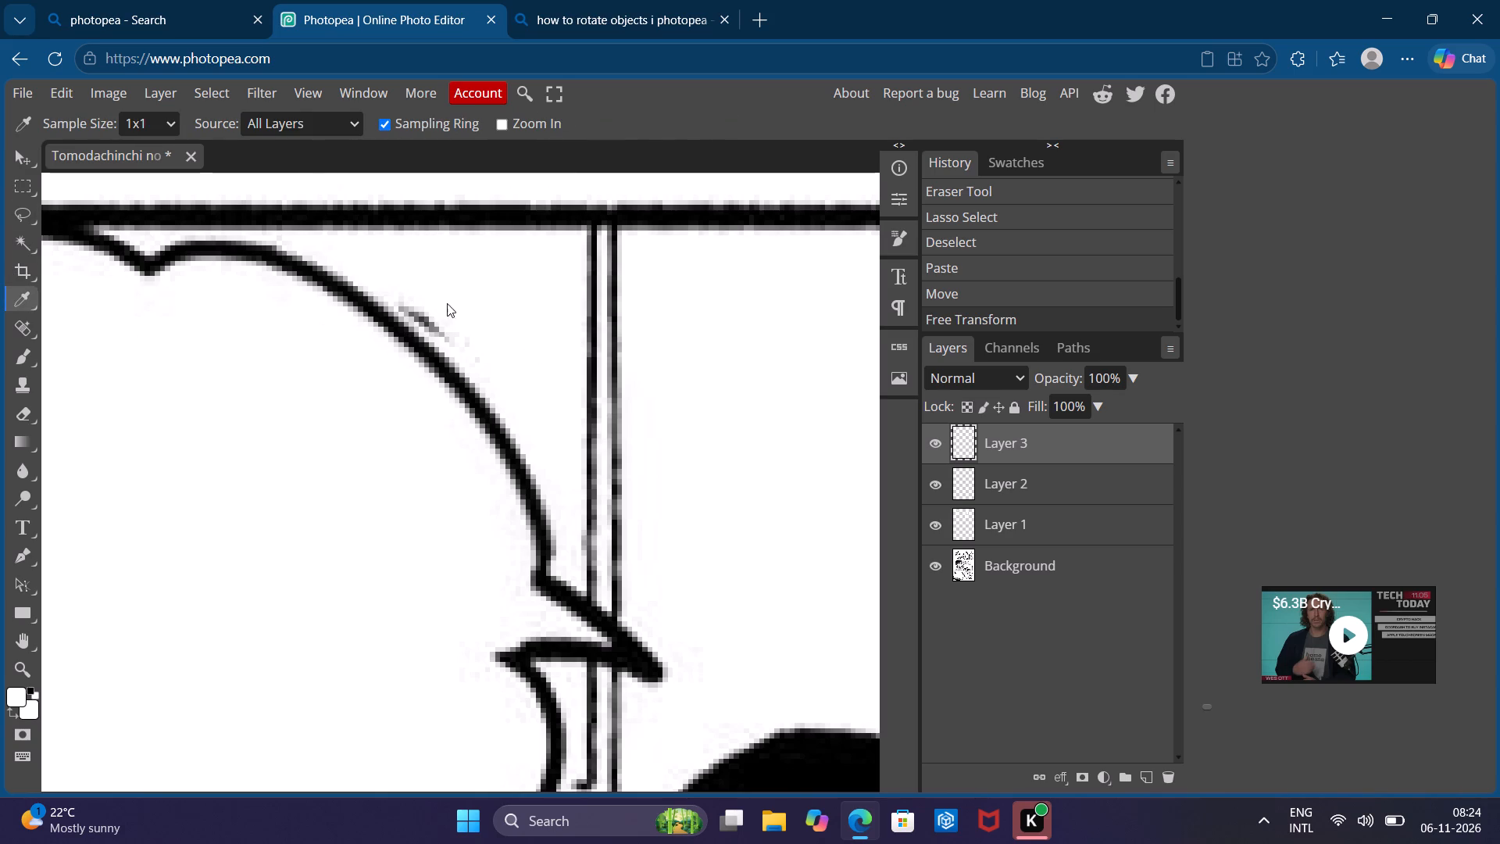
left_click(464, 295)
left_click(516, 286)
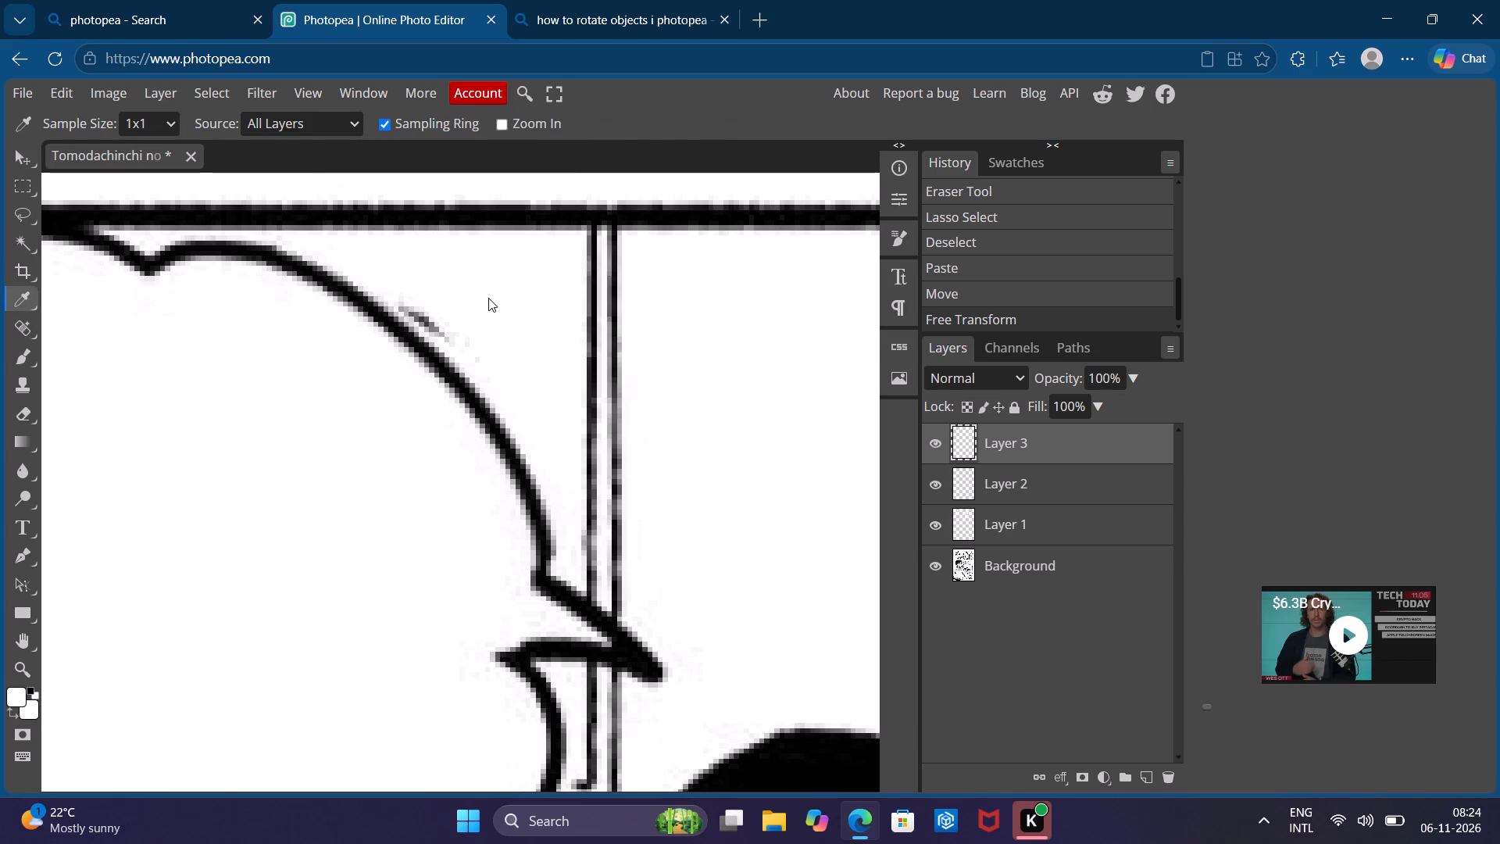
left_click(491, 294)
key("b")
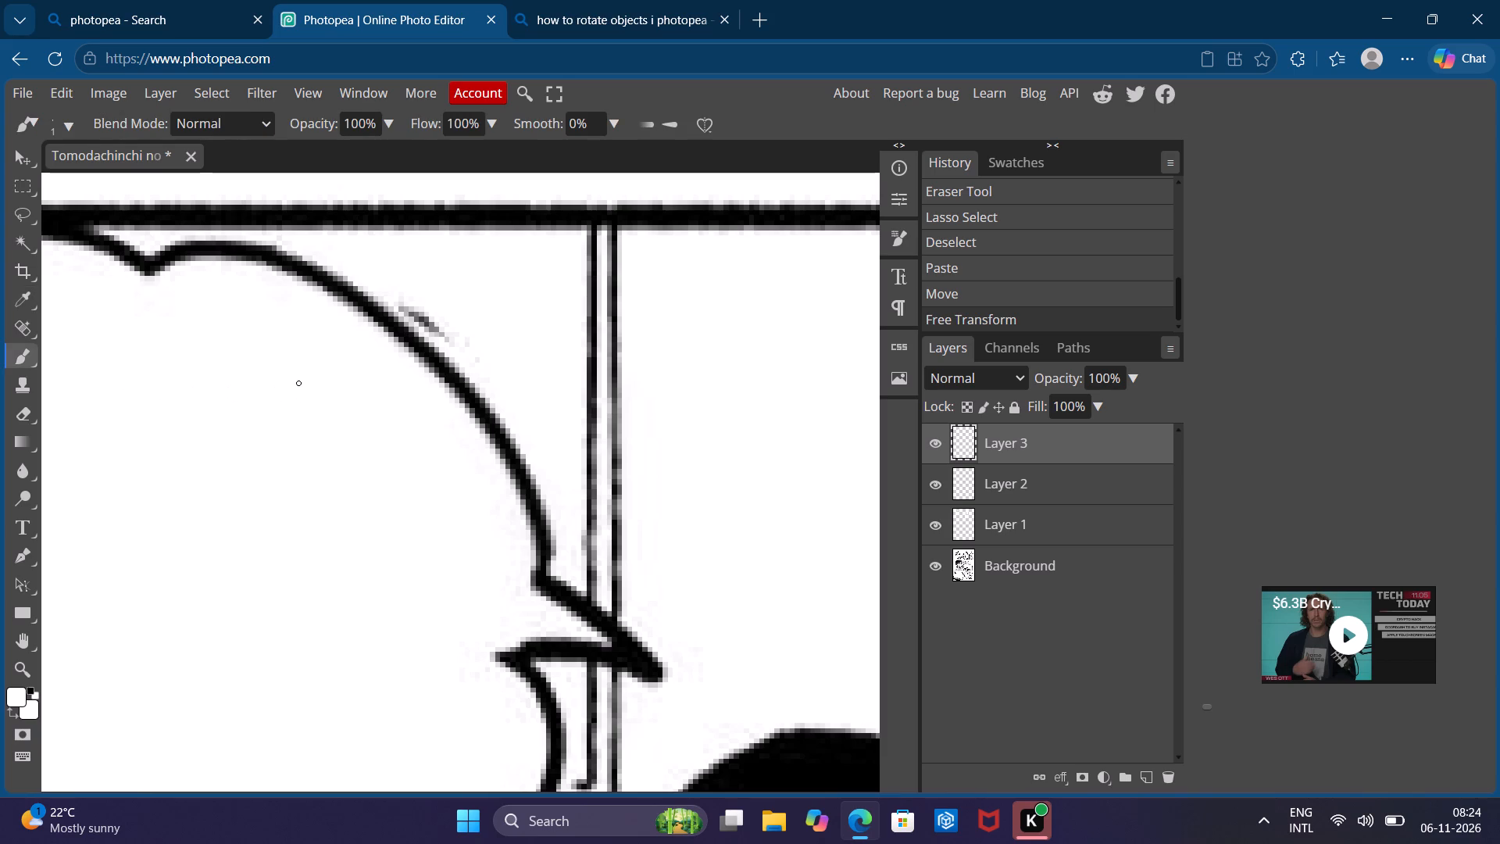
Set the brush size to 4 px and paint out the stray grey marks just outside the first bubble's upper curved outline in white.
left_click_drag(581, 306, 554, 295)
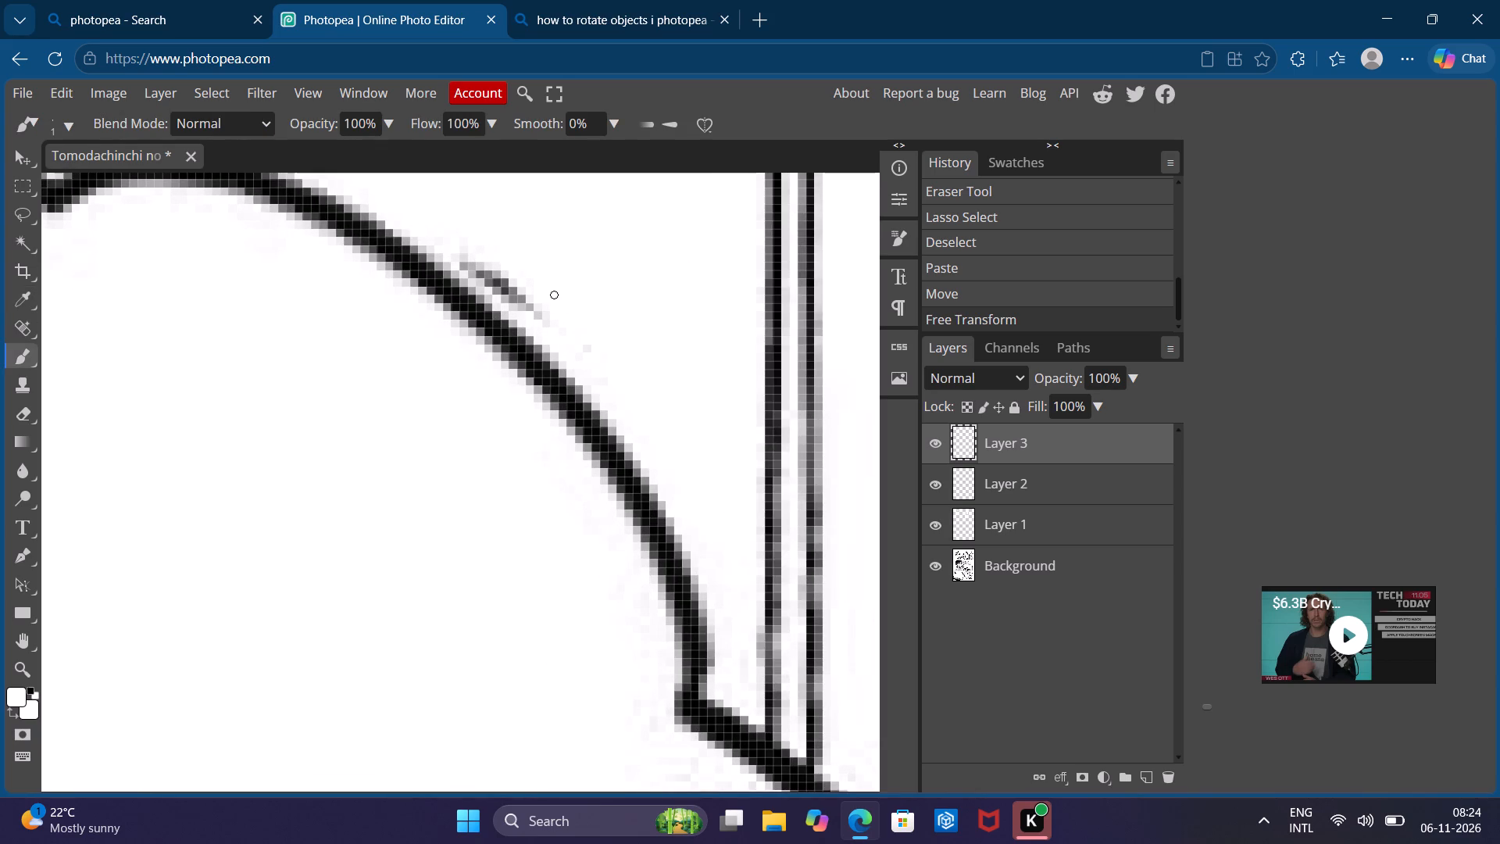
left_click(554, 295)
left_click(62, 116)
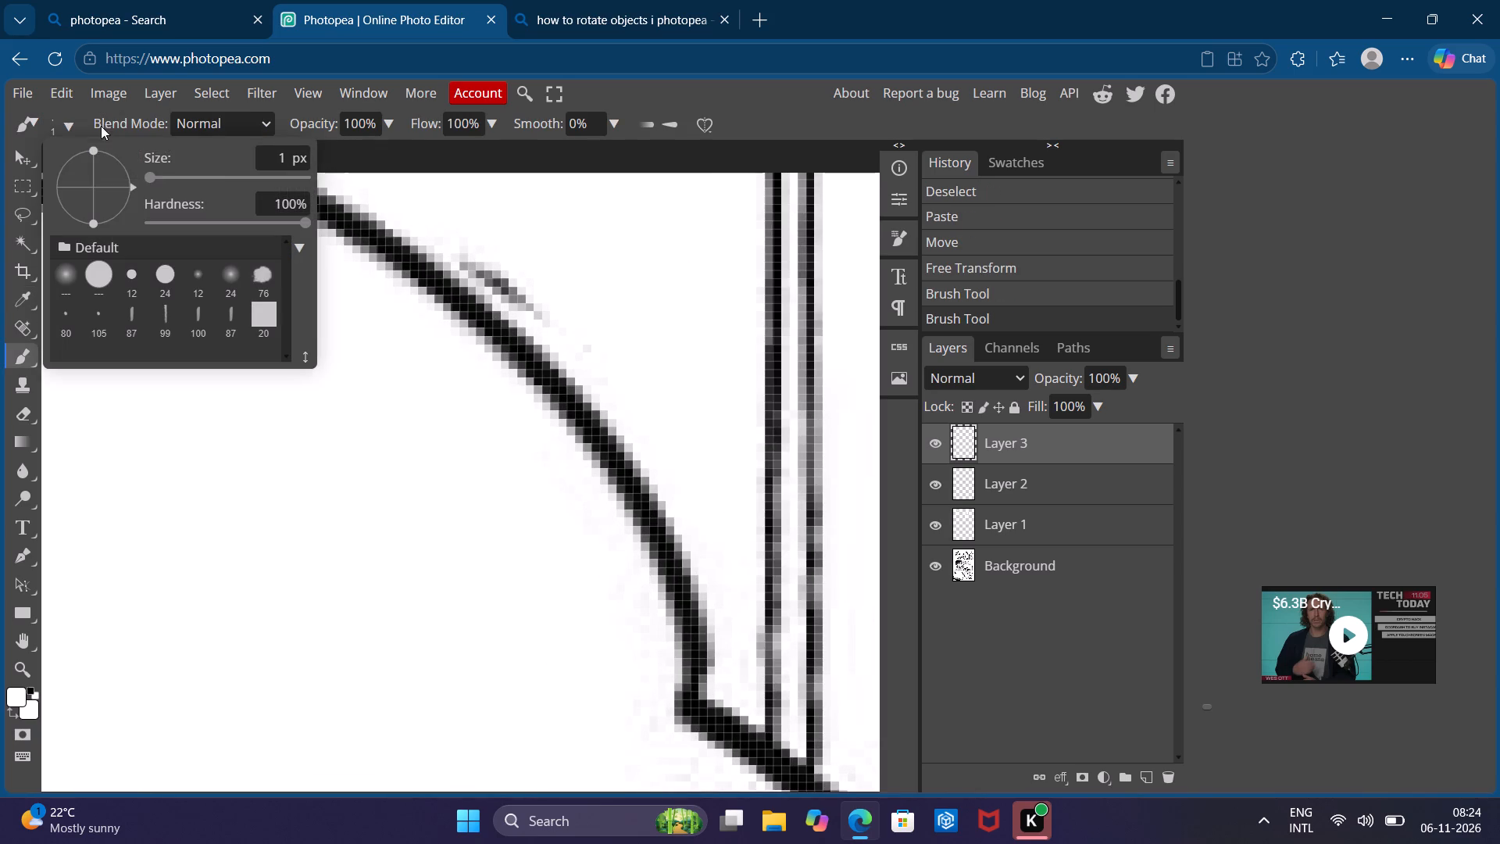
left_click(282, 158)
key("Right")
key("BackSpace")
key("4")
key("Return")
left_click(512, 244)
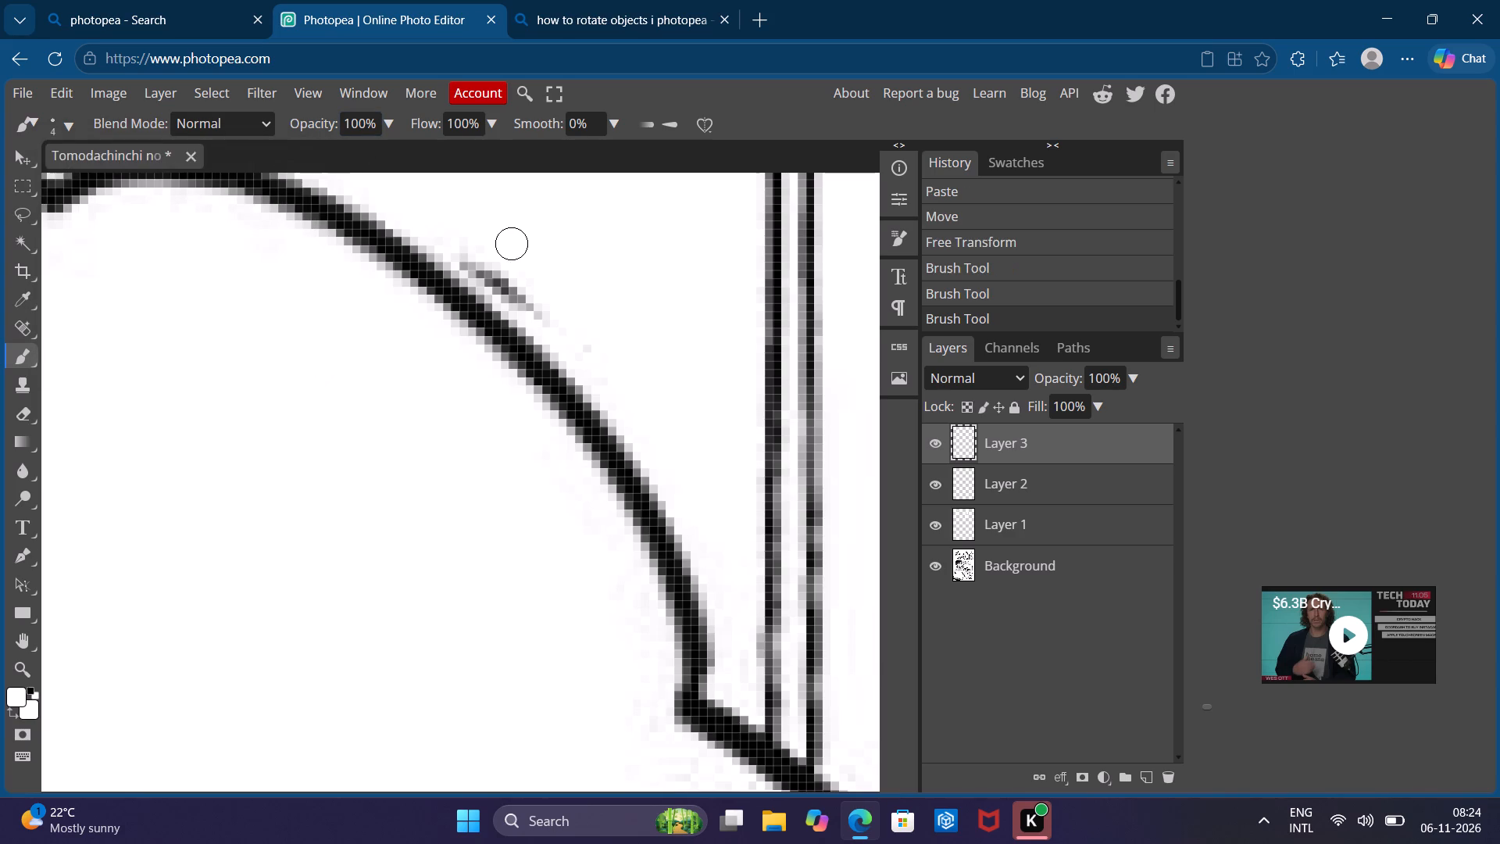
left_click_drag(541, 291, 561, 315)
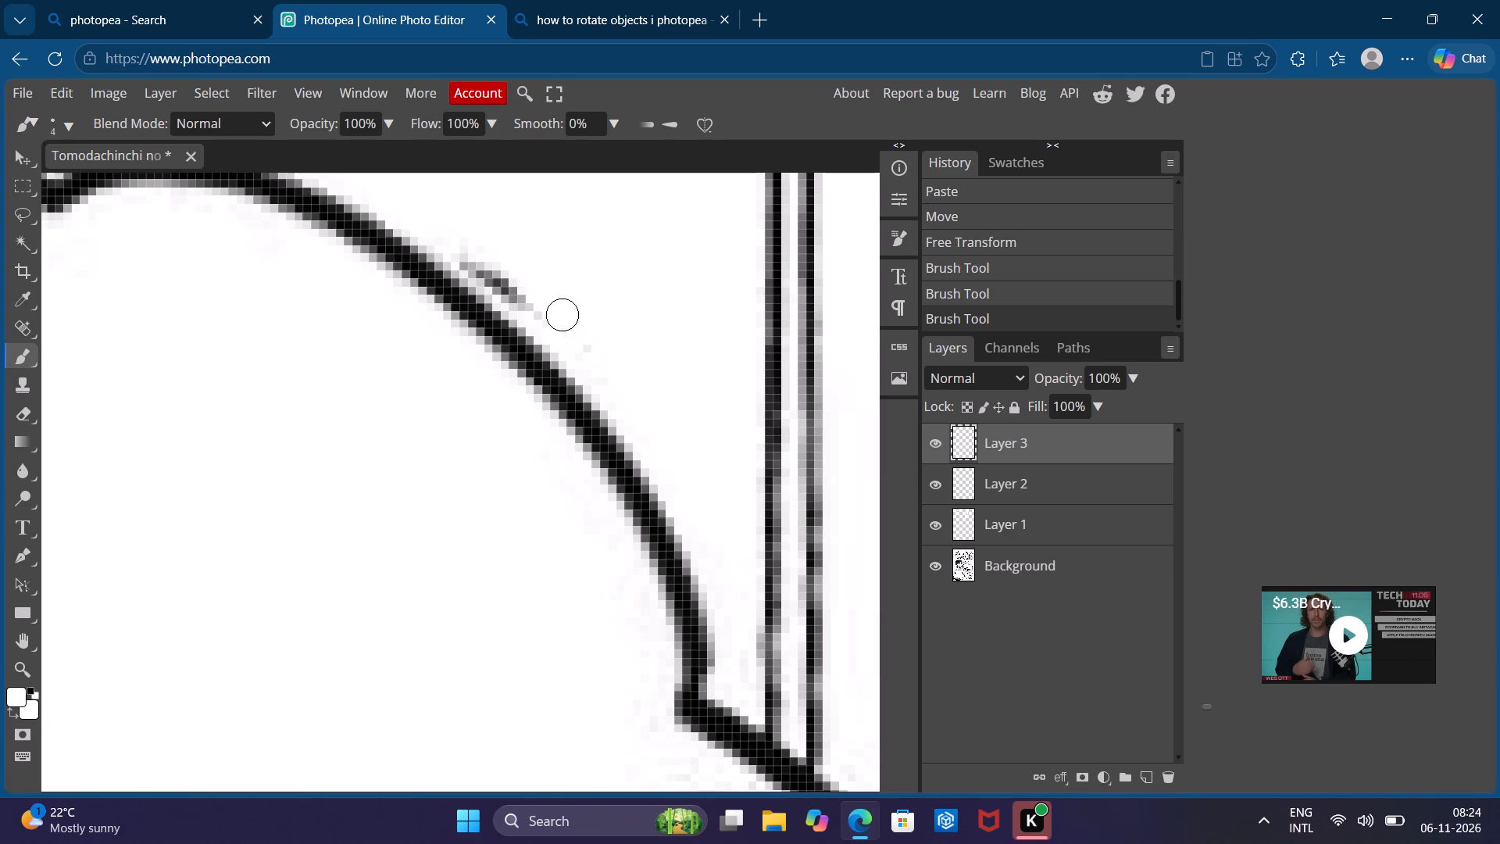
left_click_drag(561, 315, 534, 276)
left_click_drag(534, 276, 498, 274)
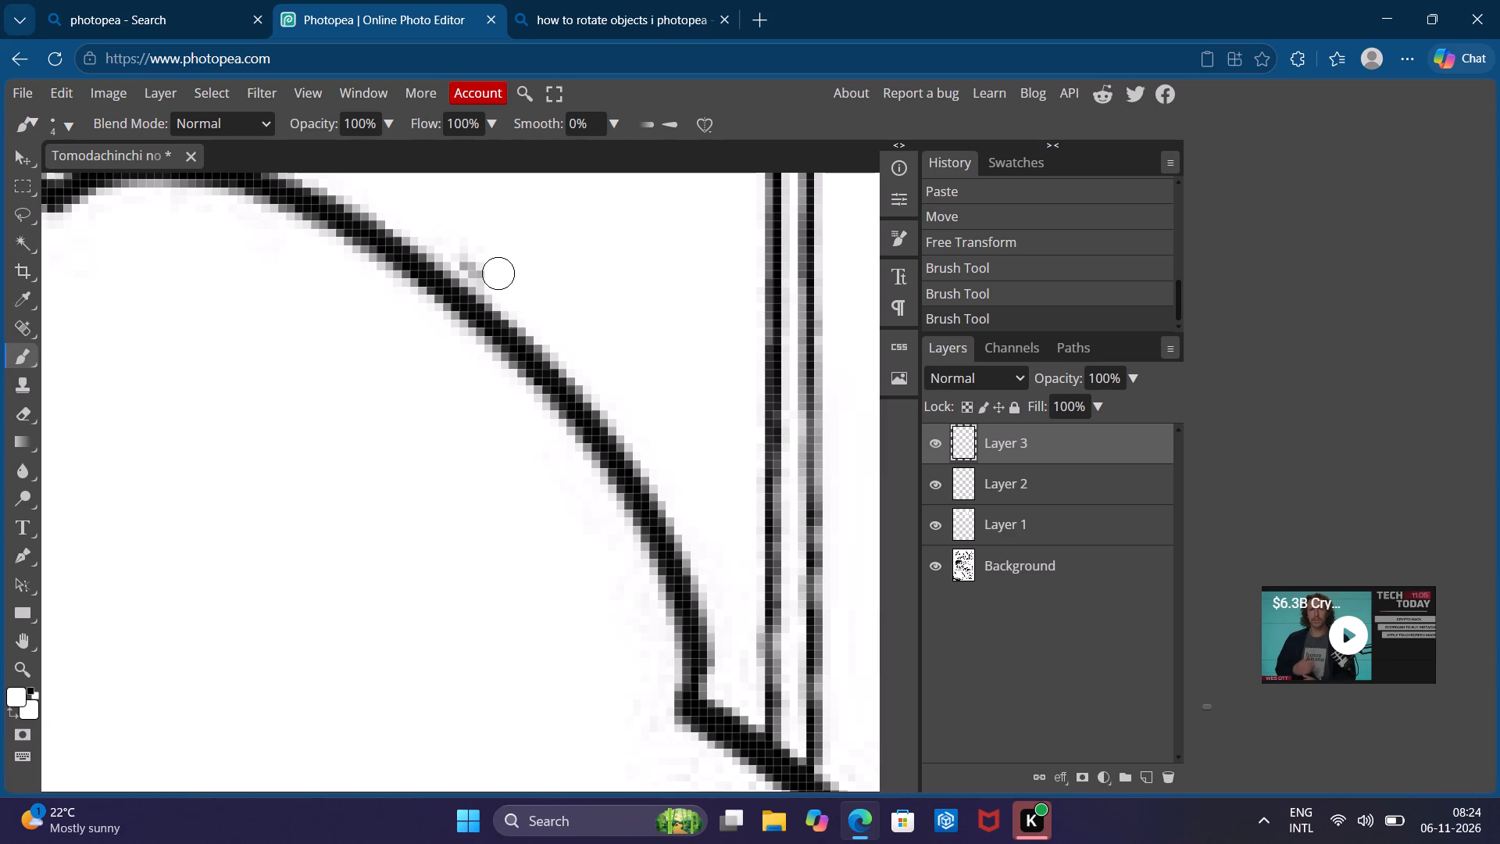
left_click_drag(498, 274, 451, 232)
left_click_drag(451, 232, 512, 244)
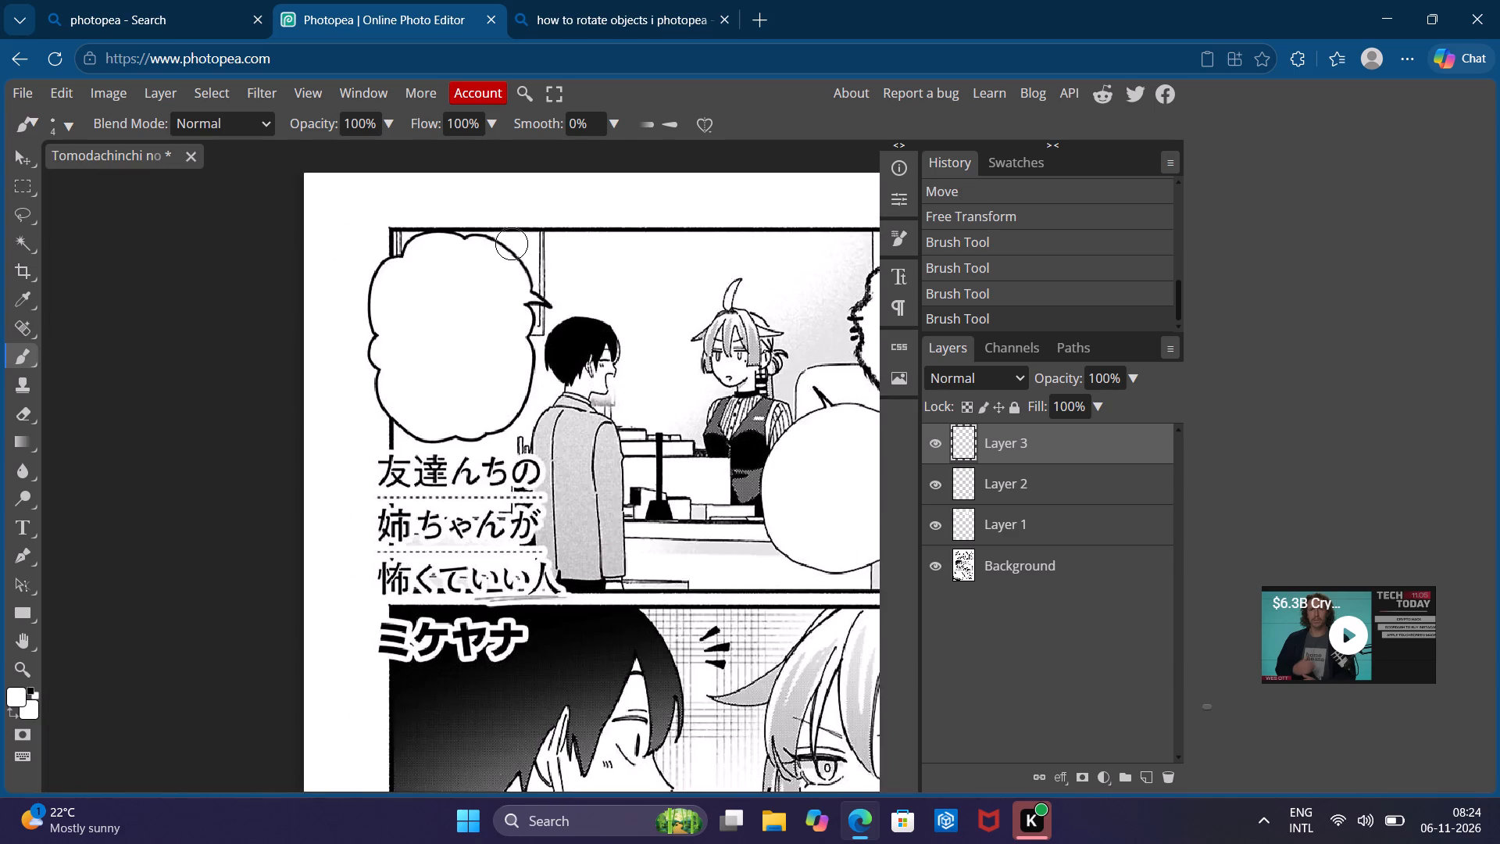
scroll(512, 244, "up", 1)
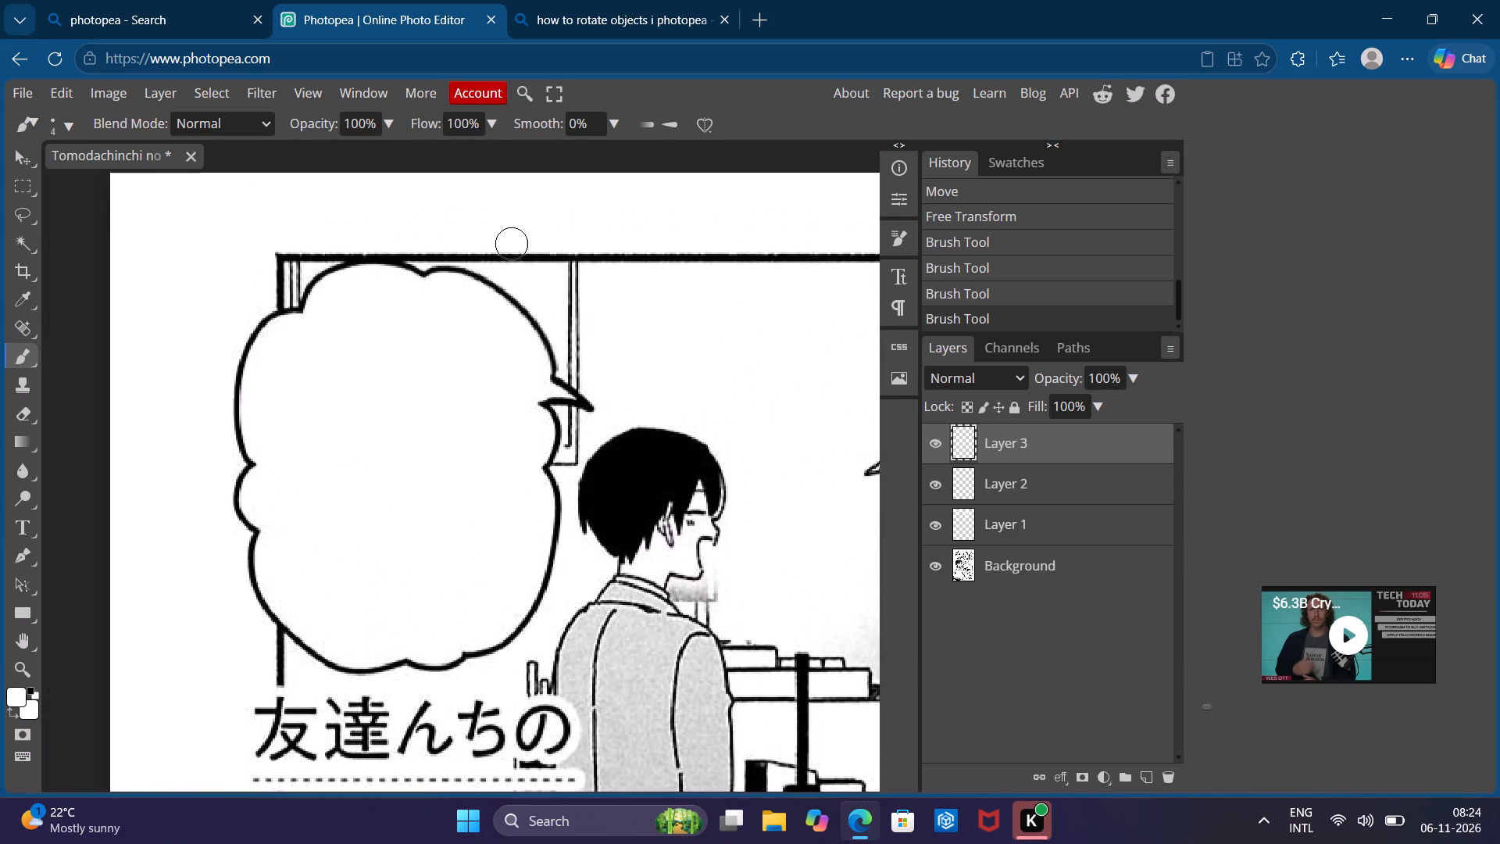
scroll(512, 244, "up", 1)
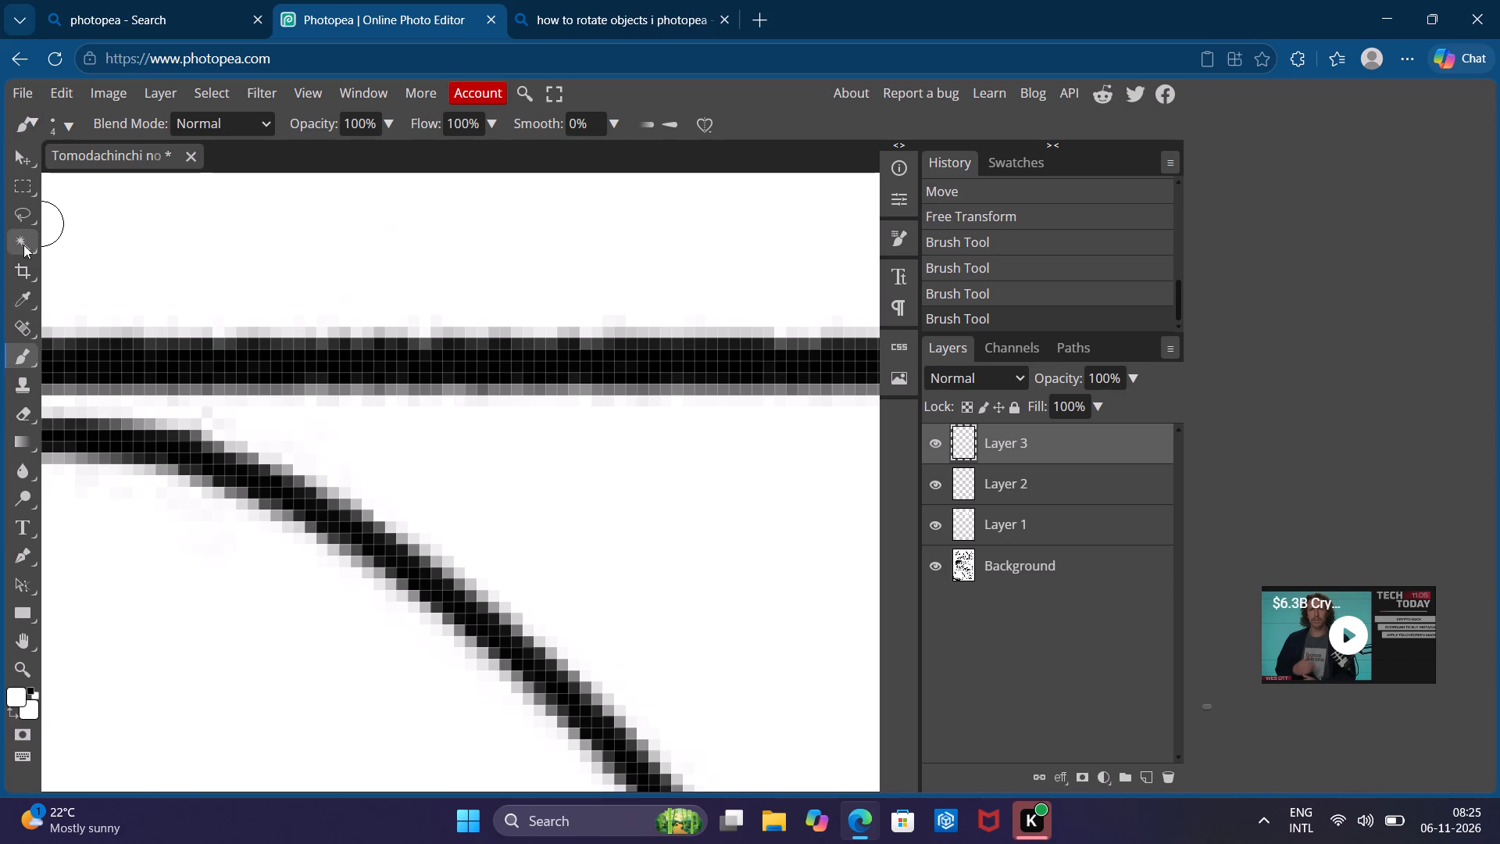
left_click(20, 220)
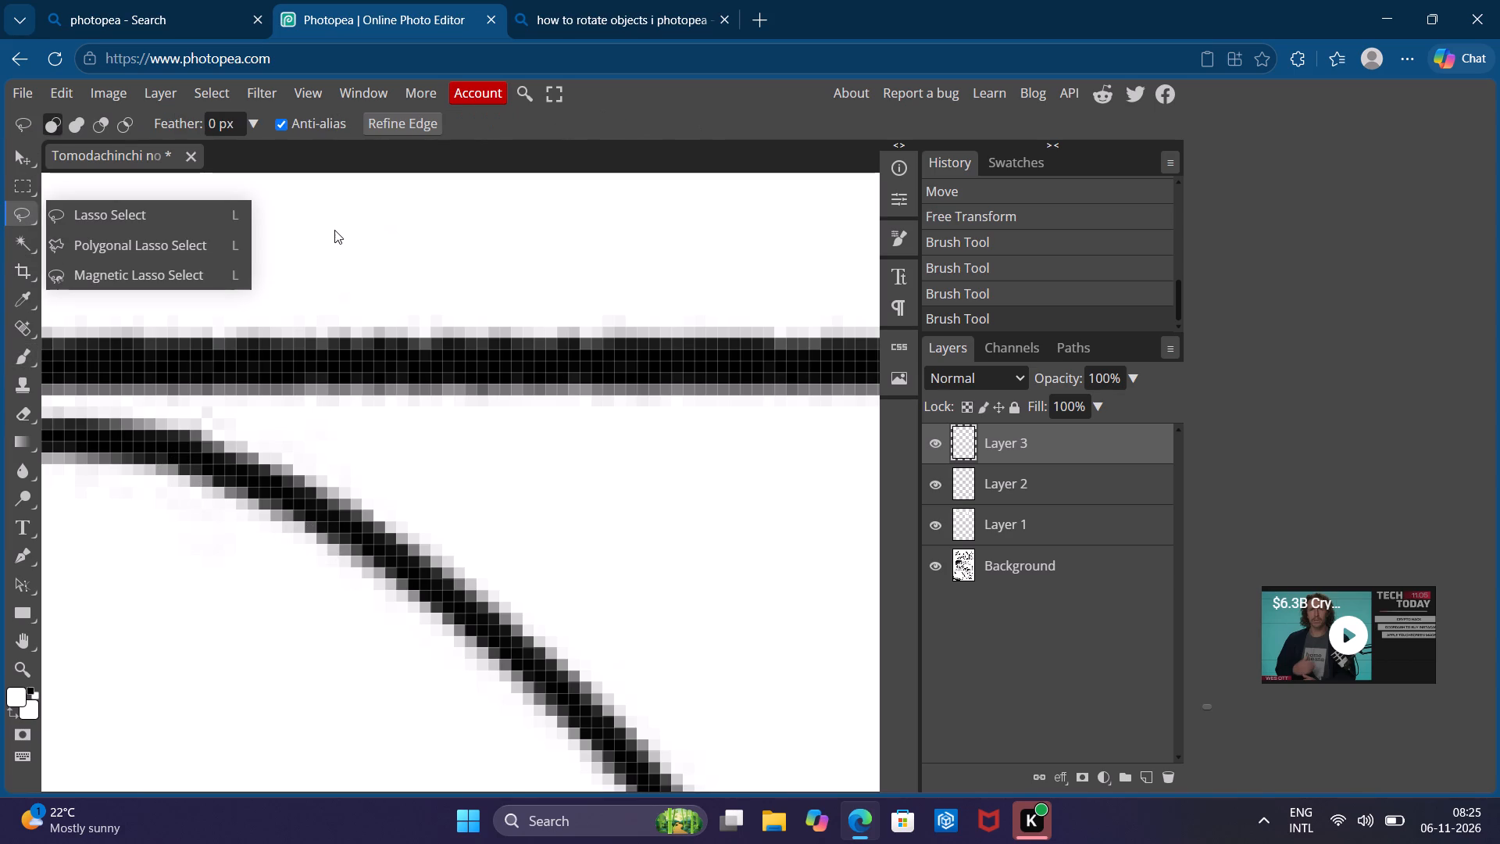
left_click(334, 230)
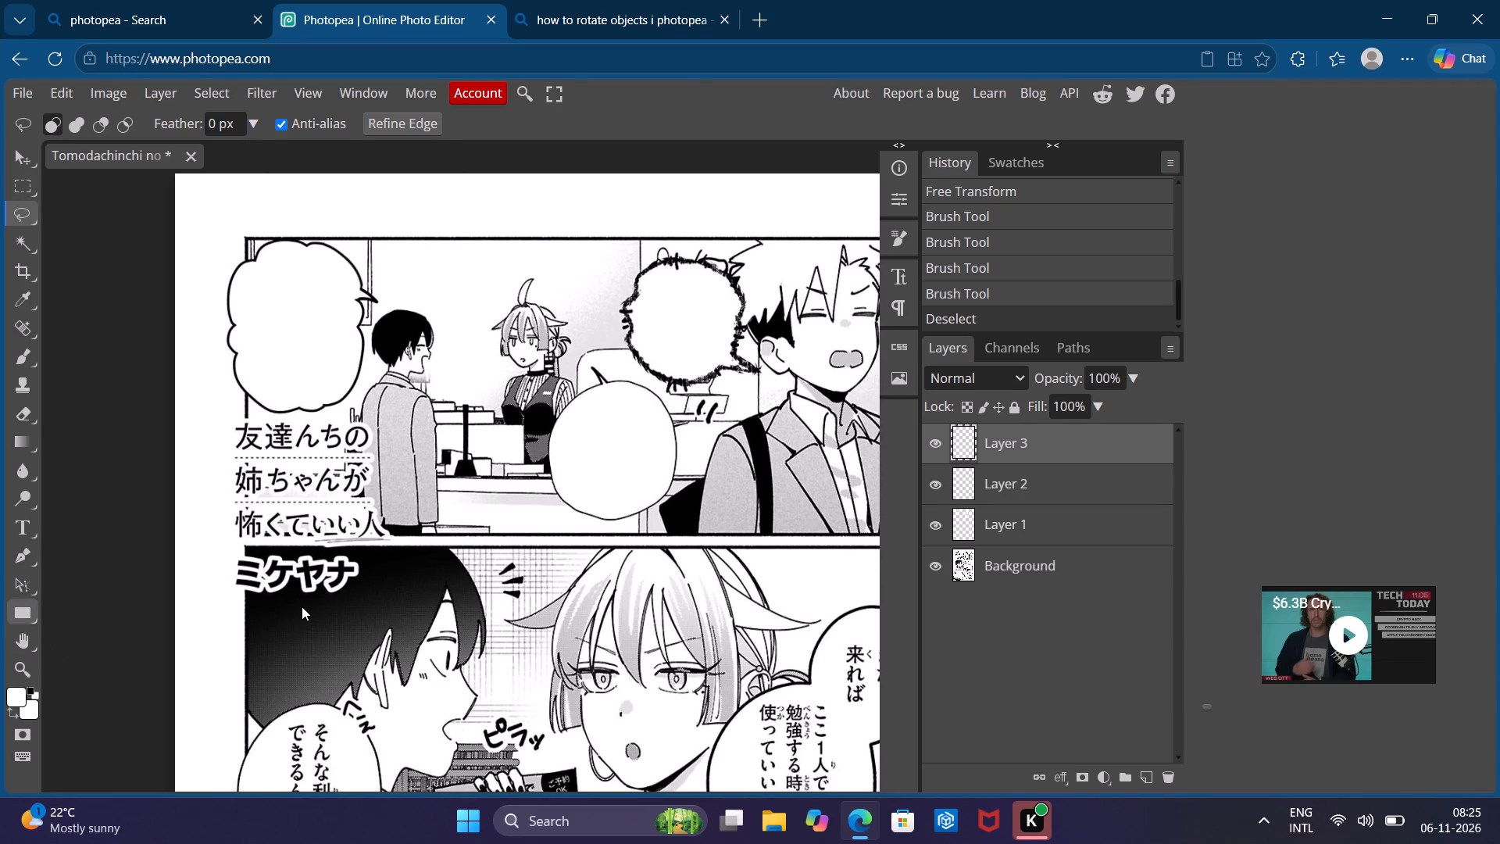
With a 47 px white brush, paint over all Japanese text in the lower lobe of panel two's double speech bubble beside the woman.
scroll(302, 606, "down", 3)
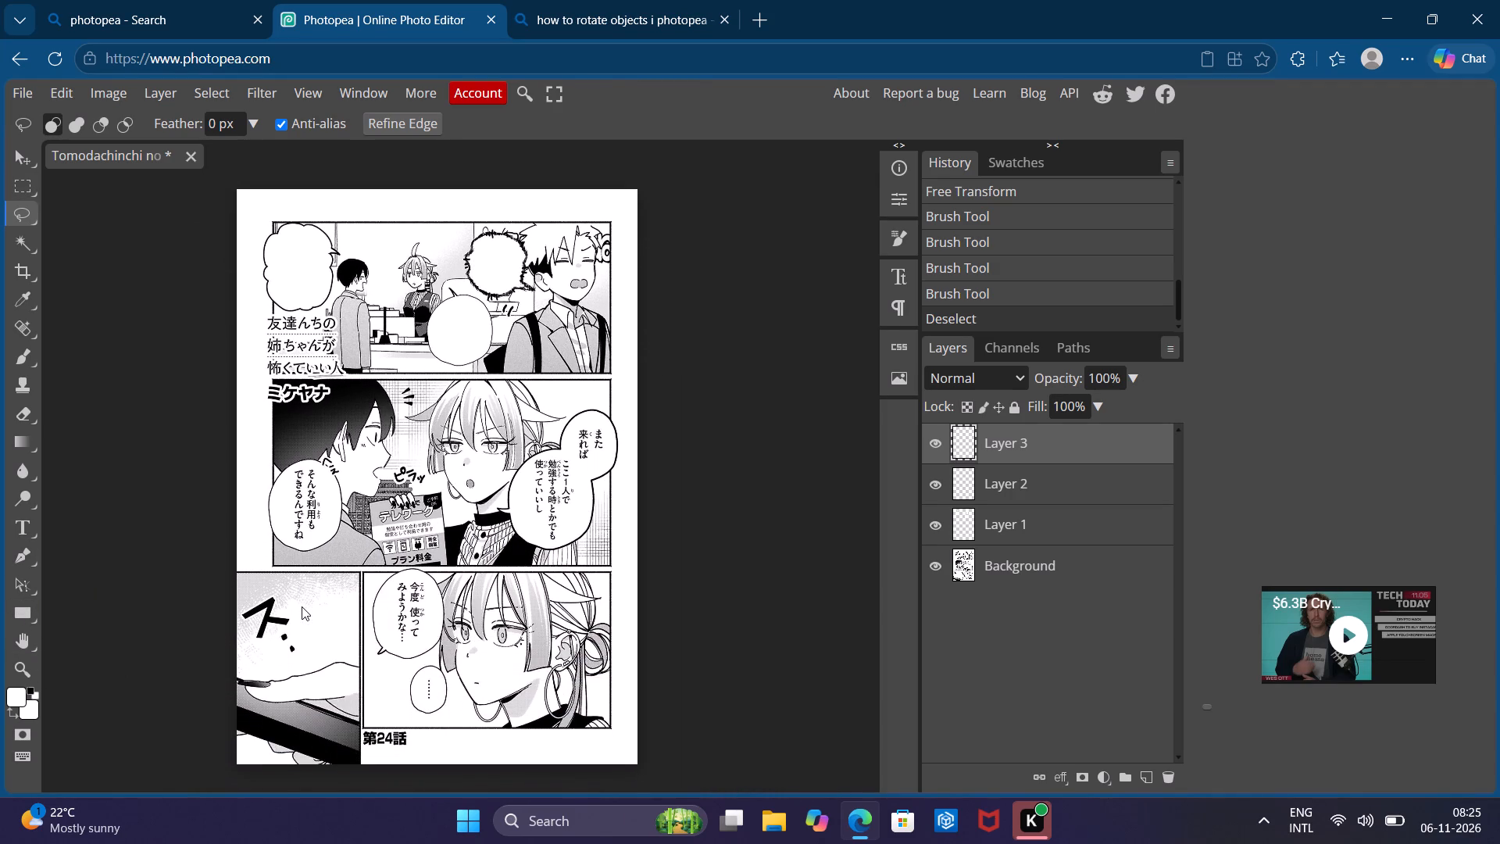
scroll(302, 606, "down", 1)
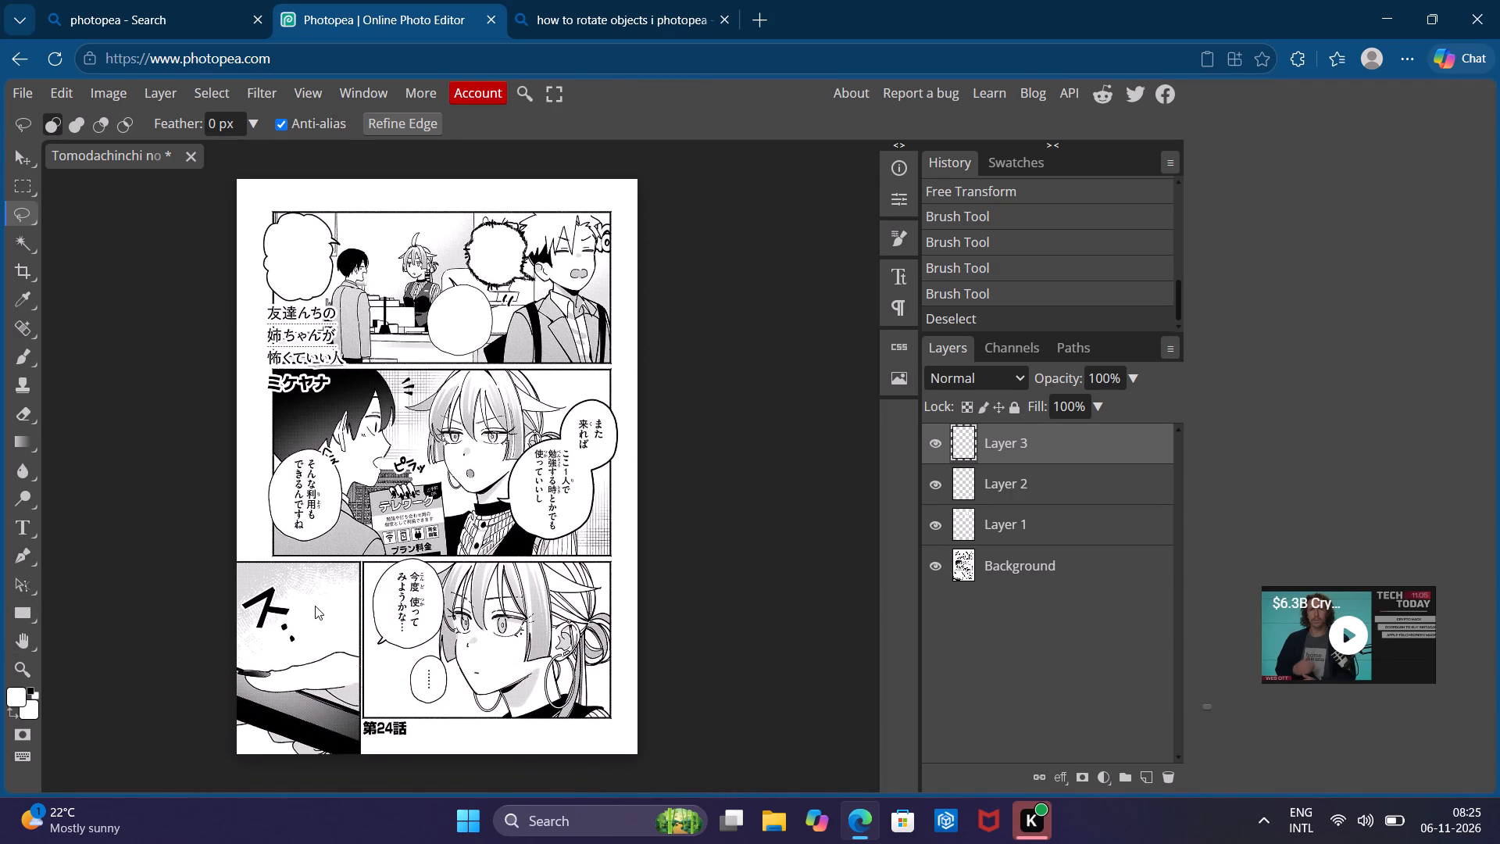
scroll(318, 604, "up", 2)
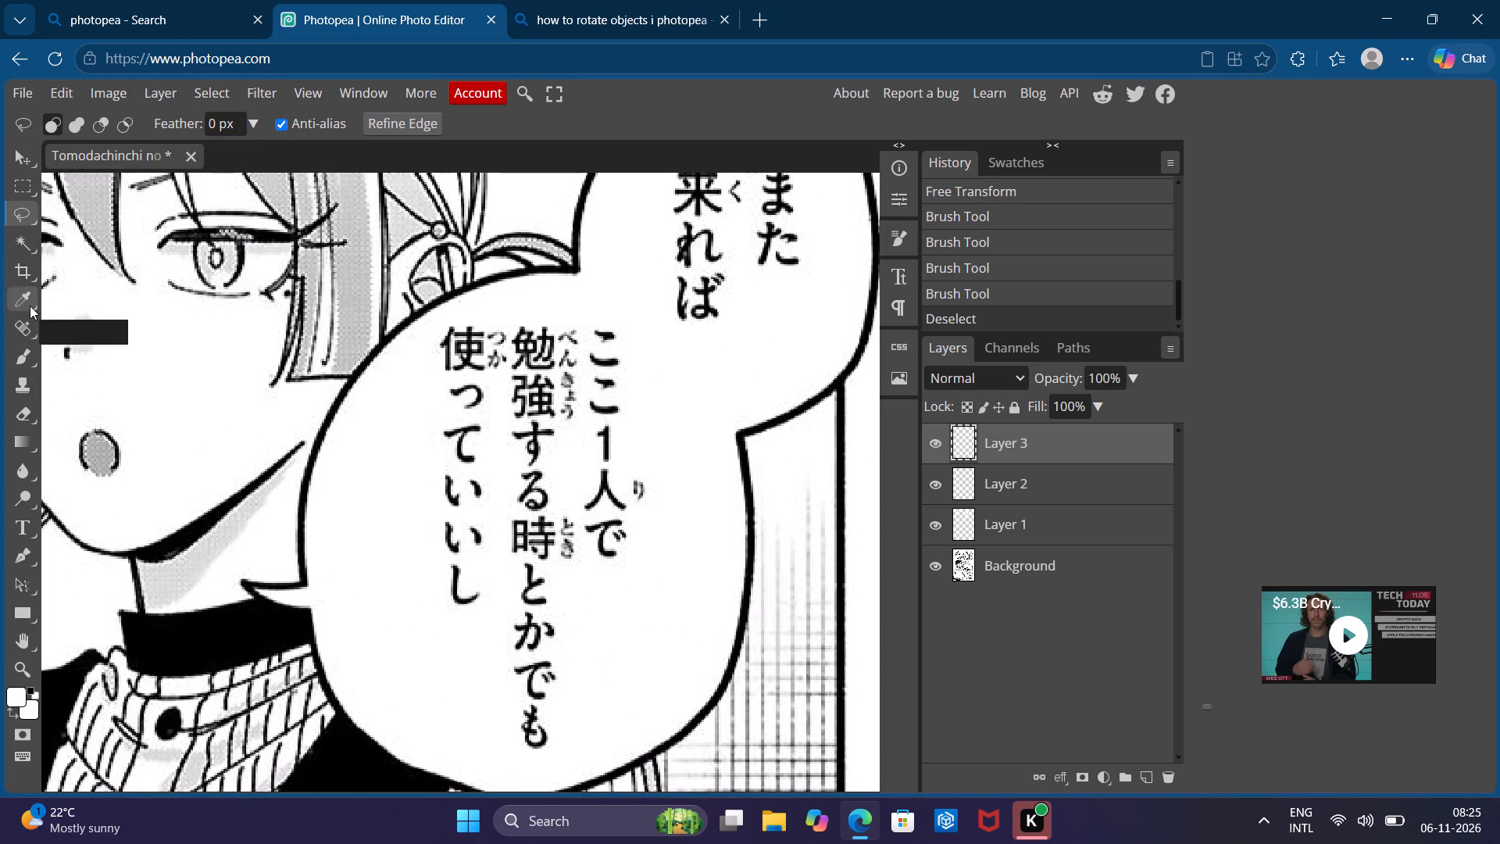
key("b")
left_click(67, 123)
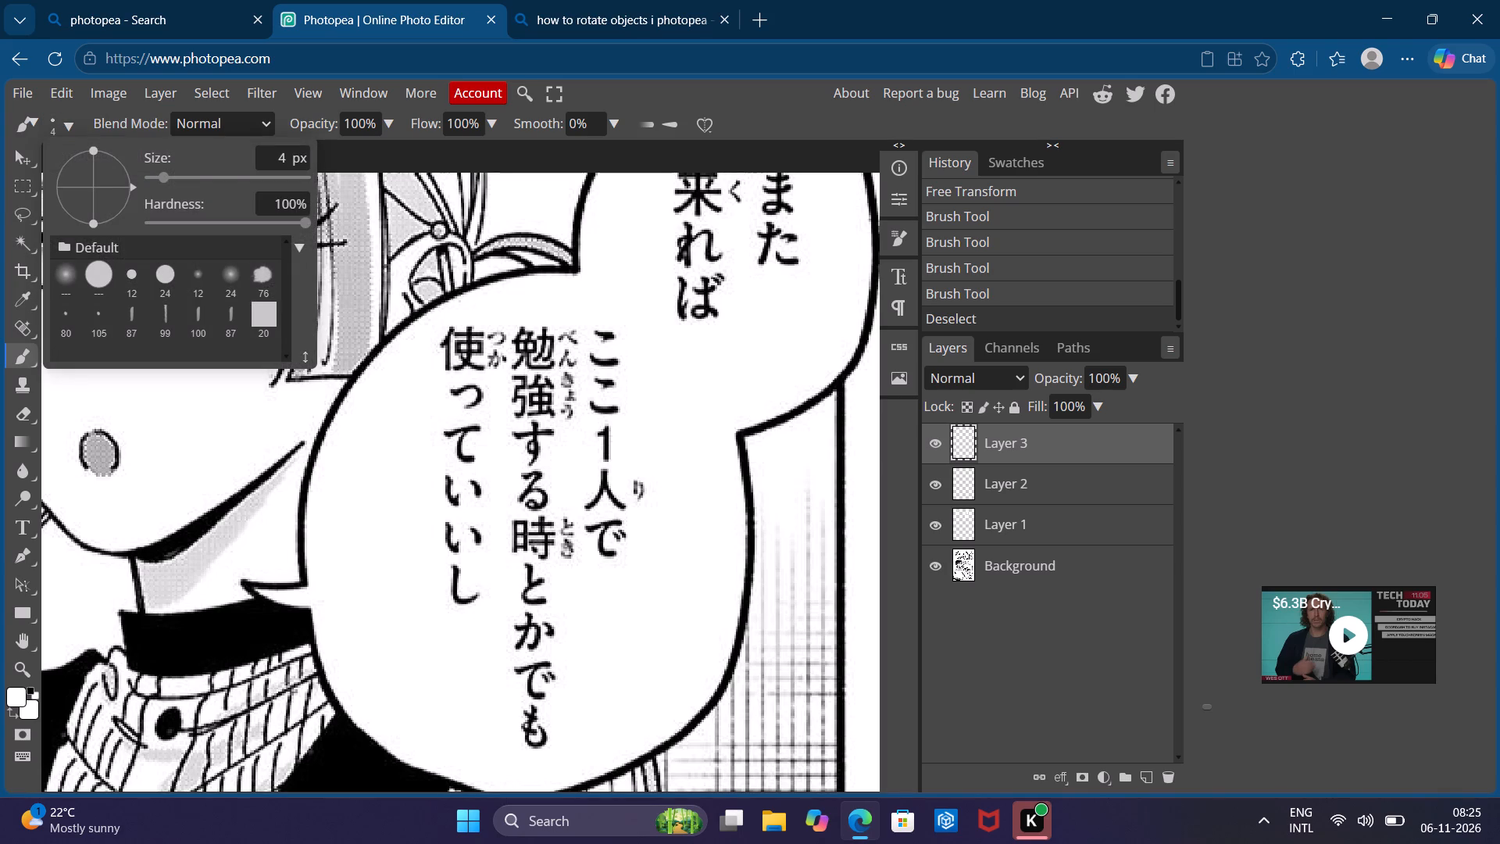
left_click_drag(176, 172, 195, 173)
left_click_drag(195, 173, 188, 174)
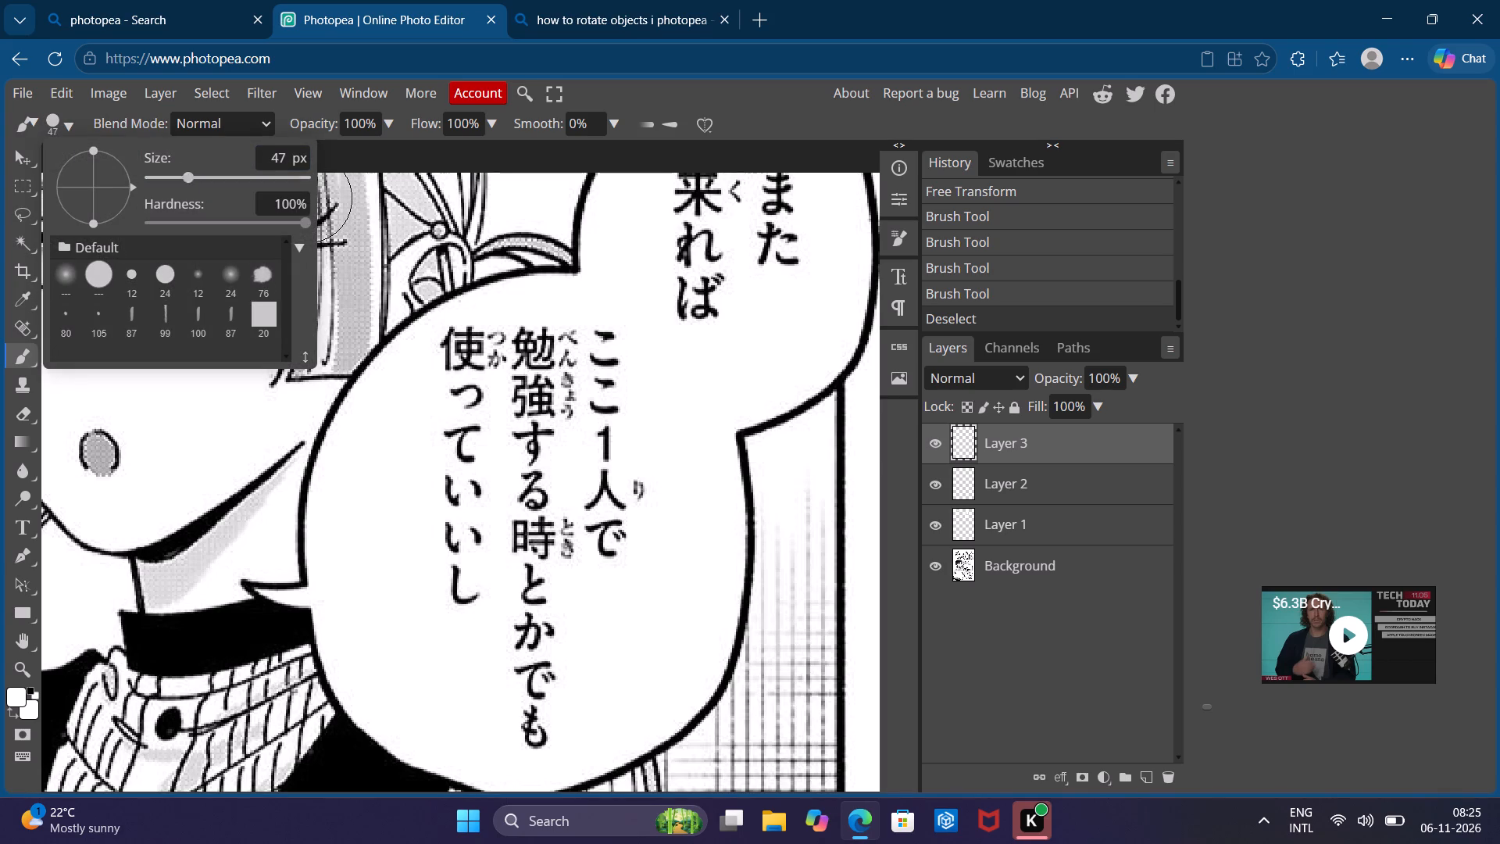
left_click(554, 492)
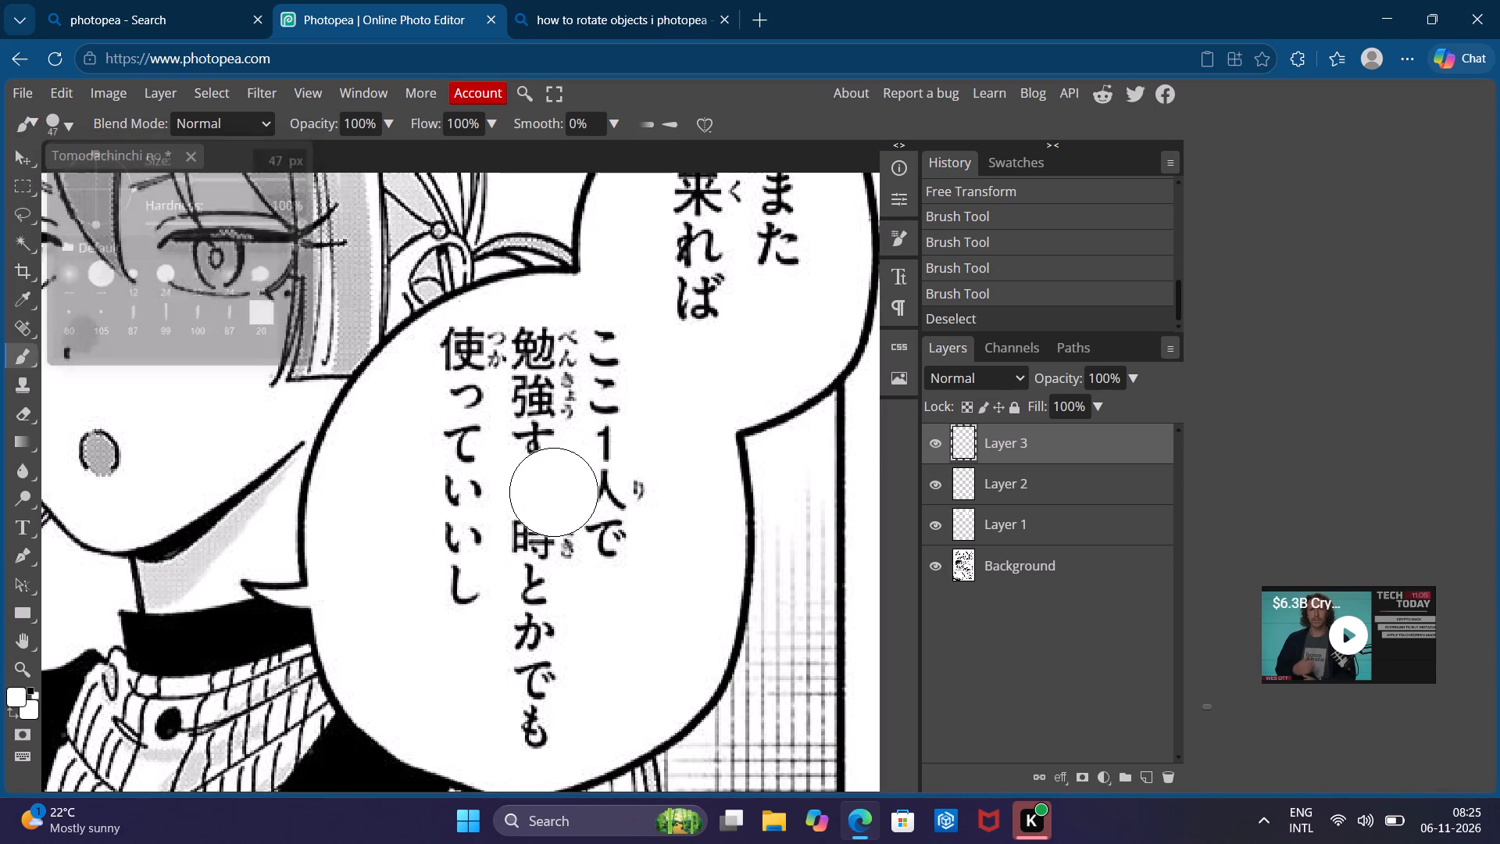
left_click_drag(591, 534, 520, 571)
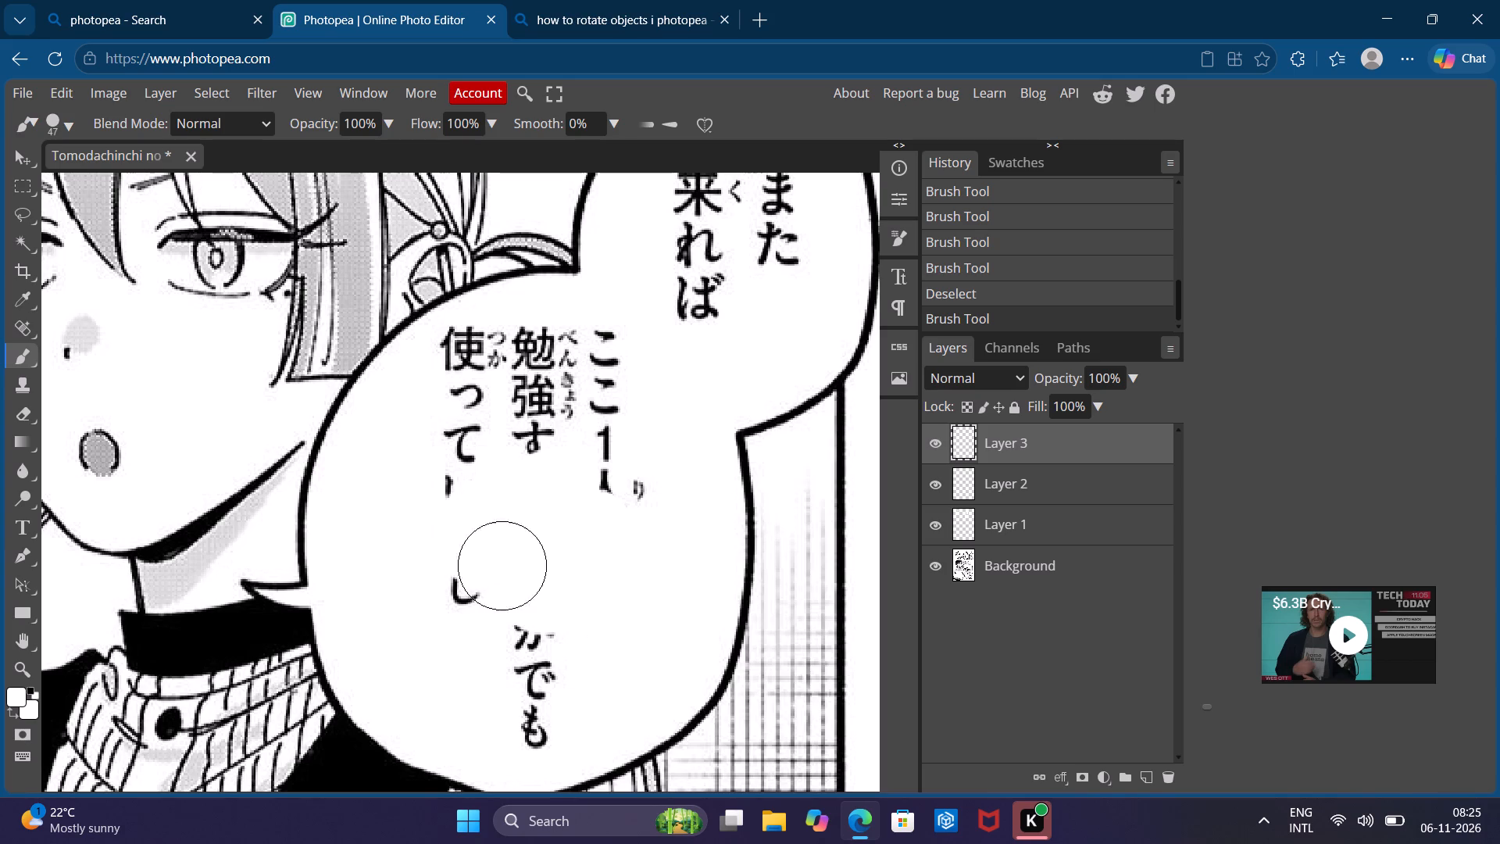
left_click_drag(520, 571, 455, 424)
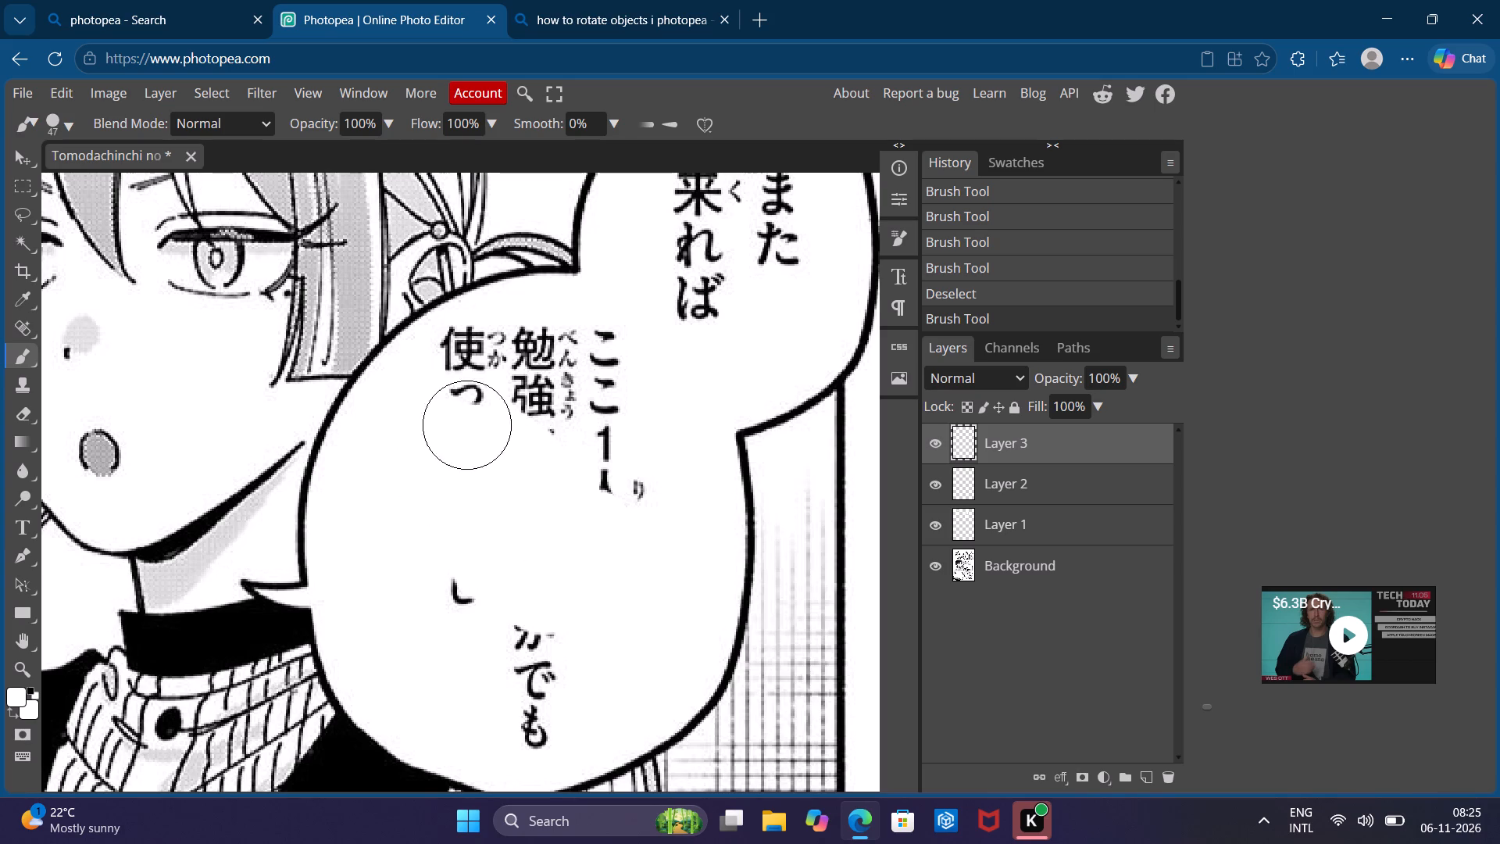
left_click_drag(455, 424, 495, 653)
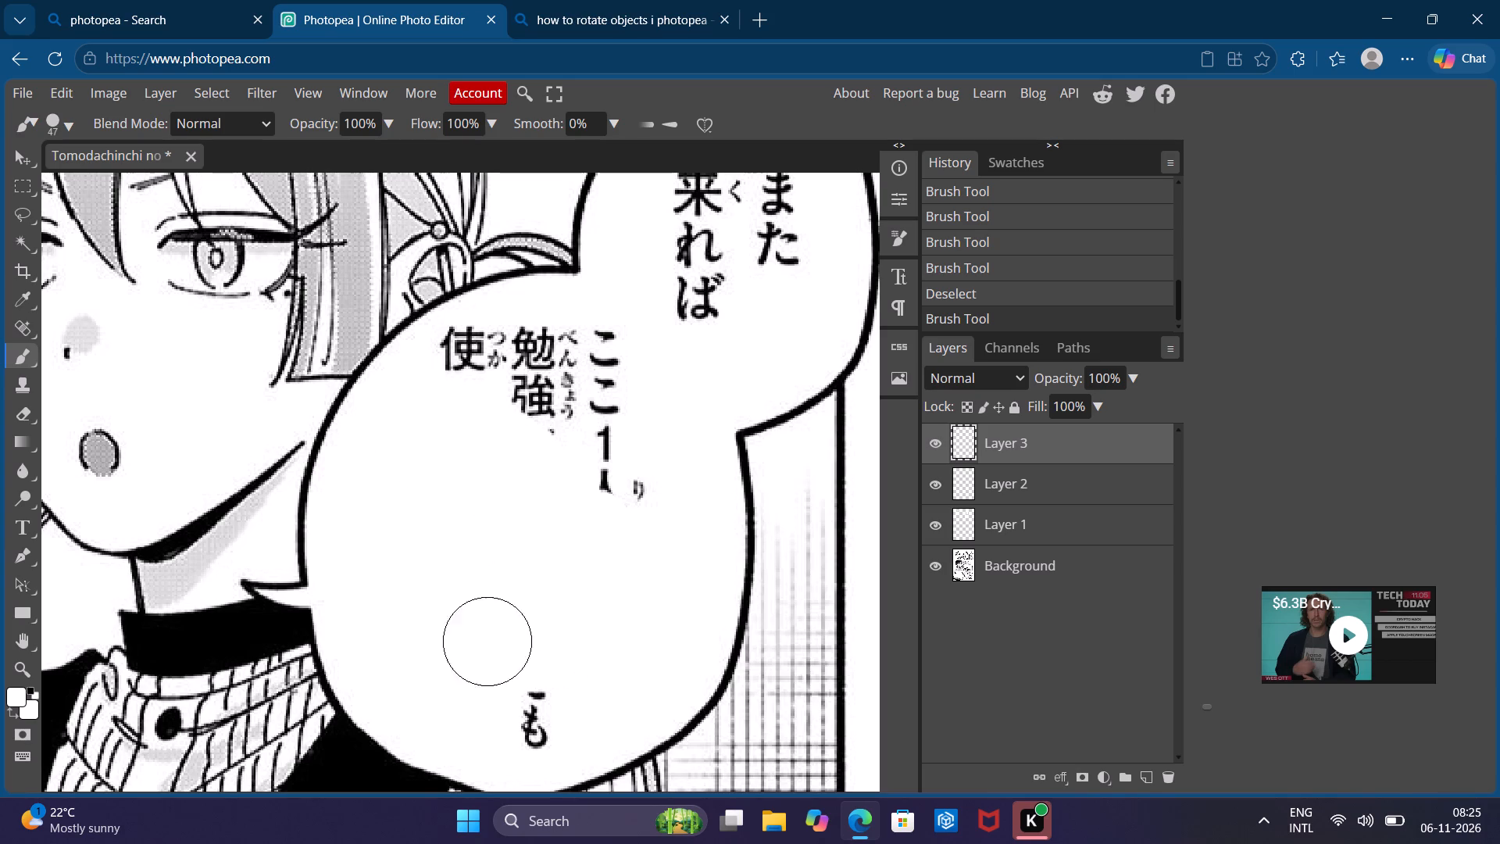
left_click_drag(495, 653, 494, 720)
left_click_drag(494, 720, 638, 401)
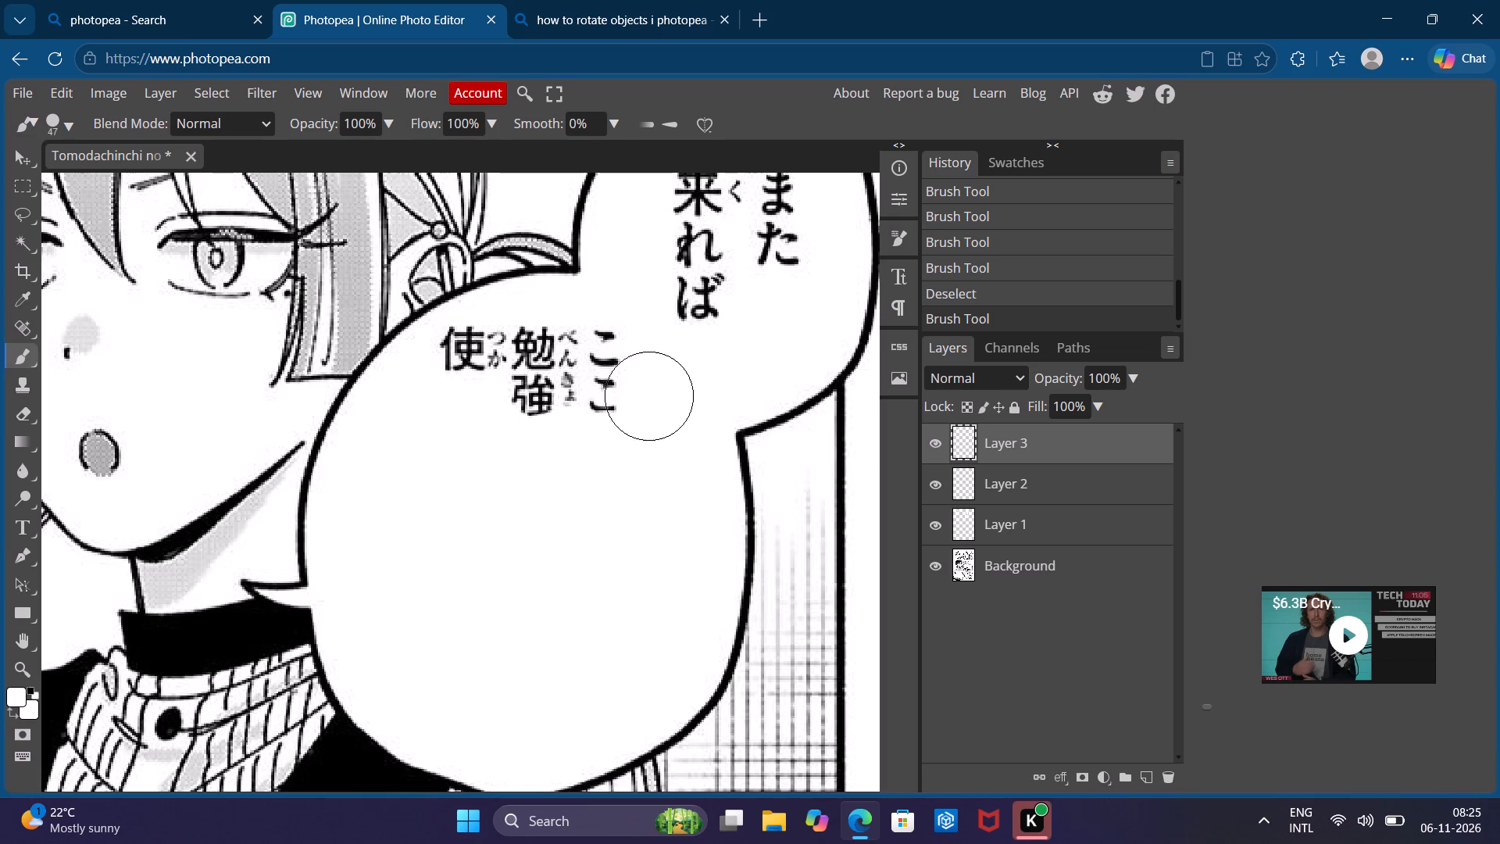
left_click_drag(638, 401, 548, 383)
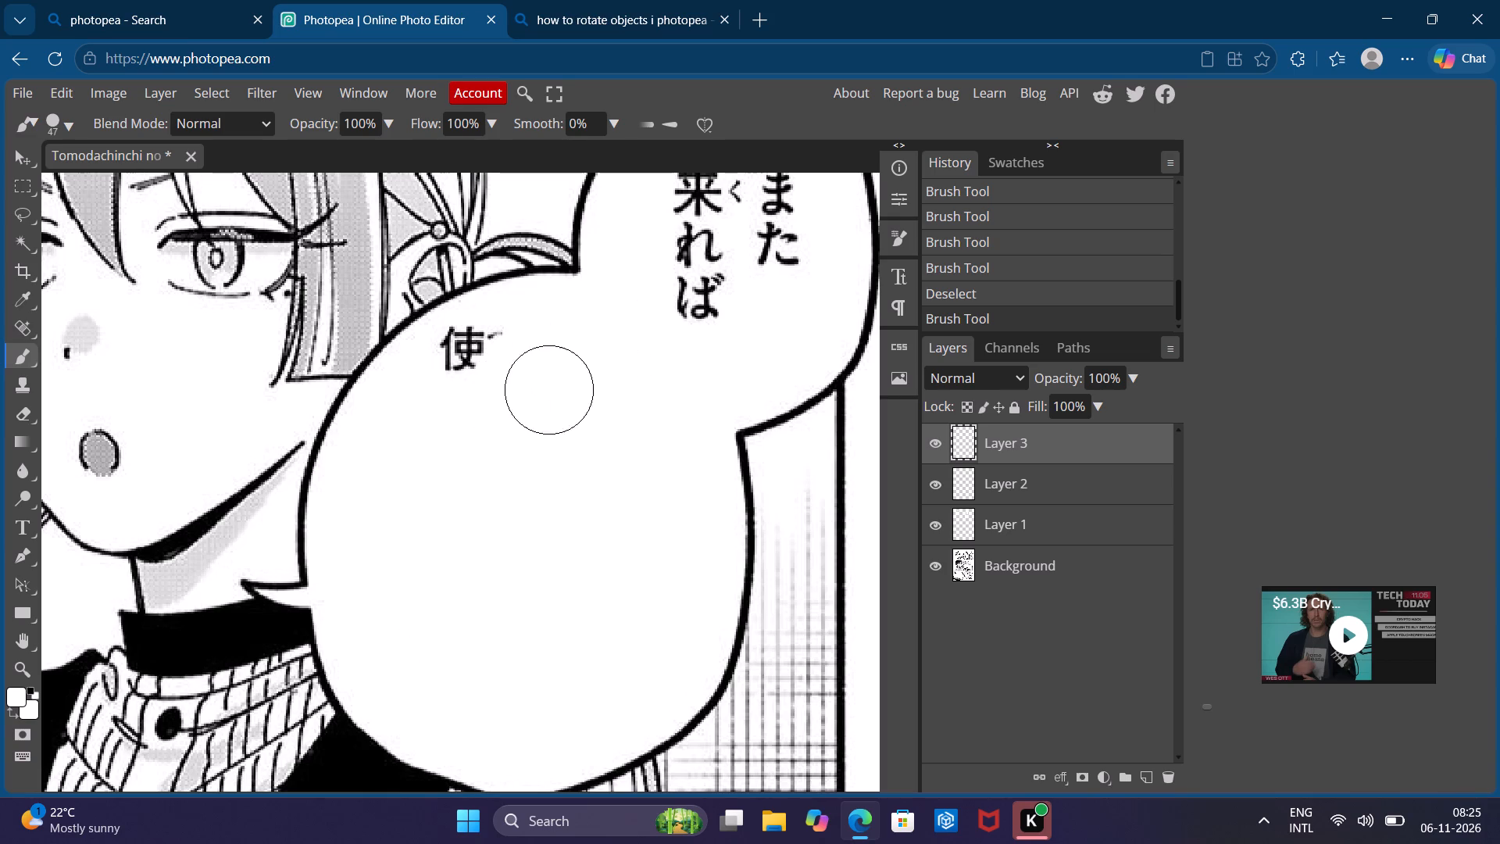
left_click_drag(548, 383, 470, 356)
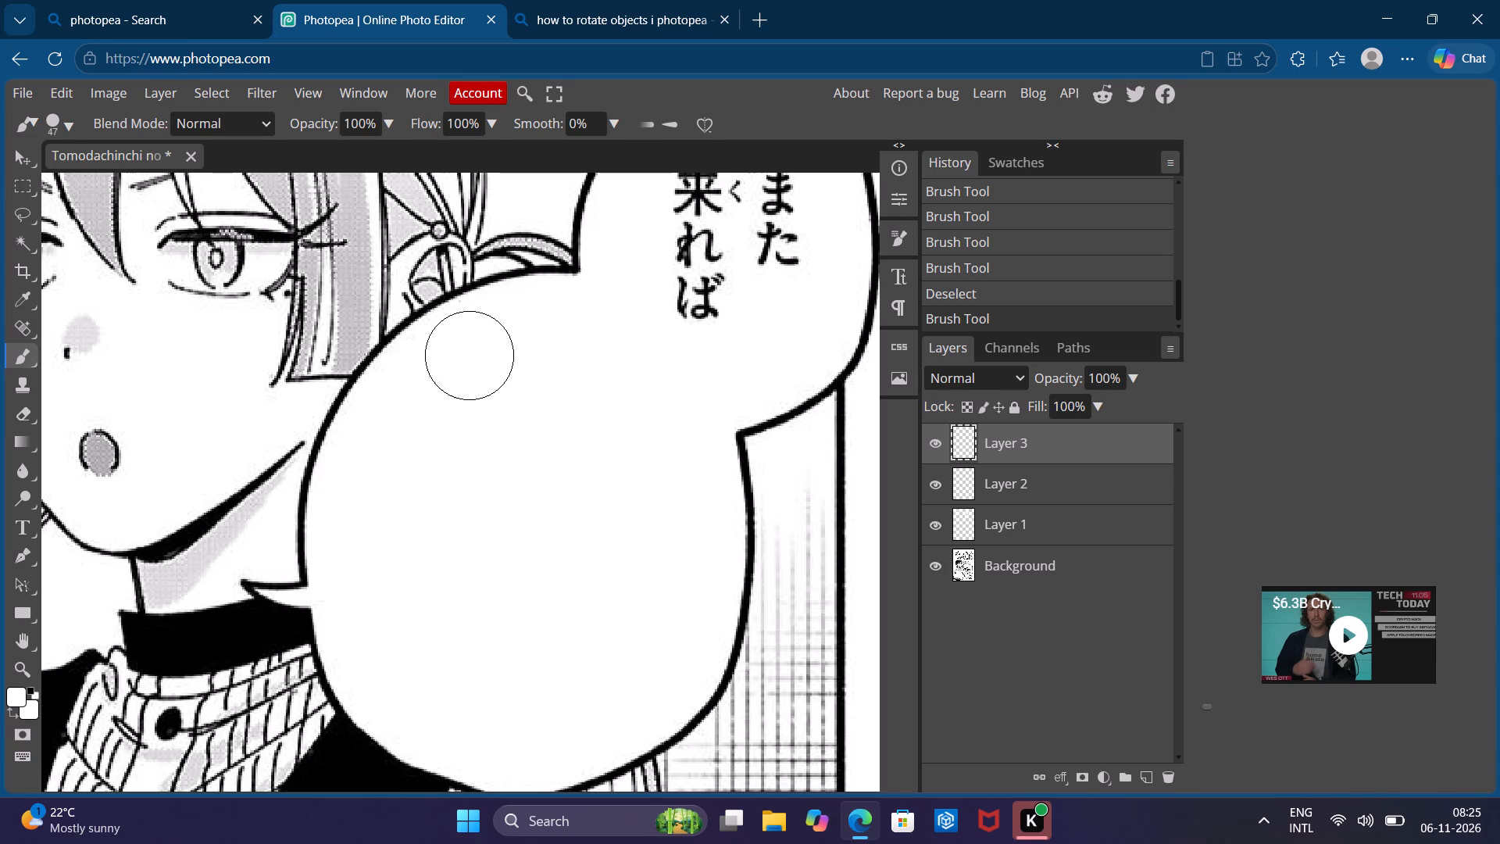
left_click_drag(470, 356, 487, 549)
left_click_drag(487, 549, 589, 502)
Paint over the text また来れば and its furigana in the upper lobe of the same double bubble with white.
scroll(702, 329, "up", 2)
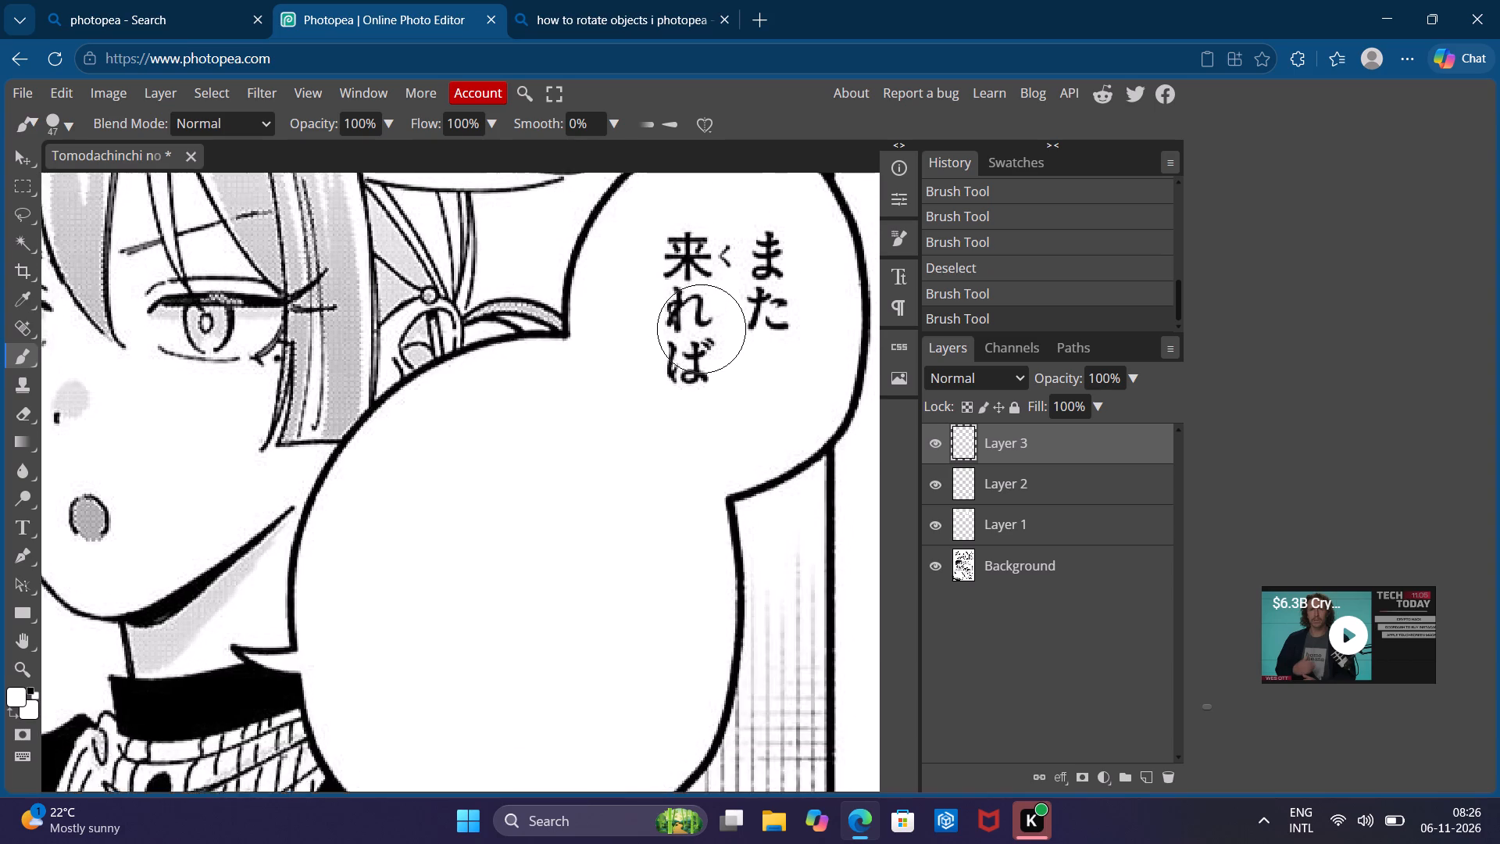
scroll(702, 329, "up", 1)
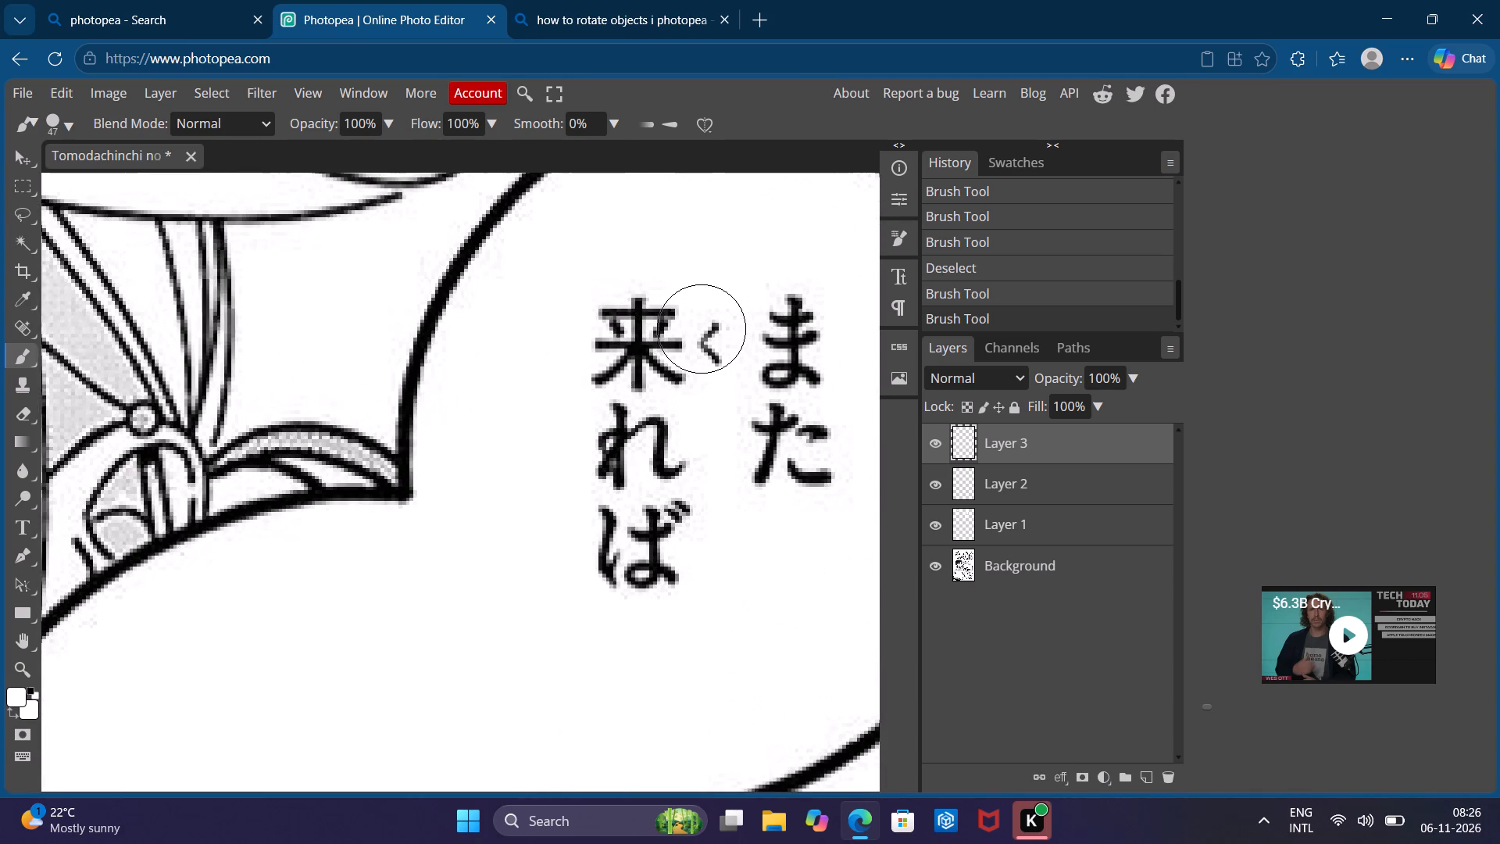
left_click_drag(702, 332, 619, 477)
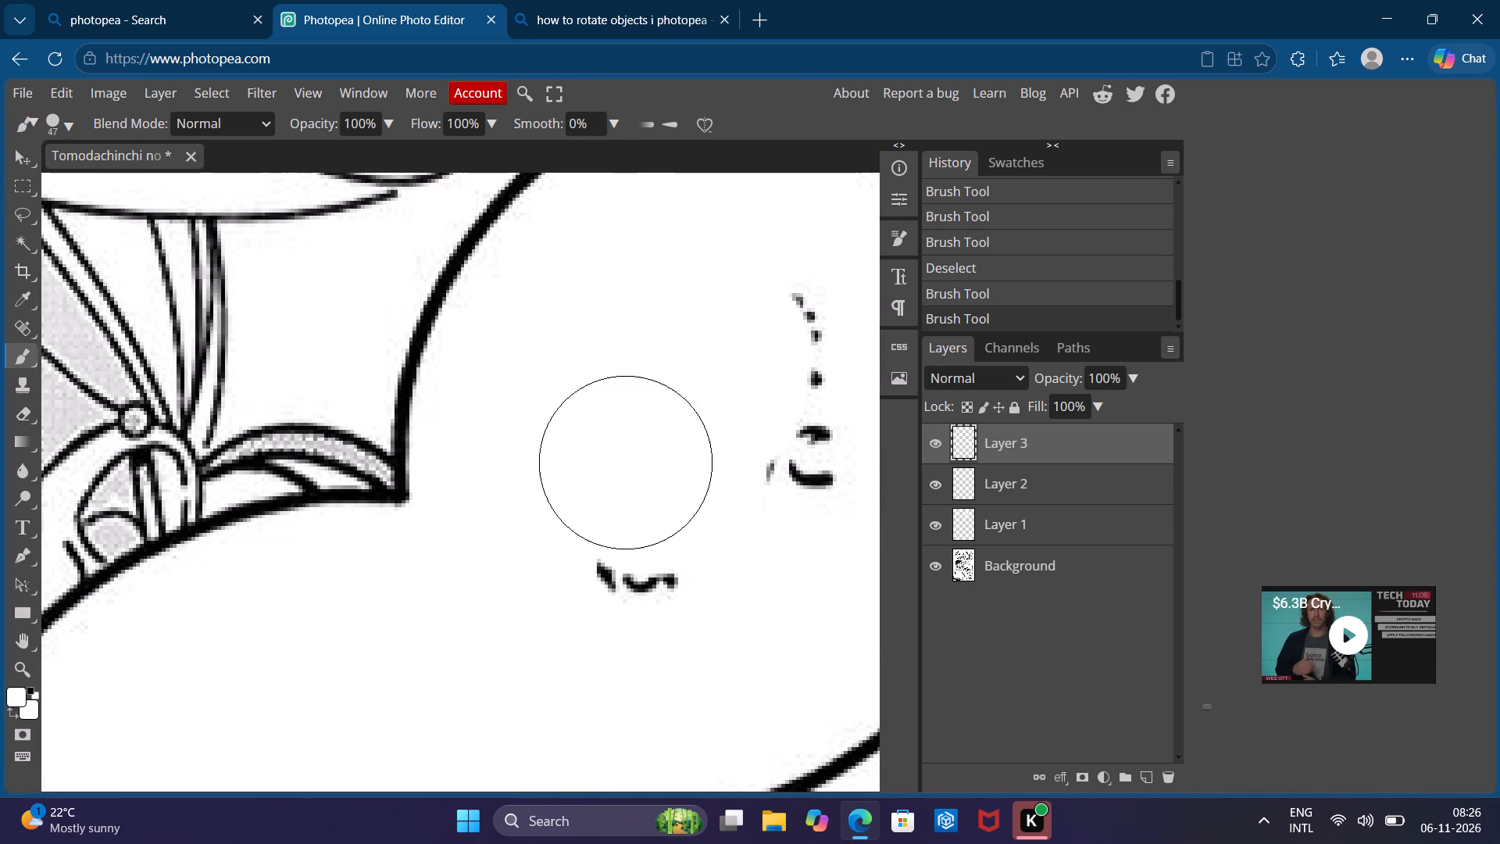
left_click_drag(619, 477, 755, 315)
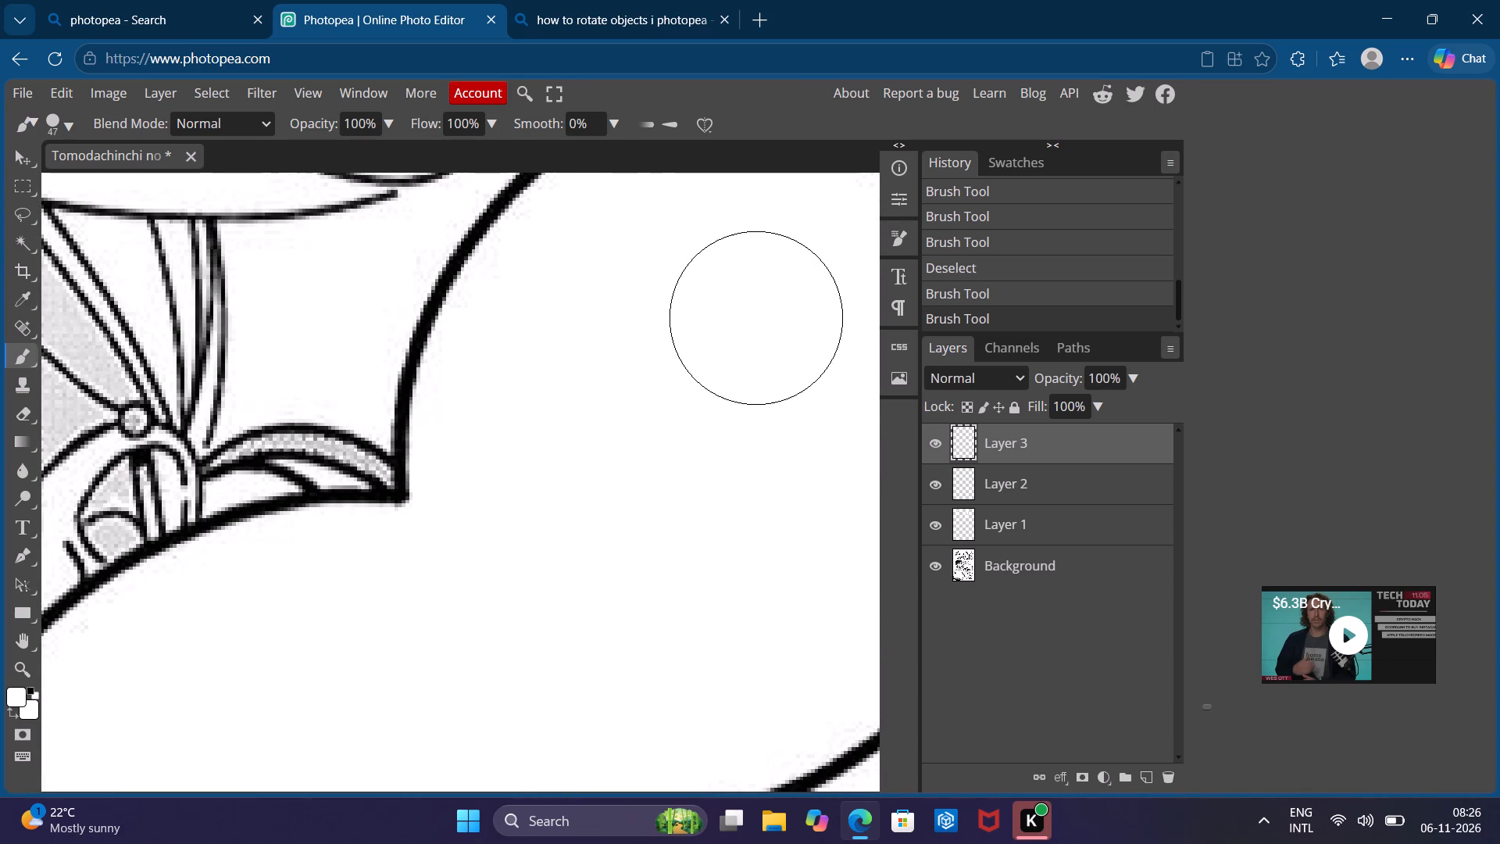
left_click_drag(755, 315, 770, 514)
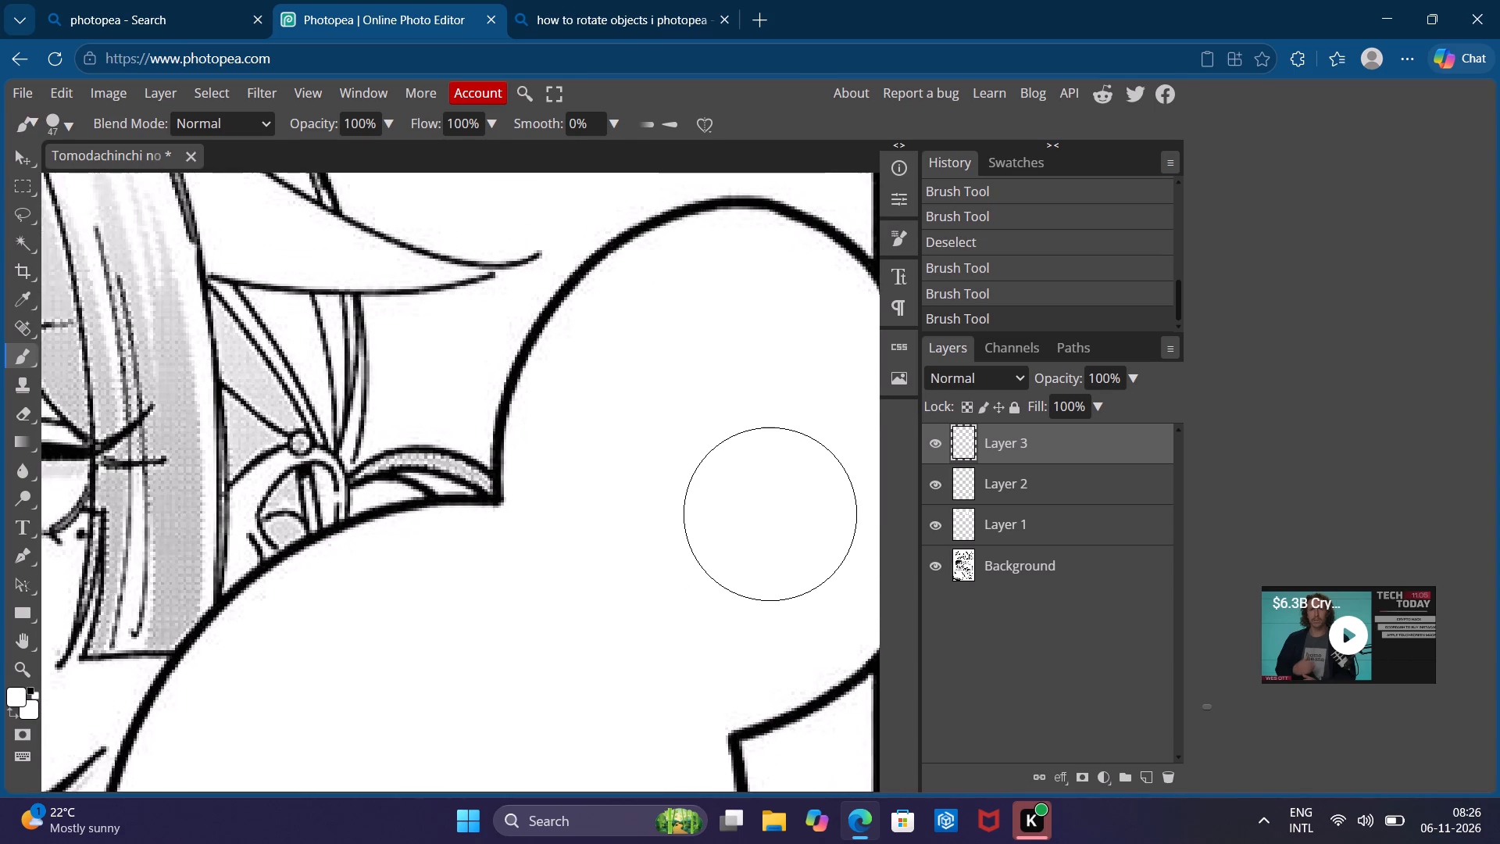
scroll(770, 514, "left", 2)
left_click_drag(680, 420, 701, 449)
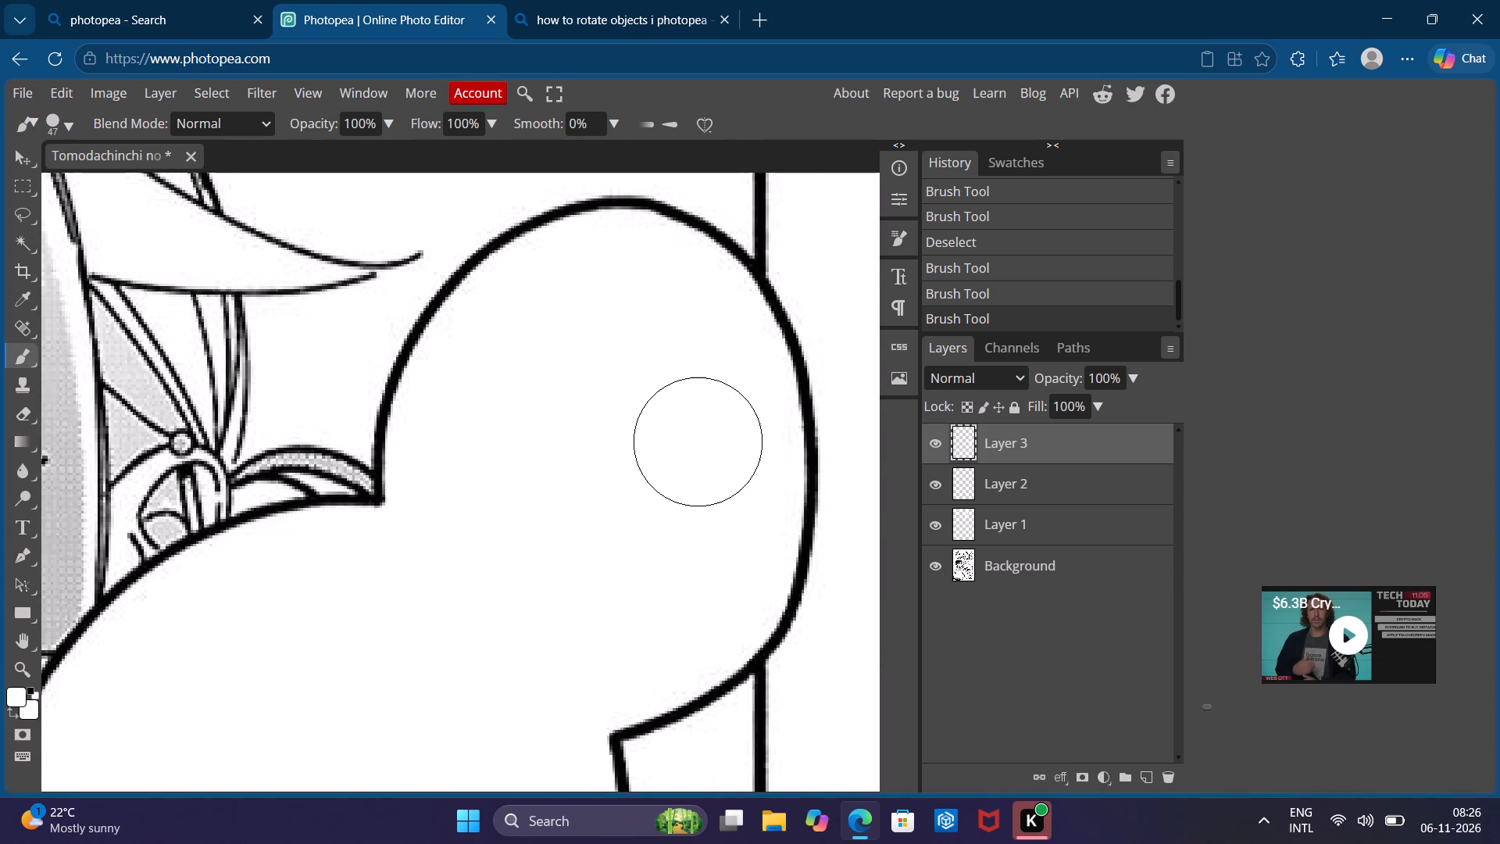
With the 47 px white brush, paint over the text そんな利用もできるんですね and its furigana in the man's speech bubble in panel two.
left_click_drag(701, 449, 620, 540)
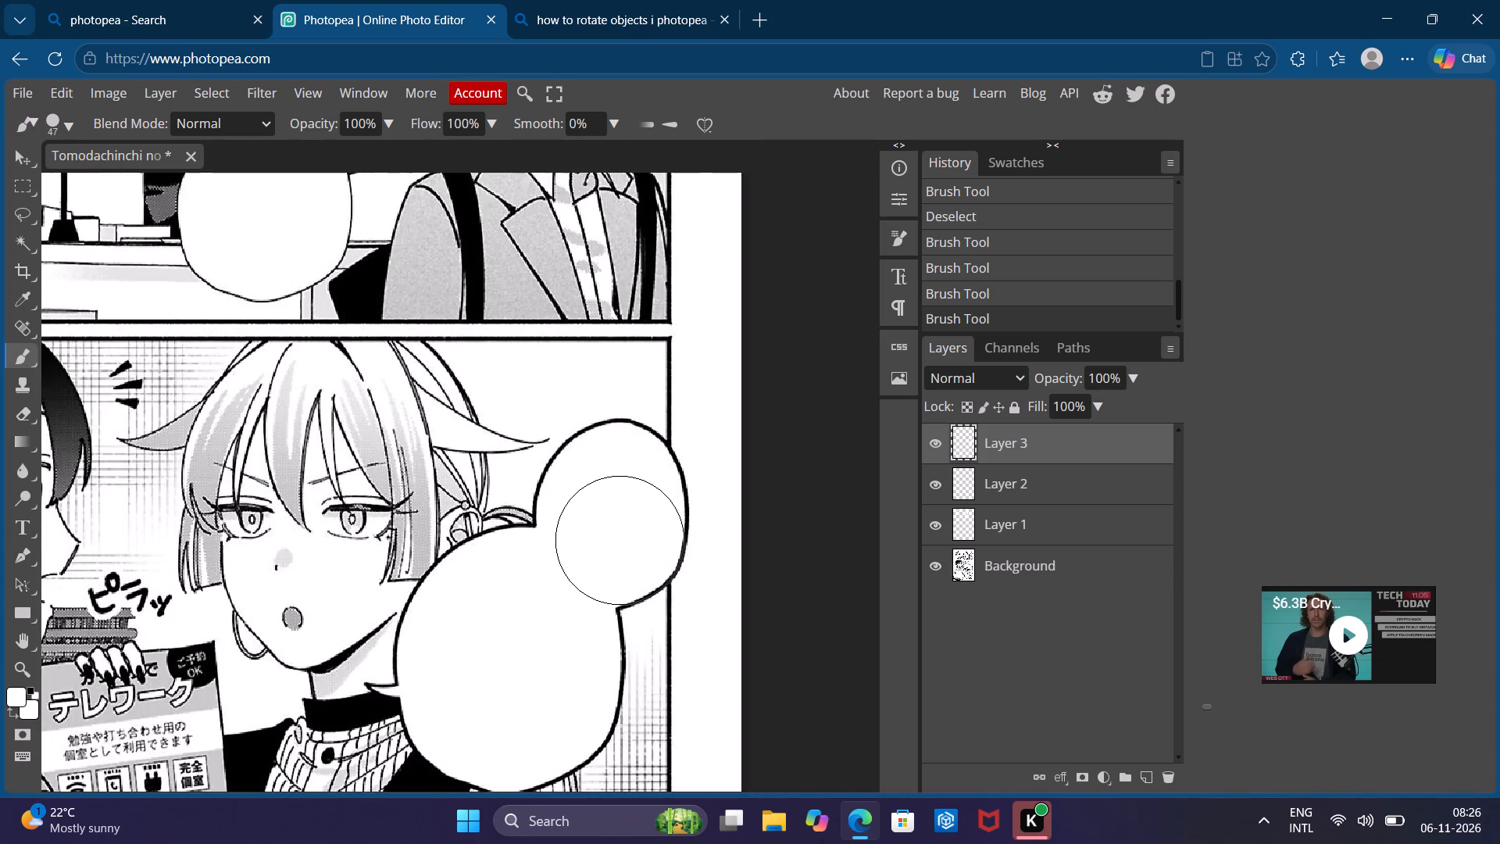
scroll(620, 540, "down", 2)
scroll(620, 540, "right", 1)
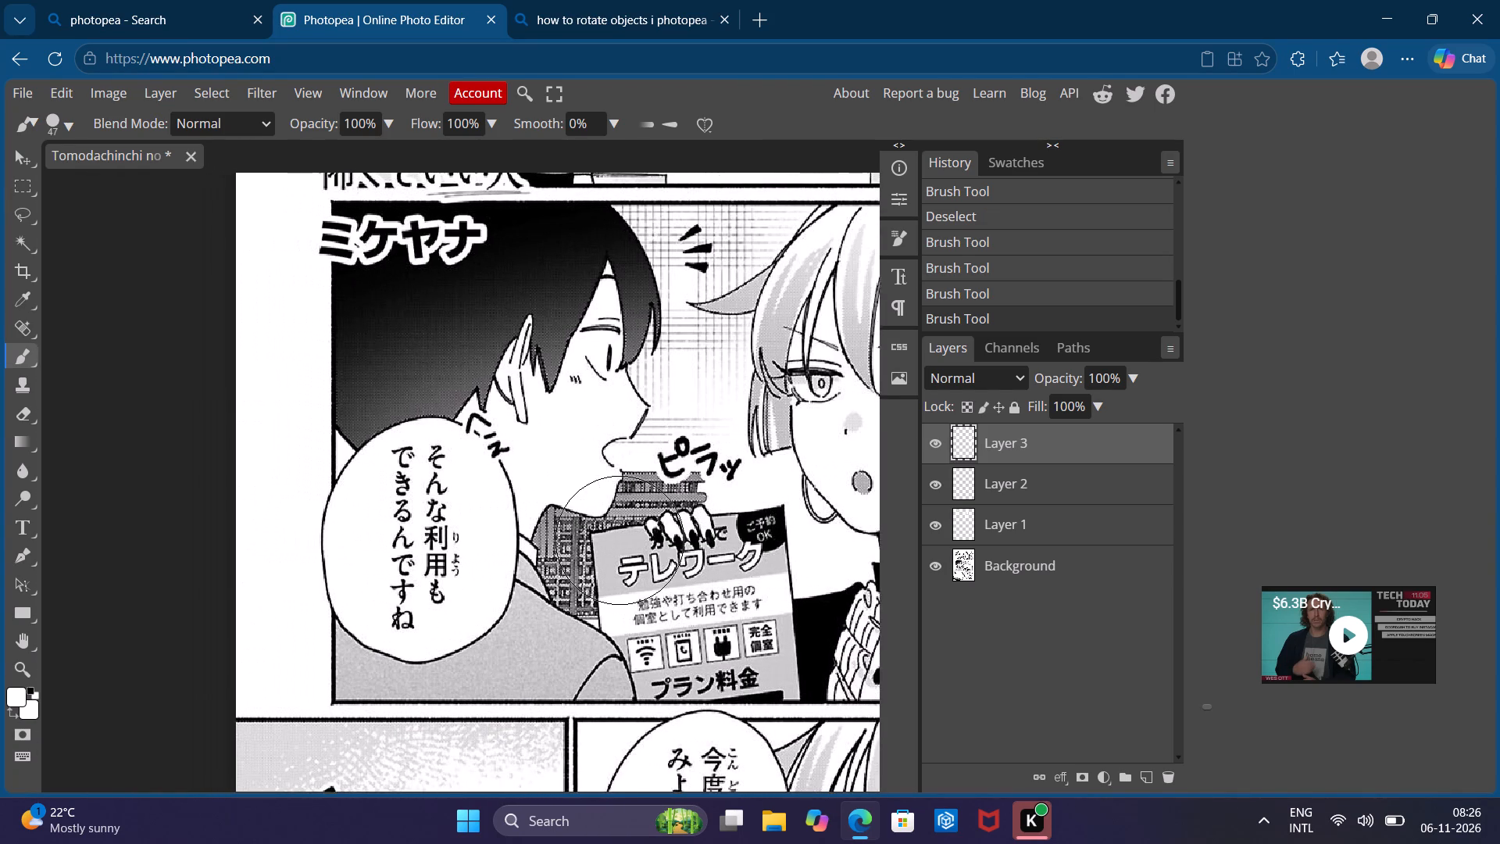
scroll(620, 540, "right", 1)
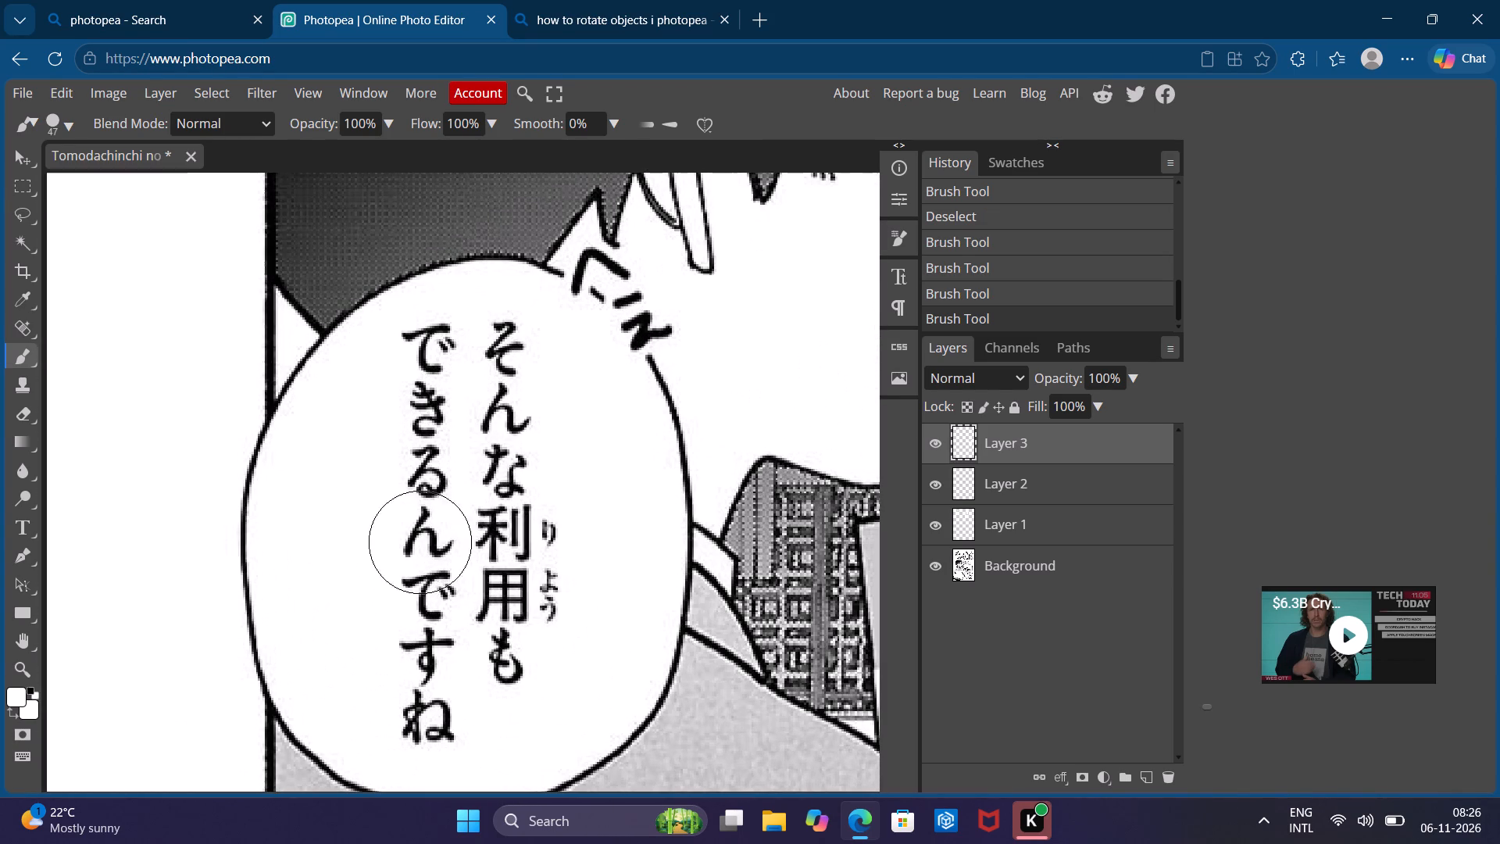
left_click_drag(512, 474, 410, 495)
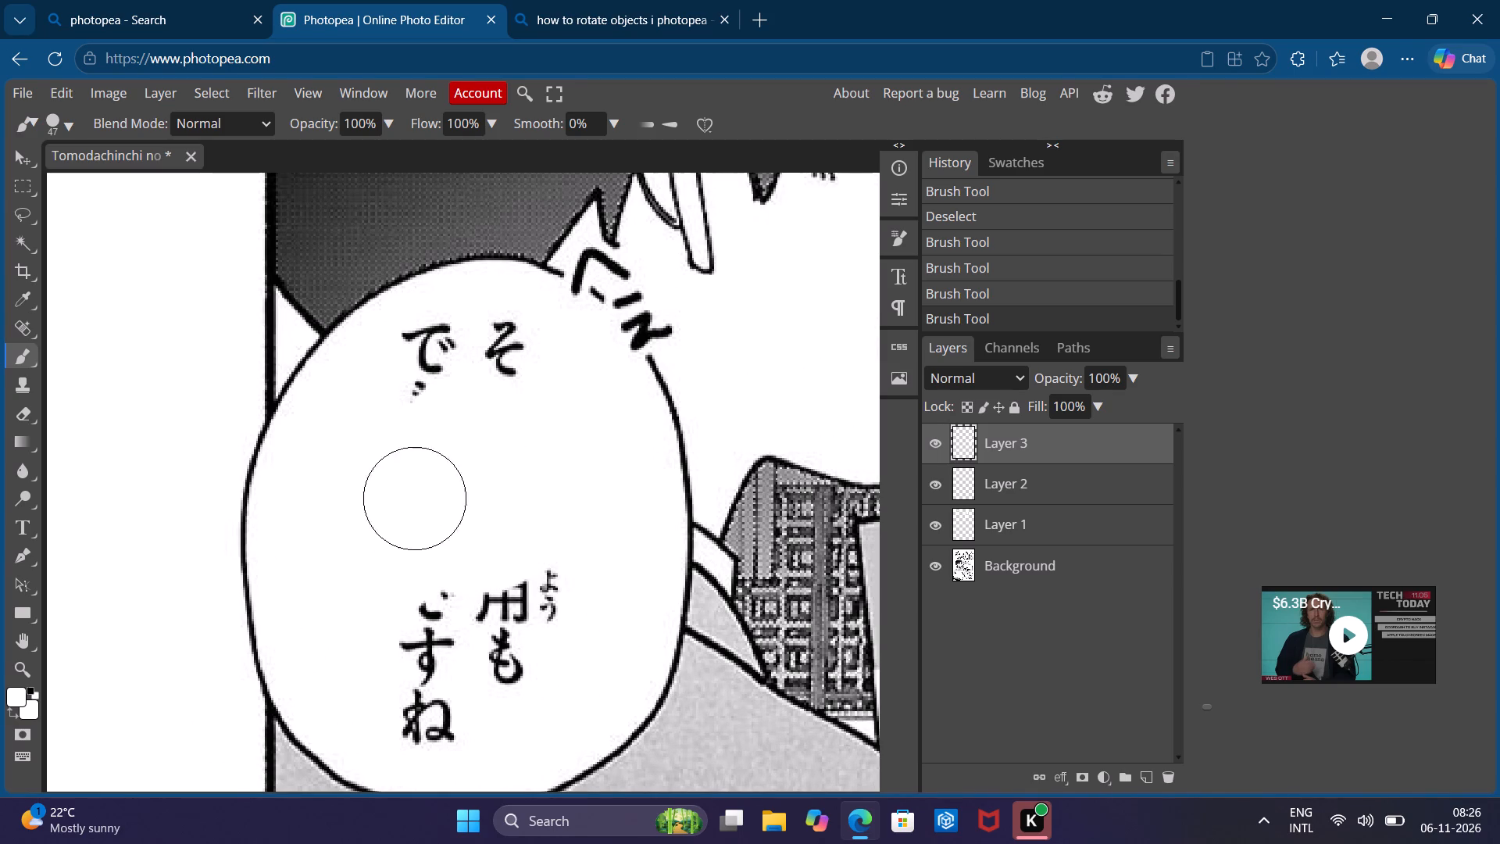
left_click_drag(410, 495, 442, 636)
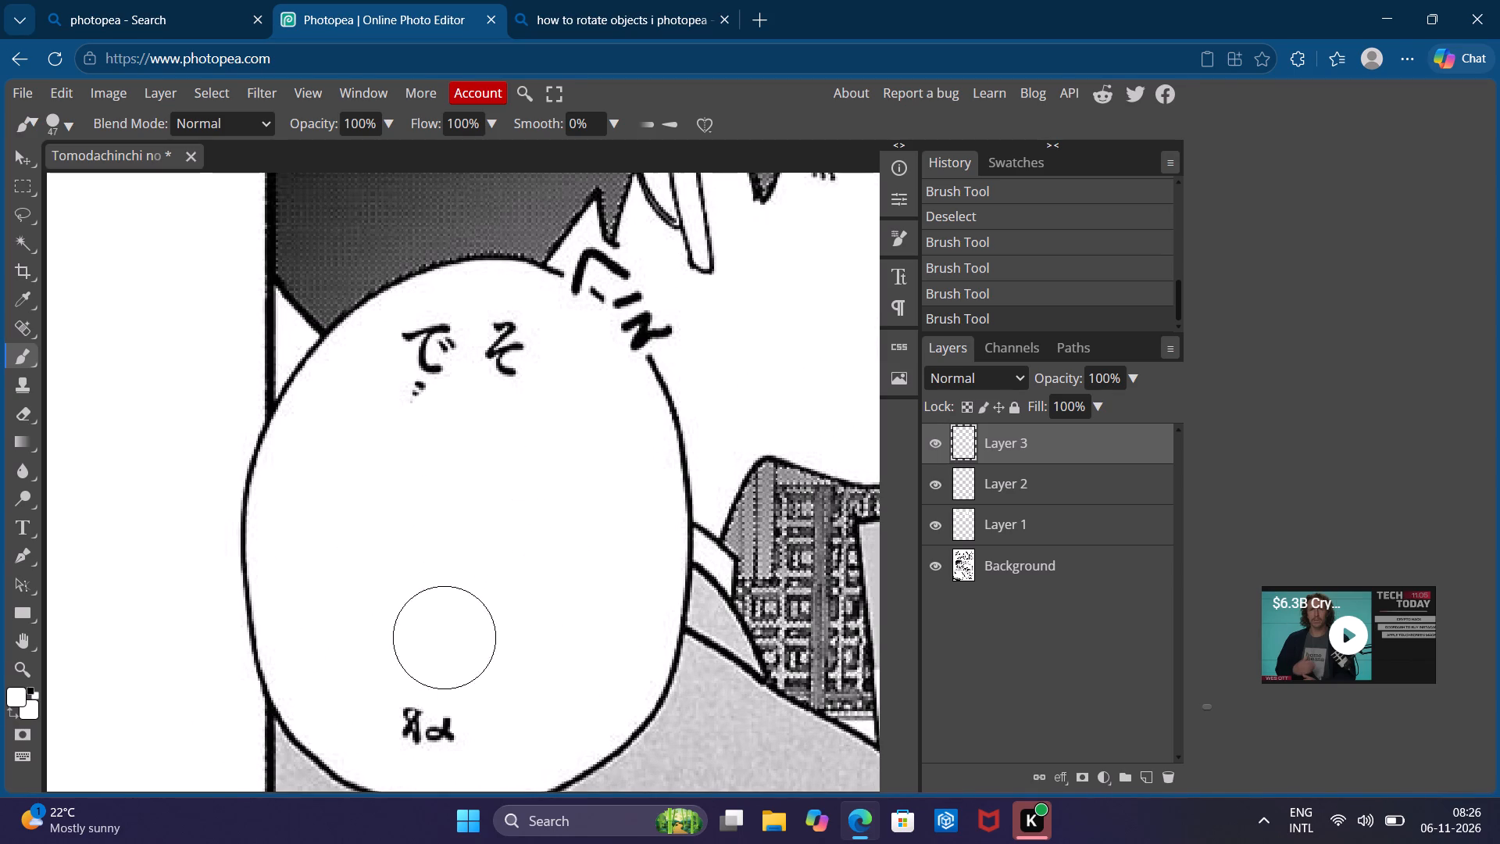
left_click_drag(442, 636, 361, 568)
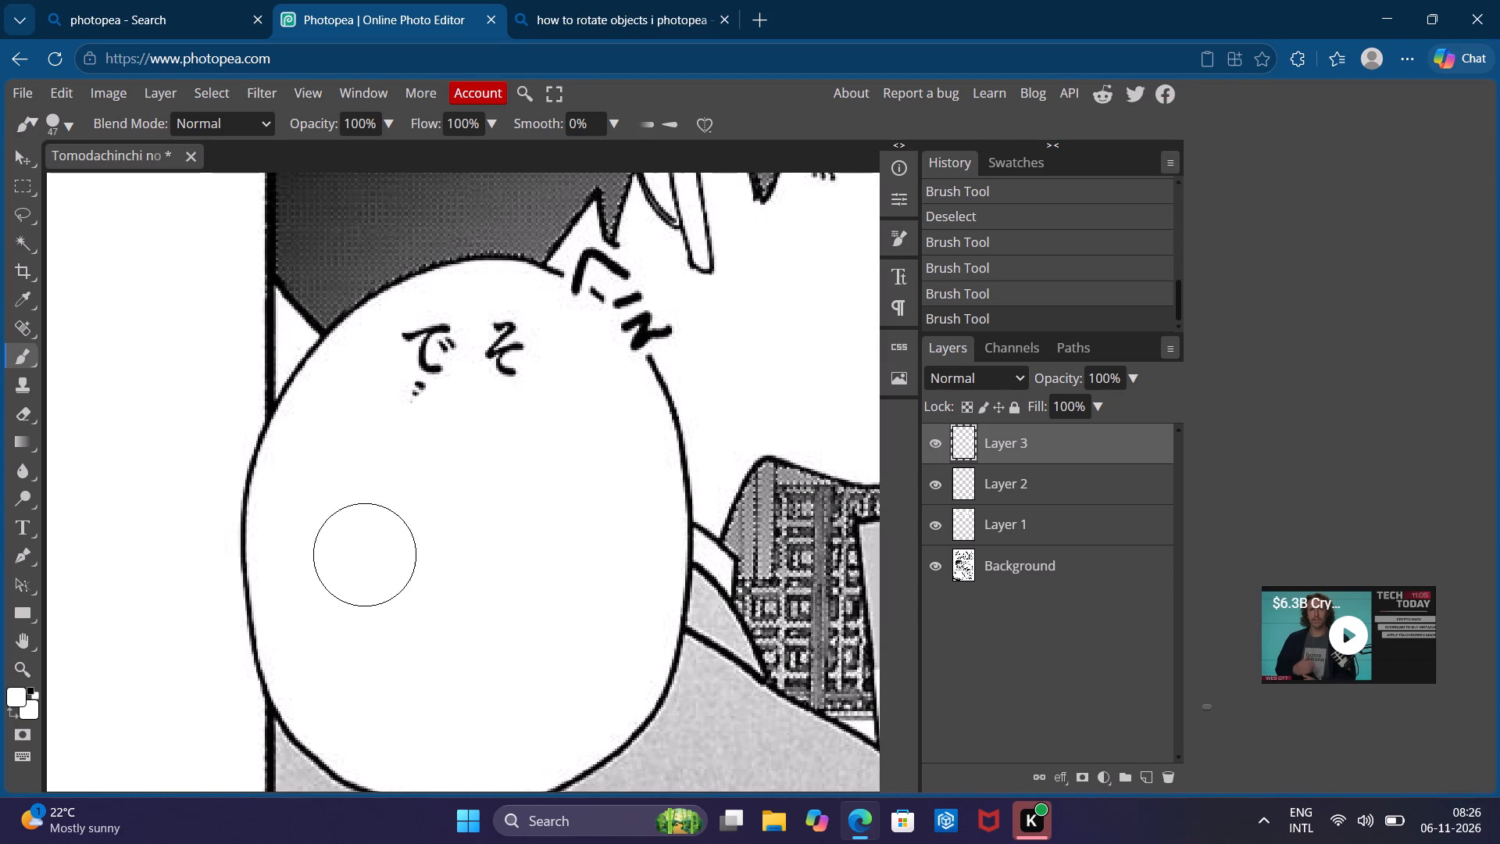
left_click_drag(361, 568, 430, 358)
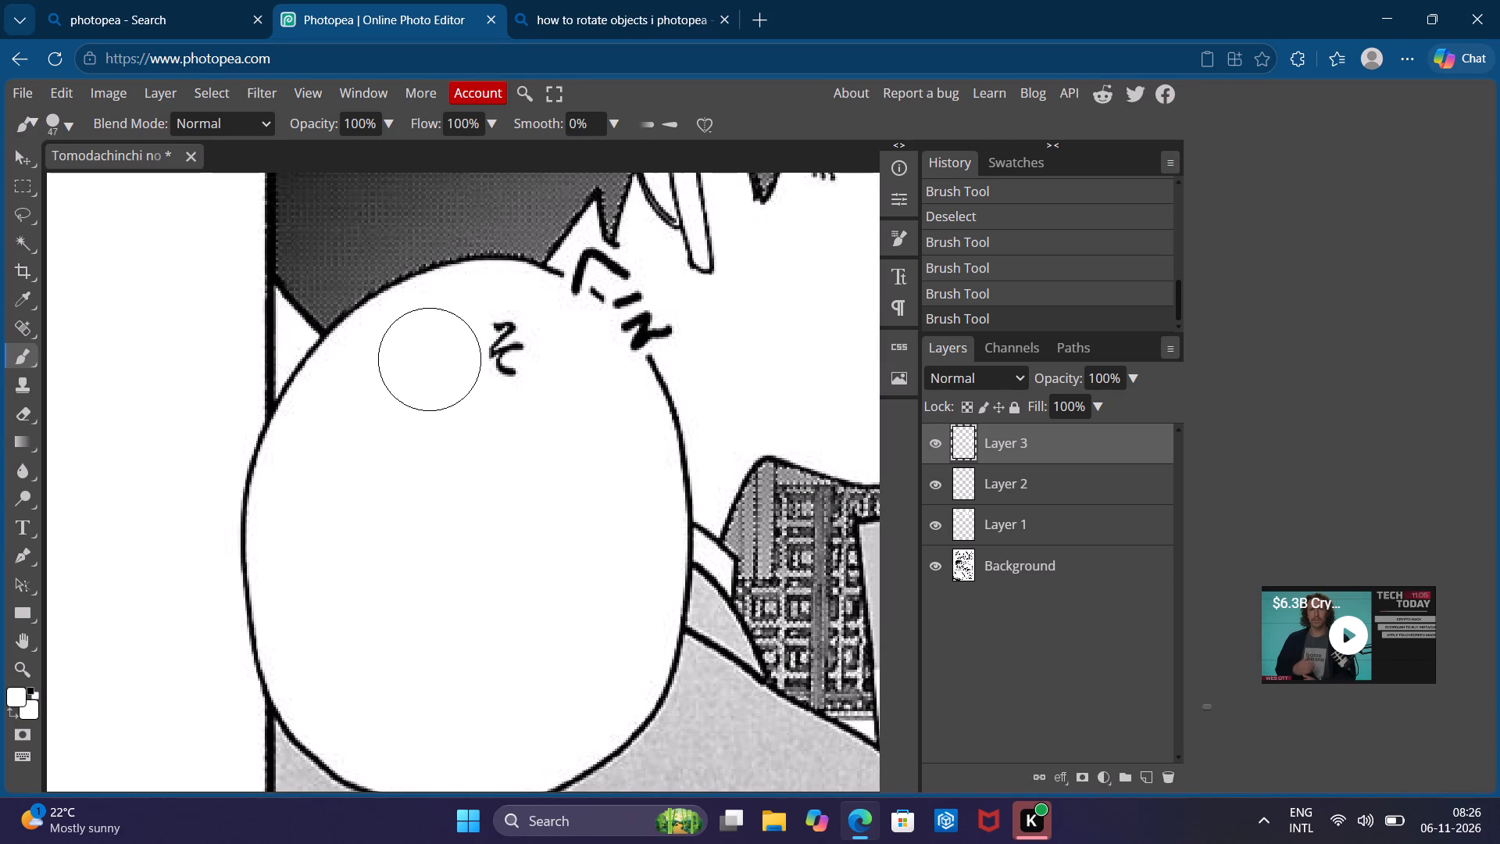
left_click_drag(430, 358, 436, 347)
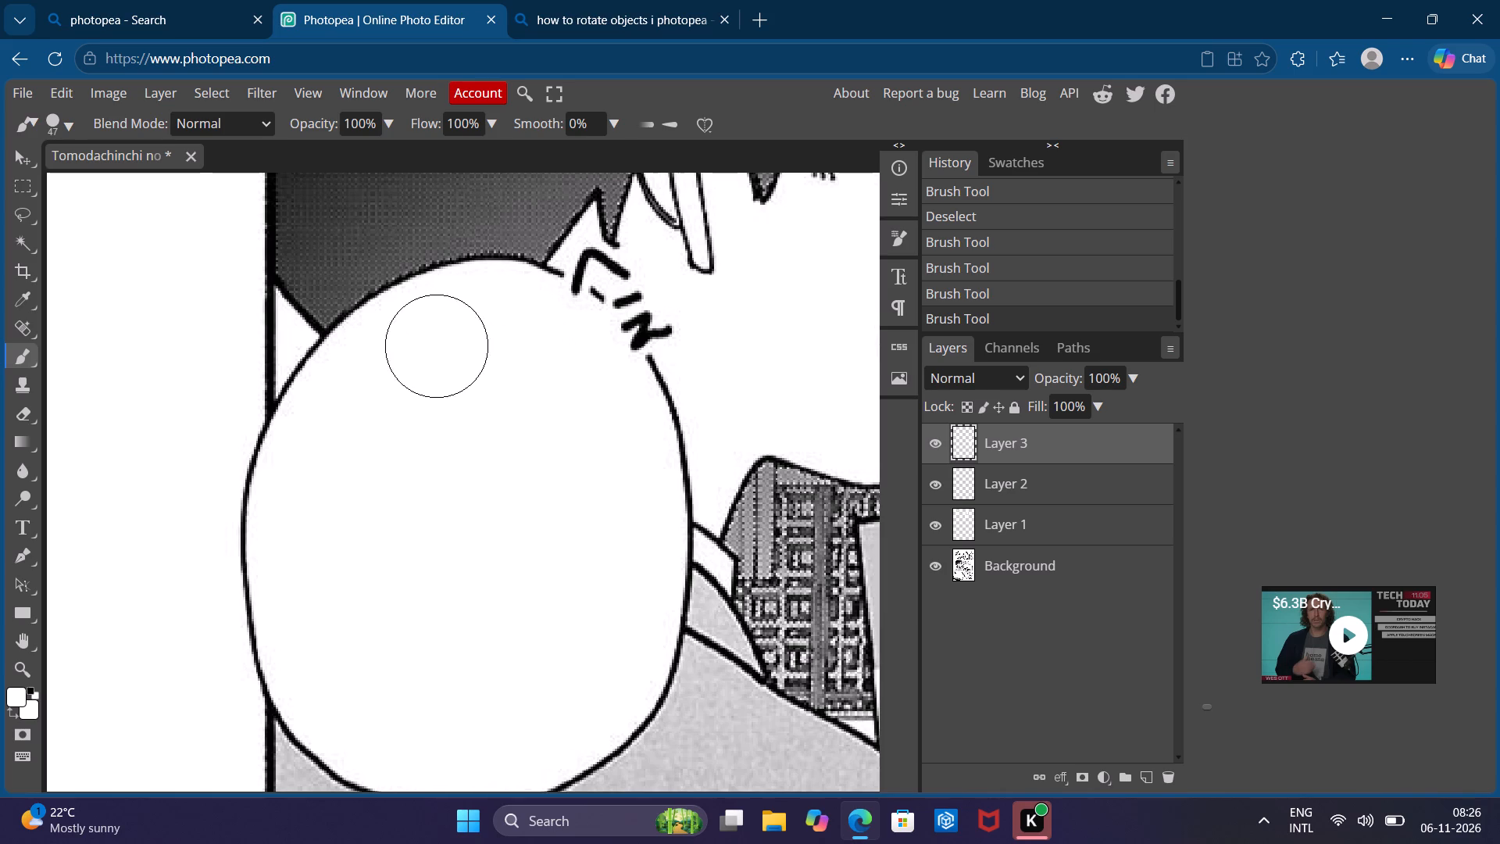
left_click_drag(436, 347, 570, 578)
left_click_drag(570, 578, 462, 658)
Set the brush size to 5 px and paint out the handwritten Z-shaped mark and short bar at the man's bubble's upper-right outline in white.
scroll(647, 430, "up", 1)
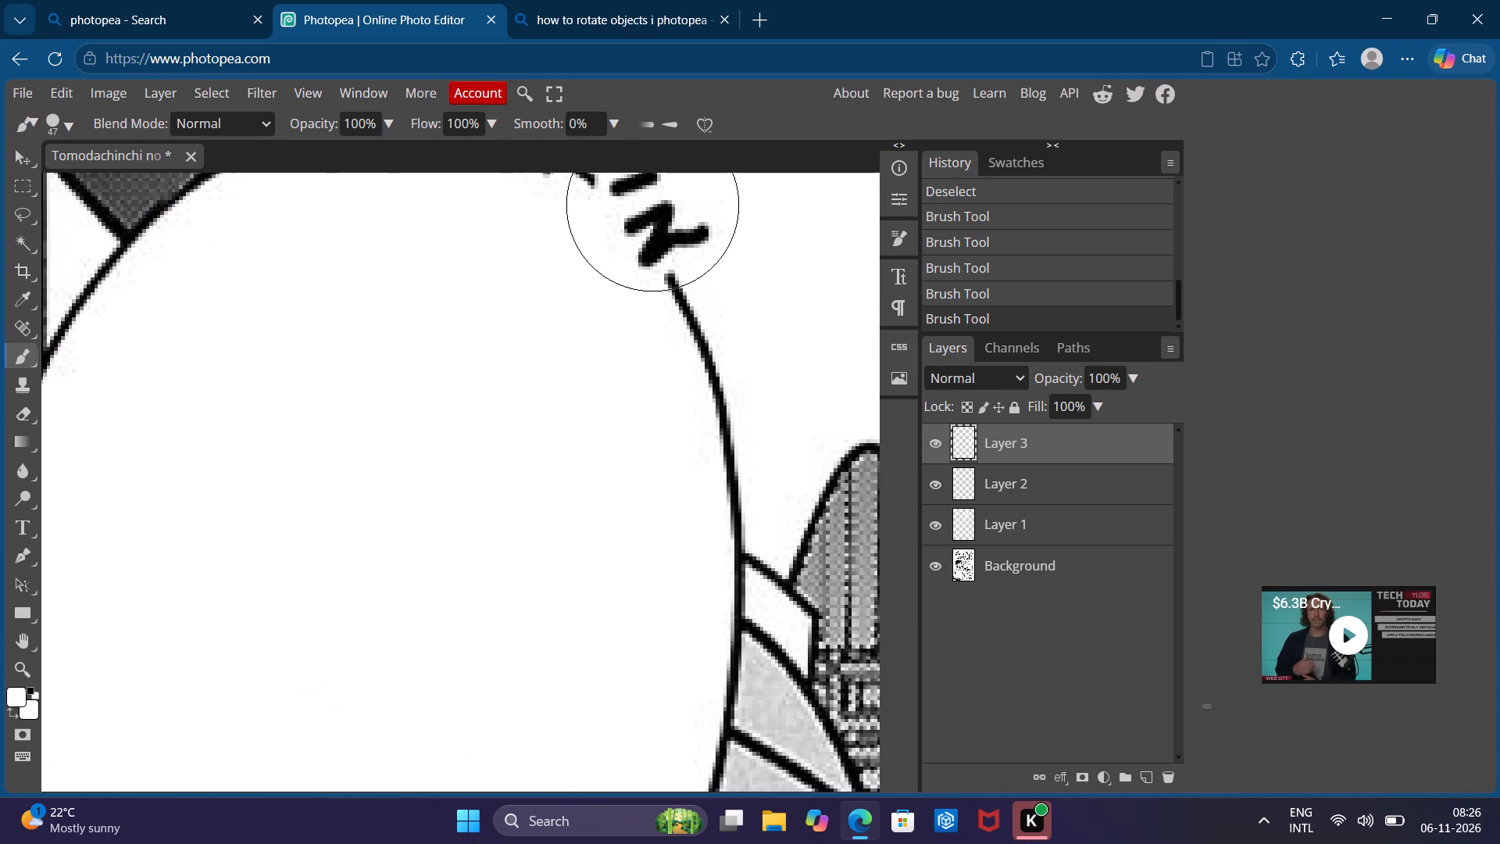
scroll(652, 205, "up", 3)
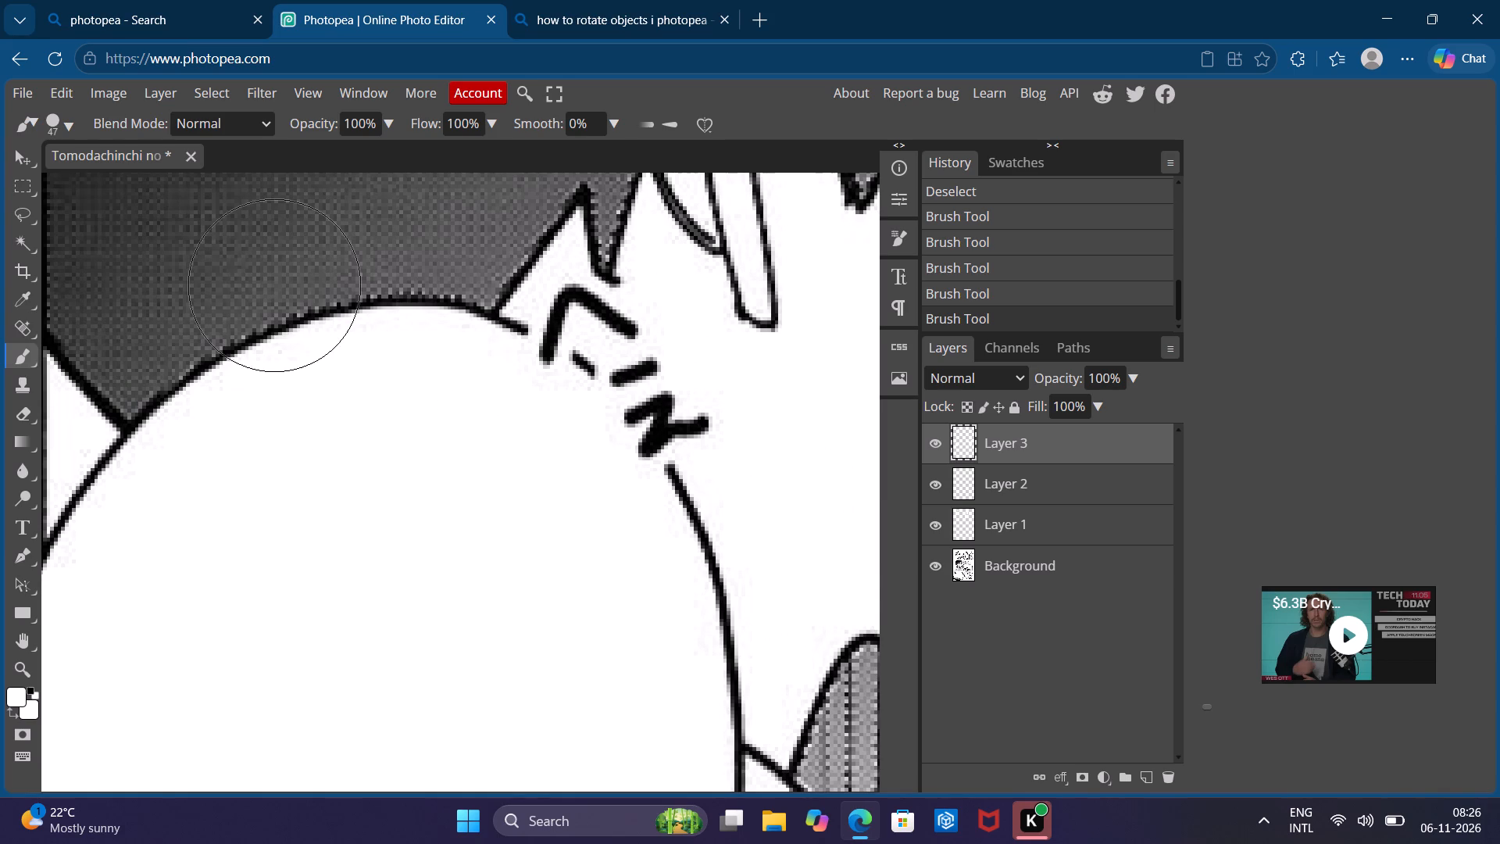
left_click(66, 114)
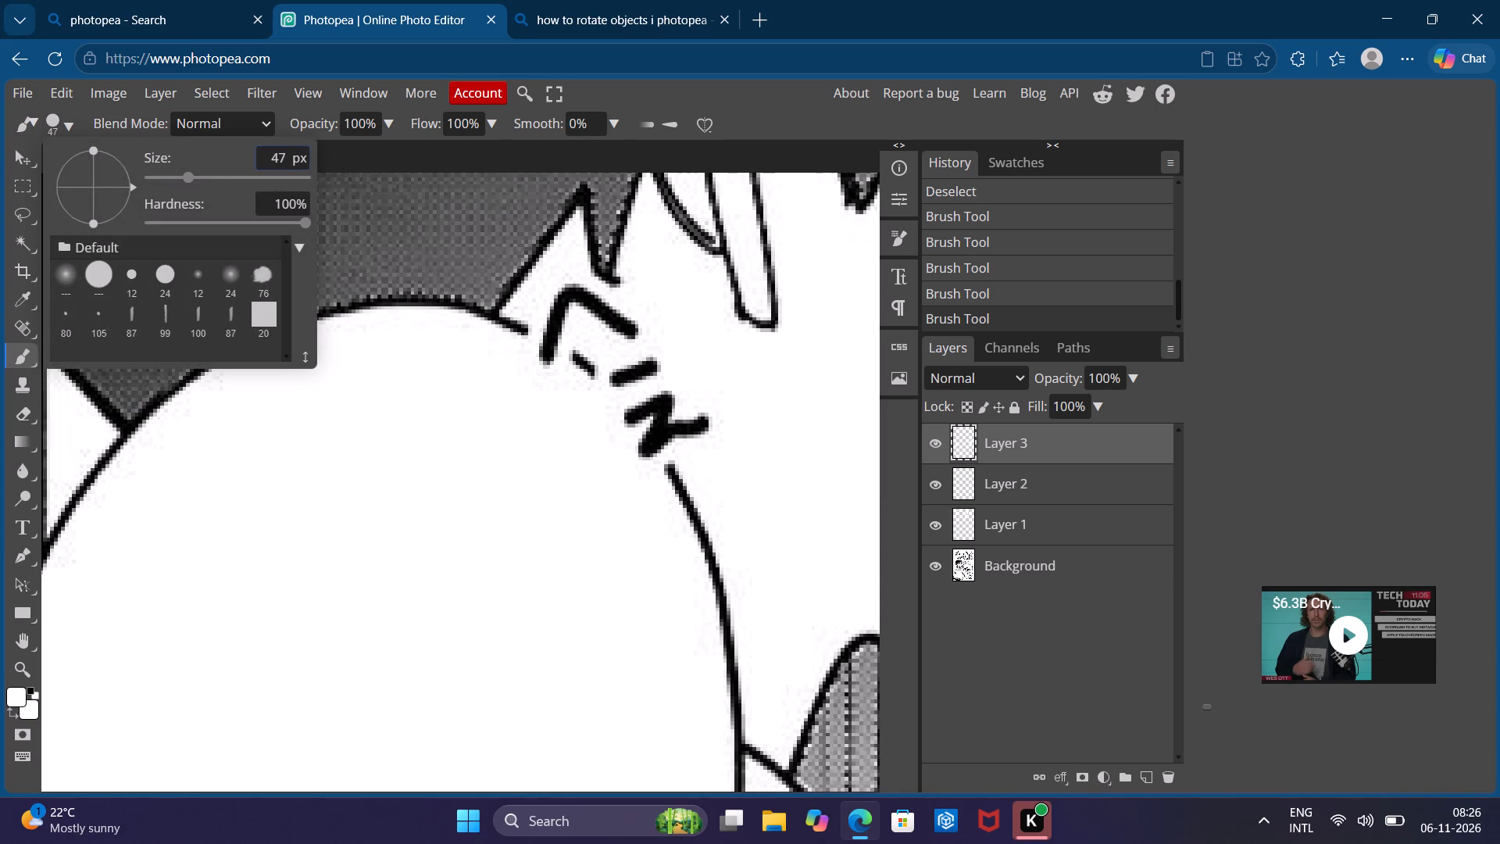
left_click_drag(190, 176, 159, 175)
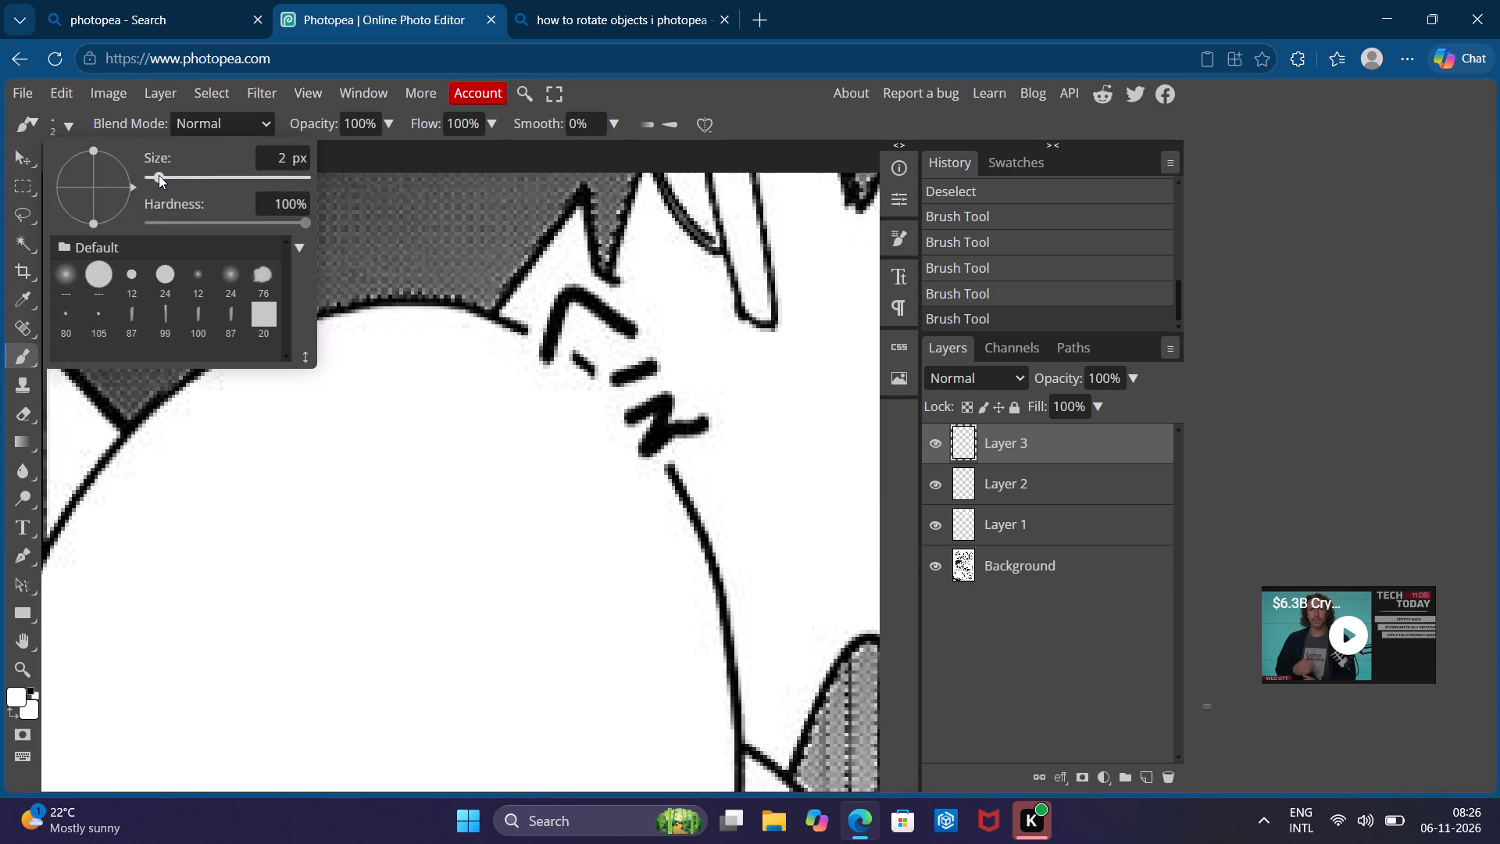
left_click_drag(159, 175, 164, 175)
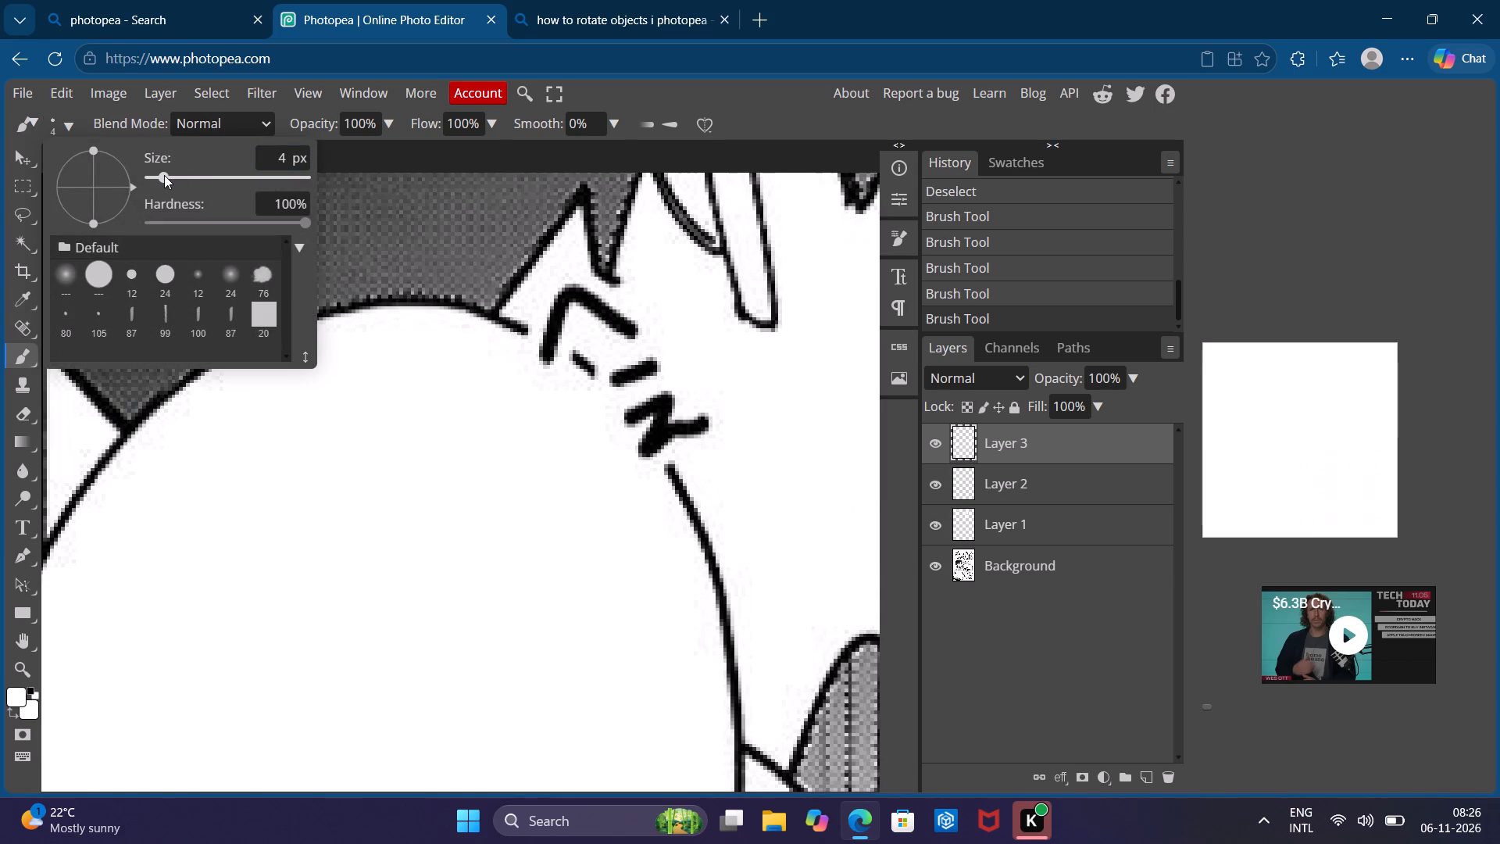
left_click_drag(164, 175, 166, 175)
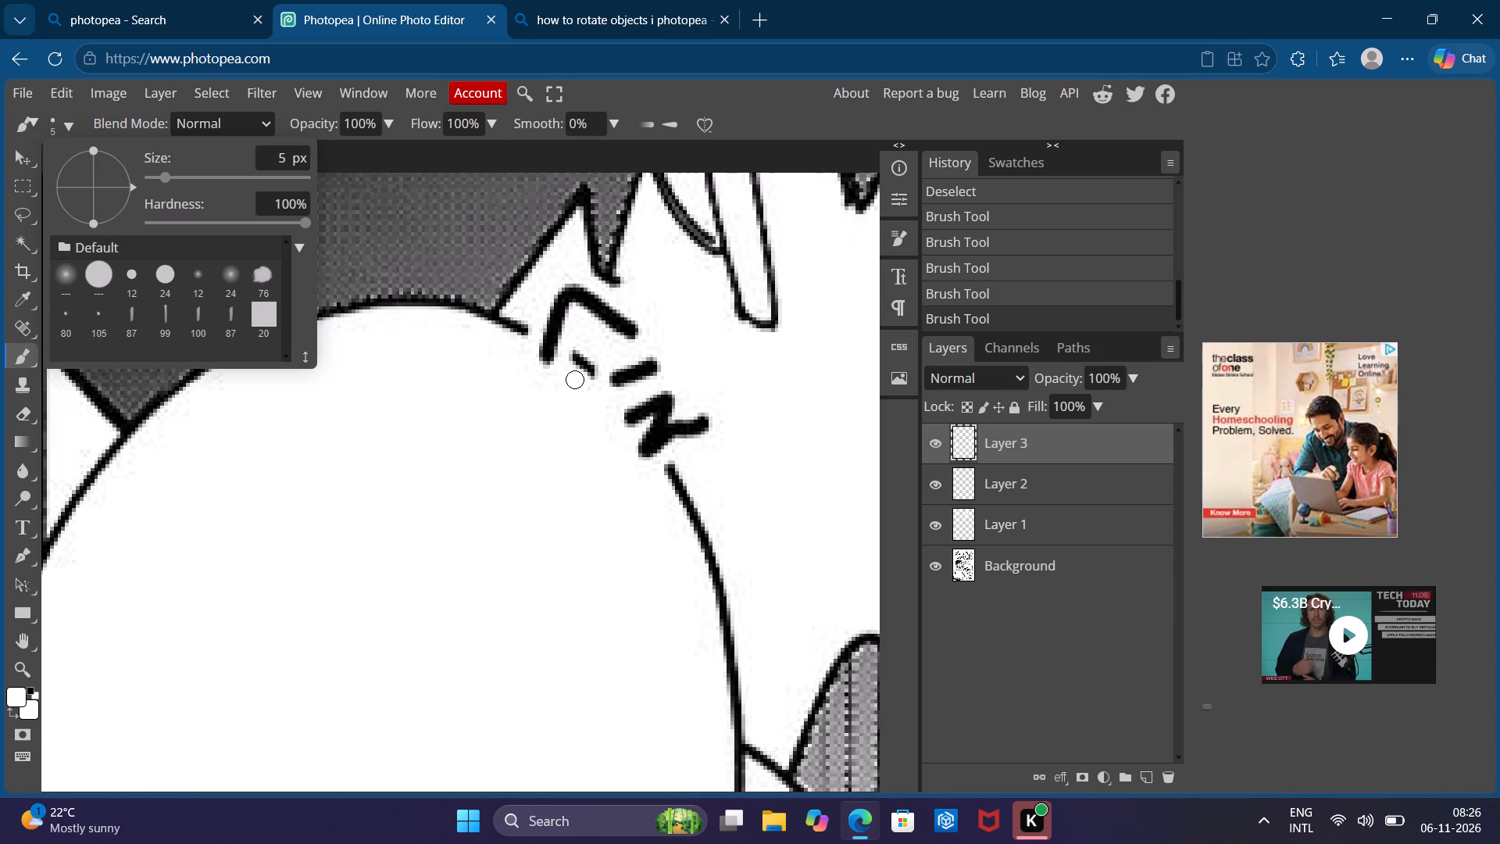
left_click_drag(718, 432, 689, 399)
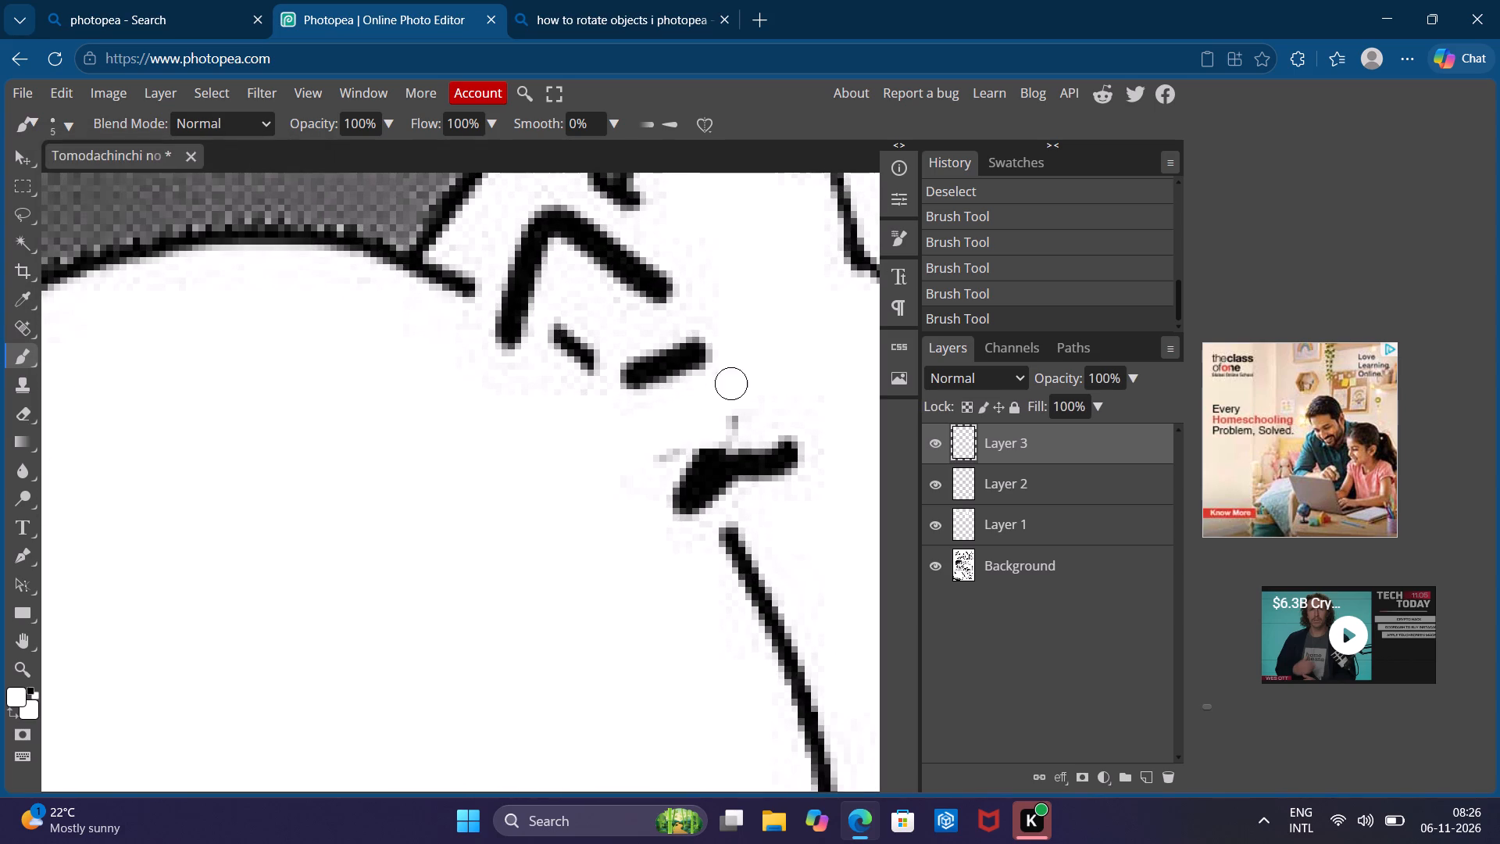
left_click_drag(689, 399, 662, 468)
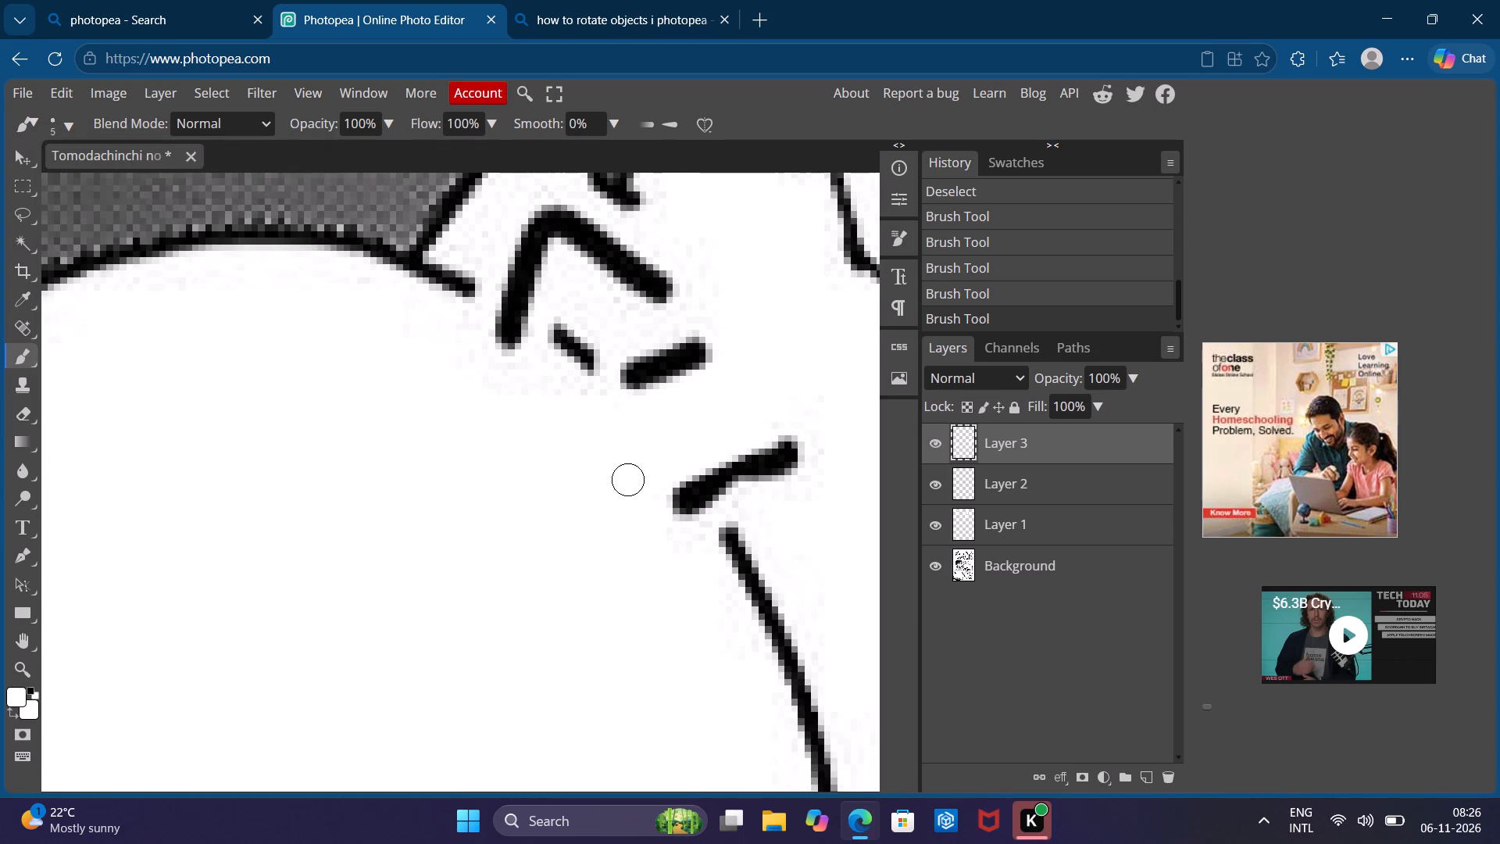
left_click_drag(662, 468, 773, 488)
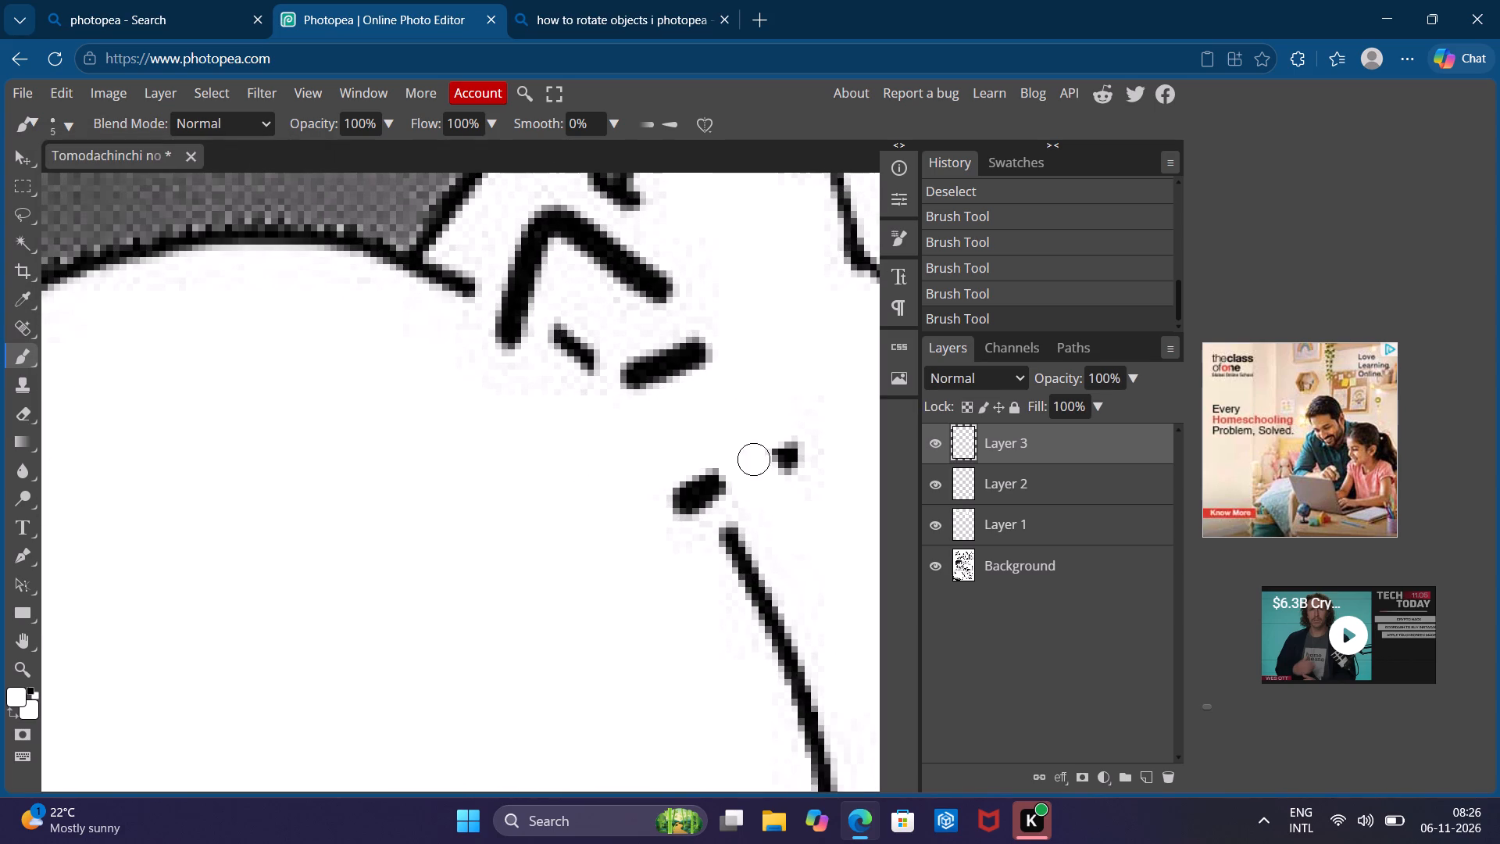
left_click_drag(773, 488, 709, 371)
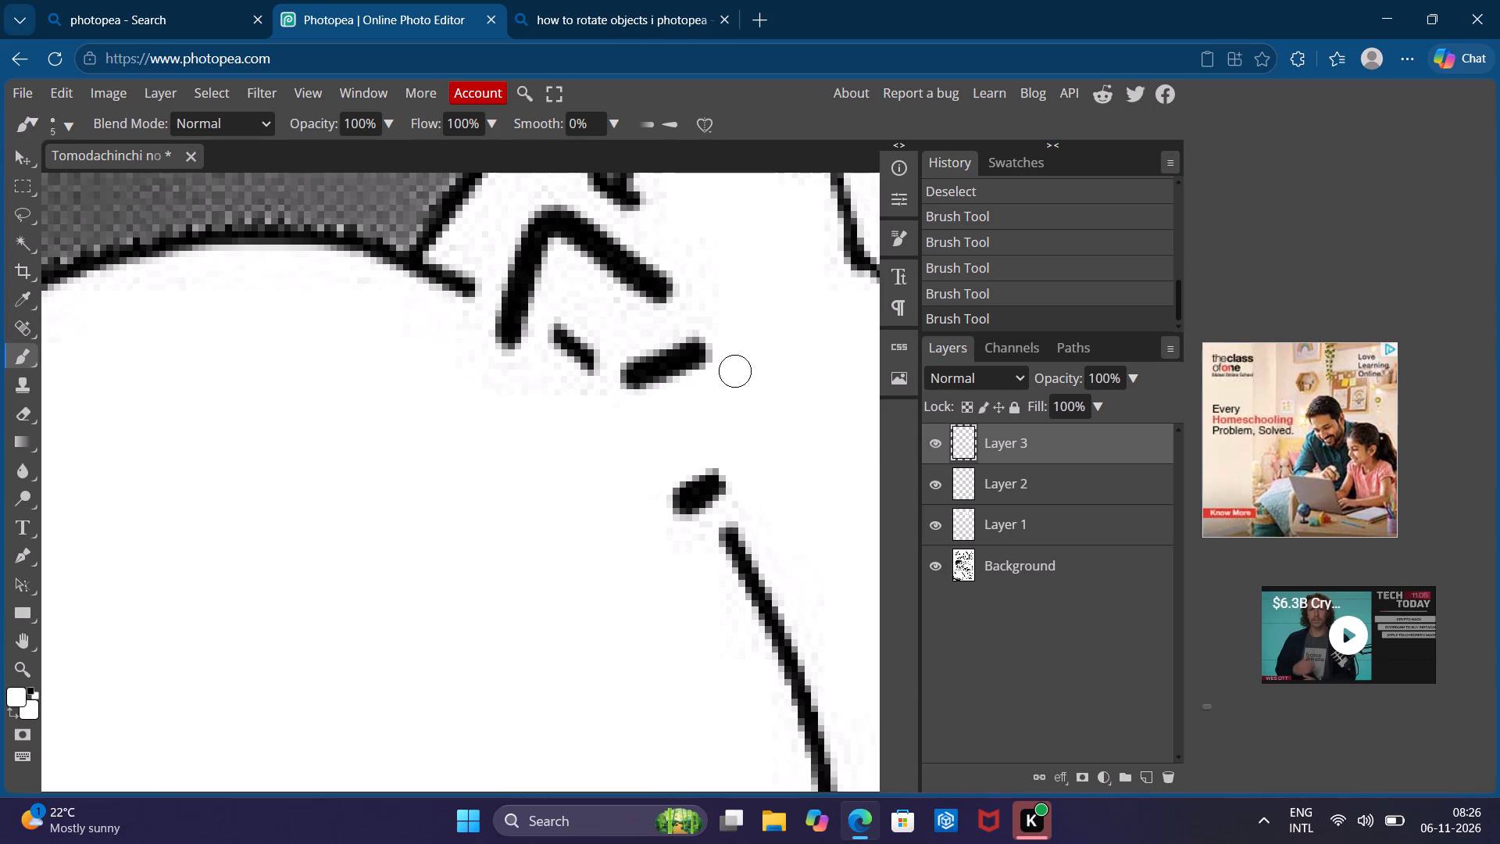
left_click_drag(709, 371, 682, 356)
left_click_drag(682, 356, 629, 363)
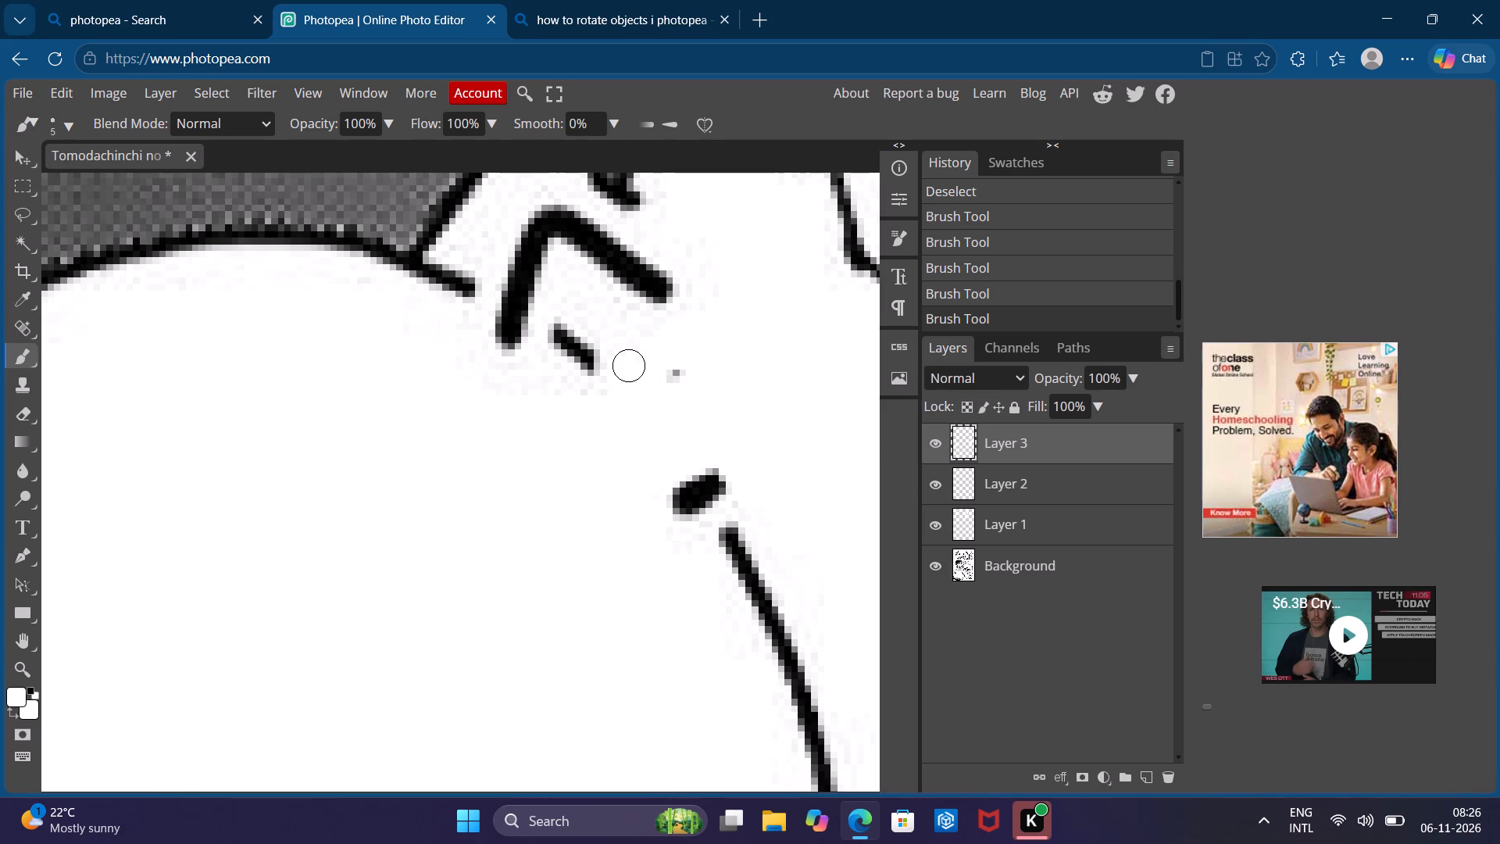
left_click_drag(629, 363, 687, 499)
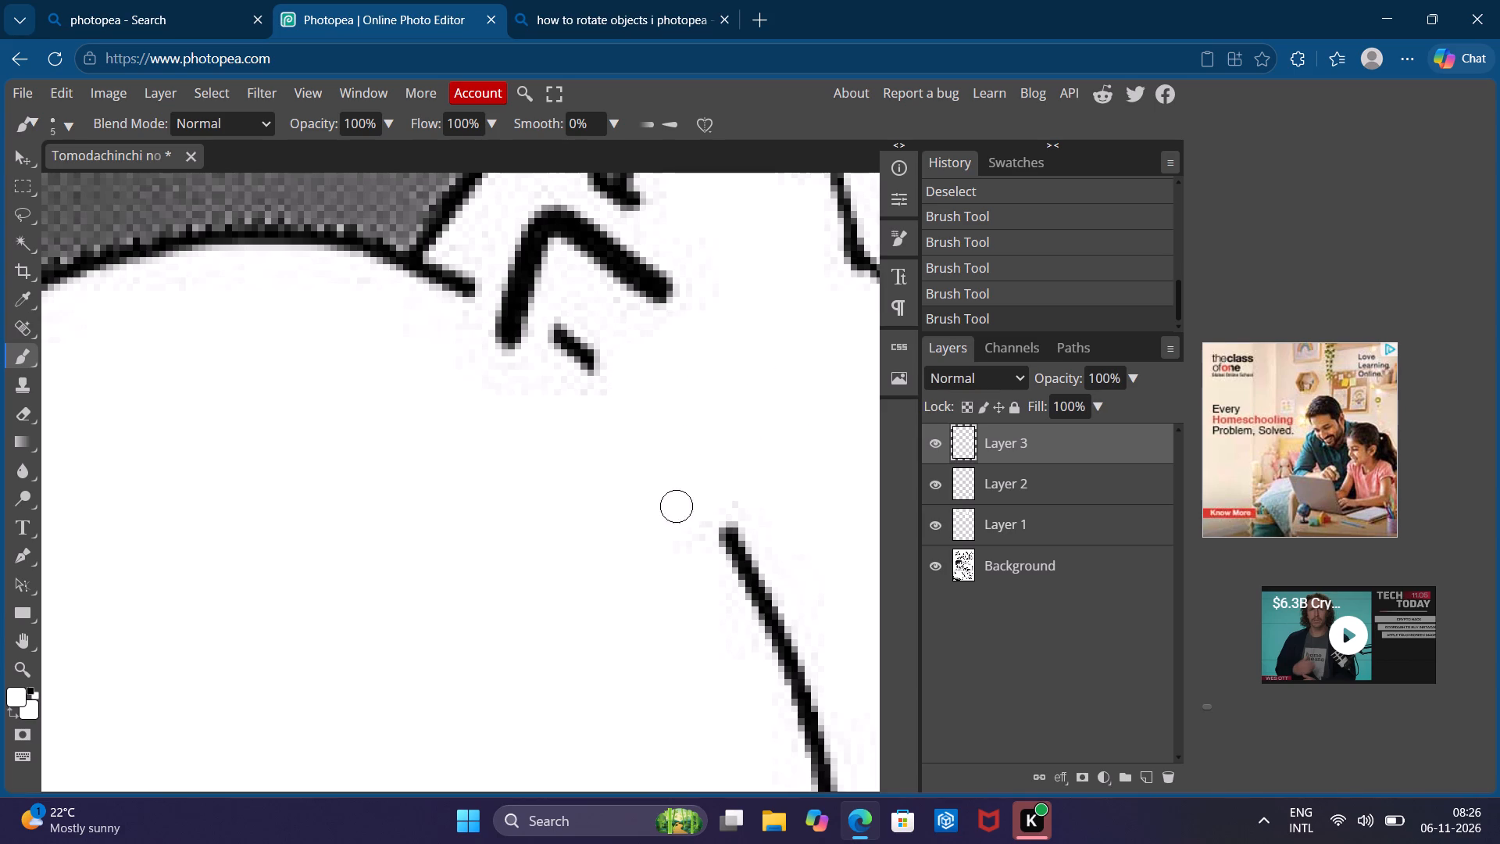
left_click_drag(687, 499, 707, 456)
left_click_drag(707, 456, 525, 410)
Paint out the remaining handwritten ヘ stroke at the gap in the bubble's outline in white, leaving the short outline fragment.
scroll(525, 410, "up", 2)
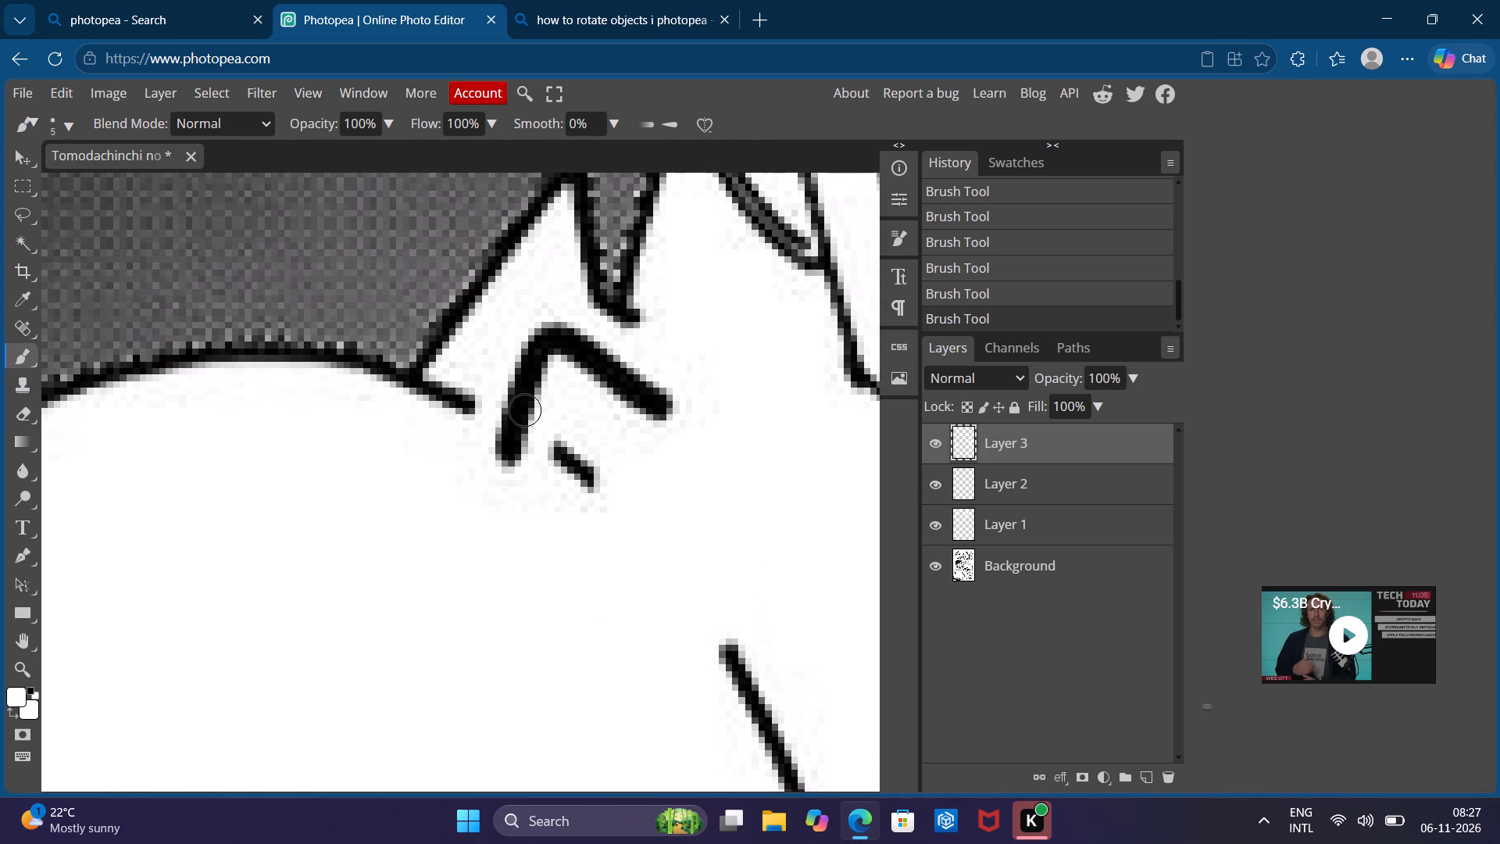
left_click_drag(653, 432, 584, 403)
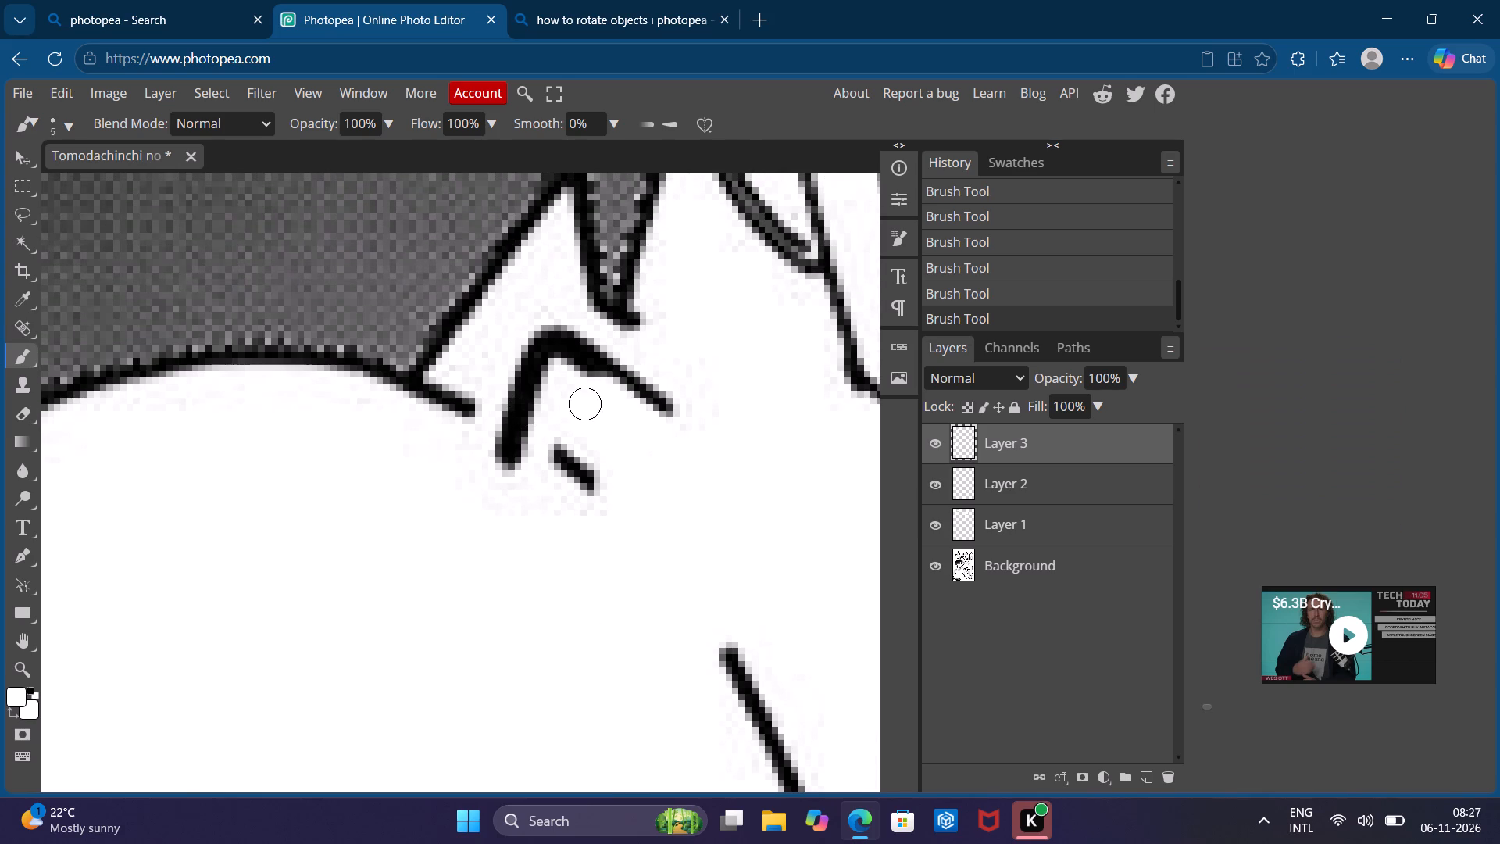
left_click_drag(584, 403, 704, 420)
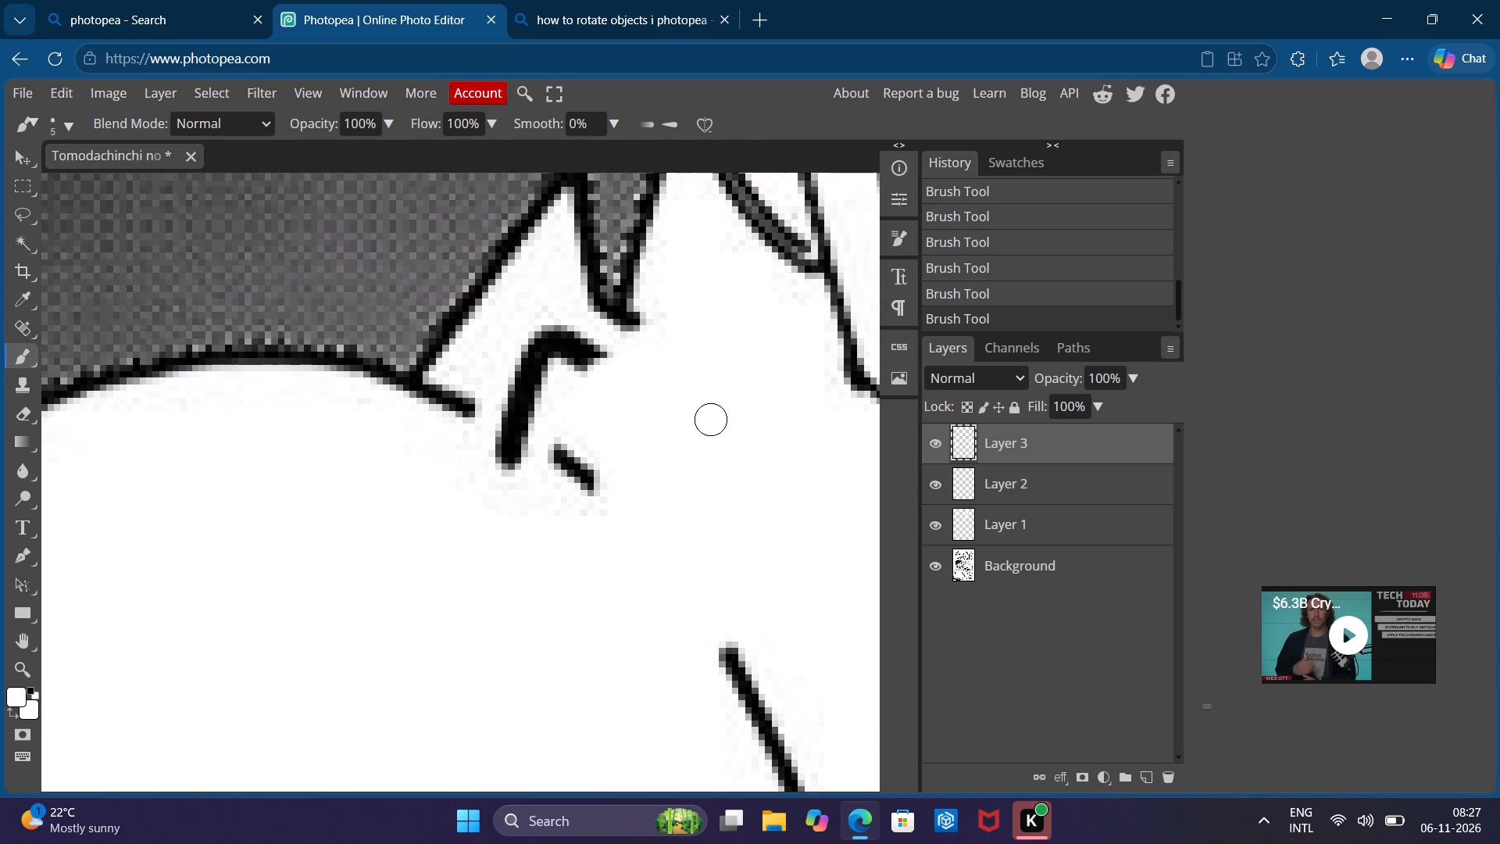
left_click_drag(704, 420, 546, 320)
left_click_drag(546, 320, 563, 356)
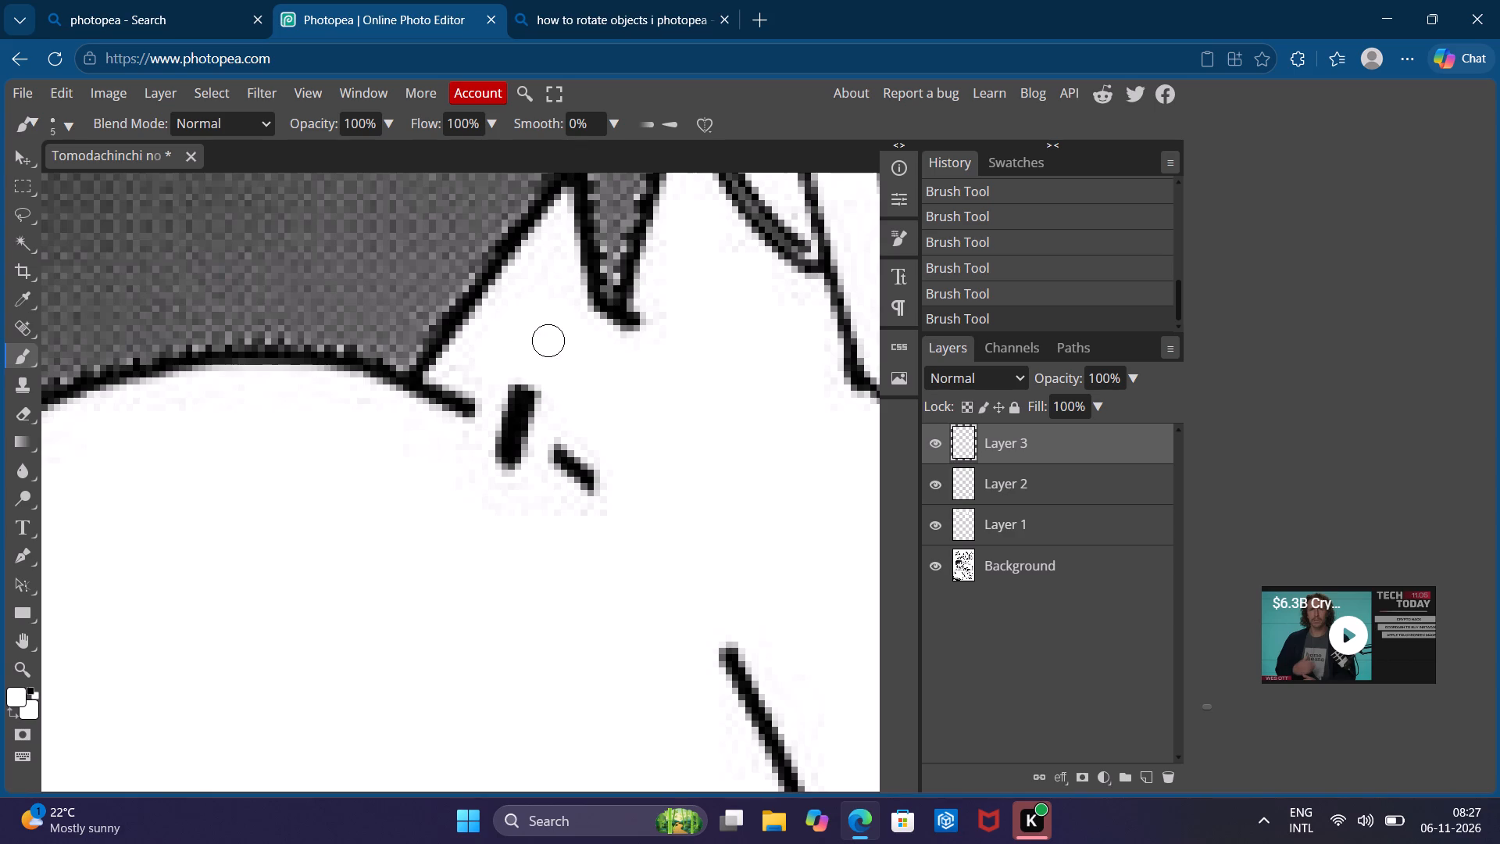
left_click_drag(563, 356, 510, 428)
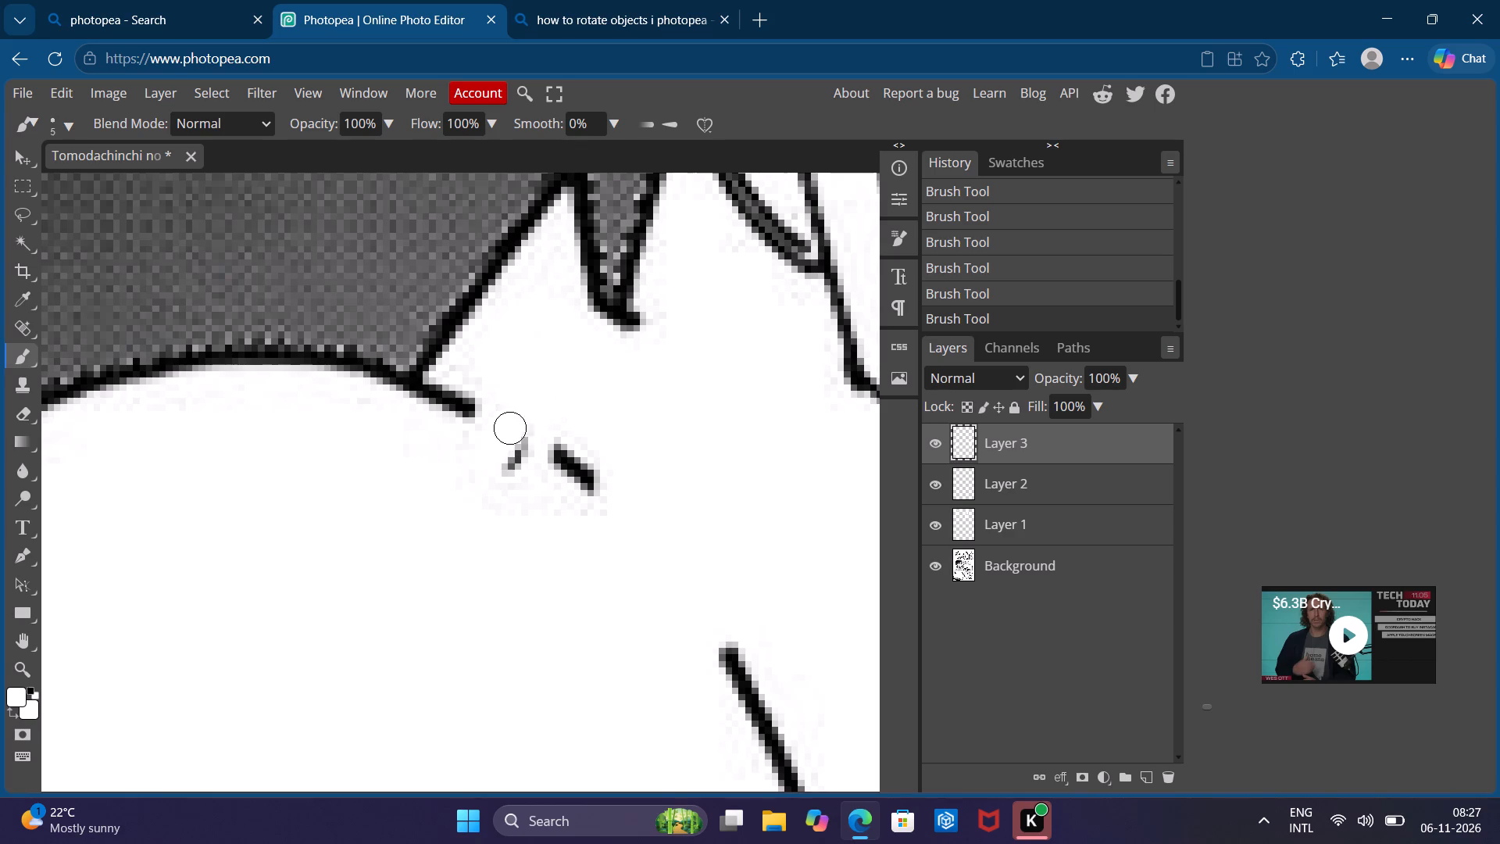
left_click_drag(510, 428, 473, 467)
left_click_drag(473, 467, 531, 488)
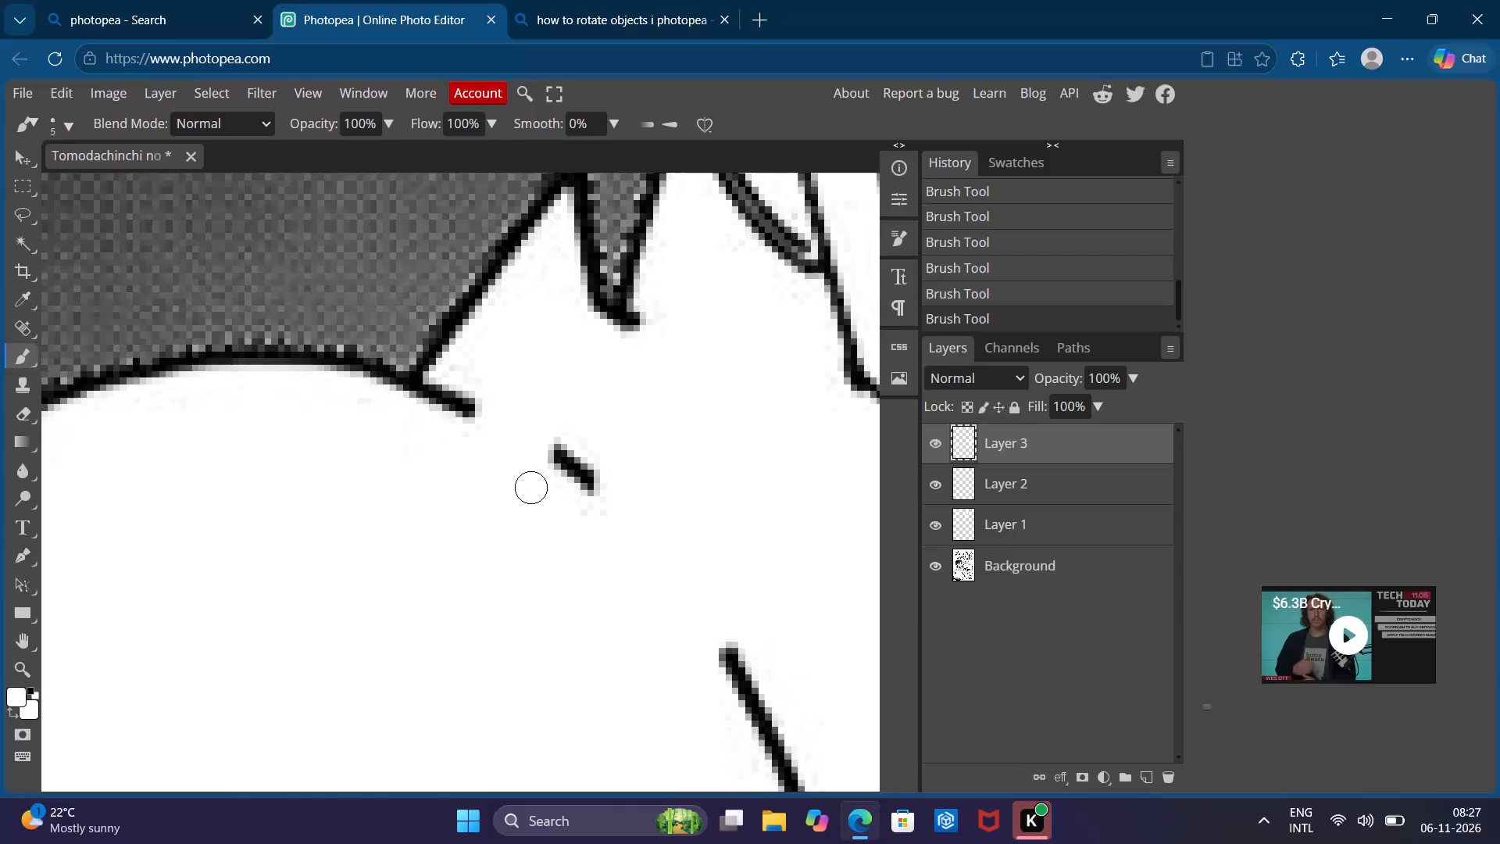
left_click_drag(531, 488, 522, 533)
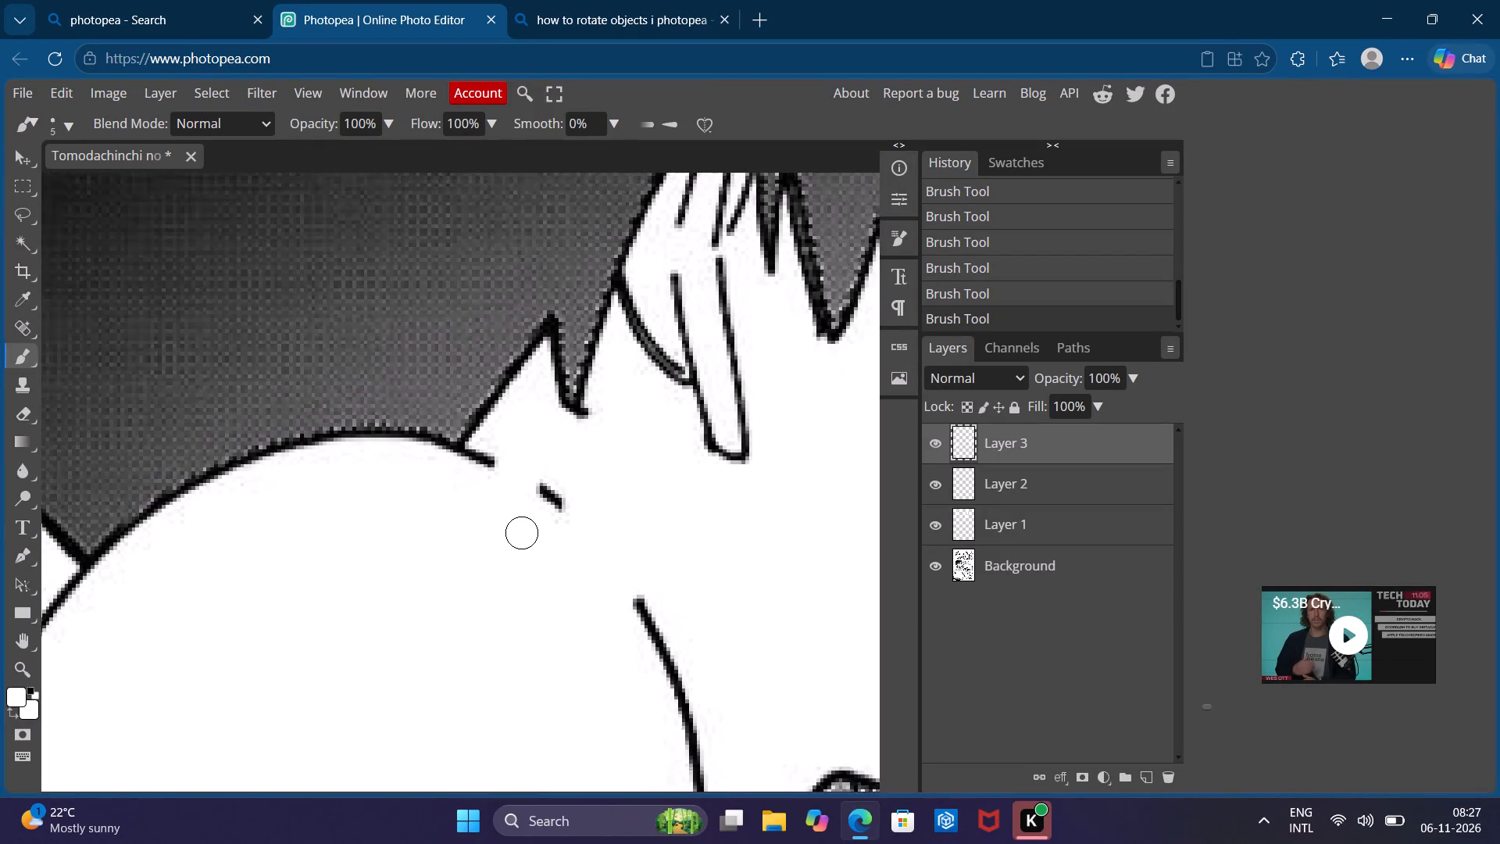
Set the brush size to 45 px and paint over 今度使ってみようかな… and its furigana in the large bubble of the woman's close-up panel in white.
scroll(522, 533, "down", 5)
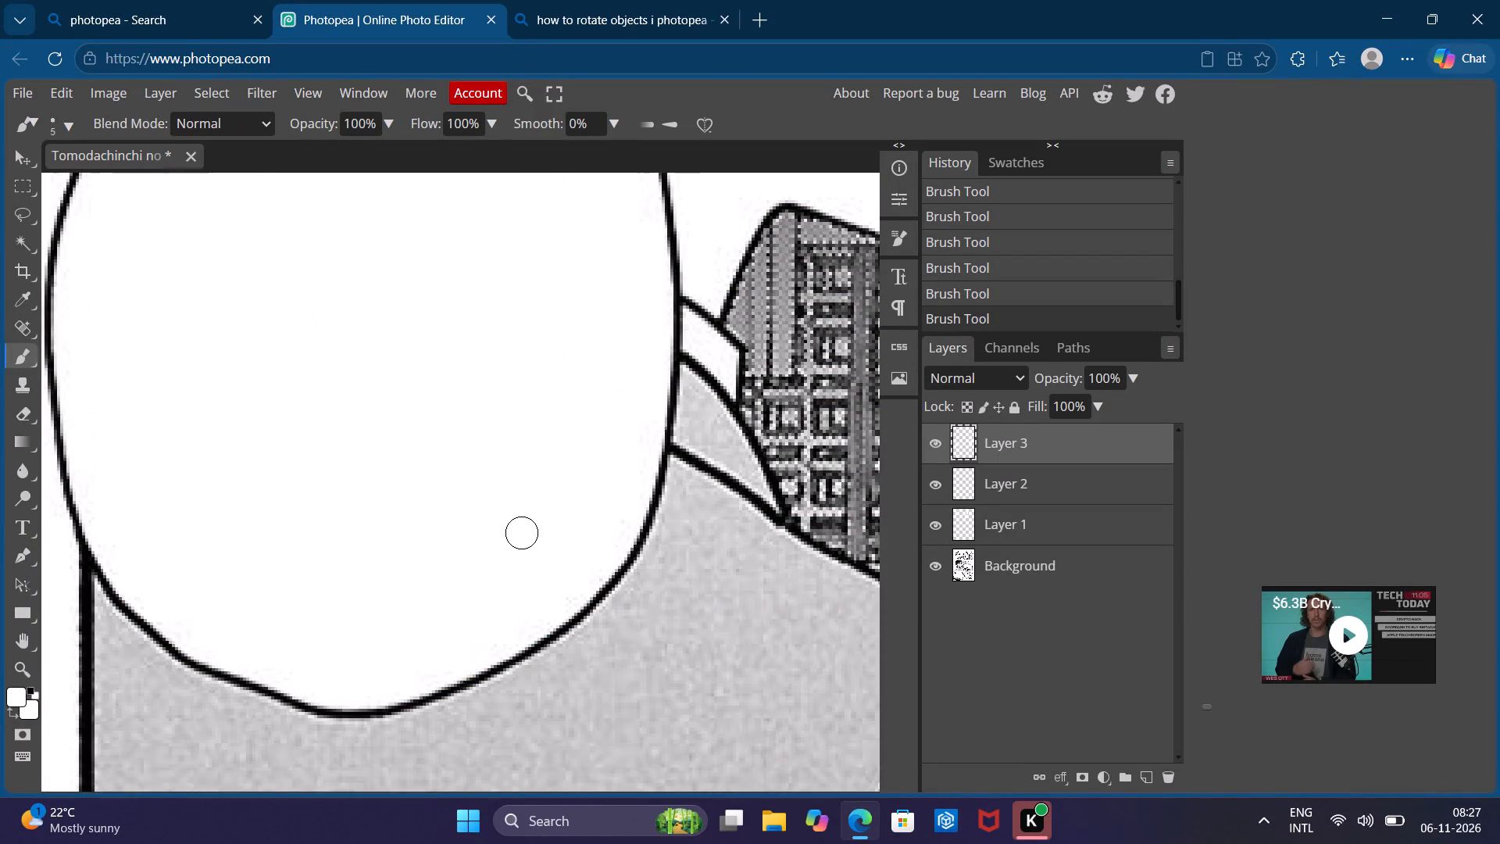
scroll(522, 533, "down", 2)
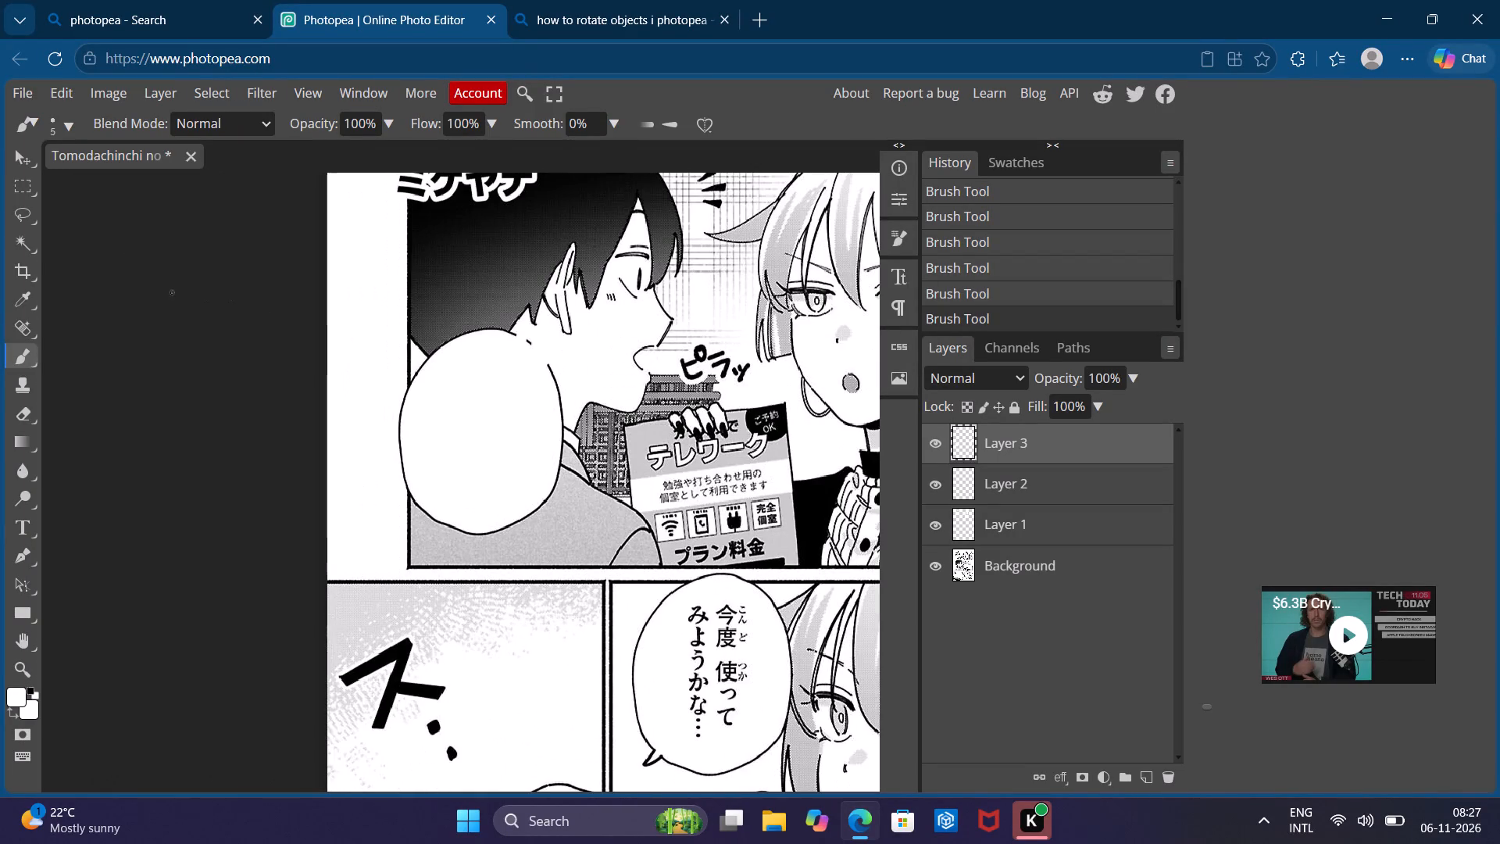
left_click(52, 131)
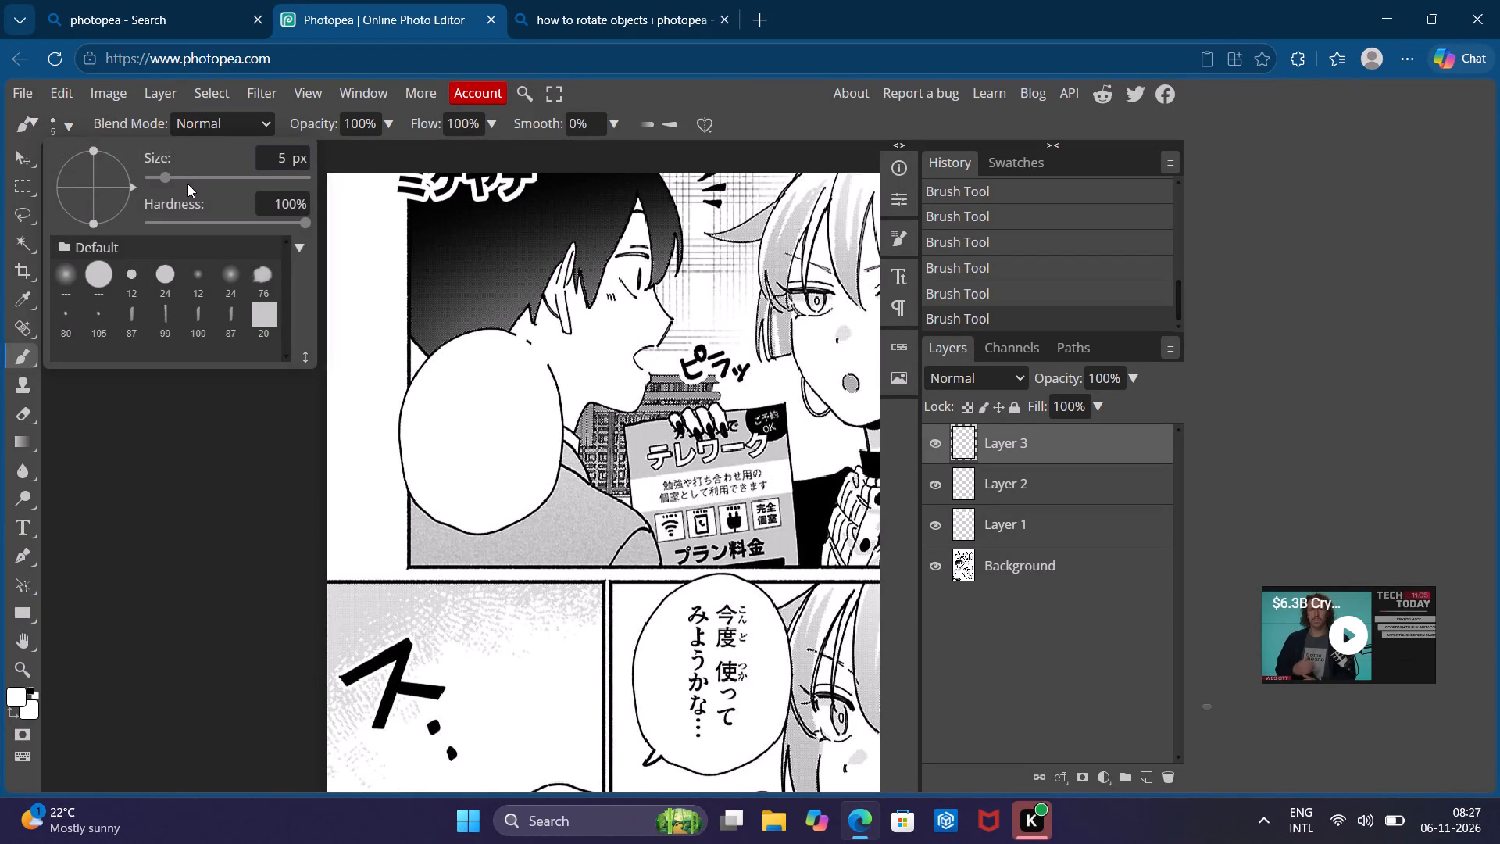
left_click(193, 178)
left_click(182, 176)
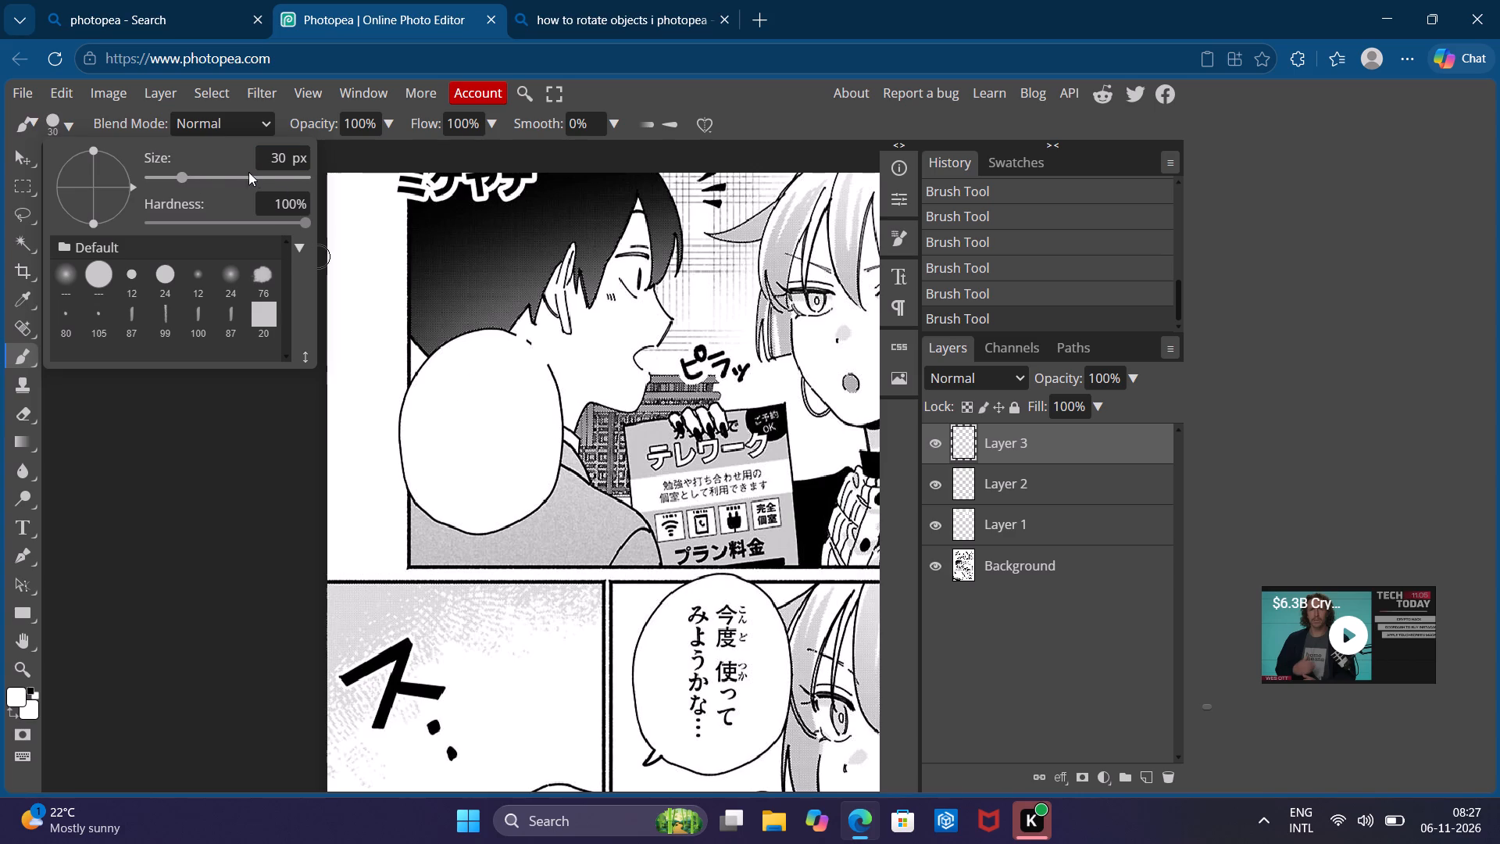
left_click(192, 176)
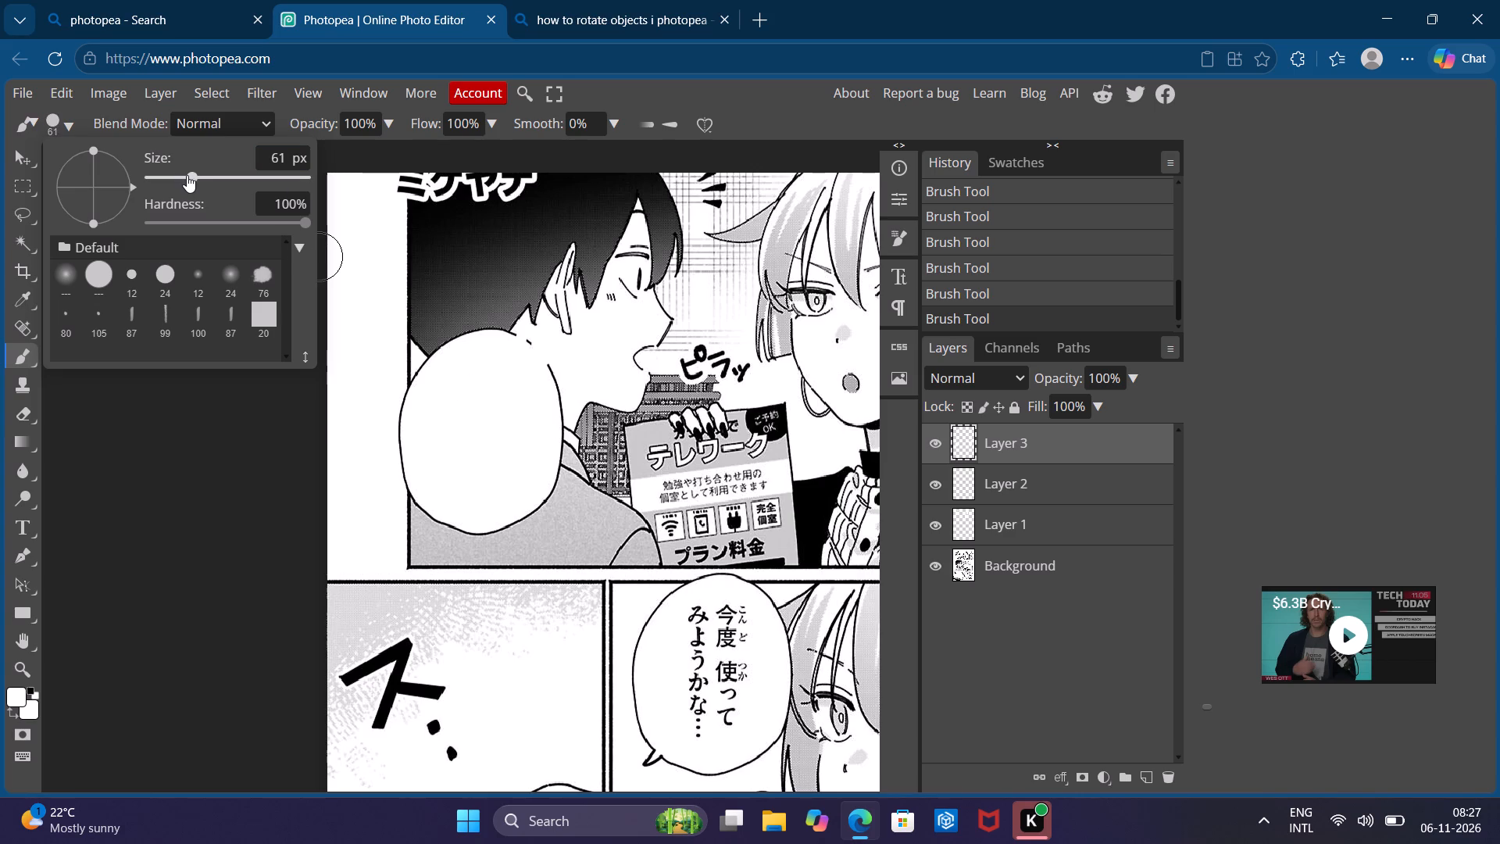
left_click(184, 175)
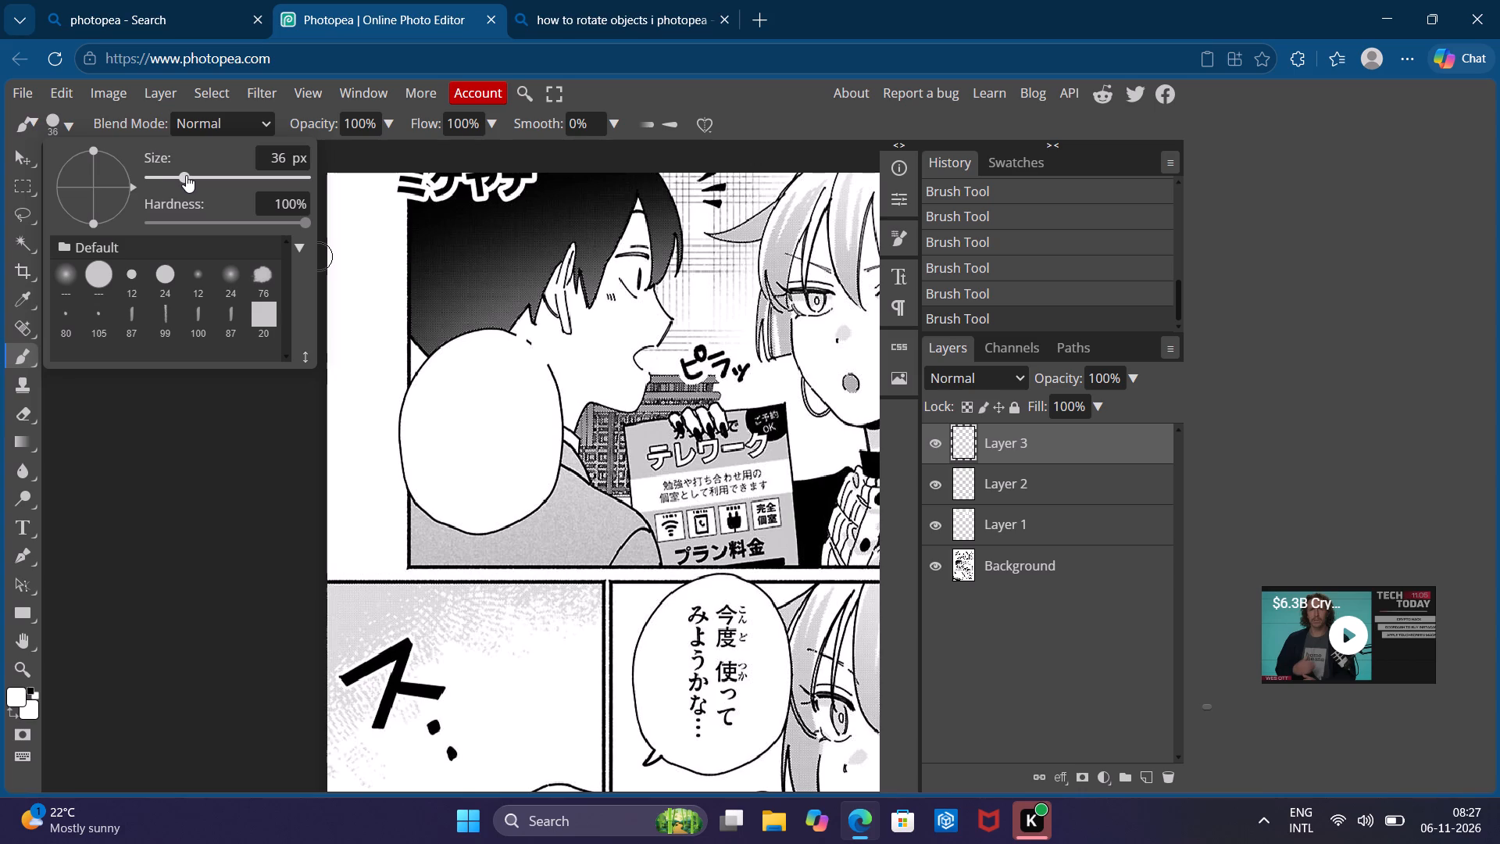
left_click(186, 175)
double_click(186, 175)
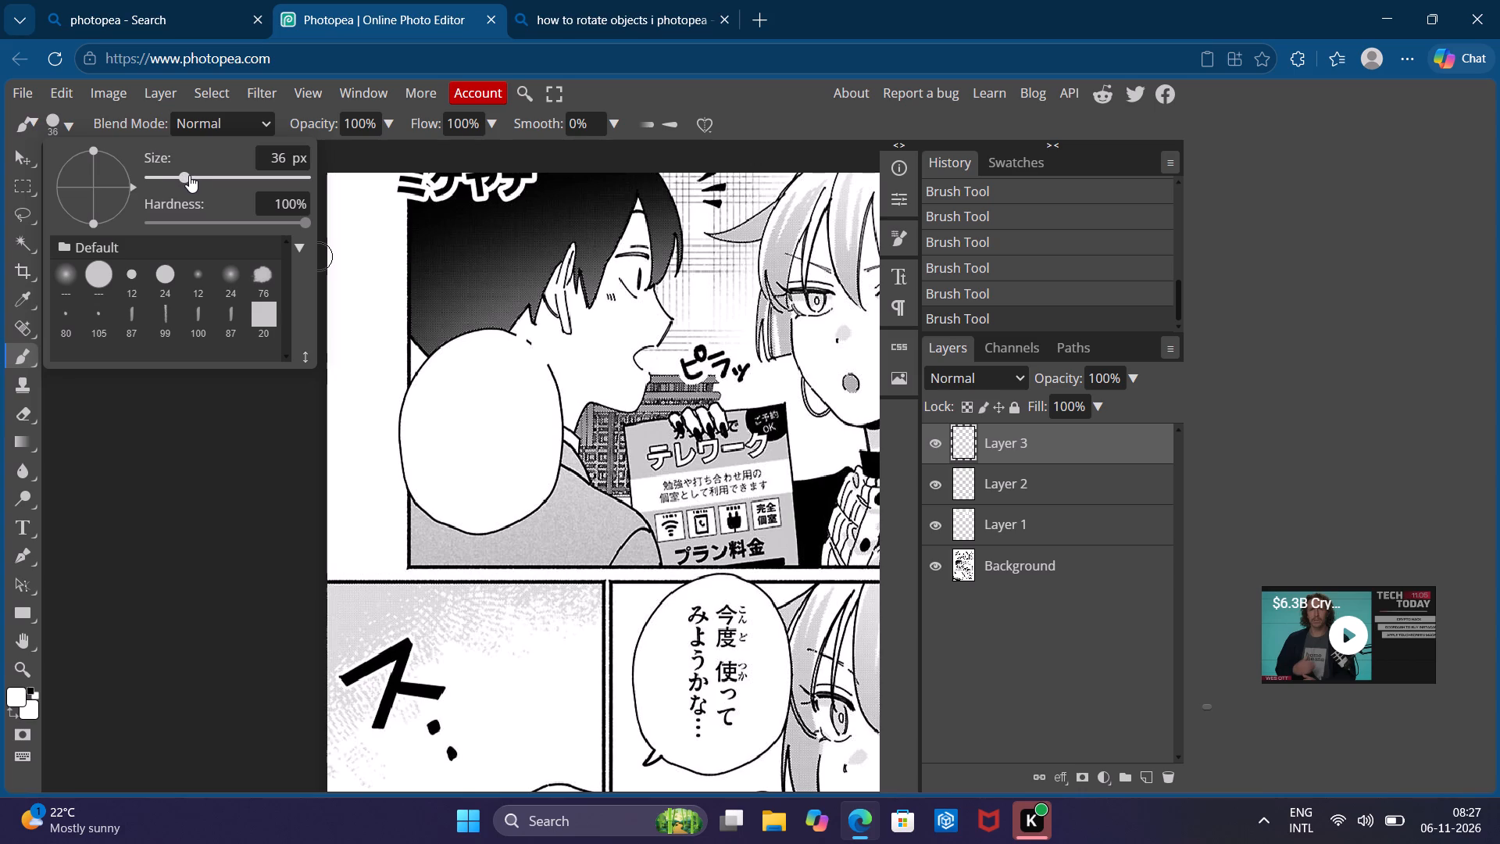
left_click(187, 175)
double_click(187, 175)
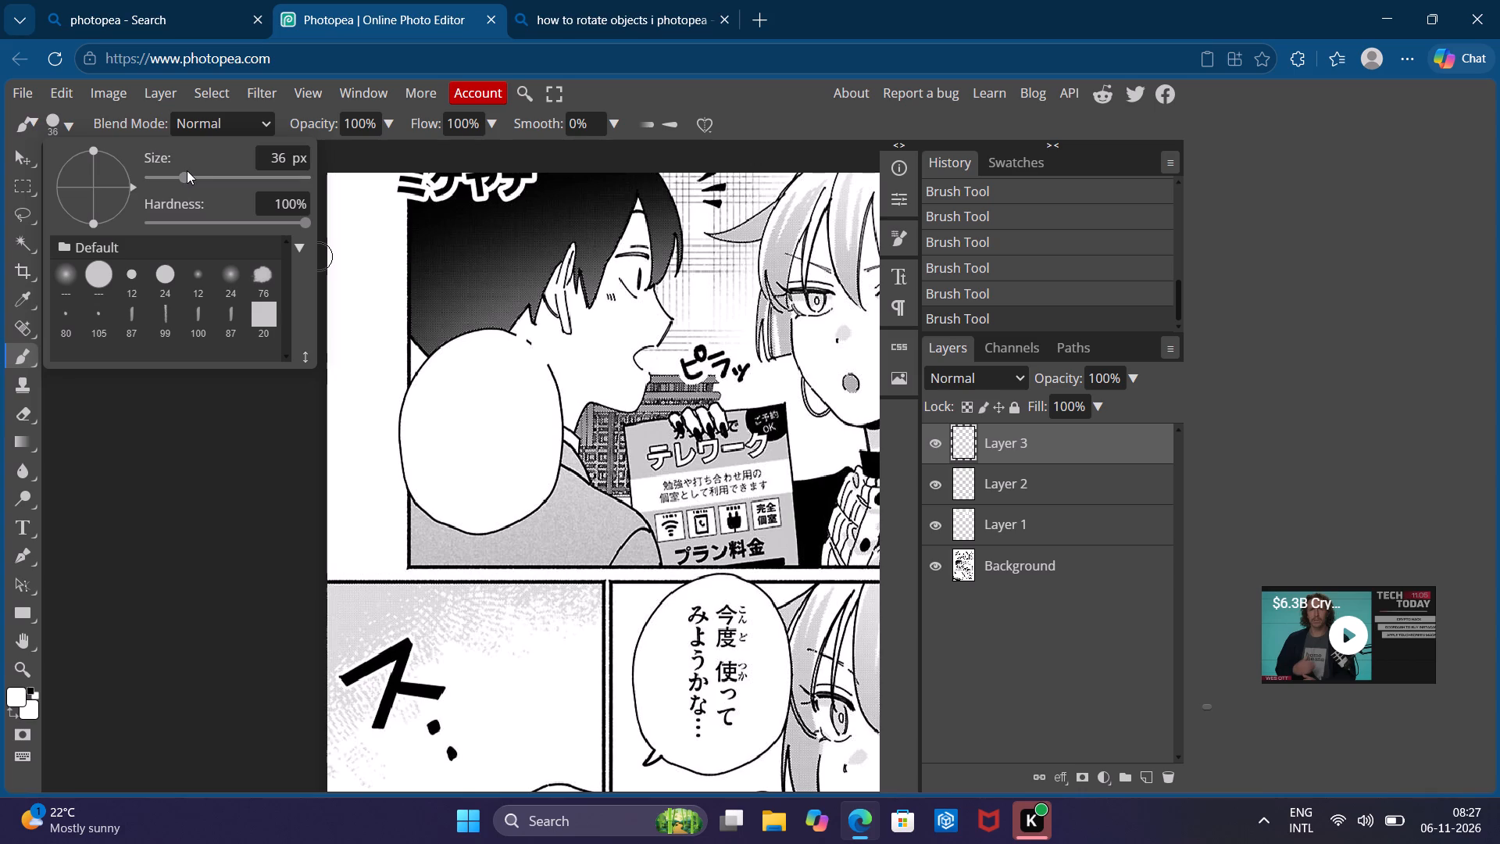
left_click(187, 170)
left_click(185, 177)
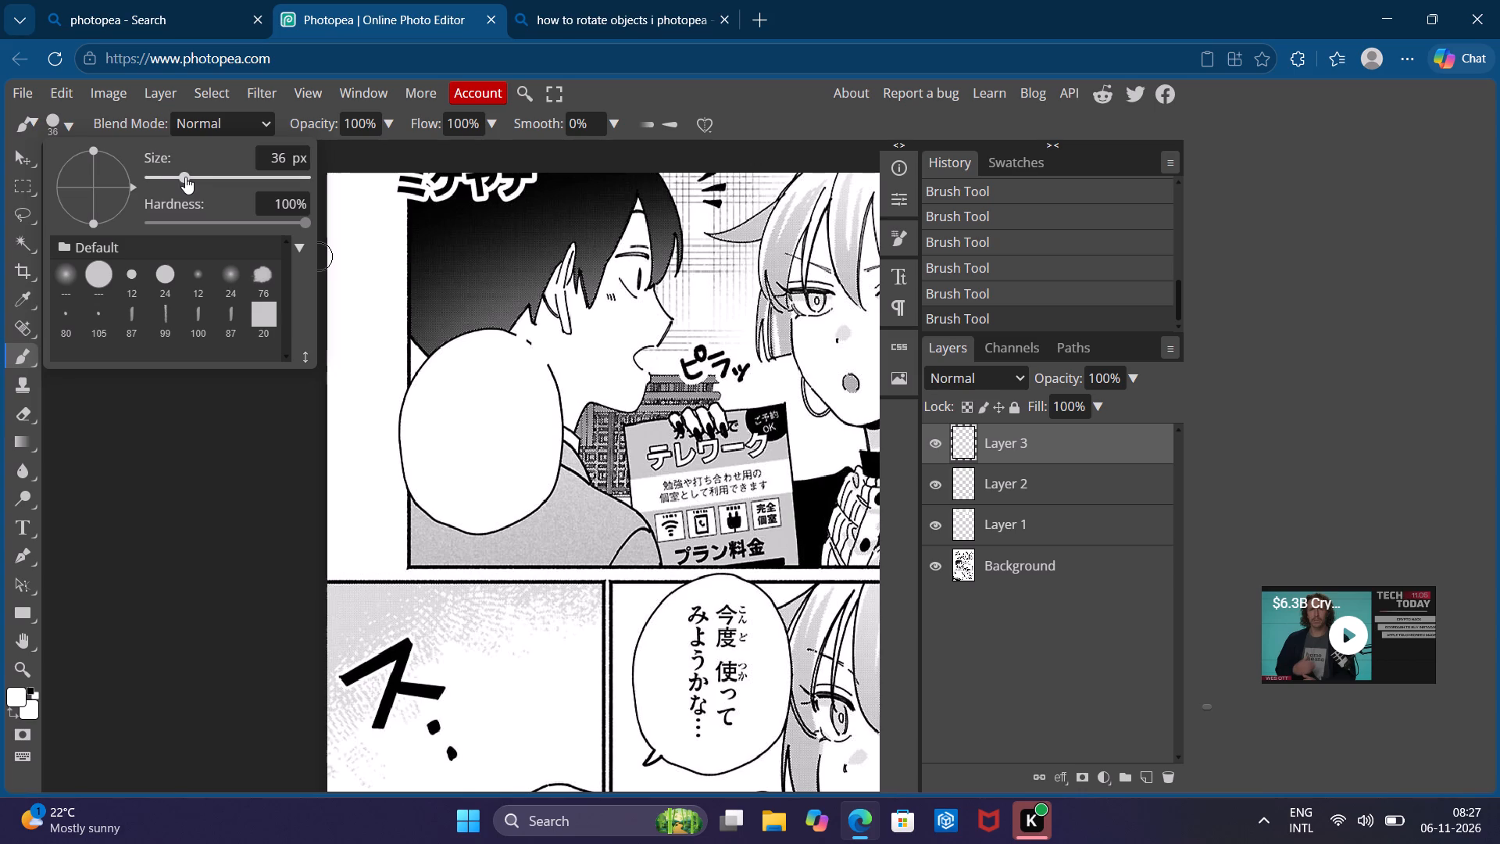
left_click(185, 177)
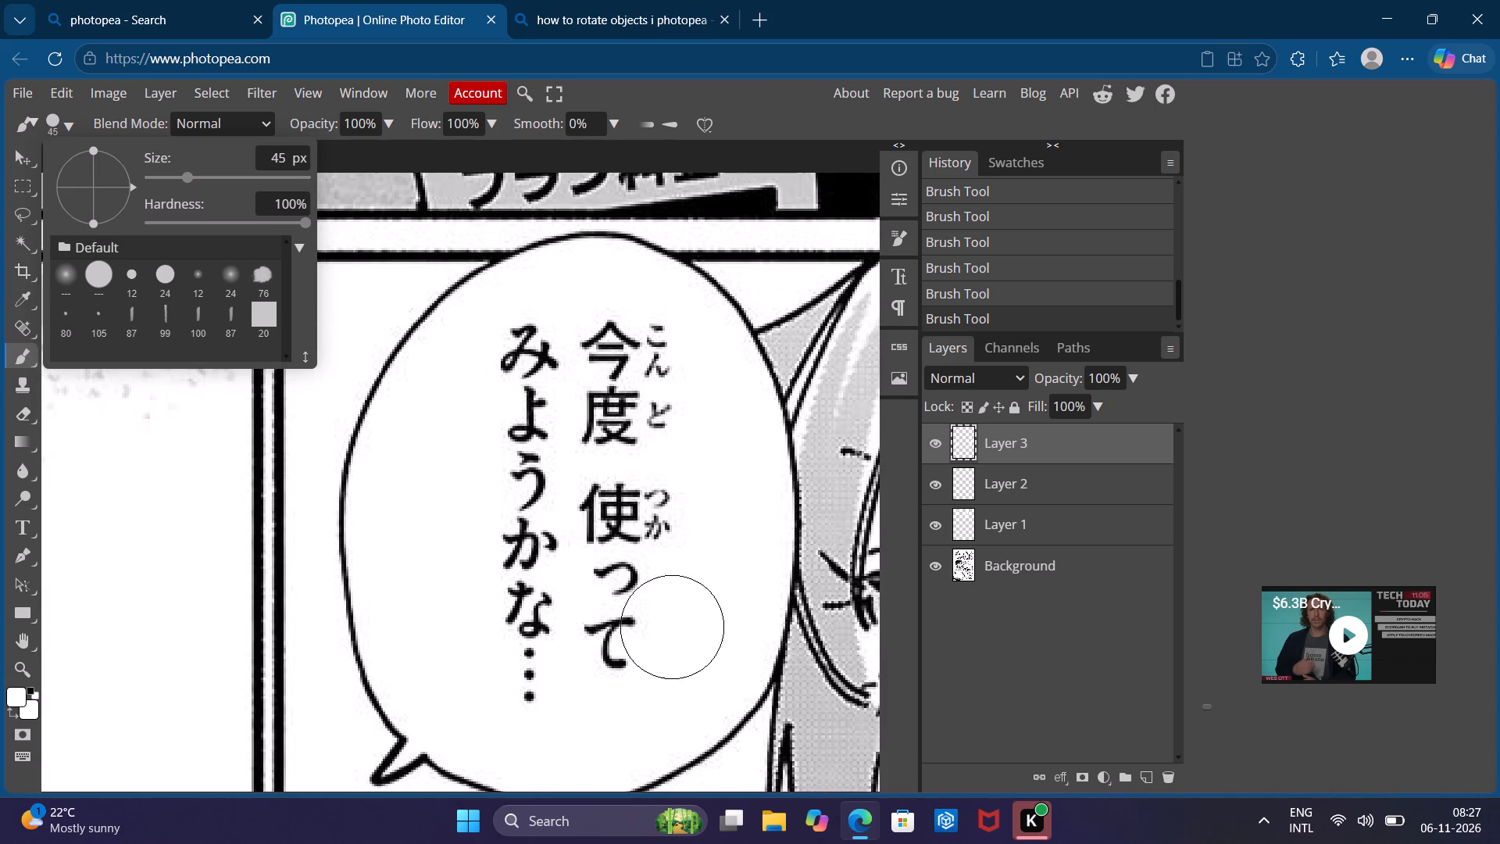
left_click(608, 569)
left_click_drag(608, 569, 630, 565)
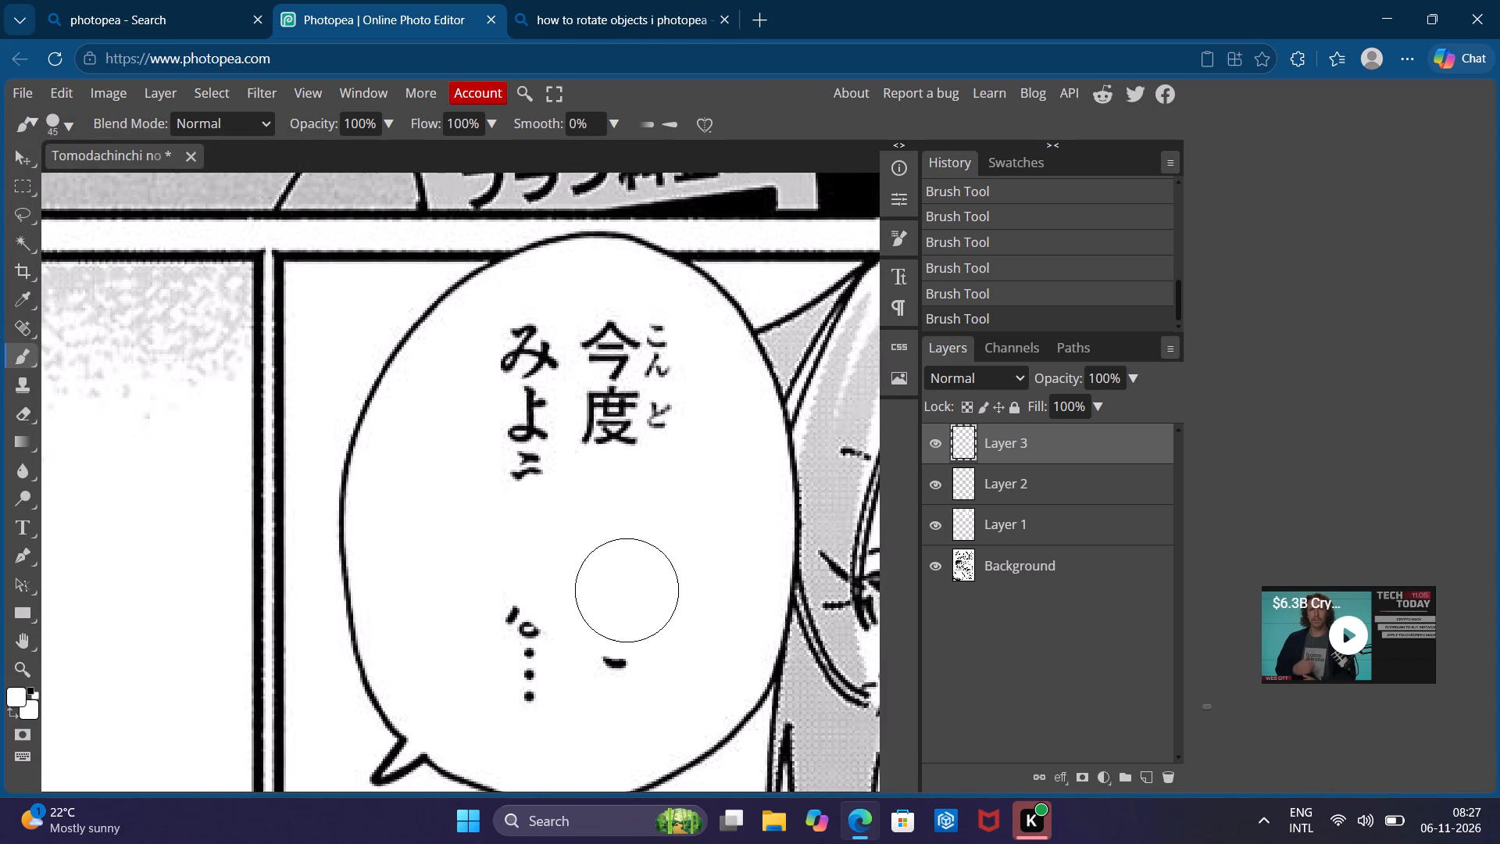
left_click_drag(630, 565, 523, 659)
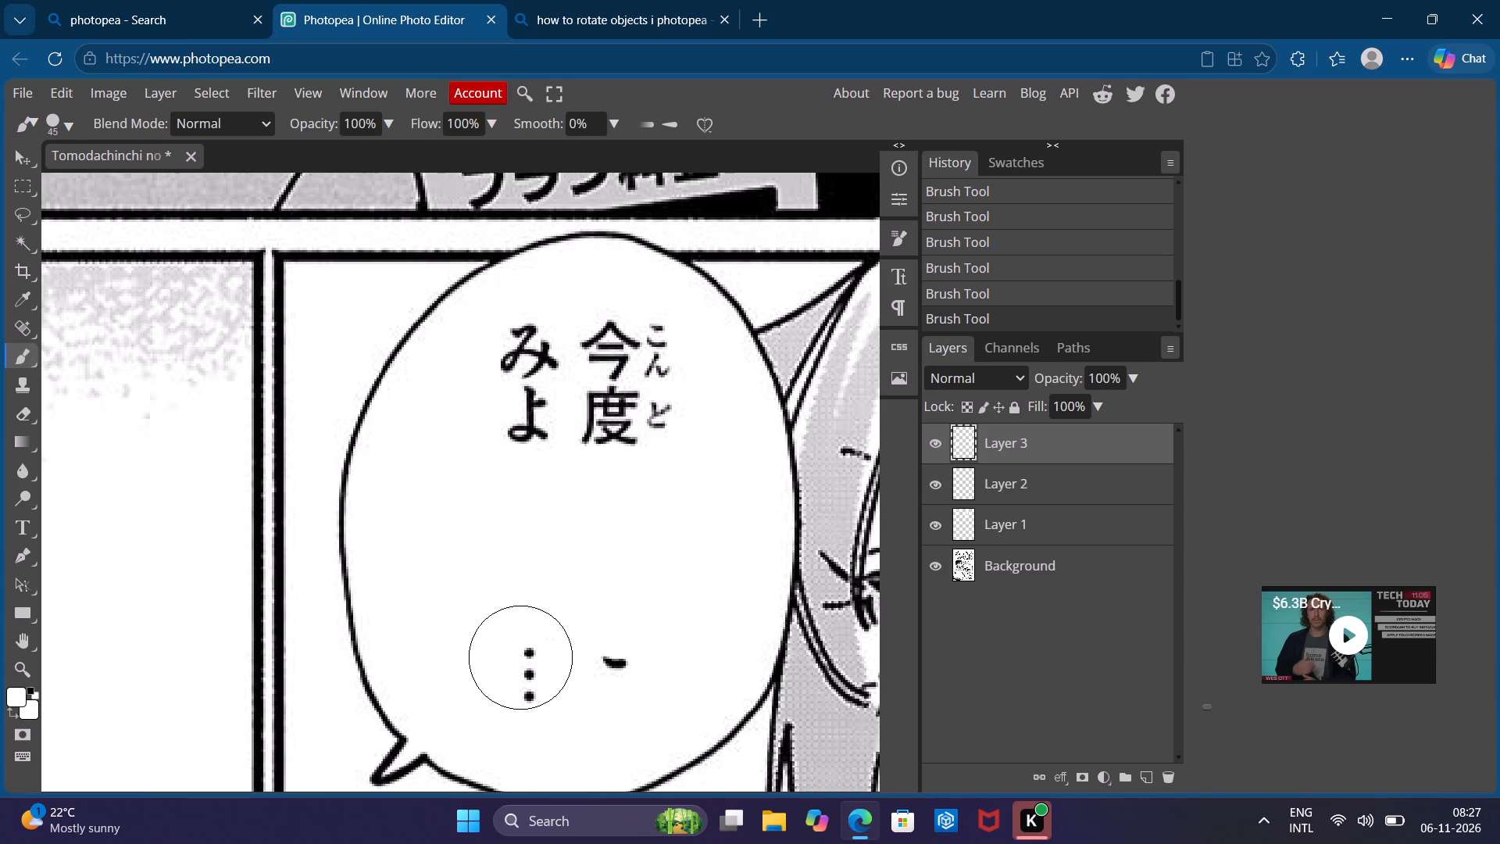
left_click_drag(523, 659, 521, 647)
left_click_drag(521, 647, 517, 685)
left_click_drag(517, 685, 504, 432)
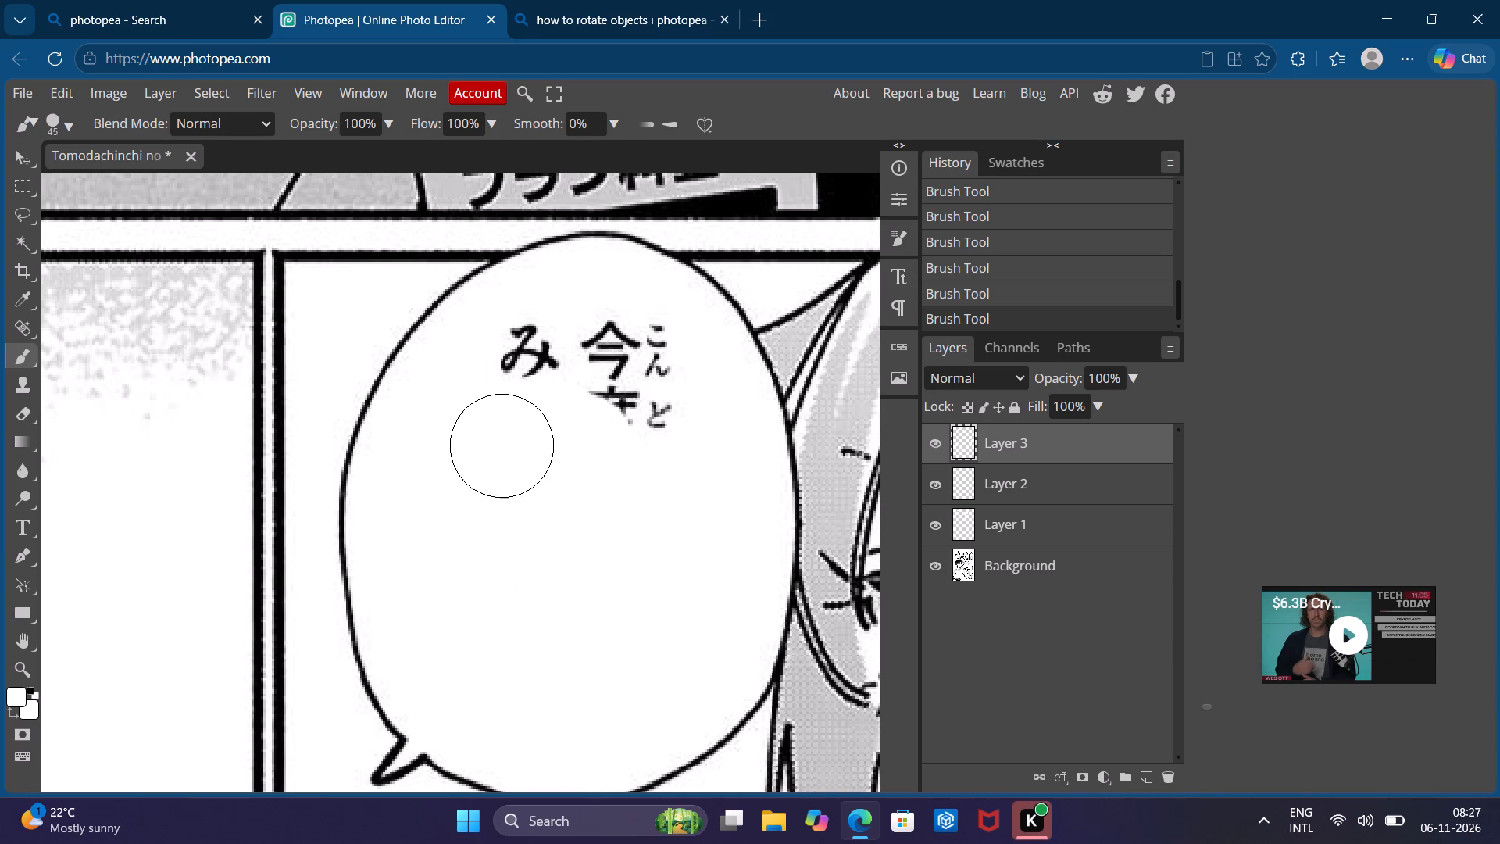
left_click_drag(504, 432, 574, 352)
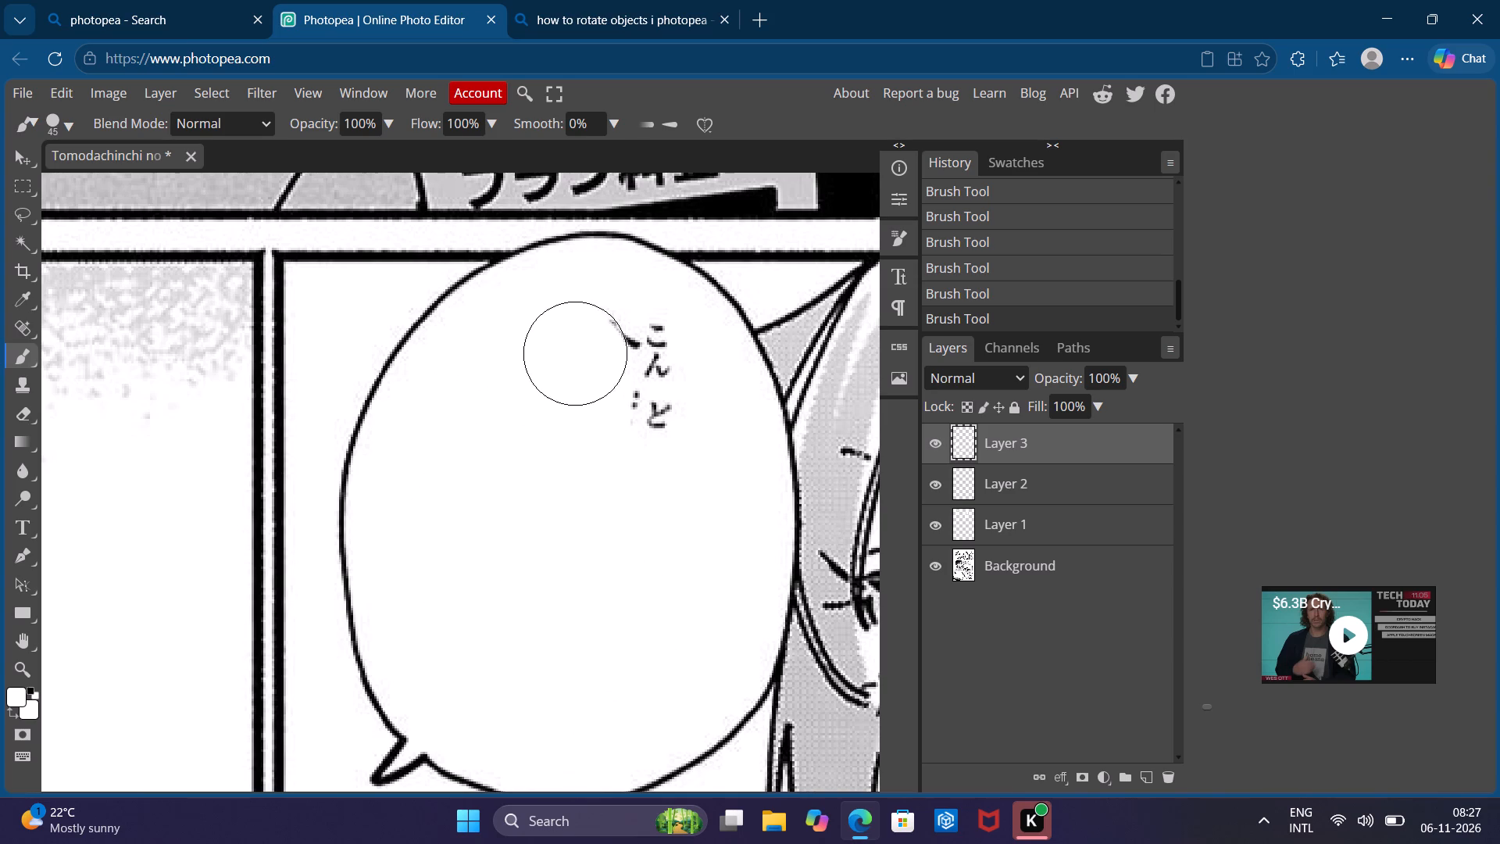
left_click_drag(574, 352, 531, 413)
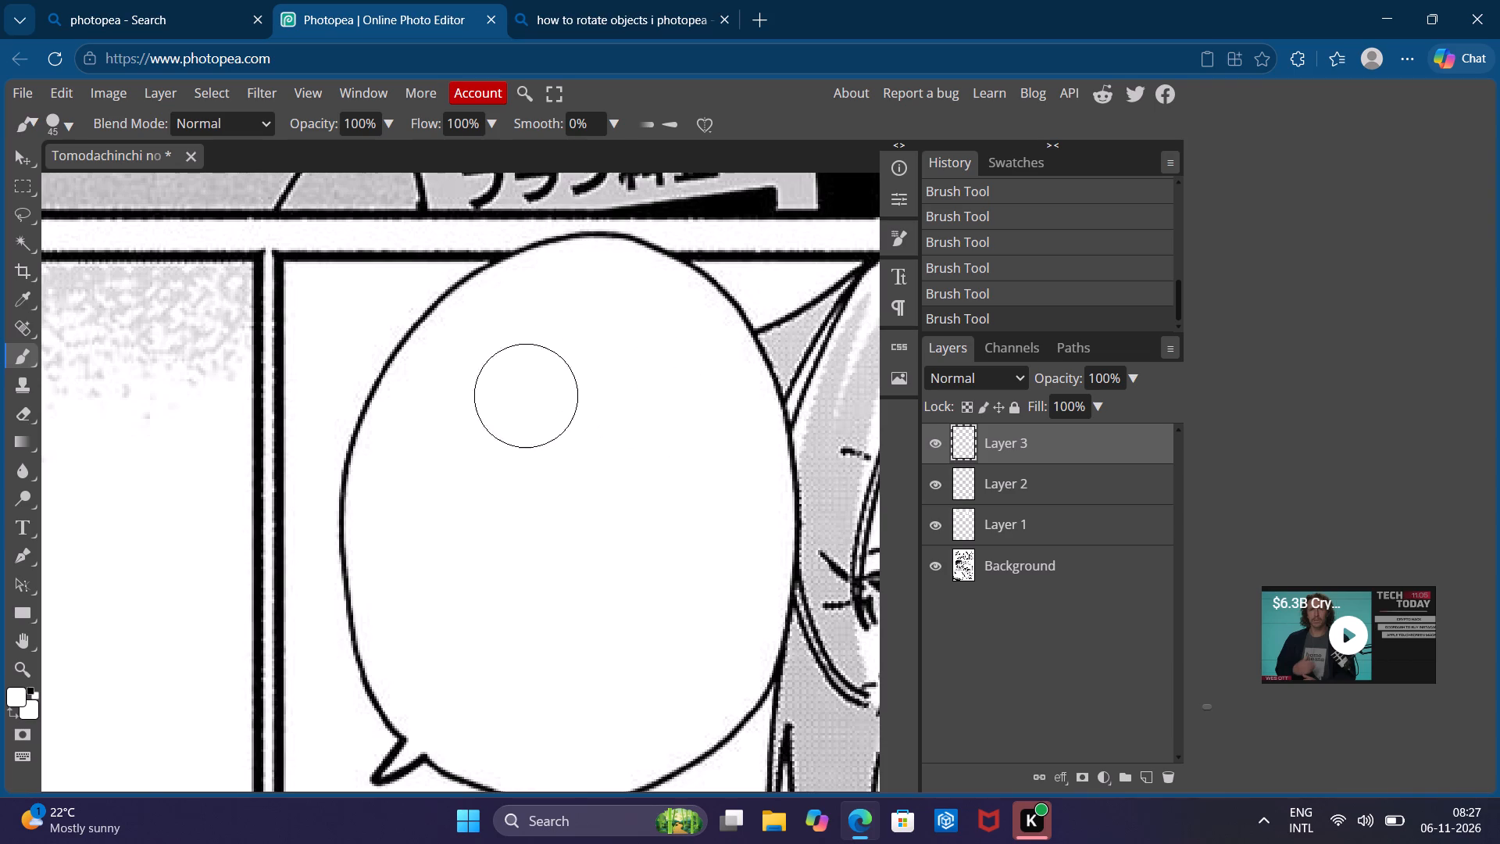
left_click_drag(531, 413, 506, 581)
left_click_drag(506, 581, 599, 542)
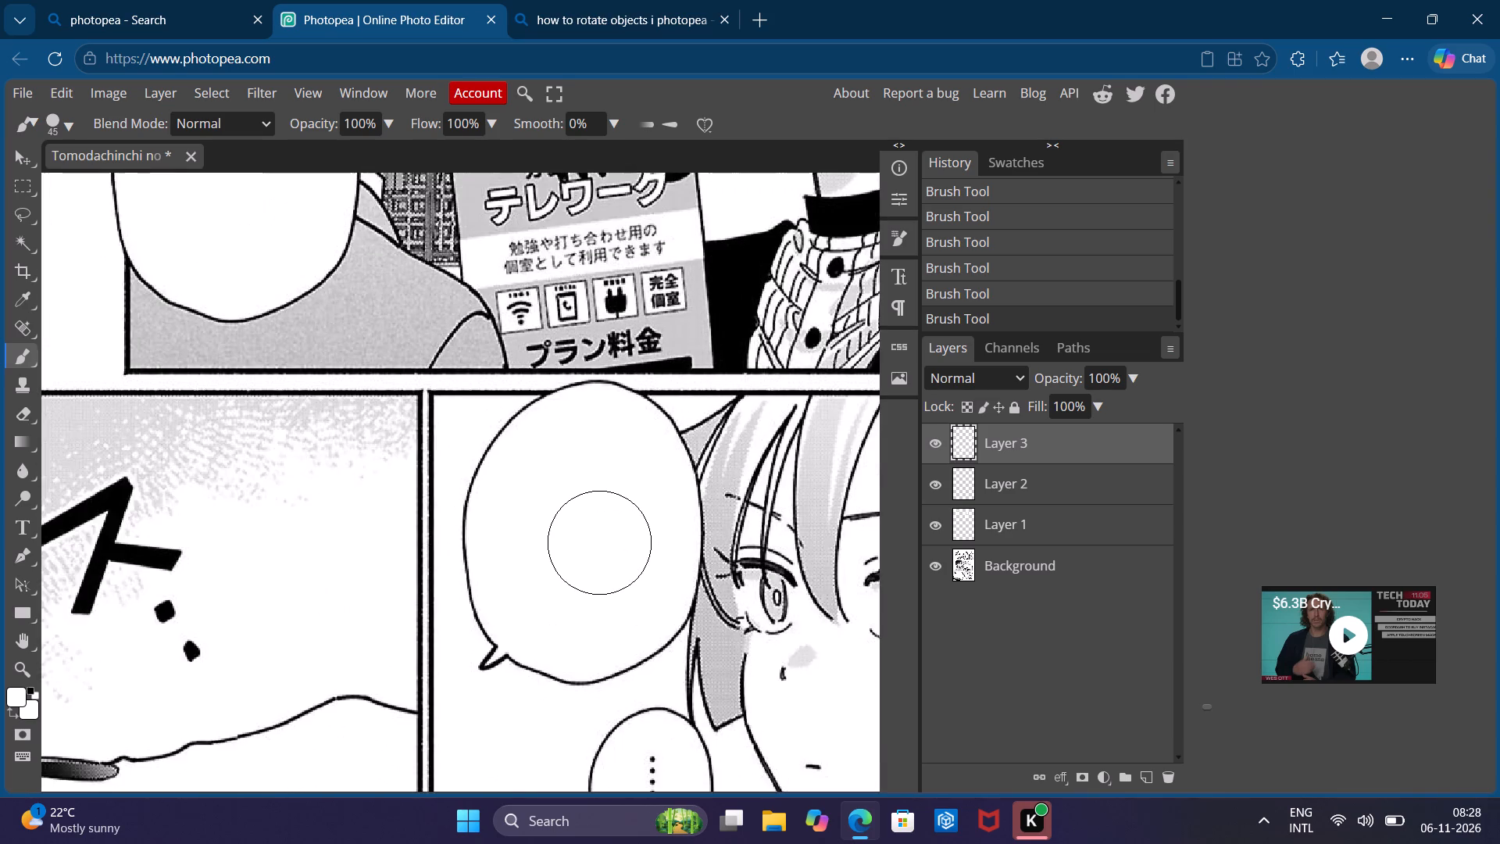
Set the brush size to 9 px and paint out the character 話 of the chapter label 第24話 below the close-up panel in white.
scroll(599, 542, "down", 2)
scroll(764, 599, "left", 6)
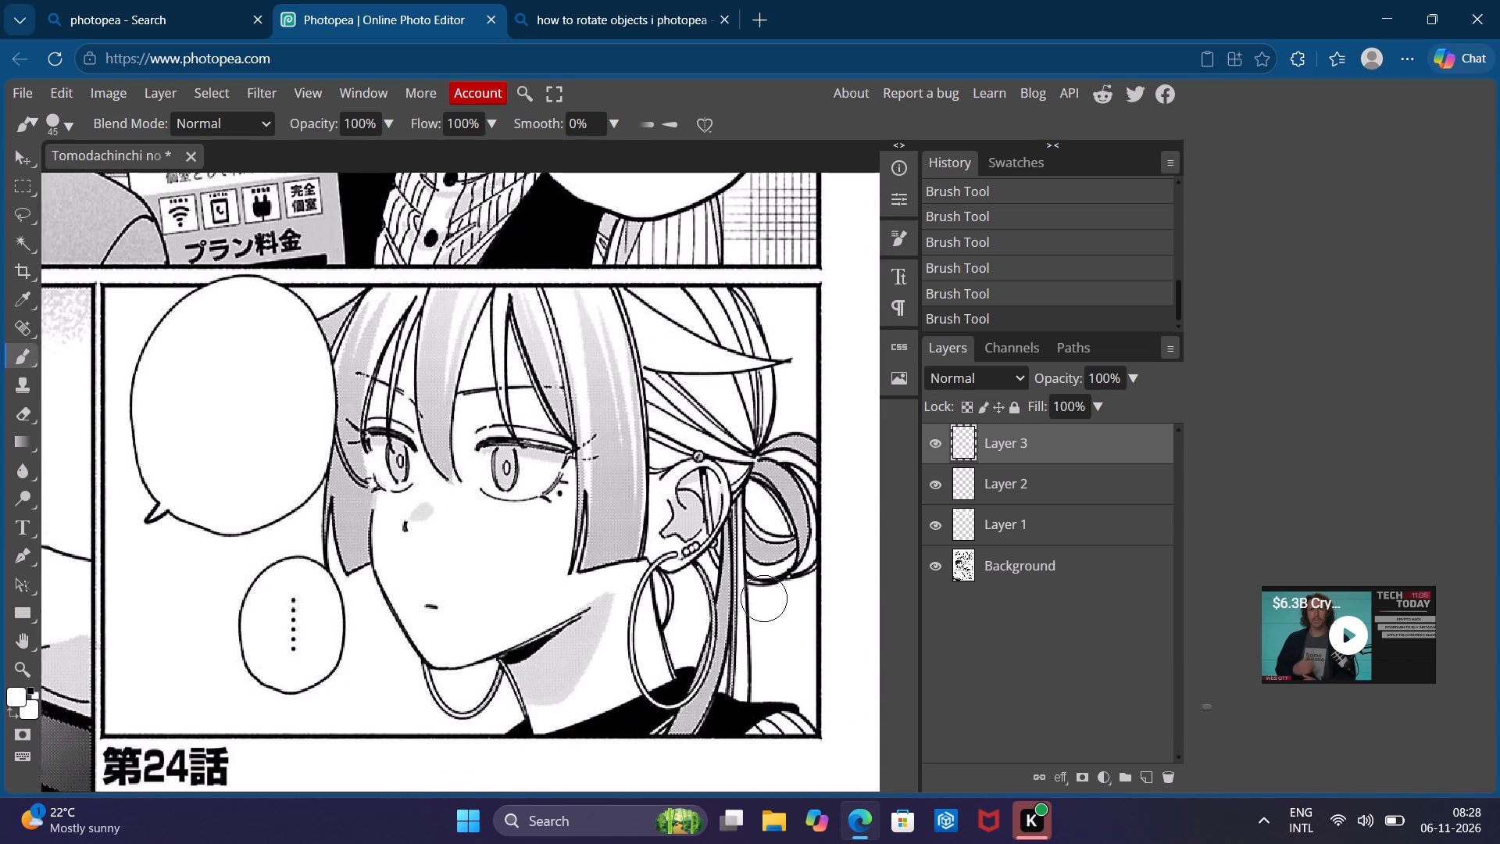
scroll(764, 599, "up", 7)
scroll(764, 599, "down", 3)
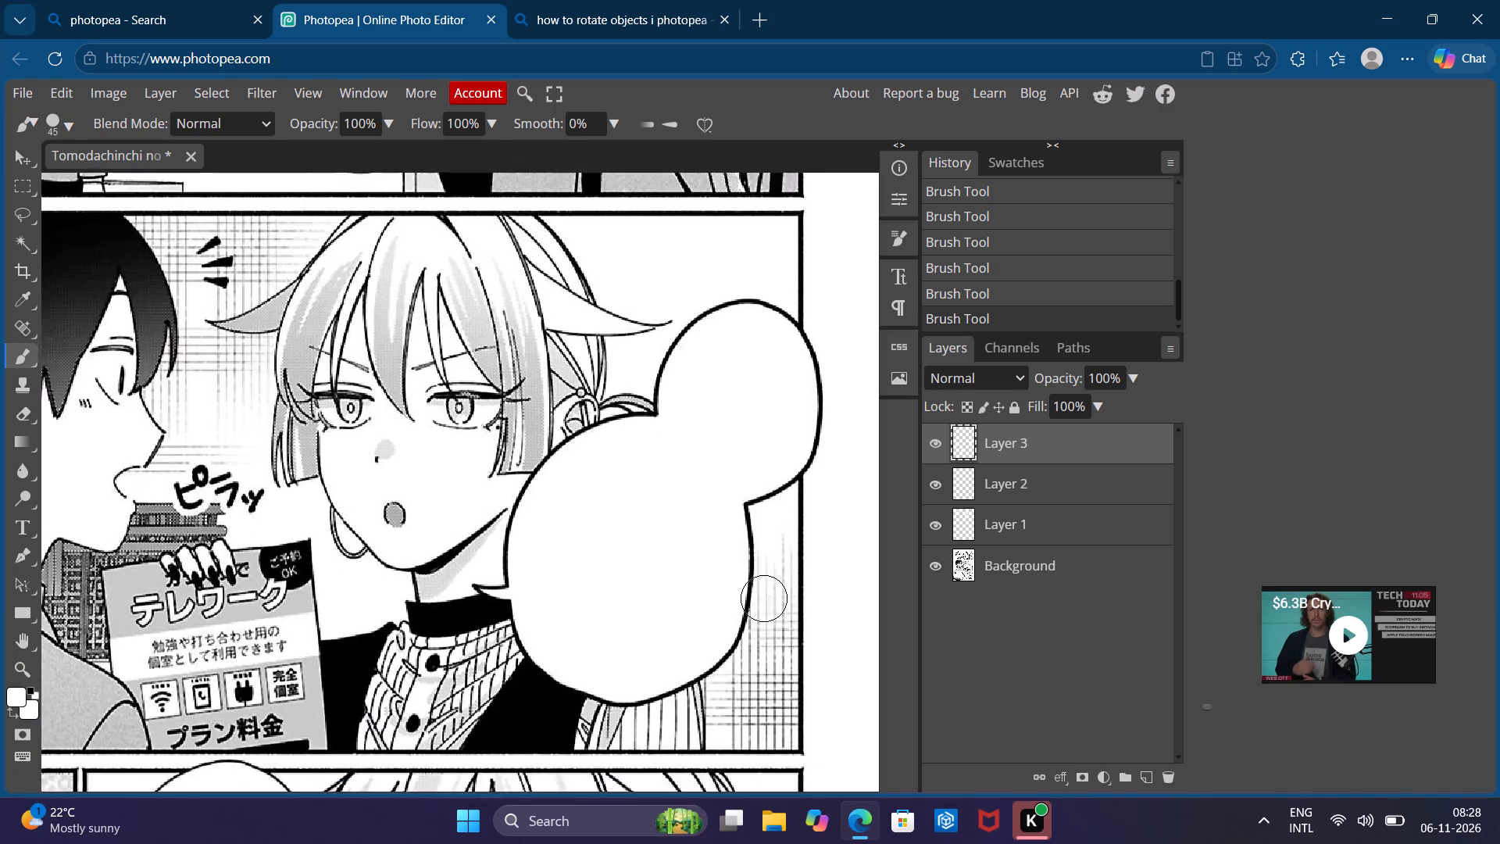
scroll(764, 599, "down", 4)
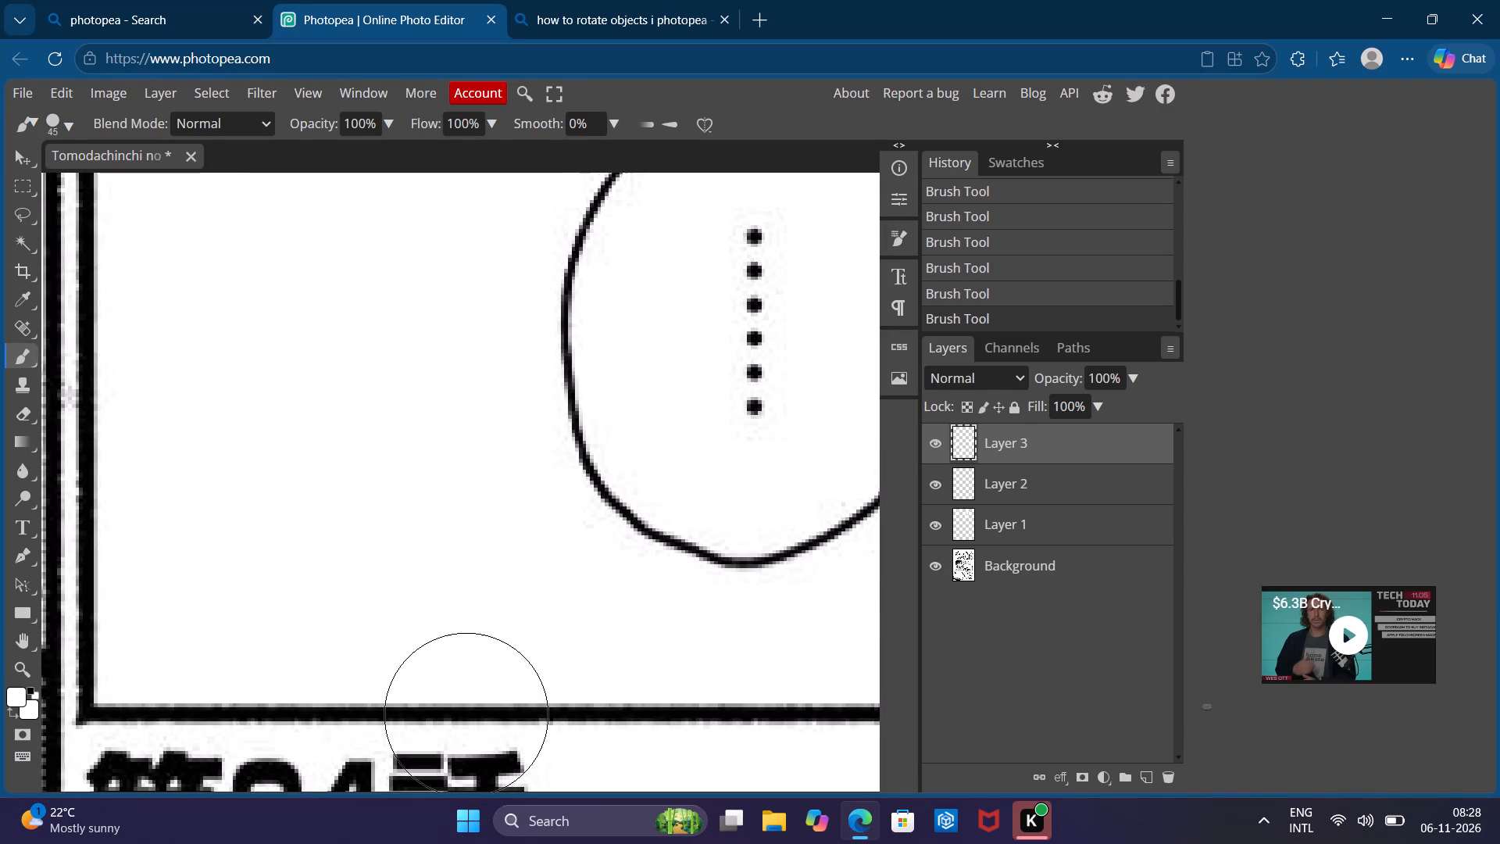
scroll(463, 749, "down", 3)
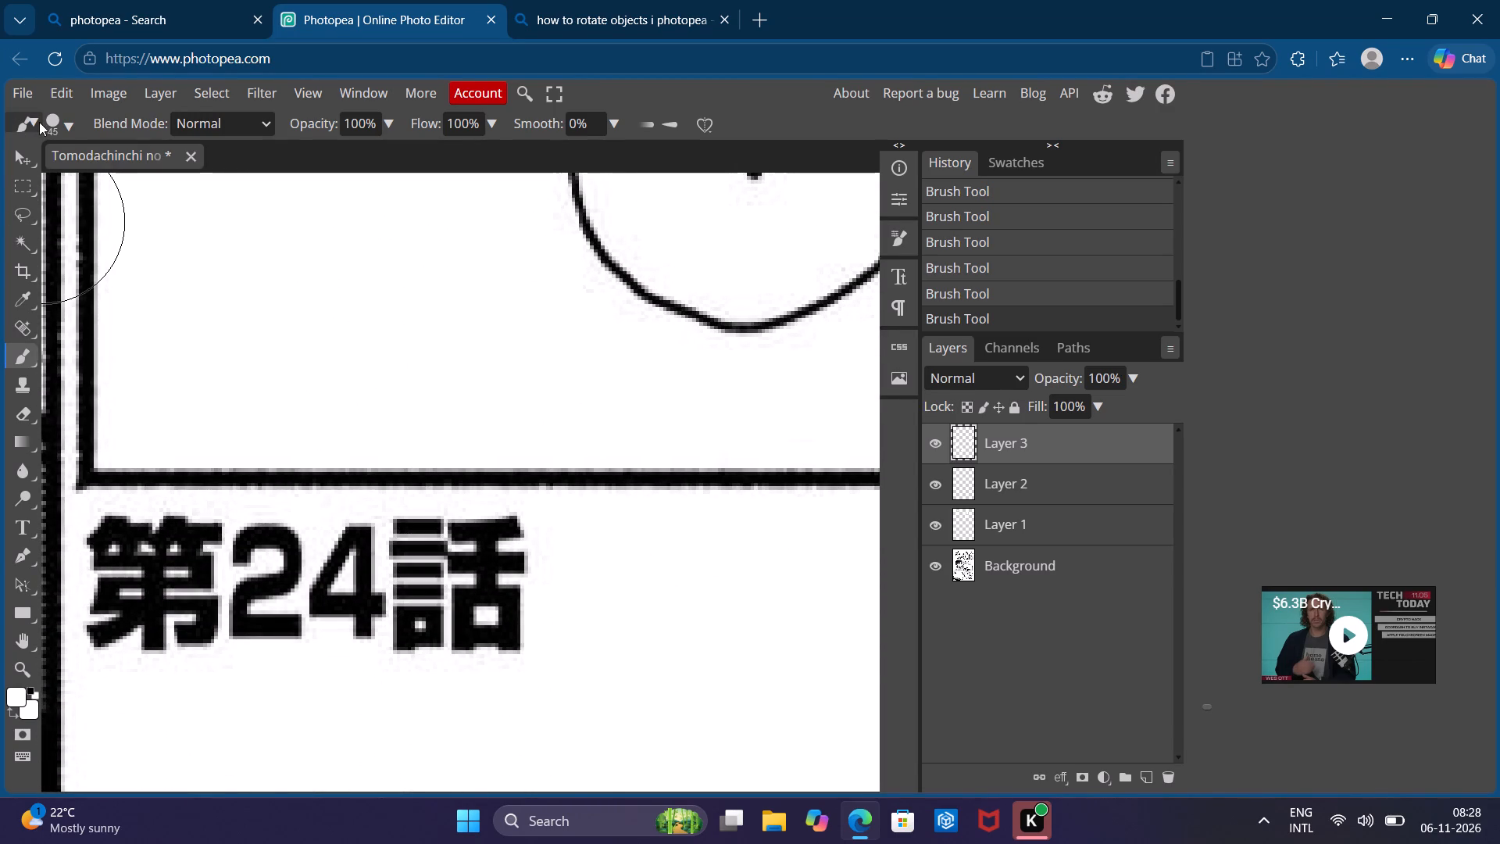
left_click(48, 123)
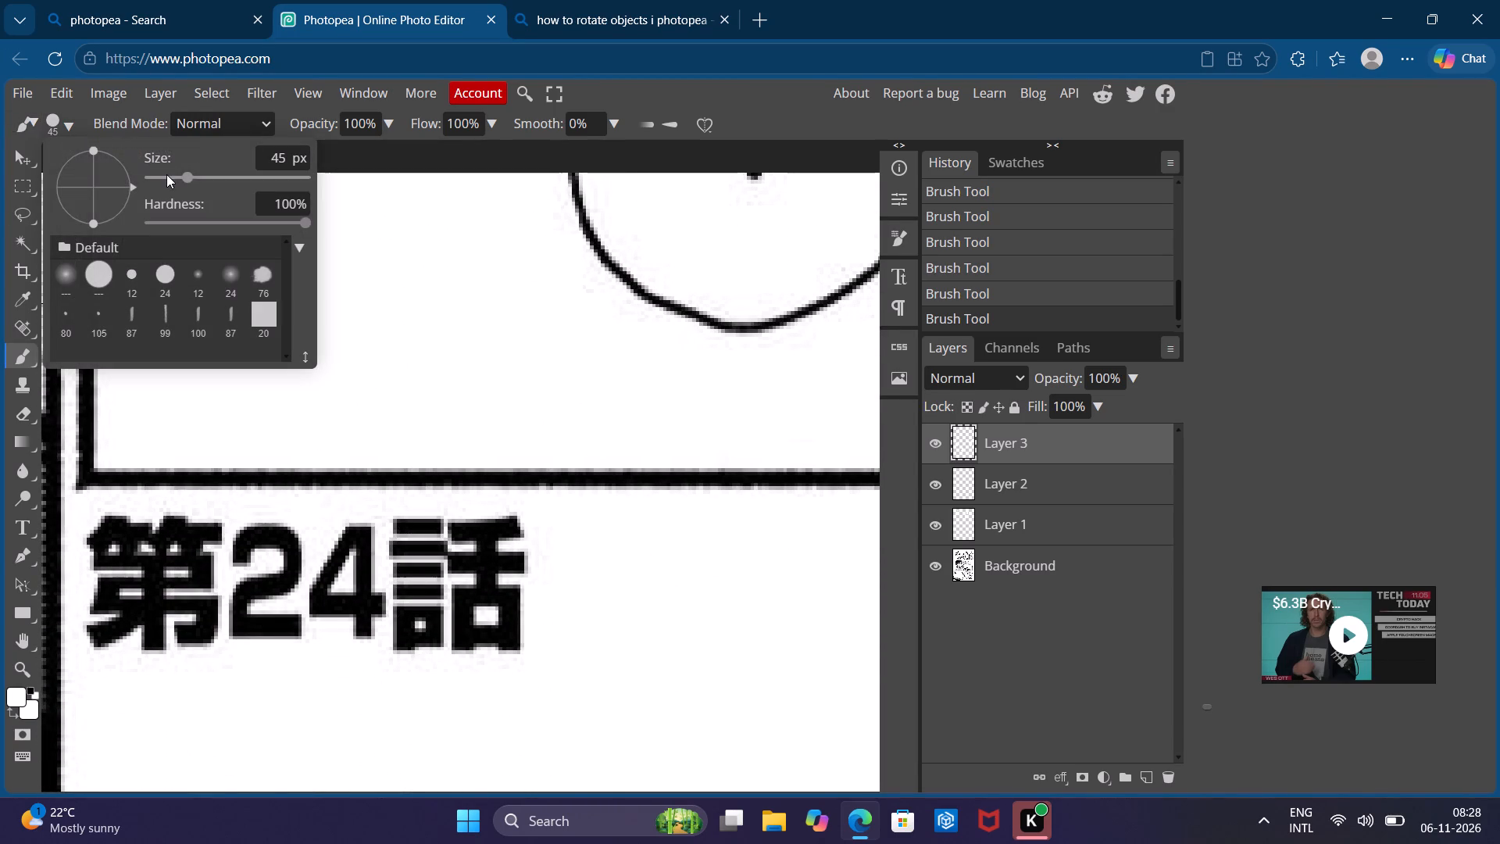
left_click(170, 174)
scroll(413, 567, "left", 1)
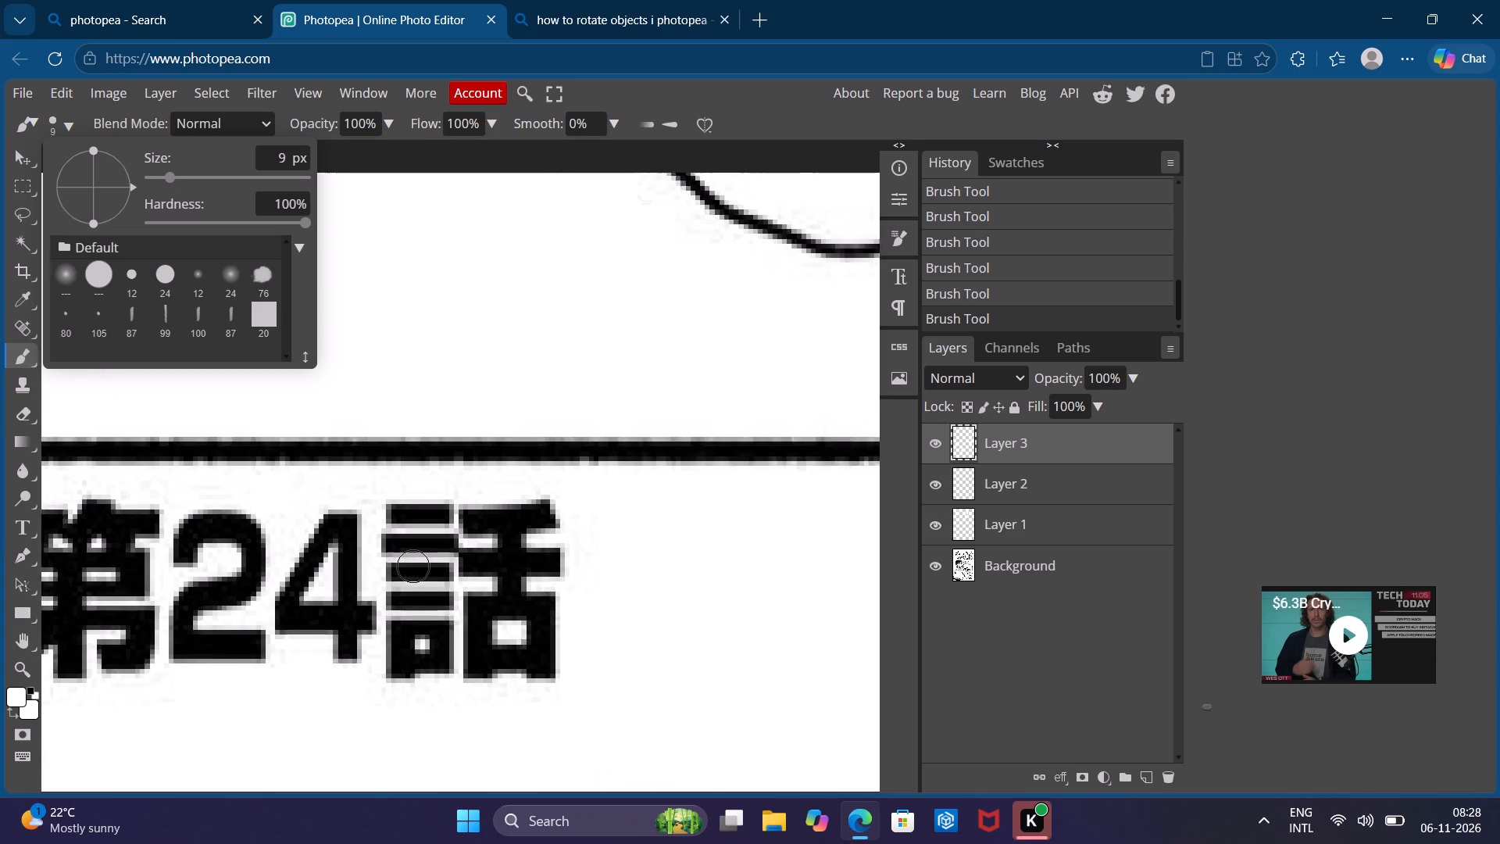
left_click_drag(580, 645, 583, 569)
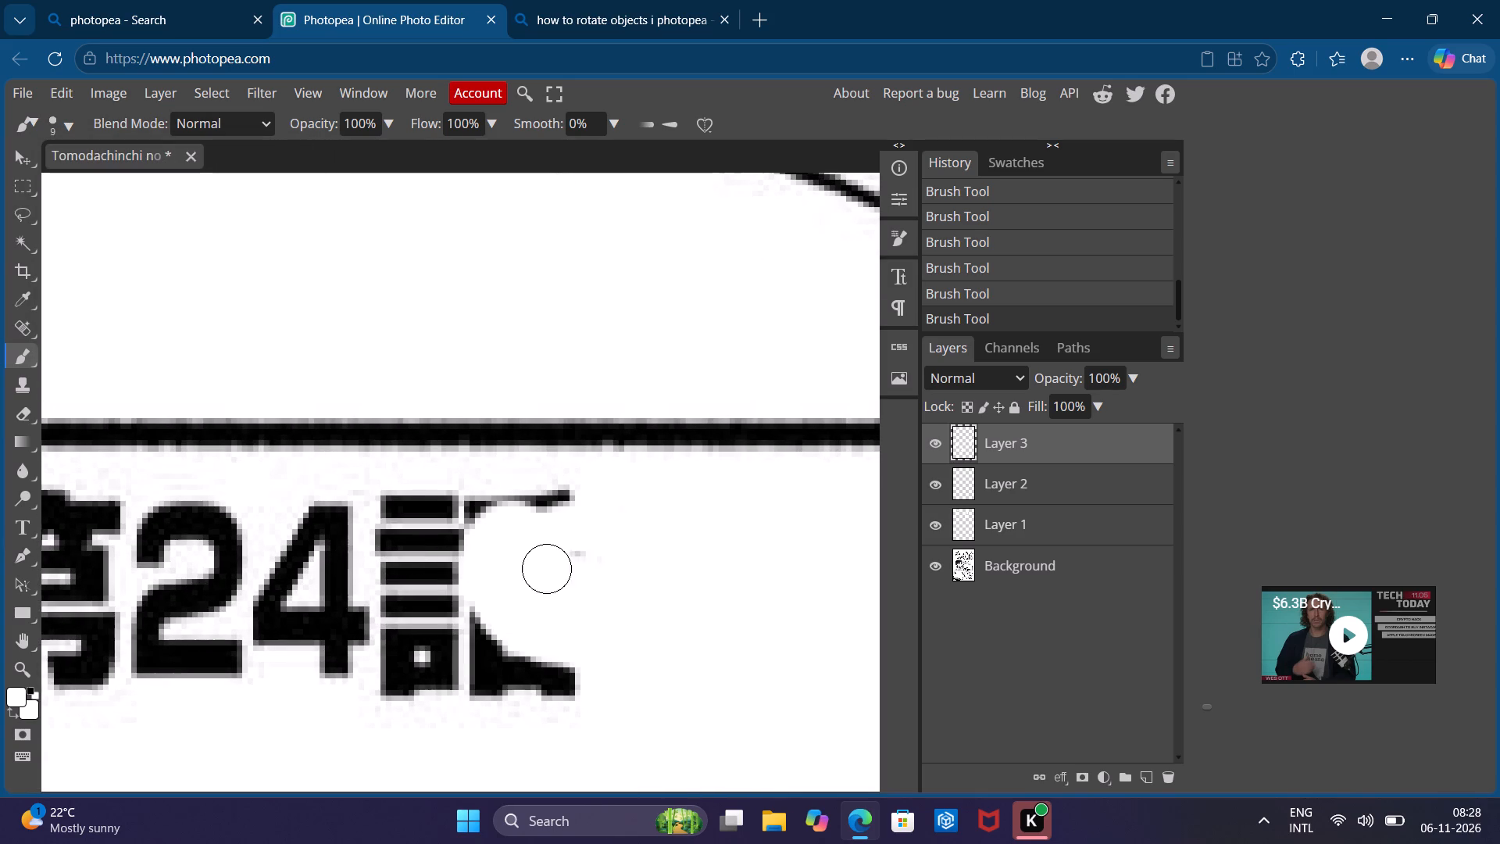
left_click_drag(583, 569, 428, 493)
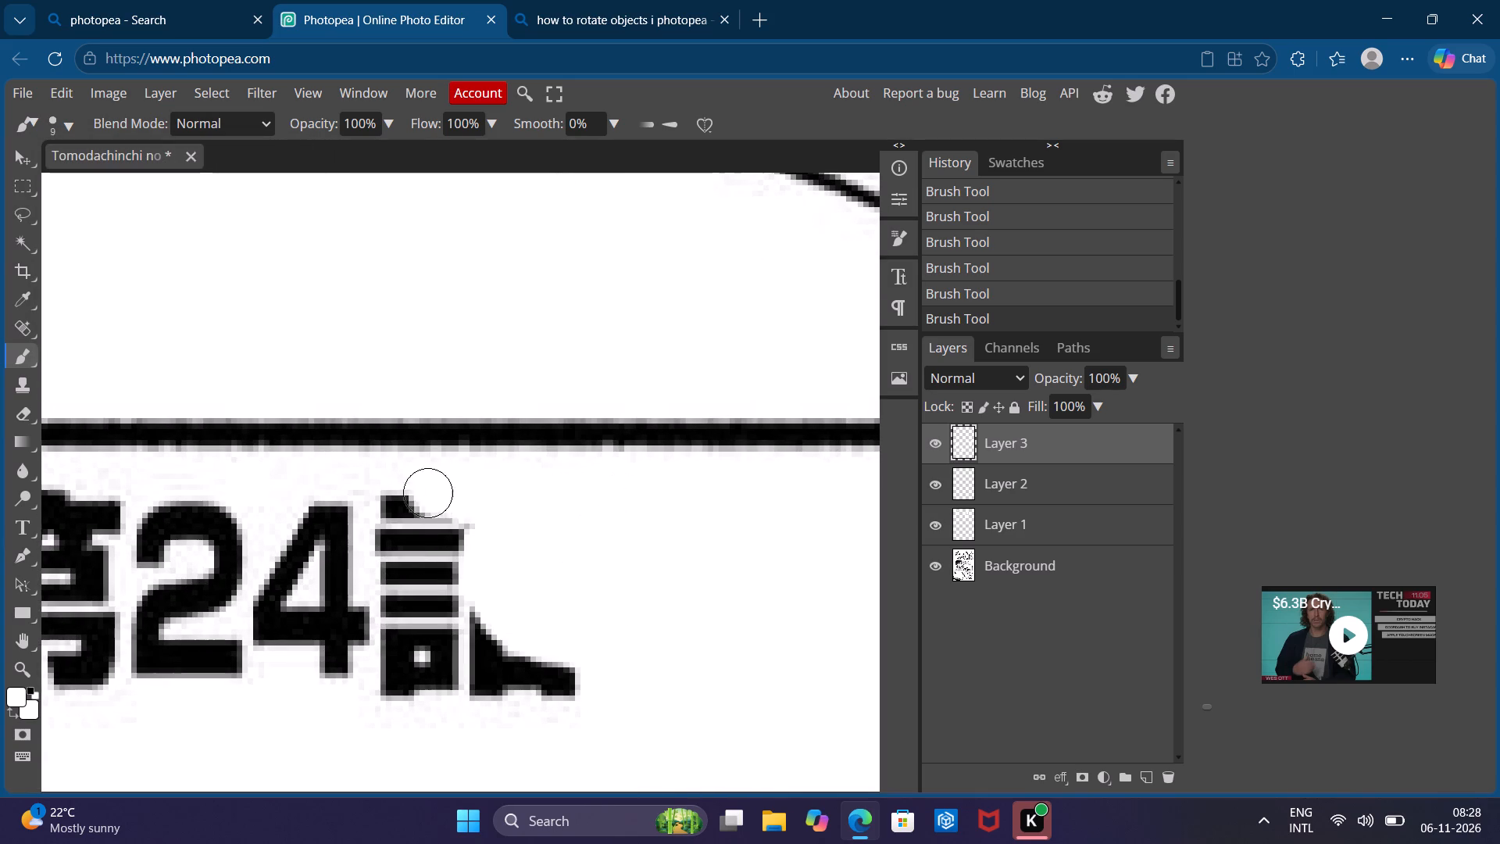
left_click_drag(428, 493, 398, 577)
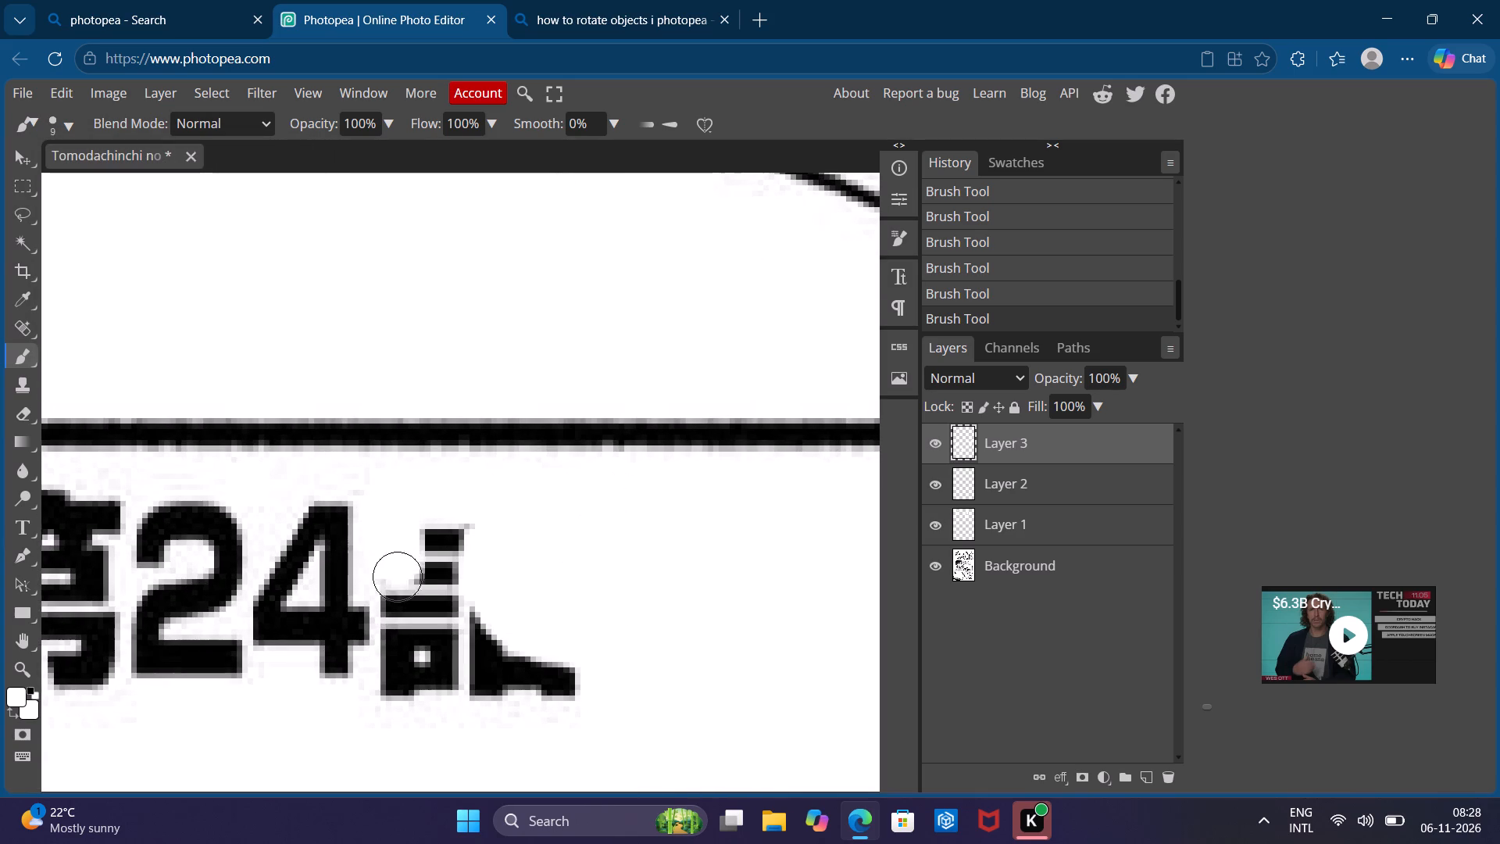
left_click_drag(398, 577, 467, 678)
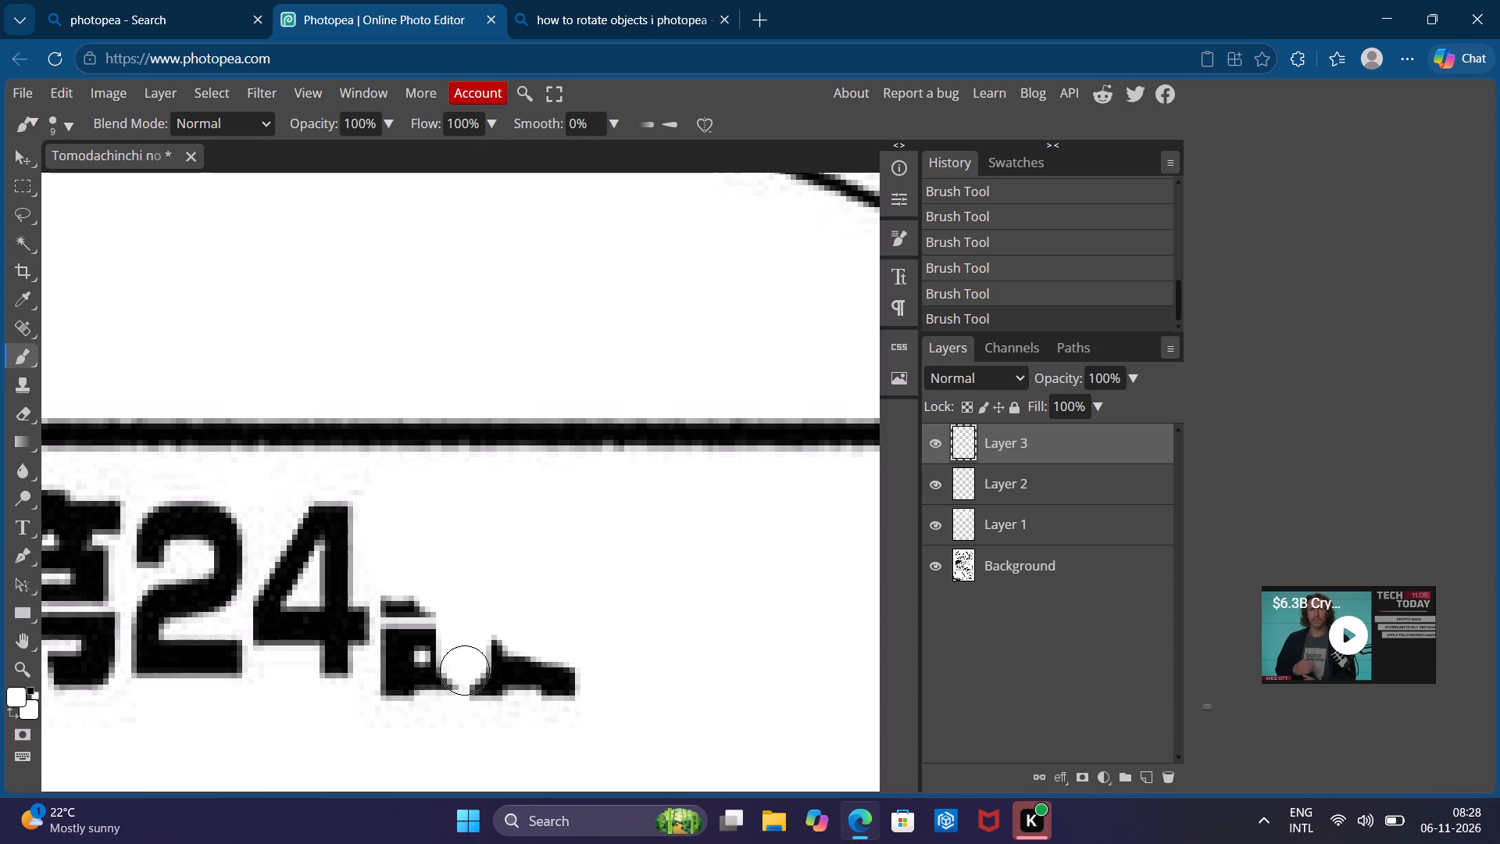
left_click_drag(467, 678, 571, 660)
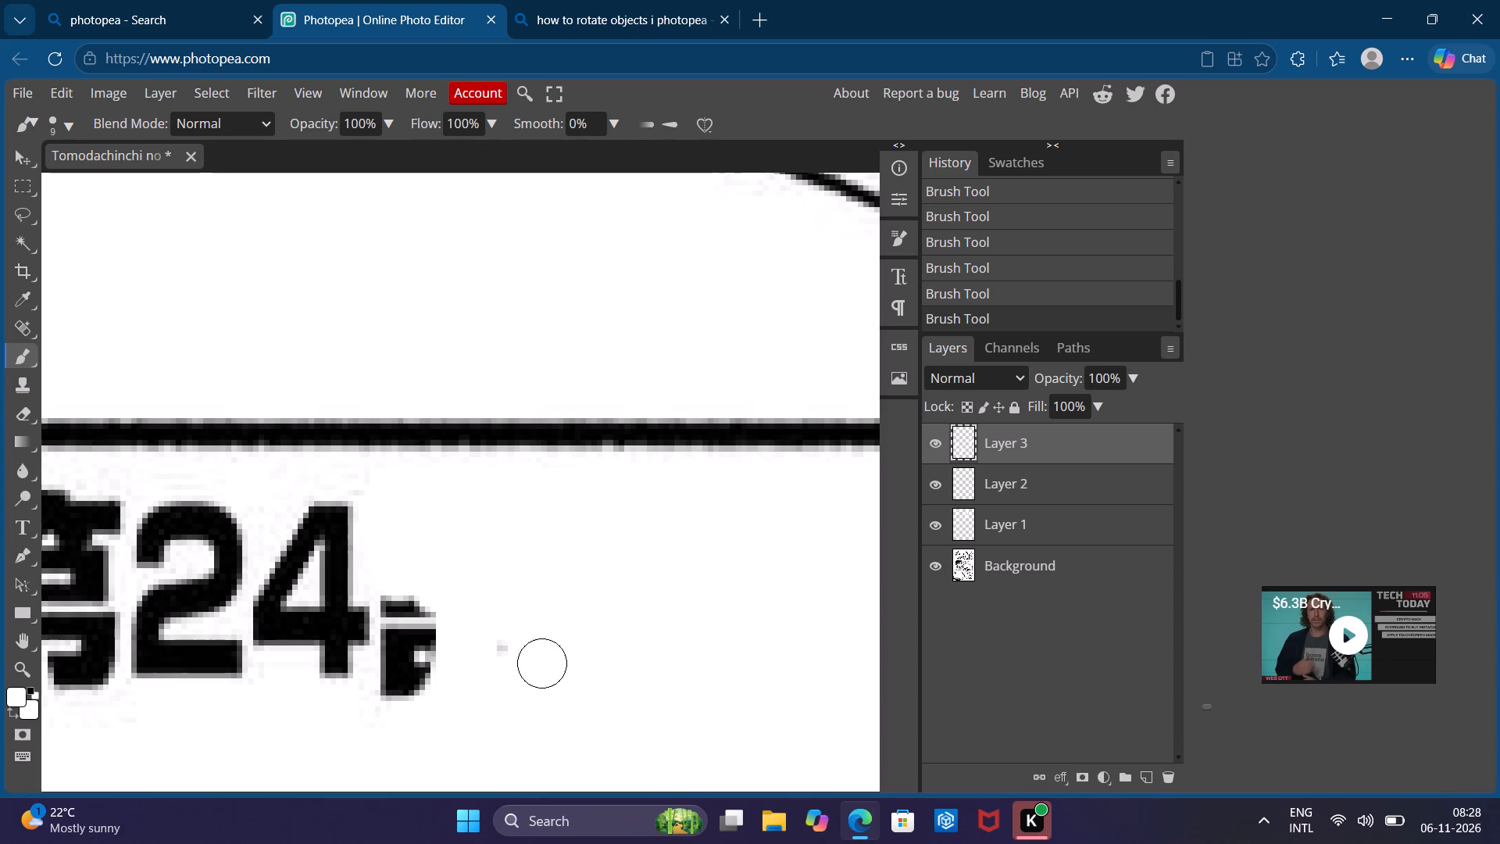
left_click_drag(571, 660, 385, 676)
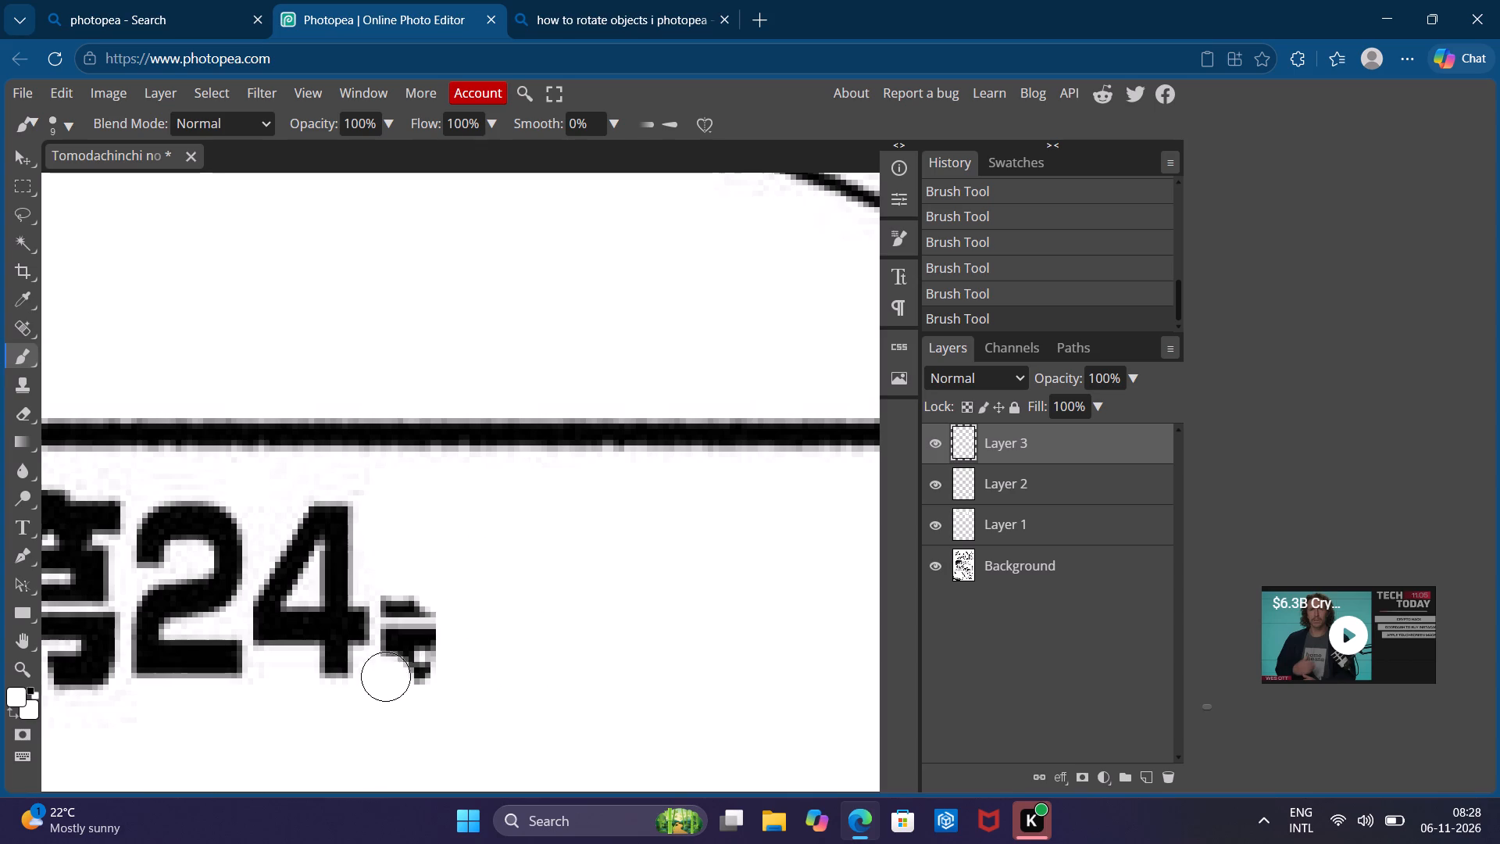
left_click_drag(385, 676, 414, 635)
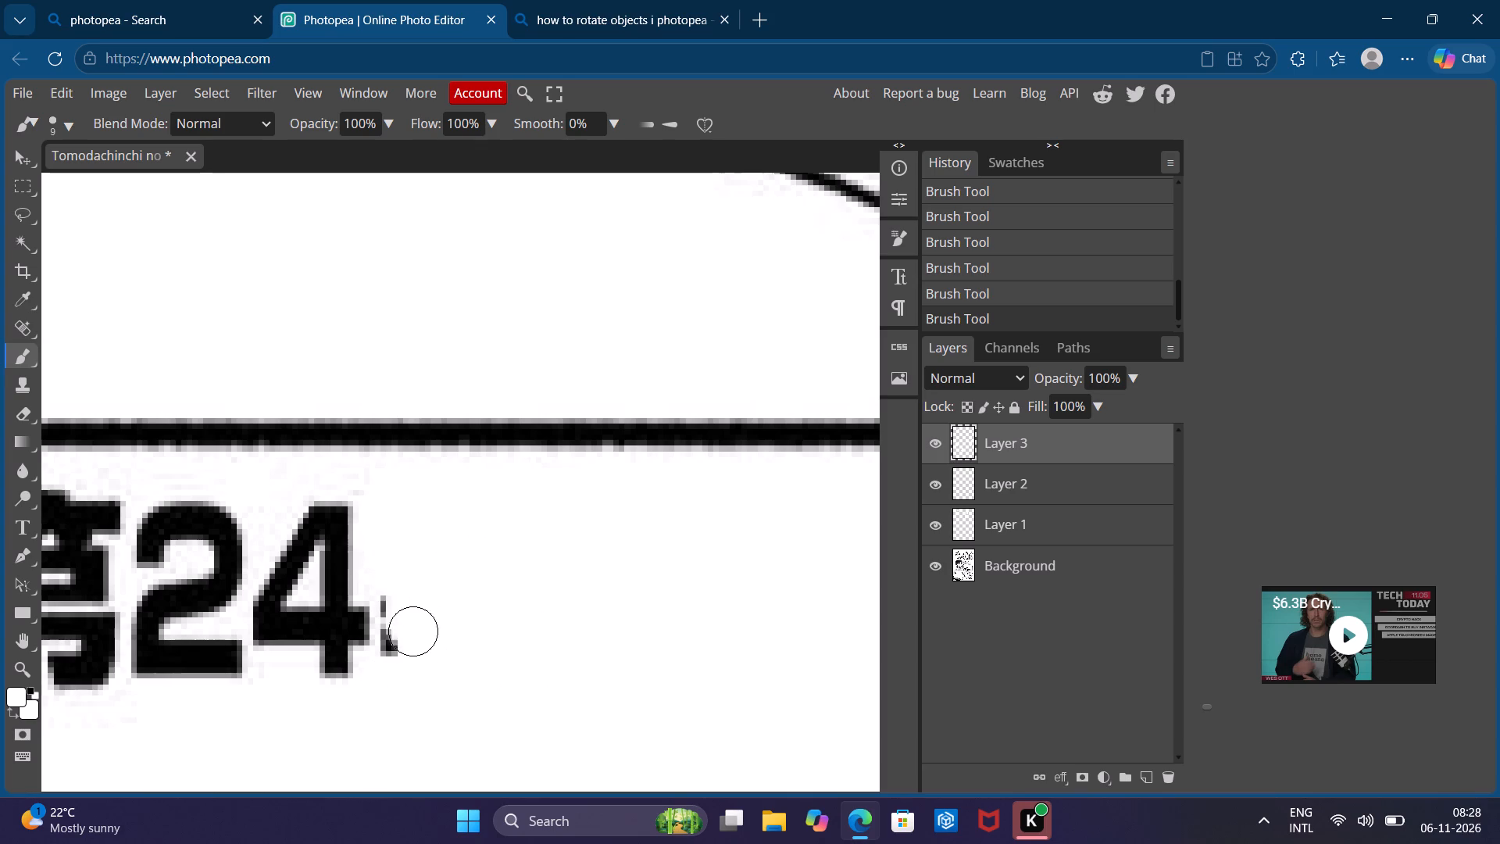
left_click_drag(414, 635, 408, 638)
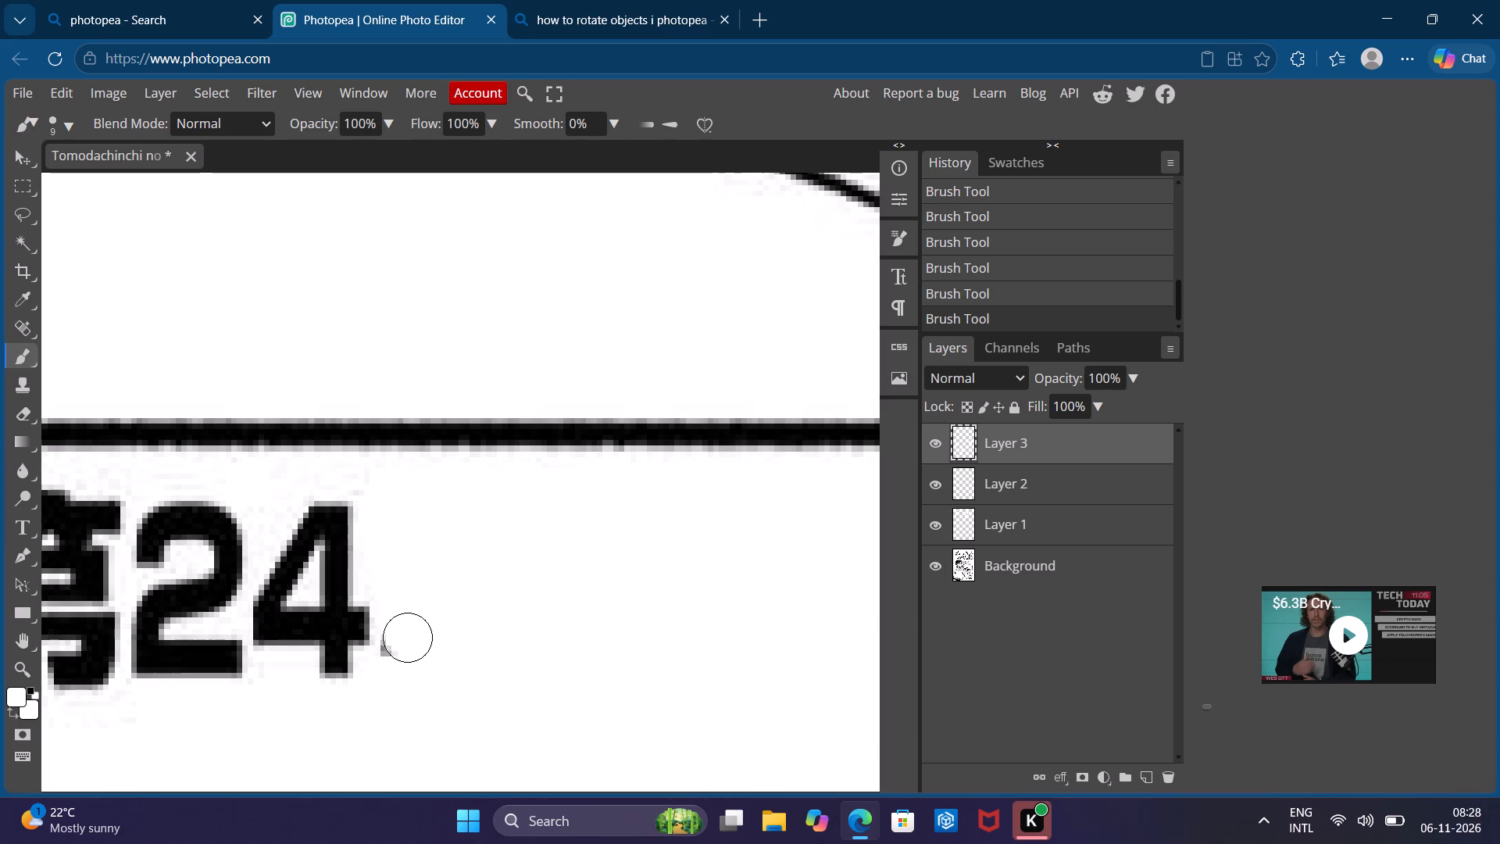
left_click_drag(408, 638, 461, 570)
Paint out the character 第 and its leftover specks in the chapter label below the close-up panel in white, keeping the number 24.
scroll(461, 570, "right", 3)
scroll(195, 554, "right", 1)
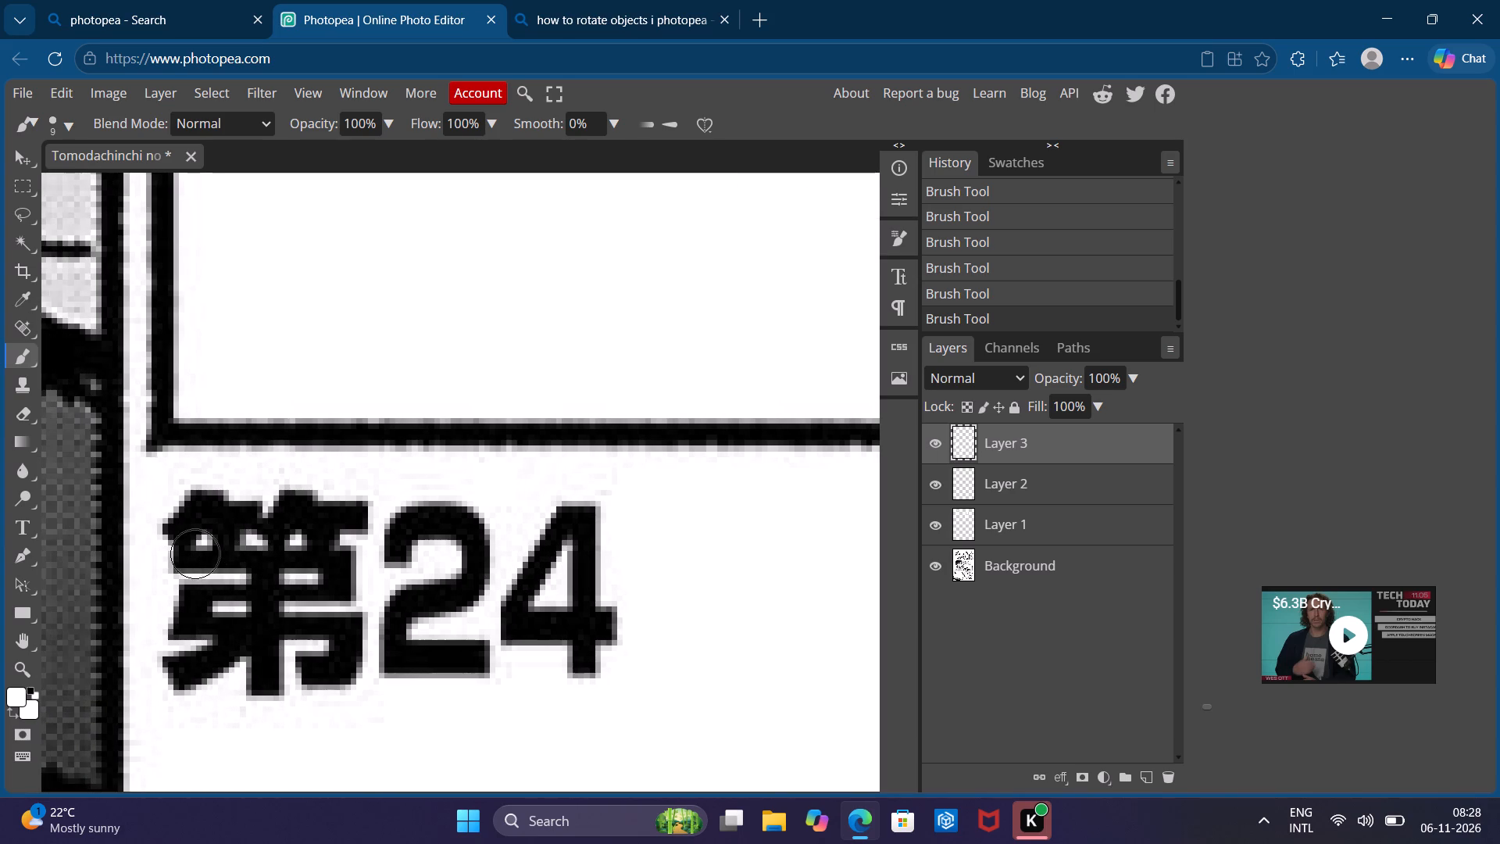
left_click_drag(203, 594, 162, 613)
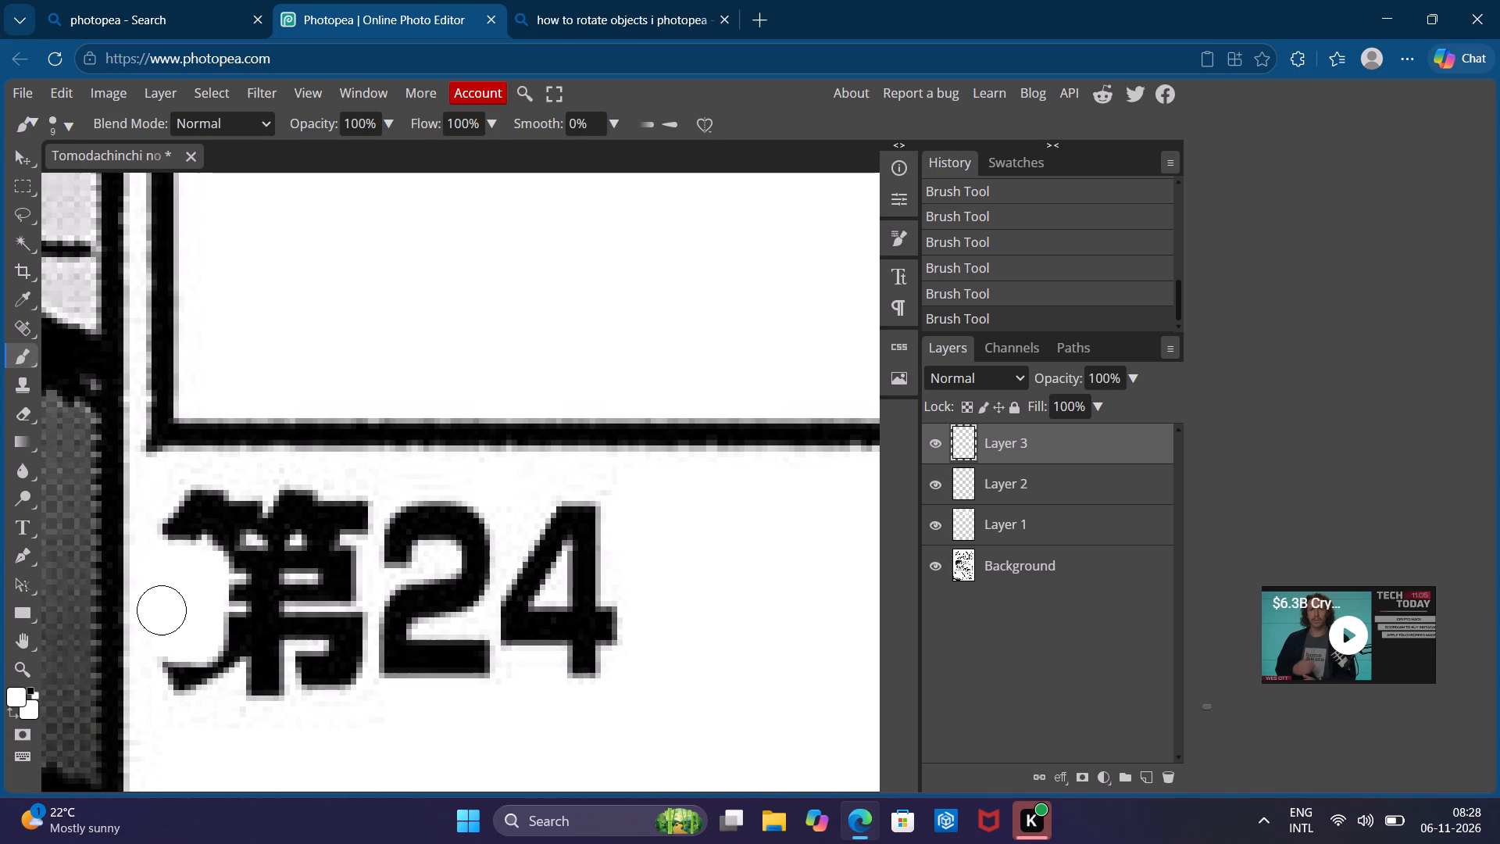
left_click_drag(162, 613, 211, 492)
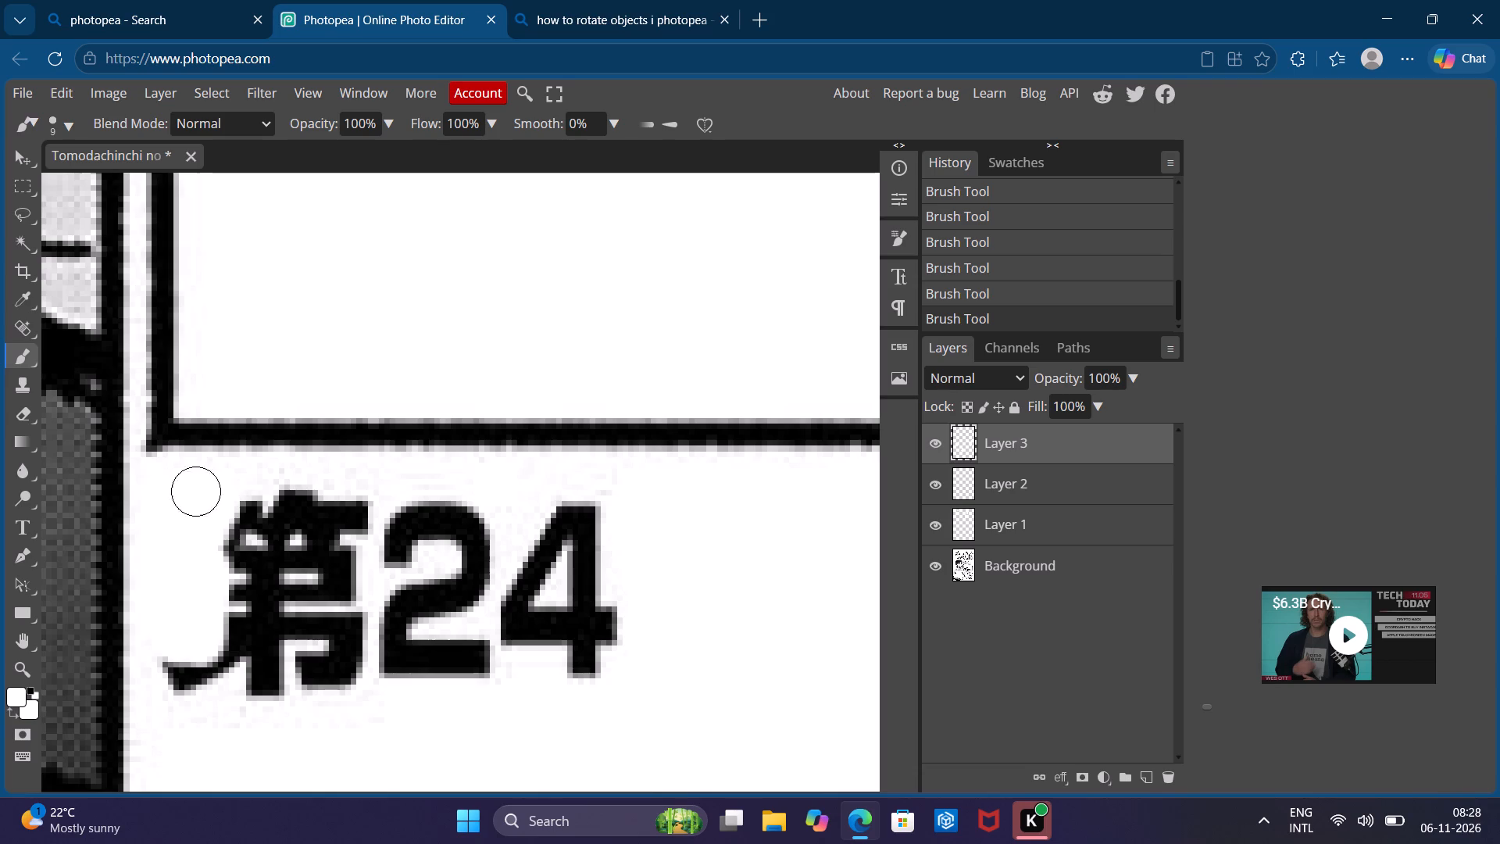
left_click_drag(211, 492, 270, 636)
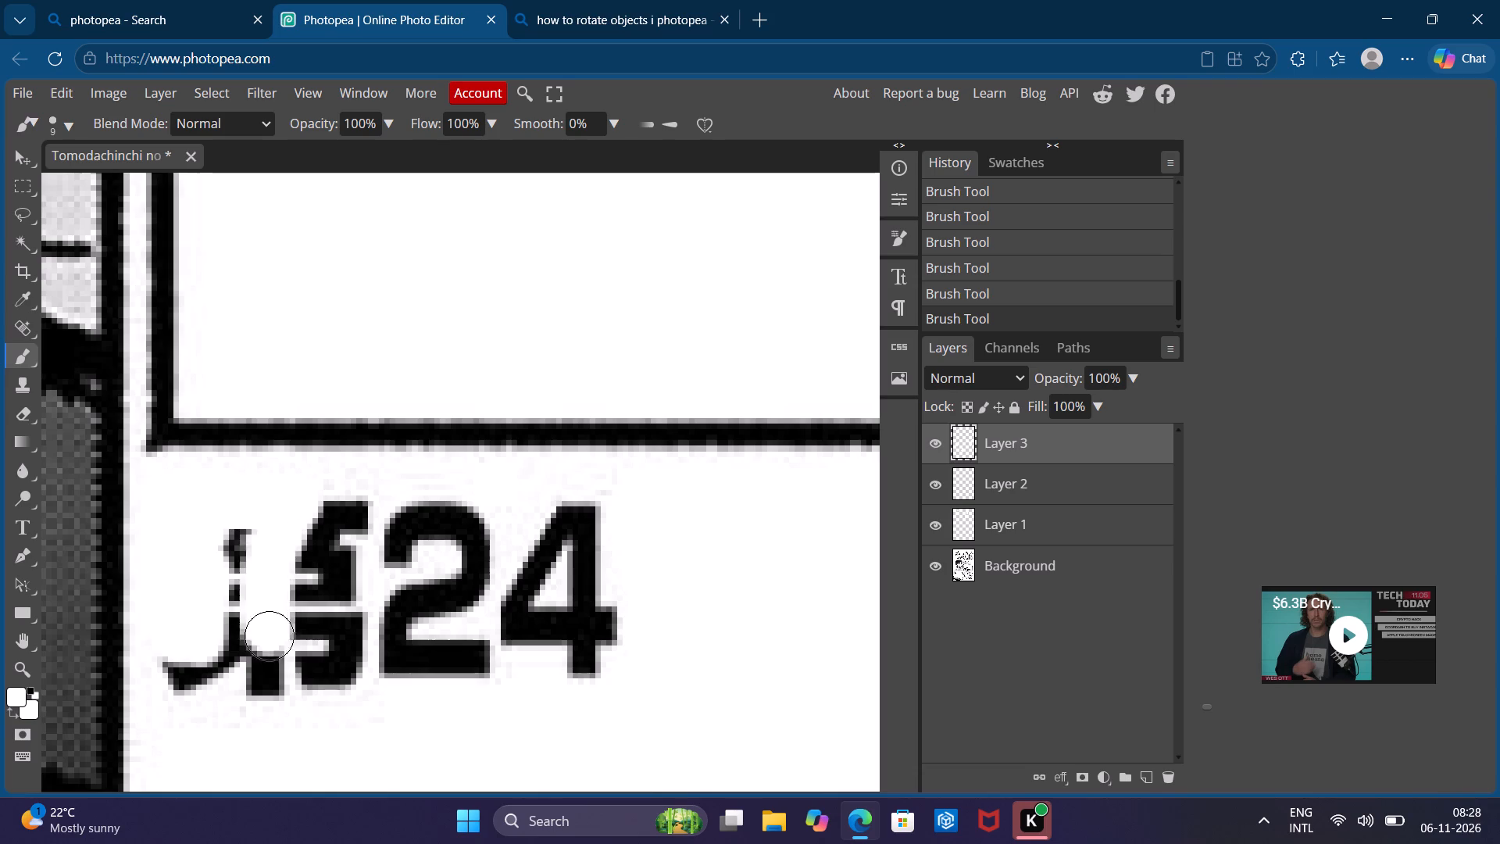
left_click_drag(270, 636, 188, 704)
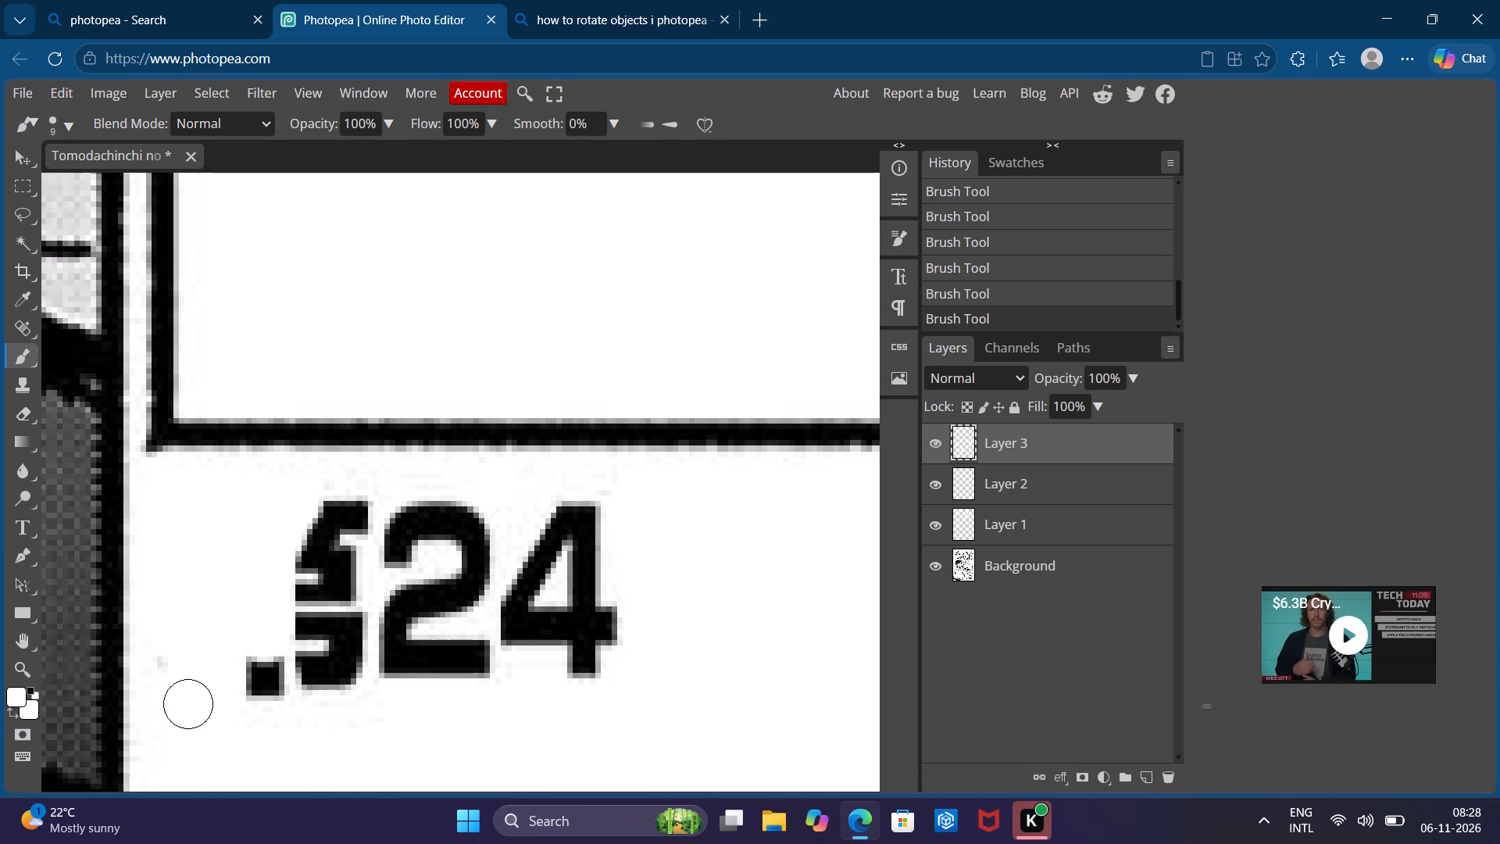
left_click_drag(188, 704, 241, 691)
left_click_drag(241, 691, 319, 649)
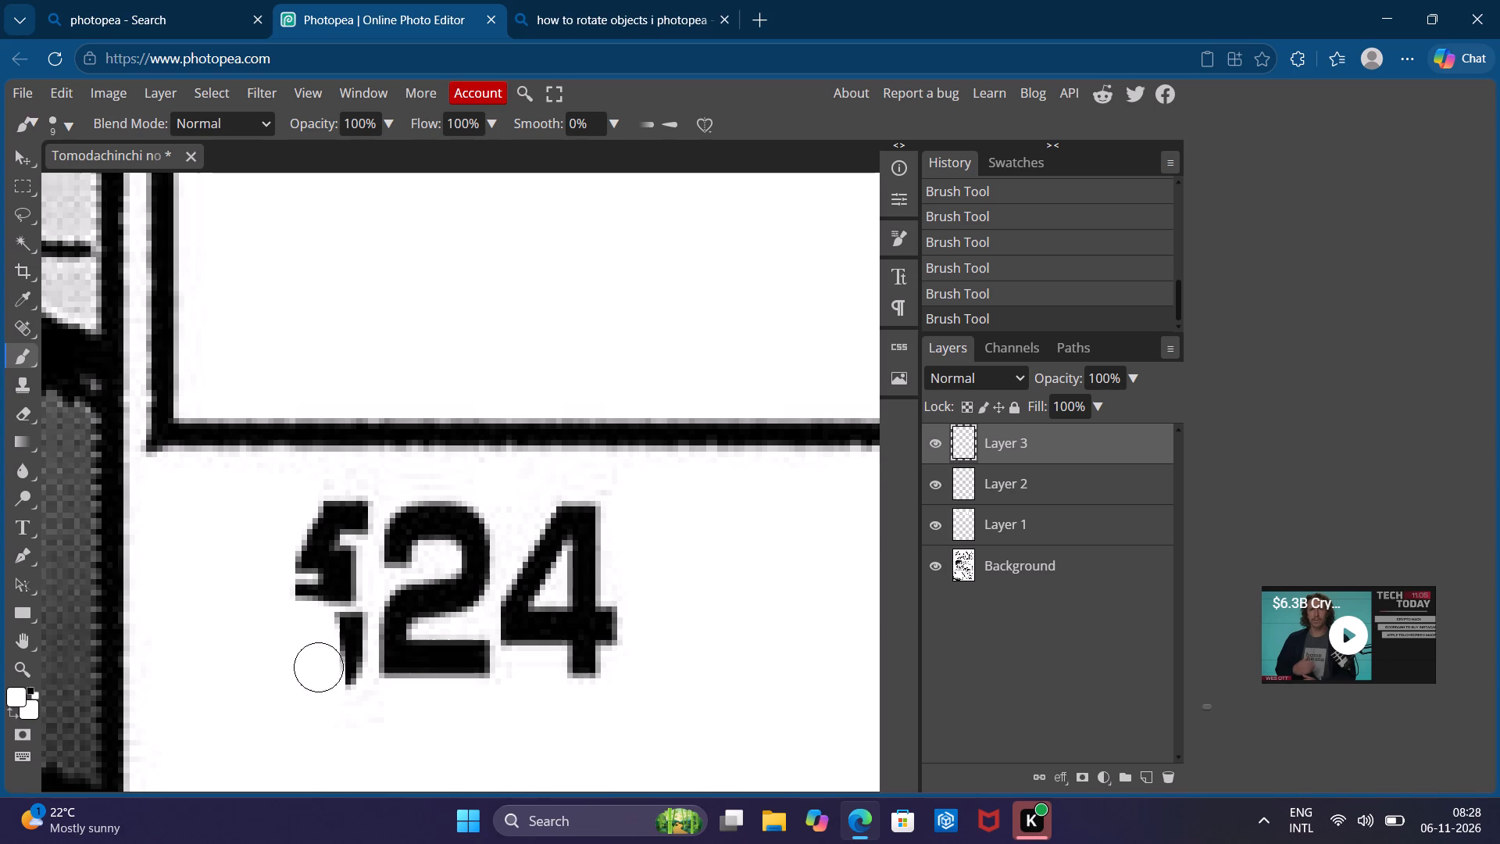
left_click_drag(319, 649, 338, 635)
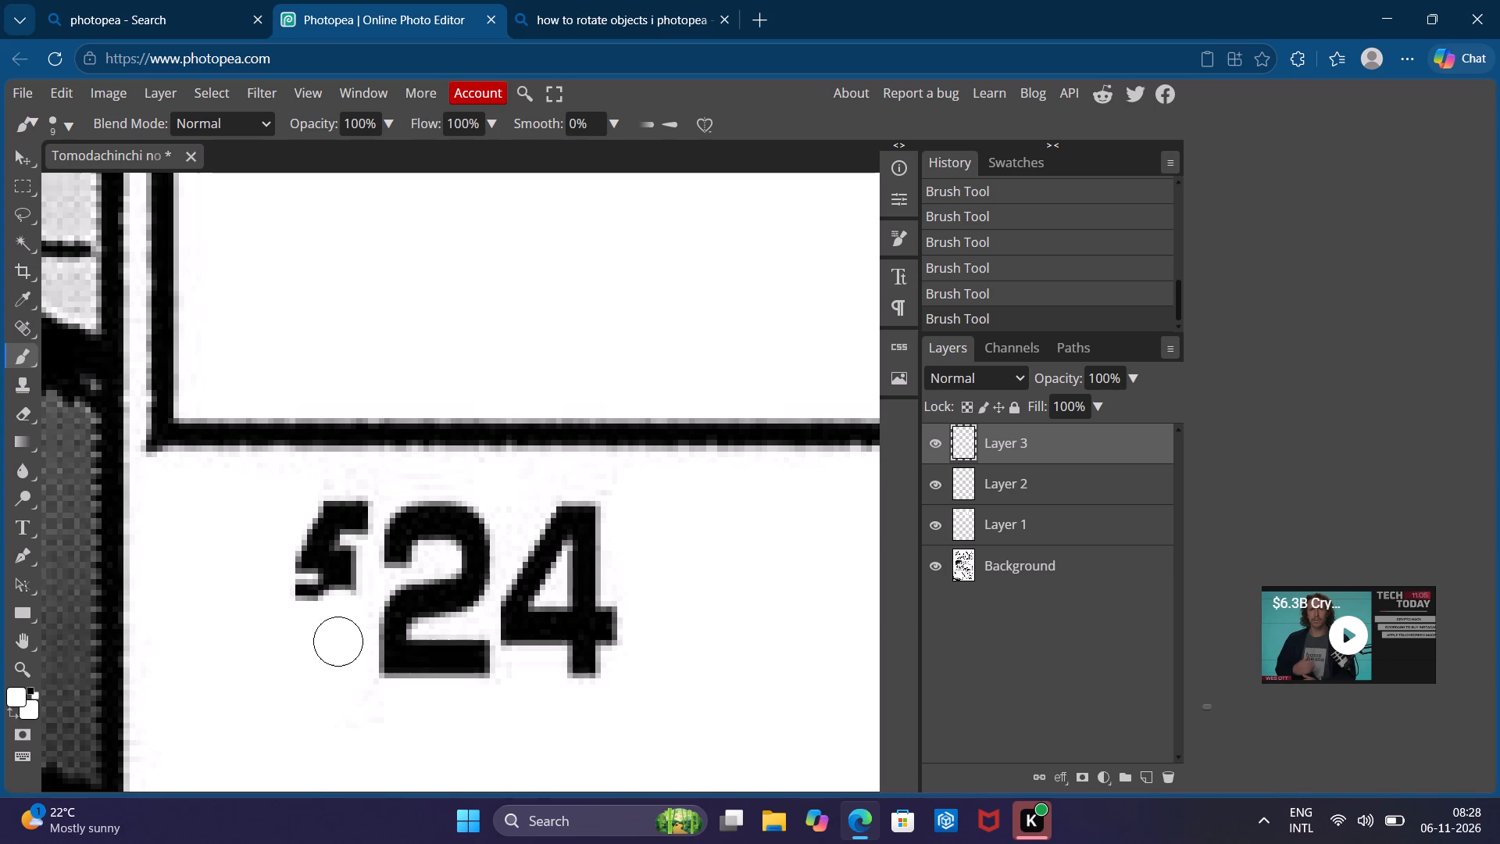
left_click_drag(338, 635, 326, 609)
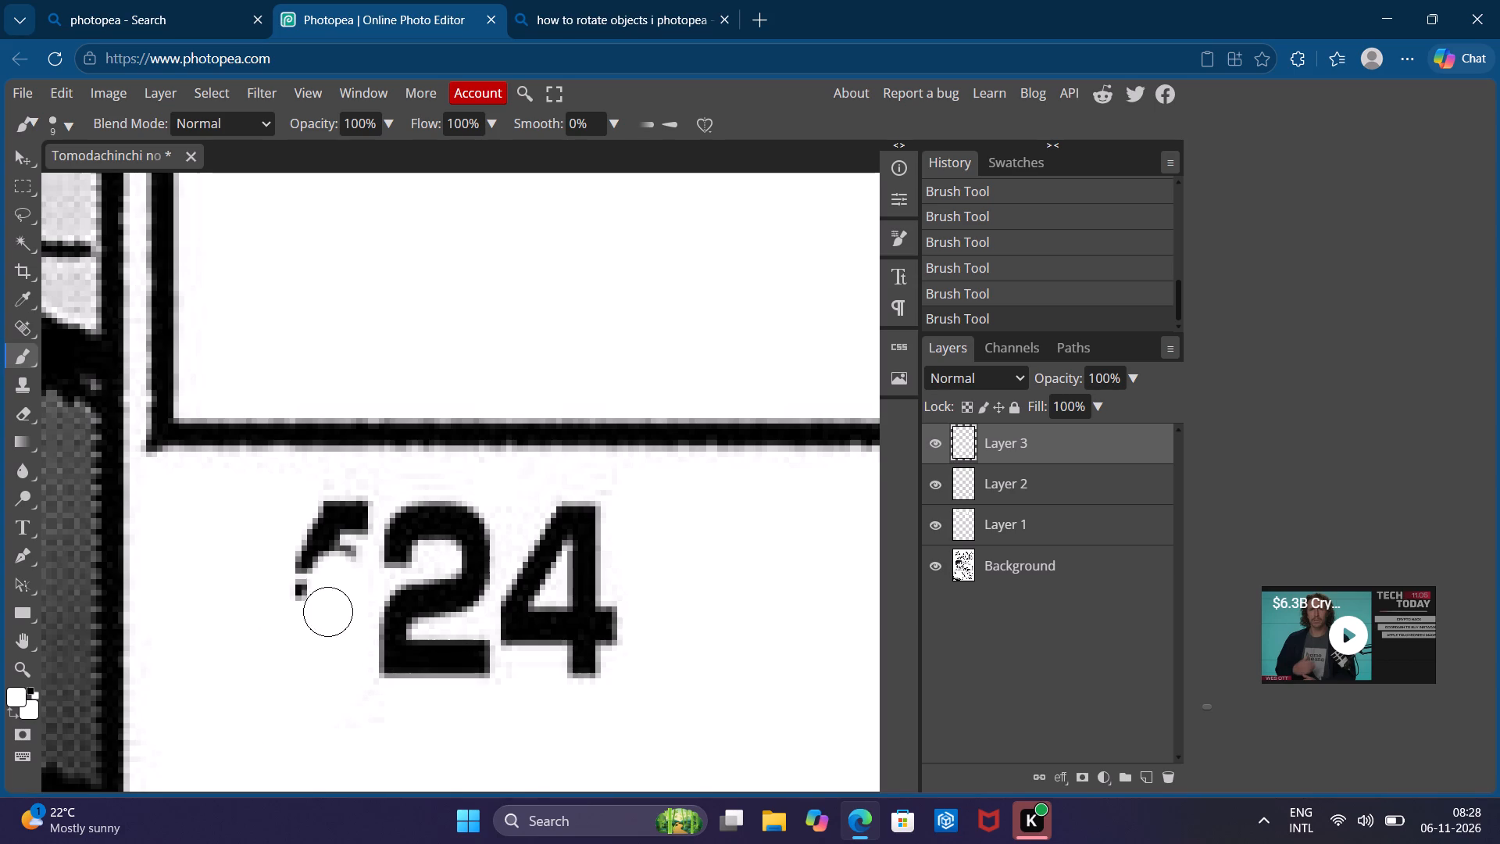
left_click_drag(326, 609, 331, 559)
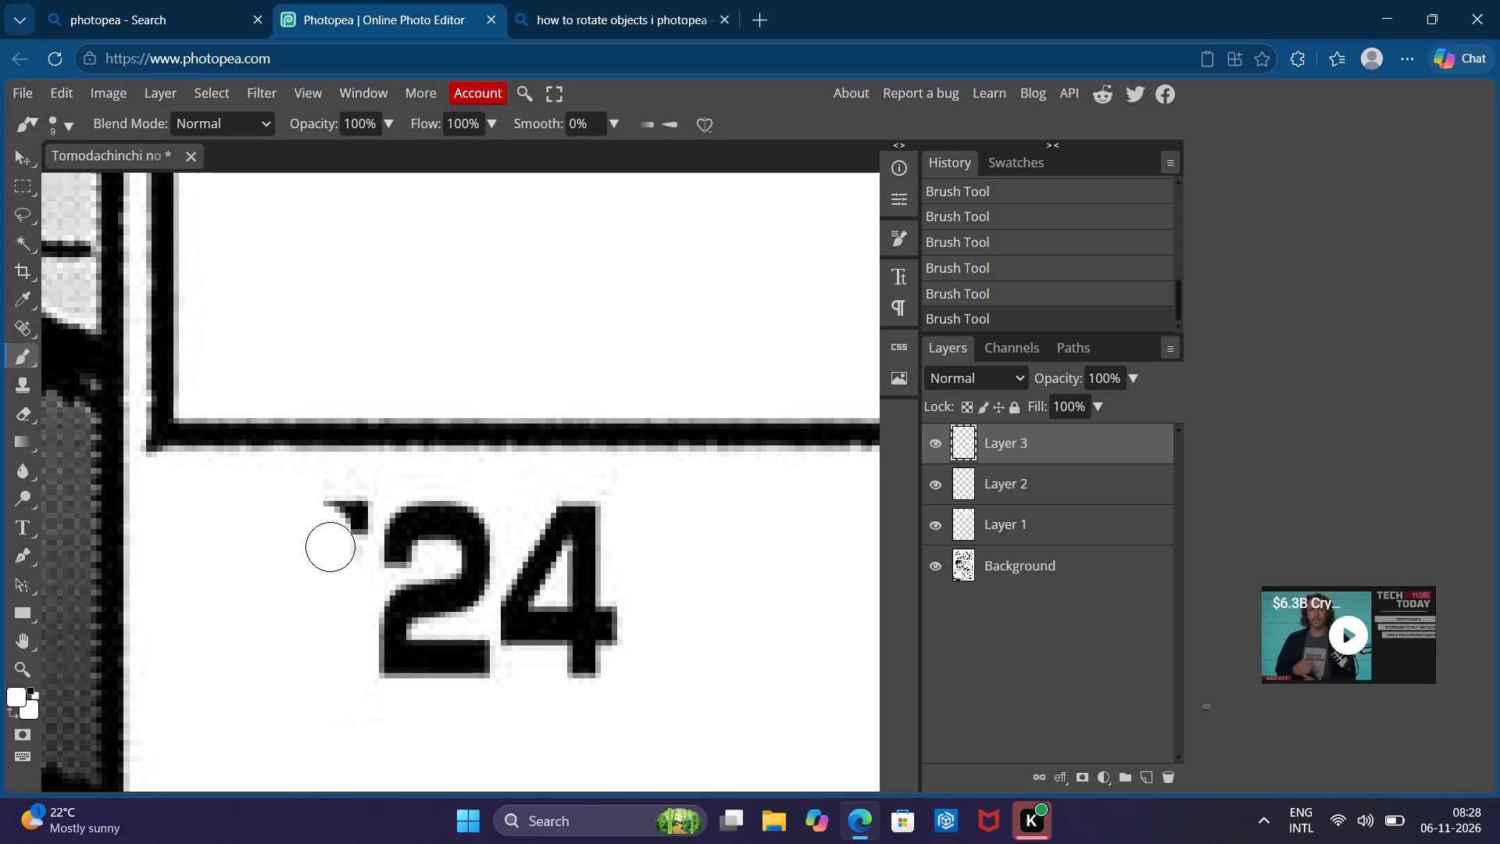
left_click_drag(331, 559, 321, 507)
left_click_drag(321, 507, 351, 498)
left_click_drag(351, 498, 320, 659)
left_click_drag(320, 659, 320, 665)
left_click_drag(359, 737, 375, 714)
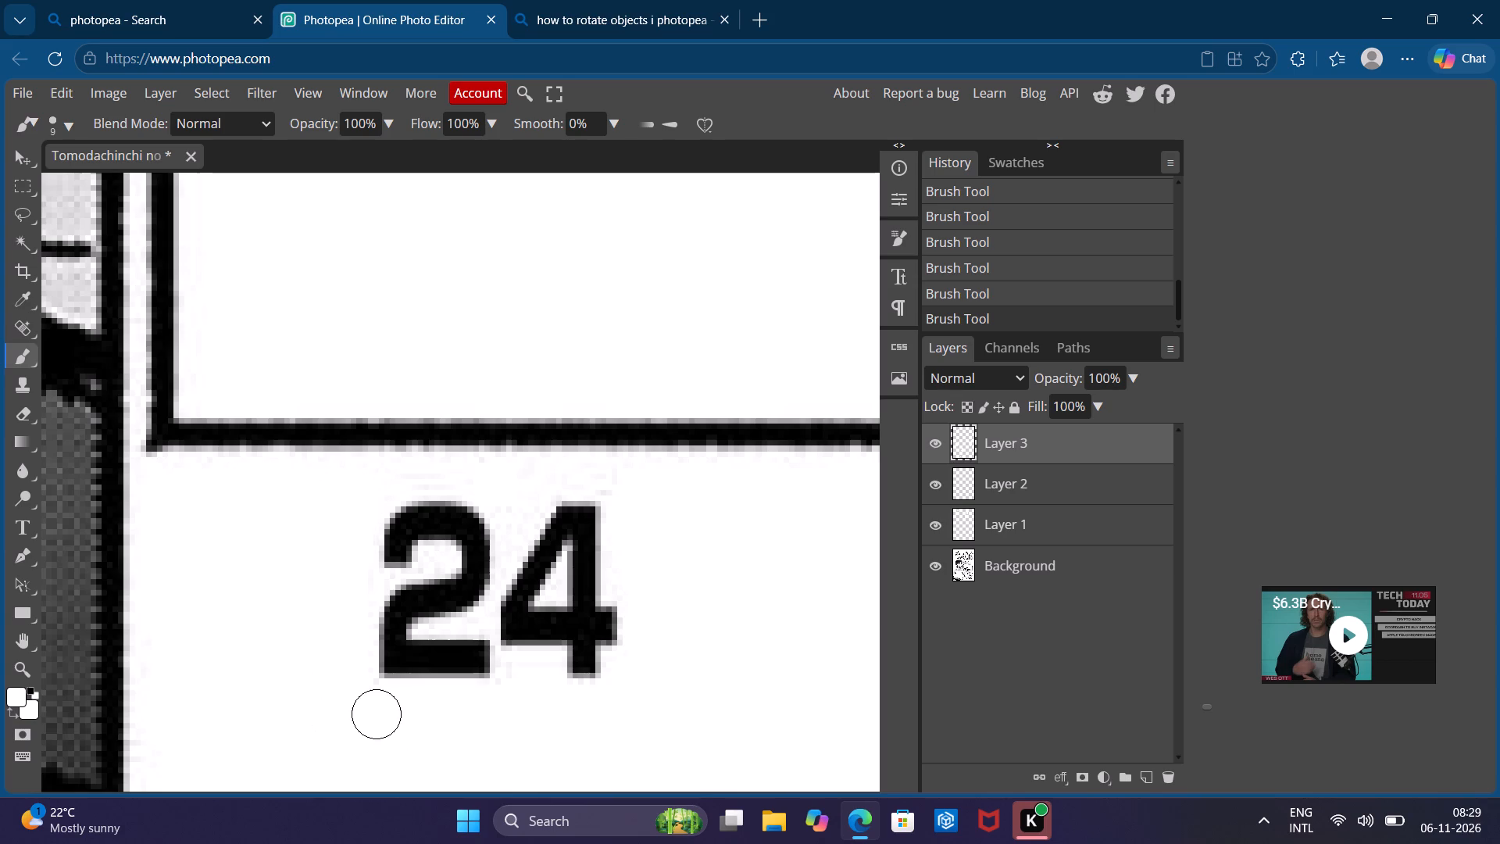
left_click_drag(375, 714, 265, 692)
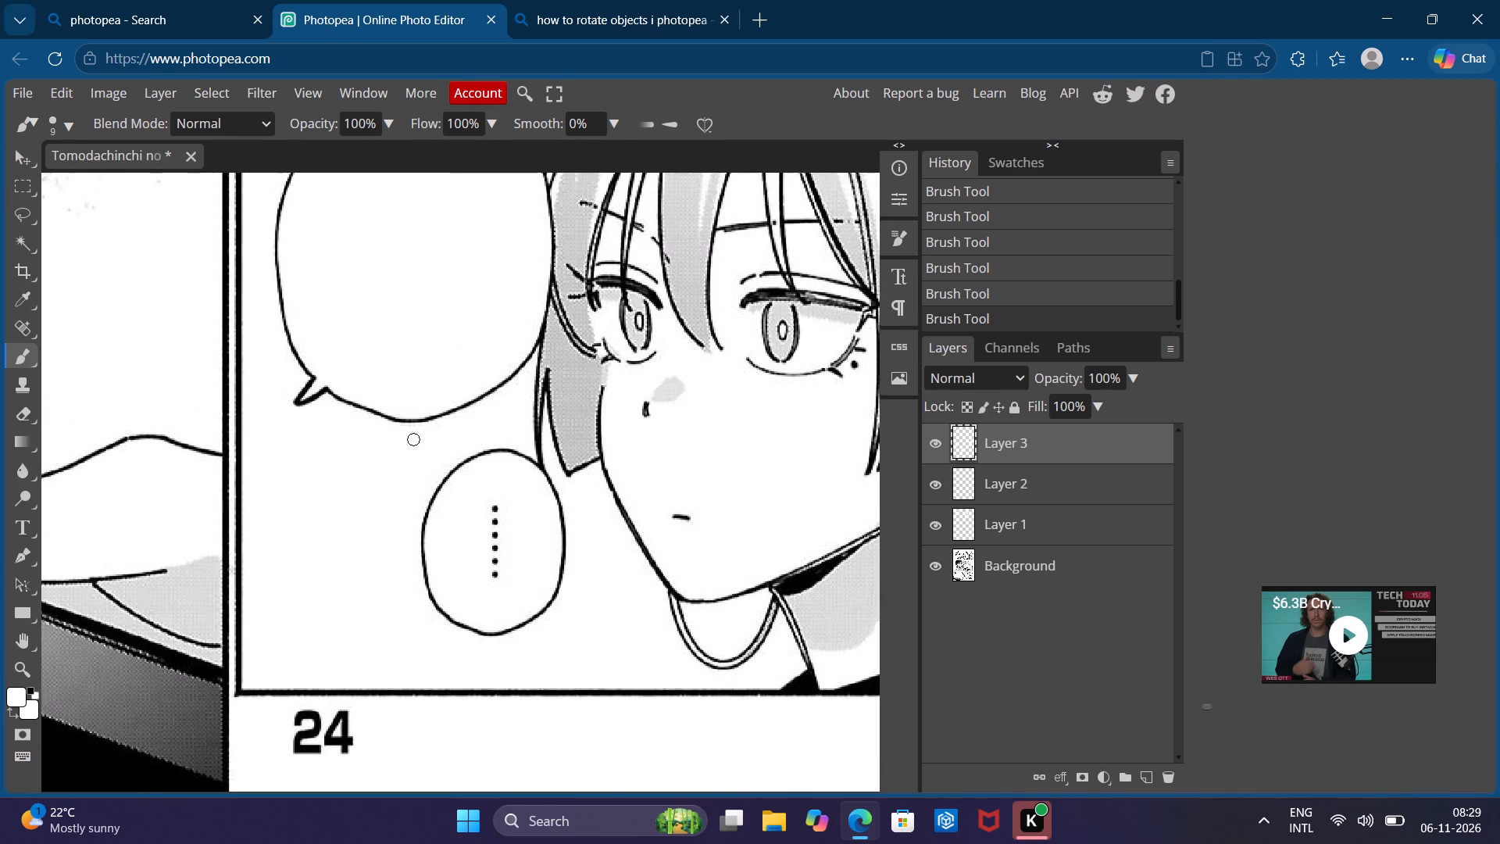
scroll(413, 439, "up", 2)
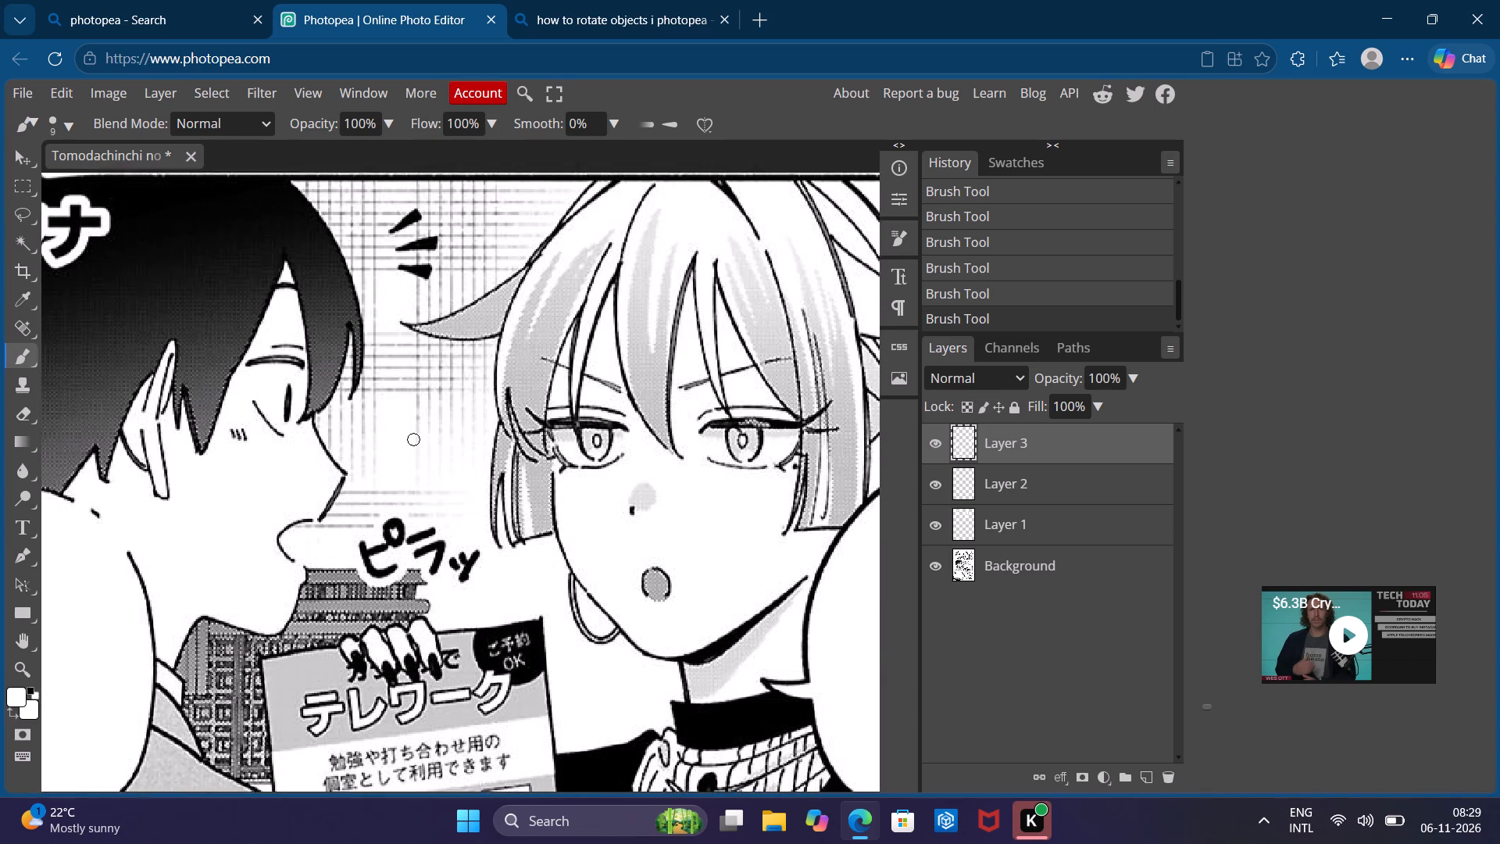
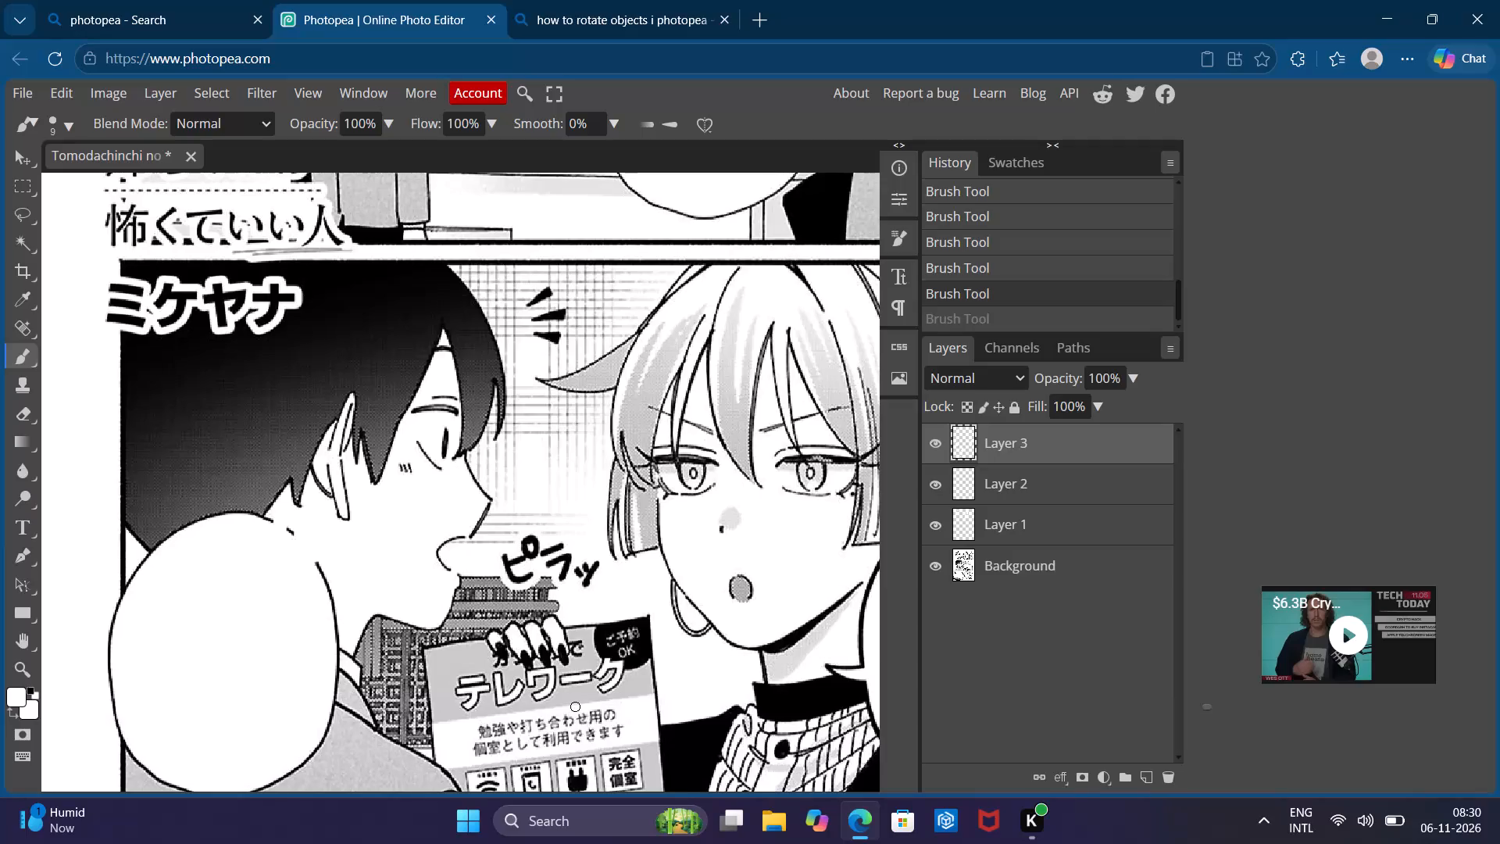
Lasso the small bulge on the left outline of the first panel's cloud-shaped bubble on Background, copy it, and paste it above Layer 3.
scroll(383, 598, "up", 1)
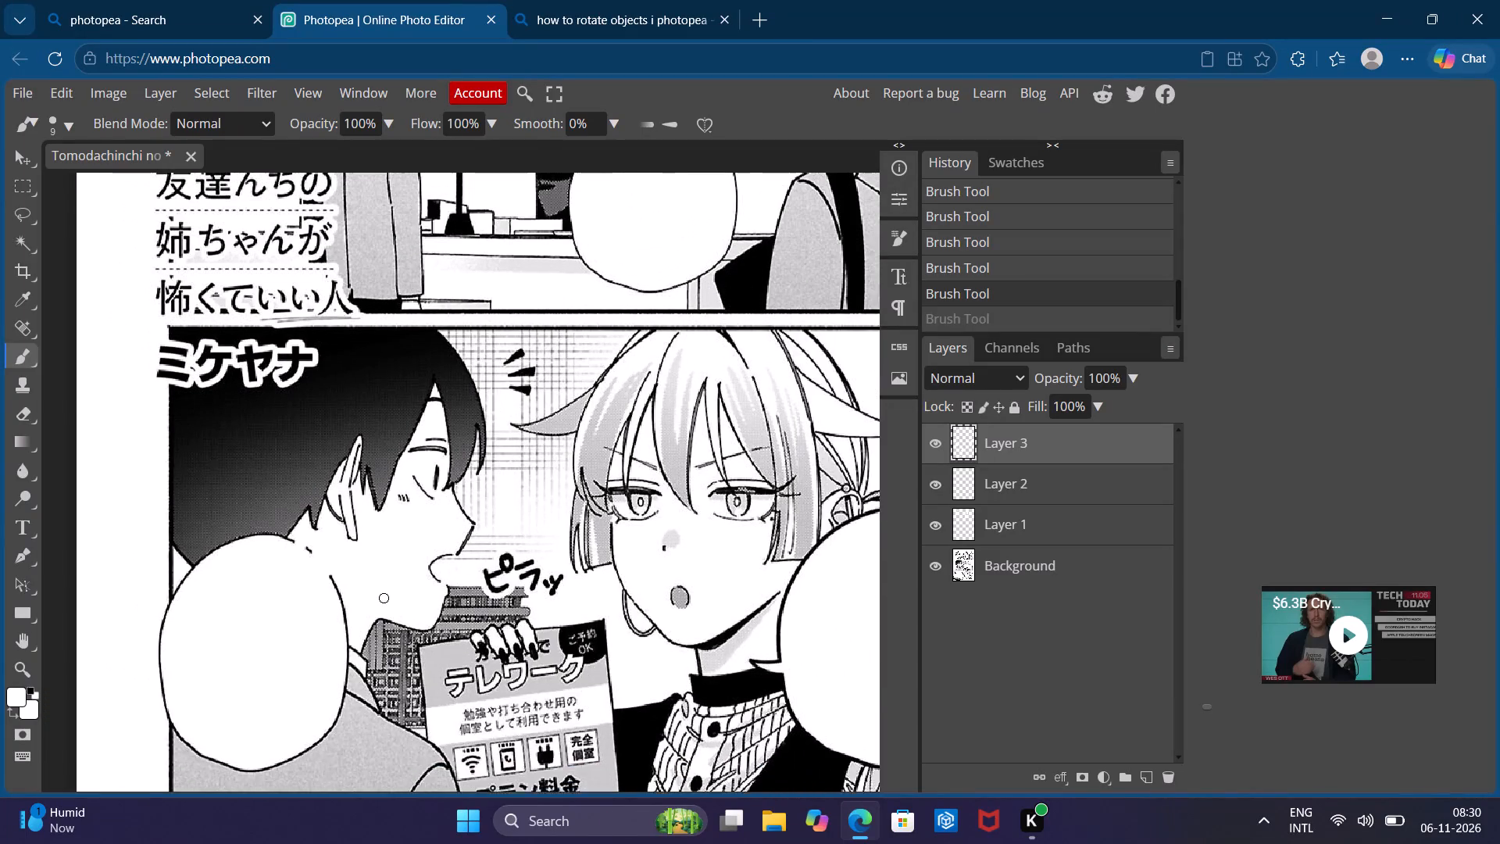
scroll(383, 598, "up", 2)
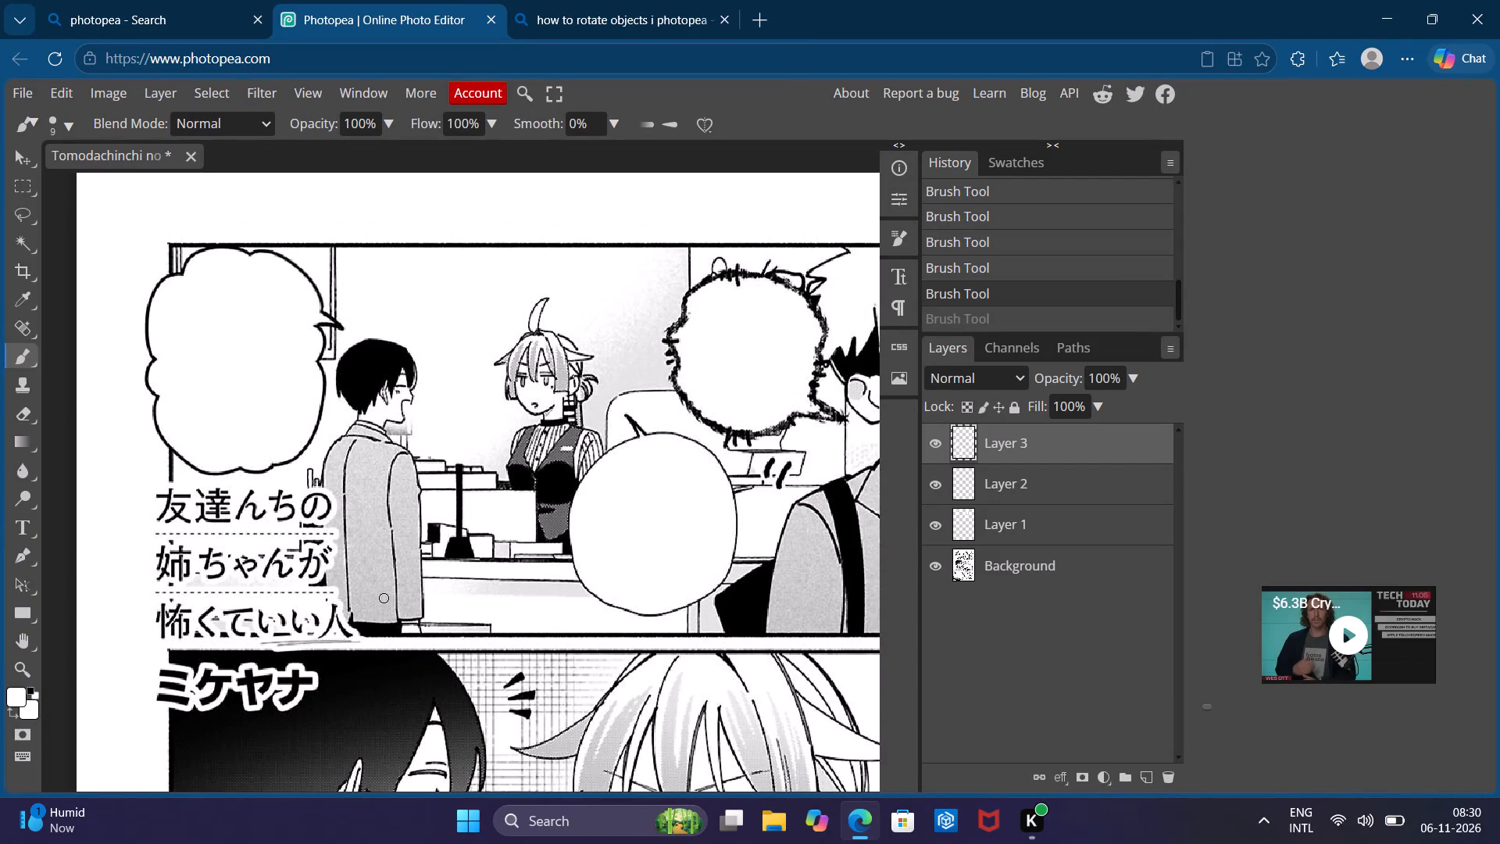
scroll(383, 598, "down", 1)
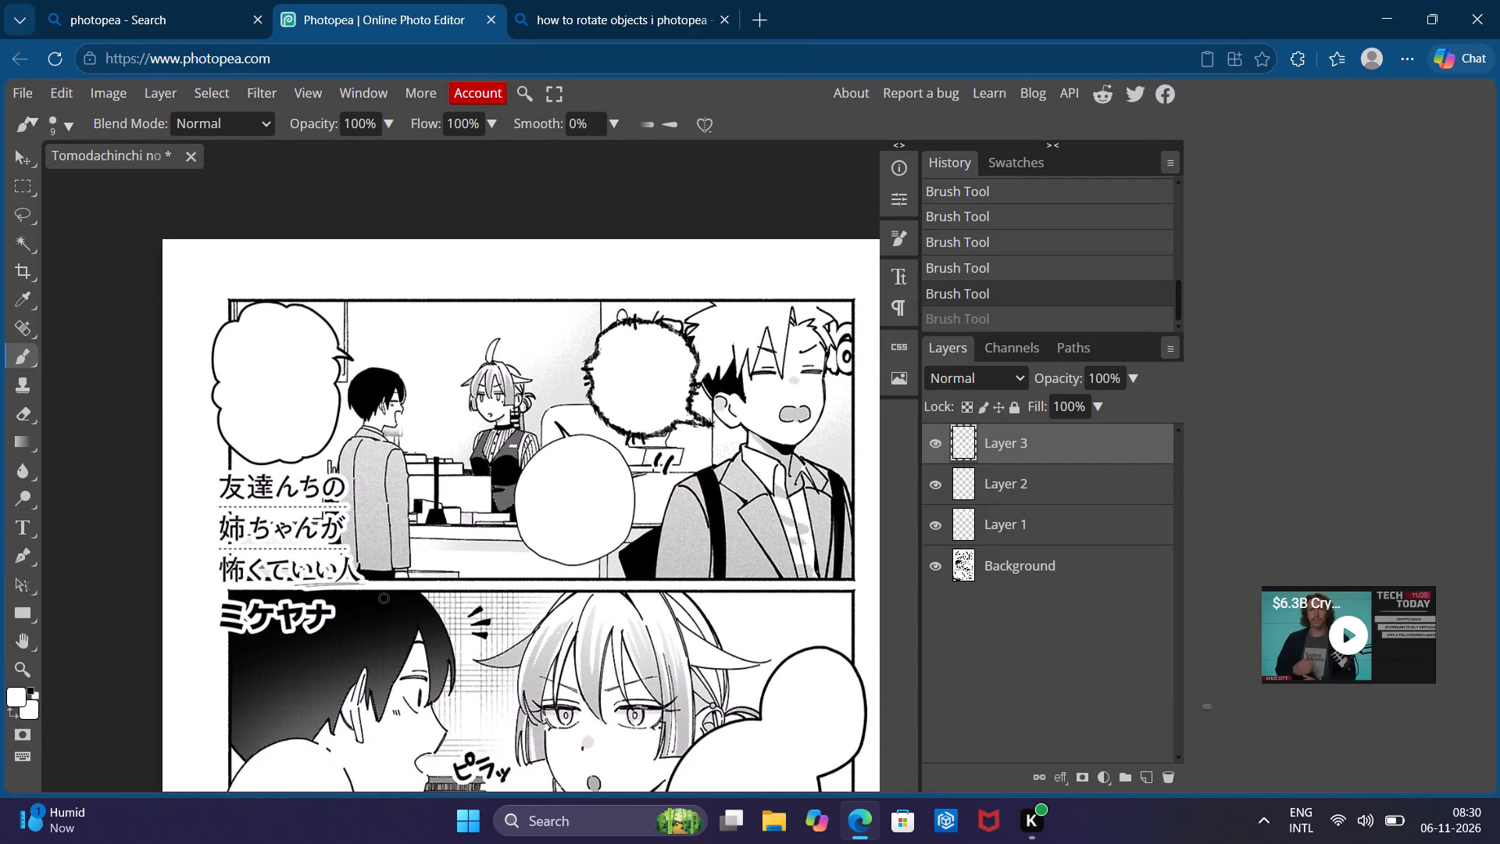
scroll(383, 598, "down", 1)
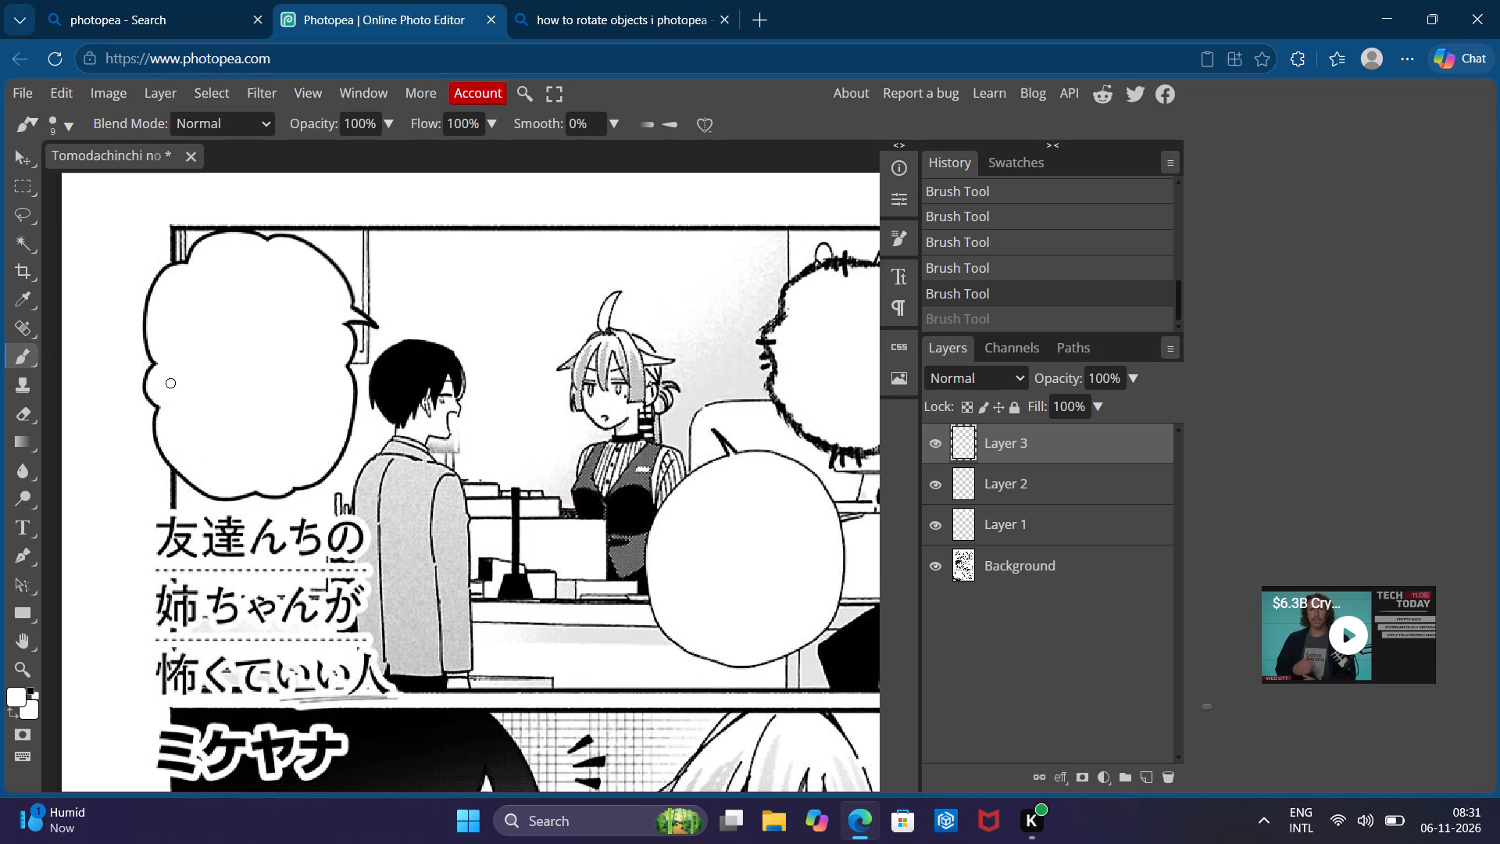
scroll(170, 365, "right", 1)
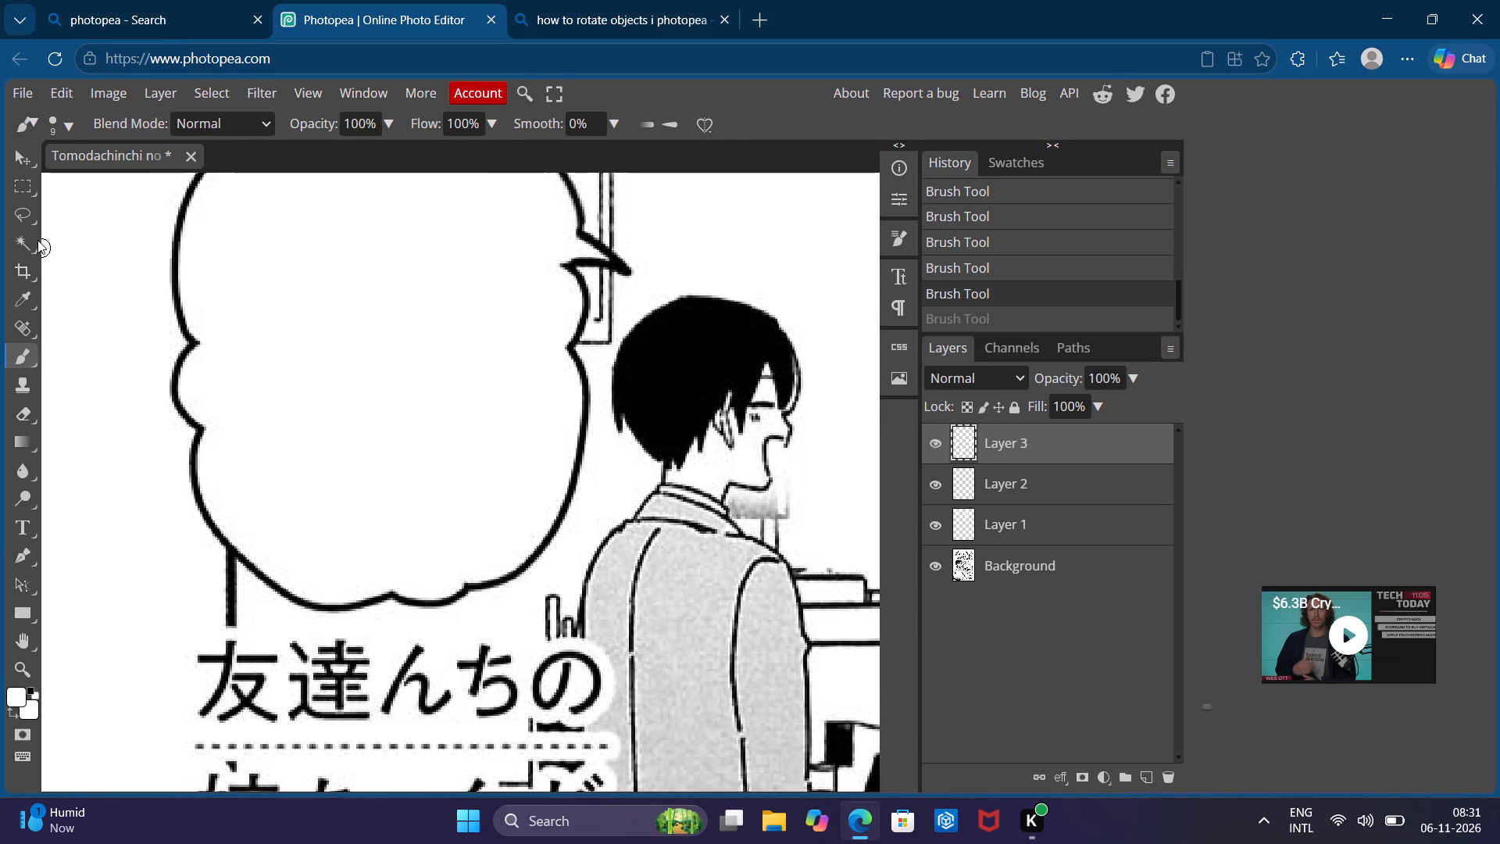
left_click(15, 211)
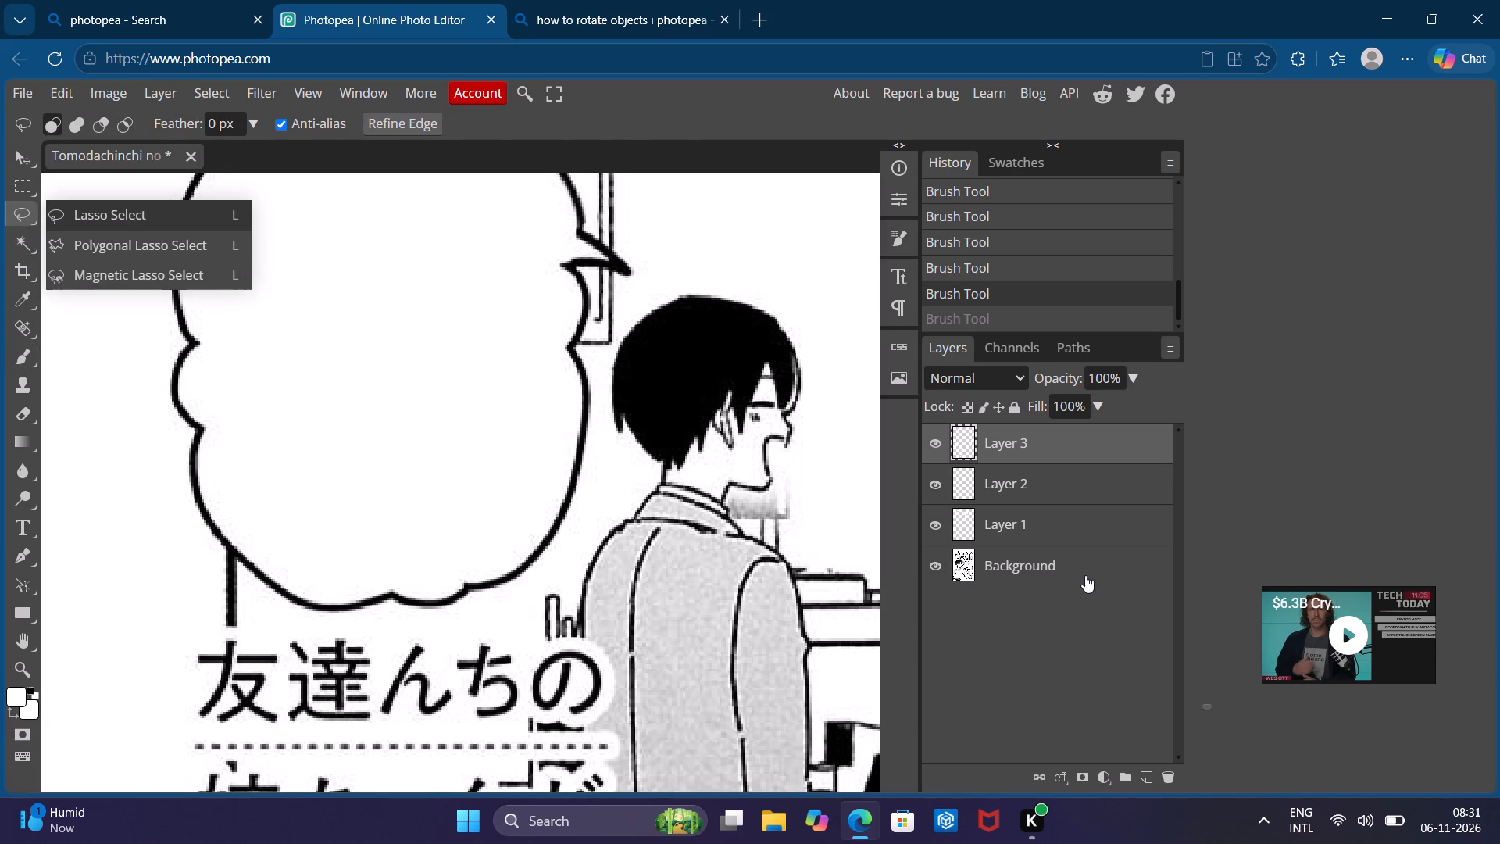
left_click(1085, 575)
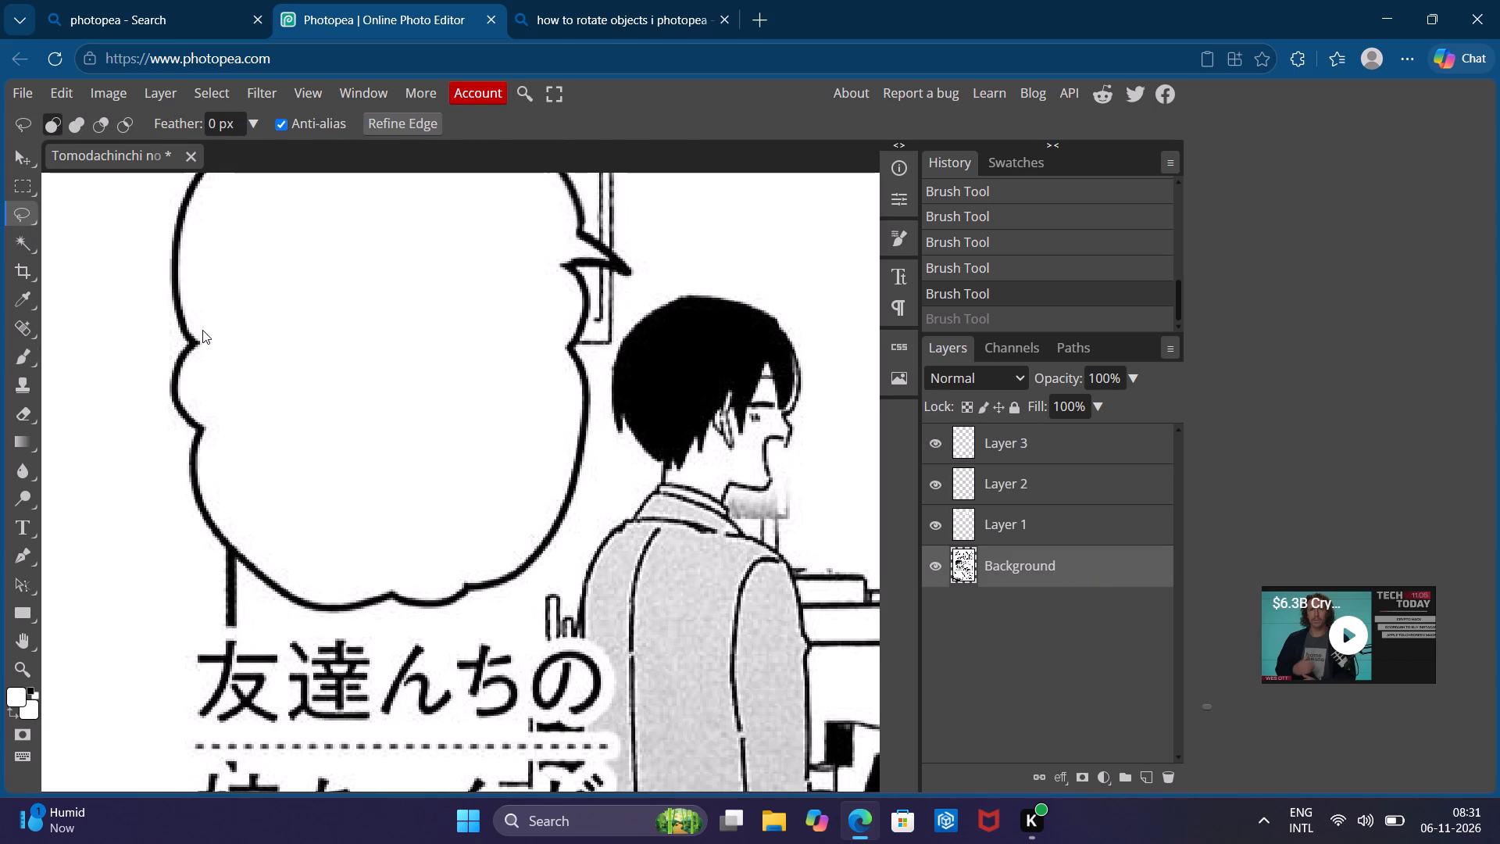
left_click(202, 330)
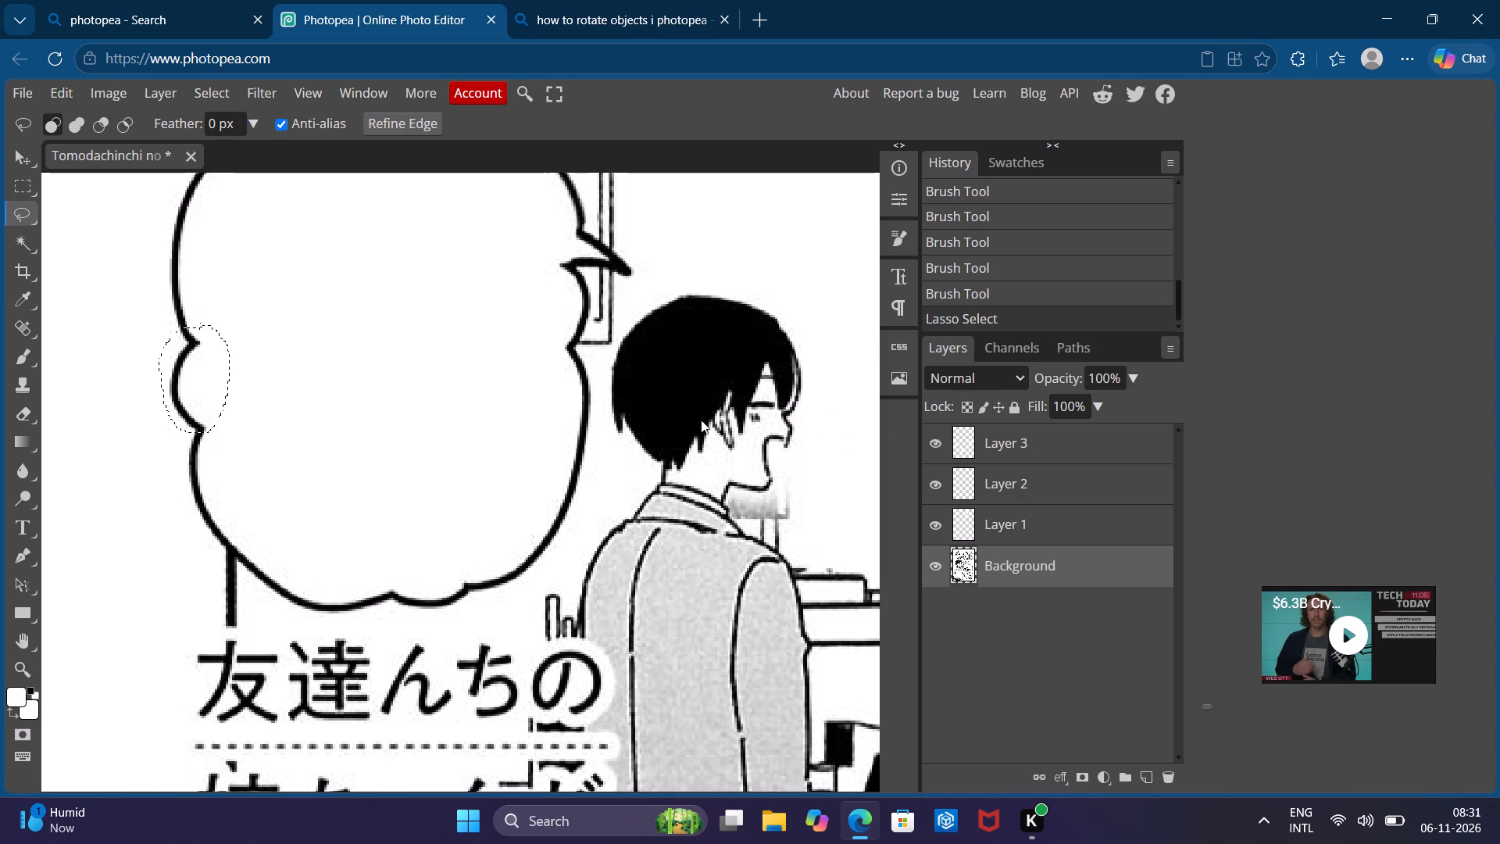
key("ctrl+c")
left_click(190, 366)
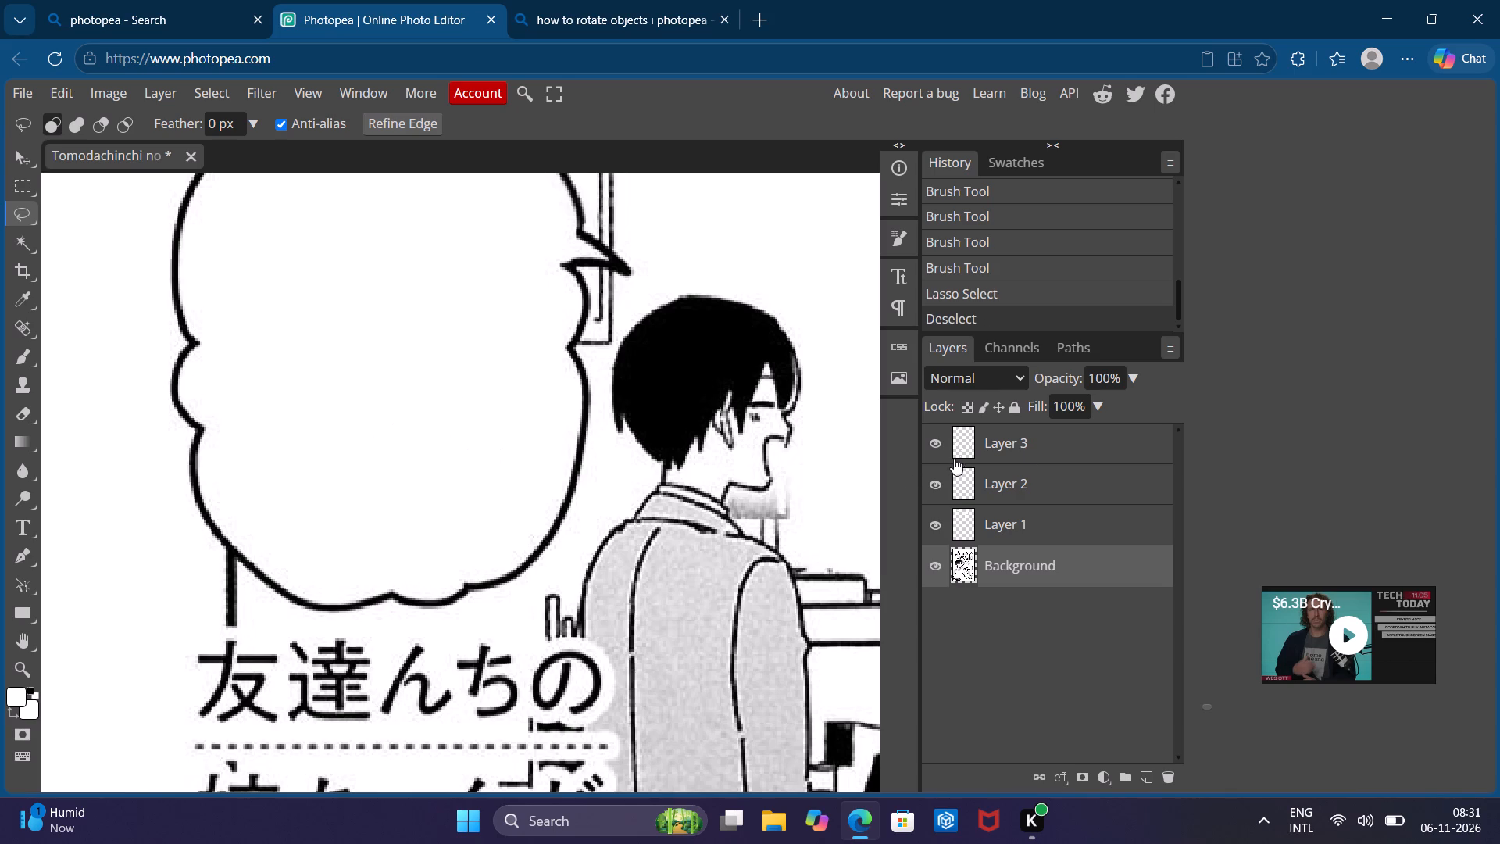
left_click(1022, 429)
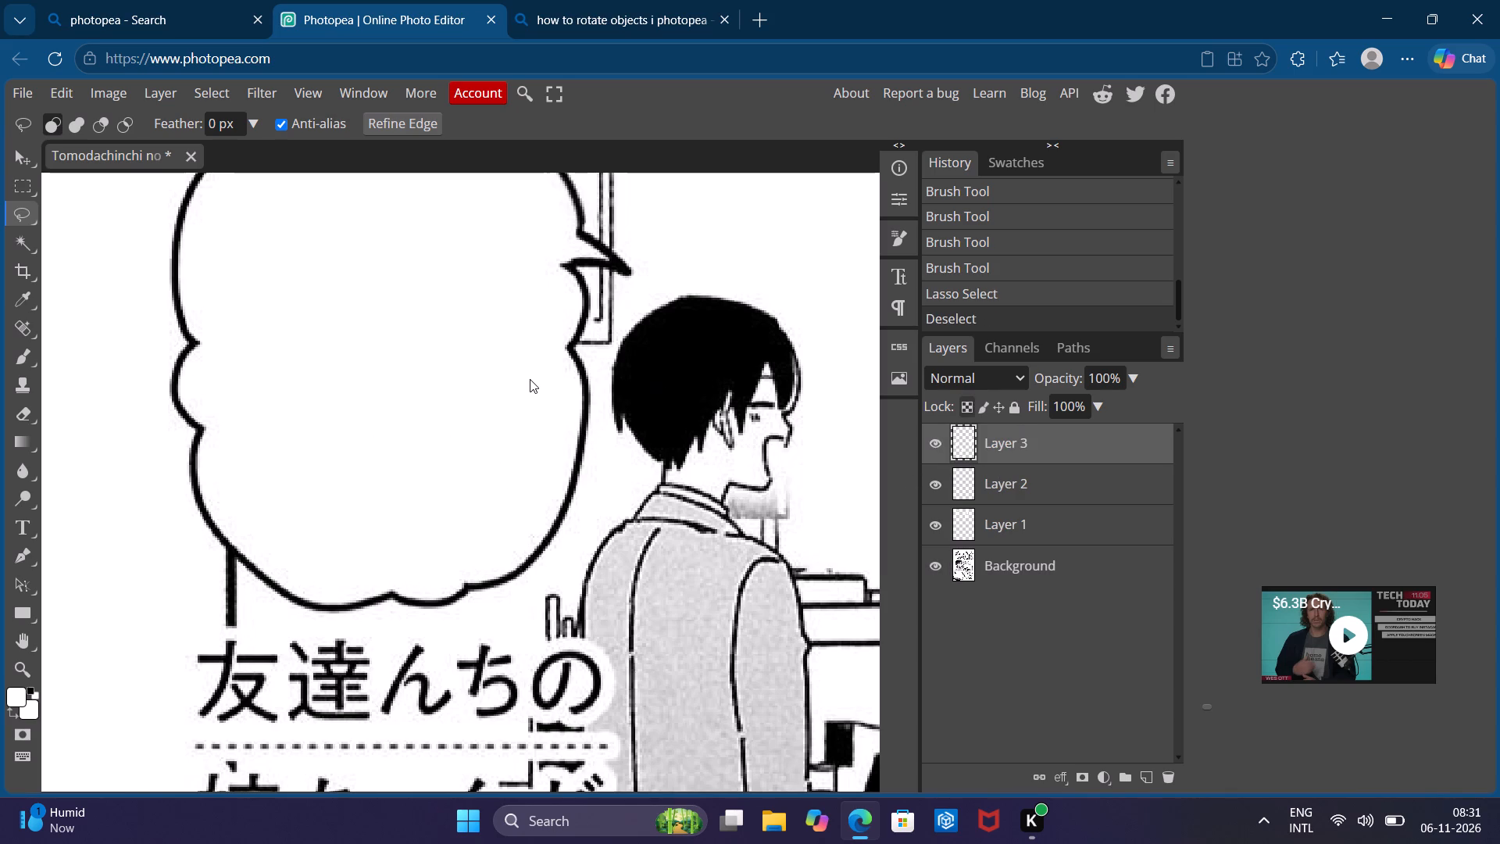
scroll(530, 379, "up", 3)
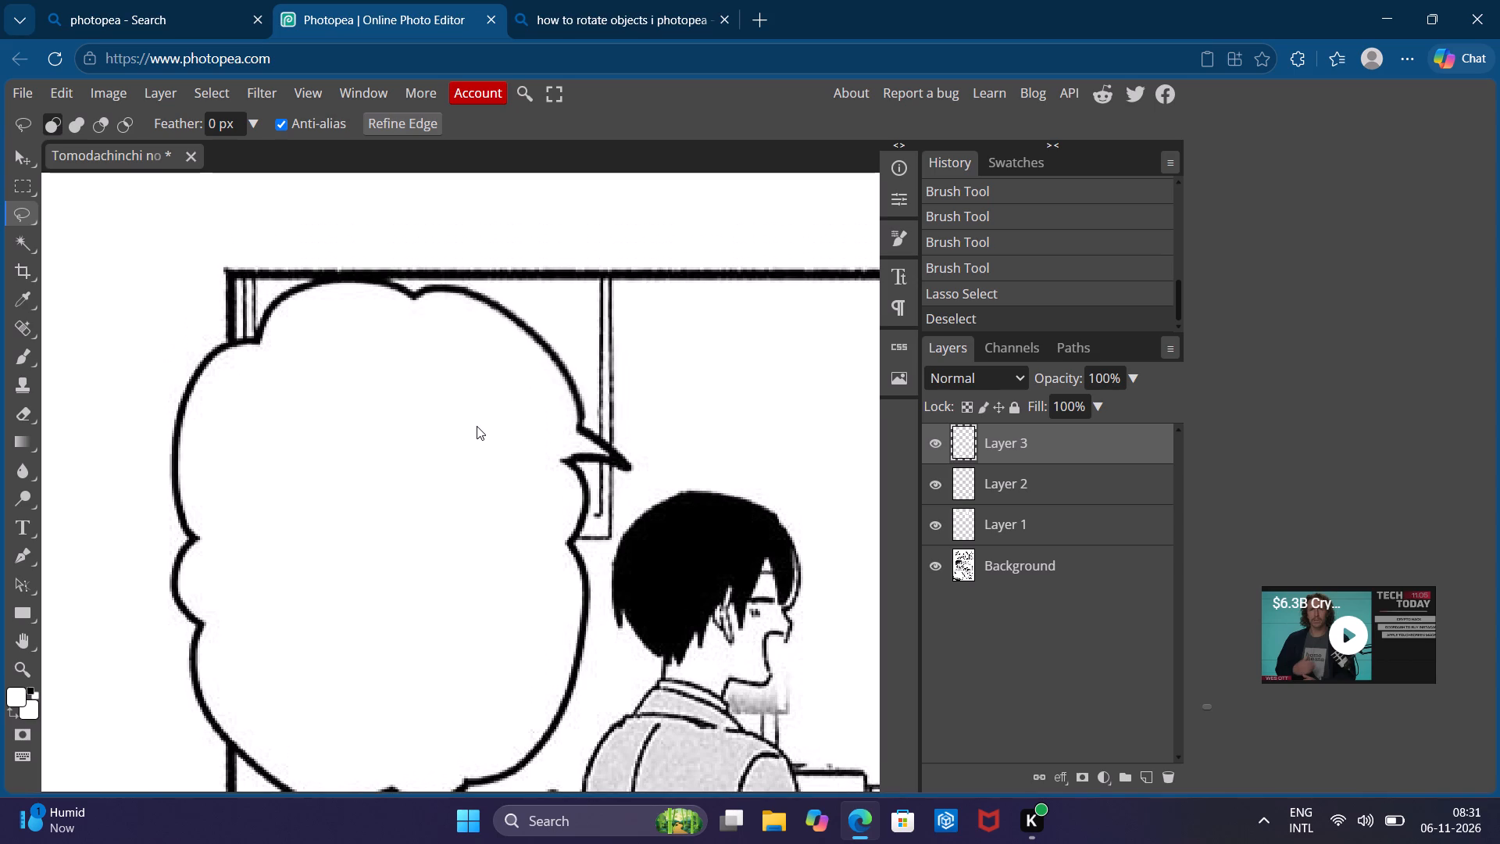
key("ctrl+v")
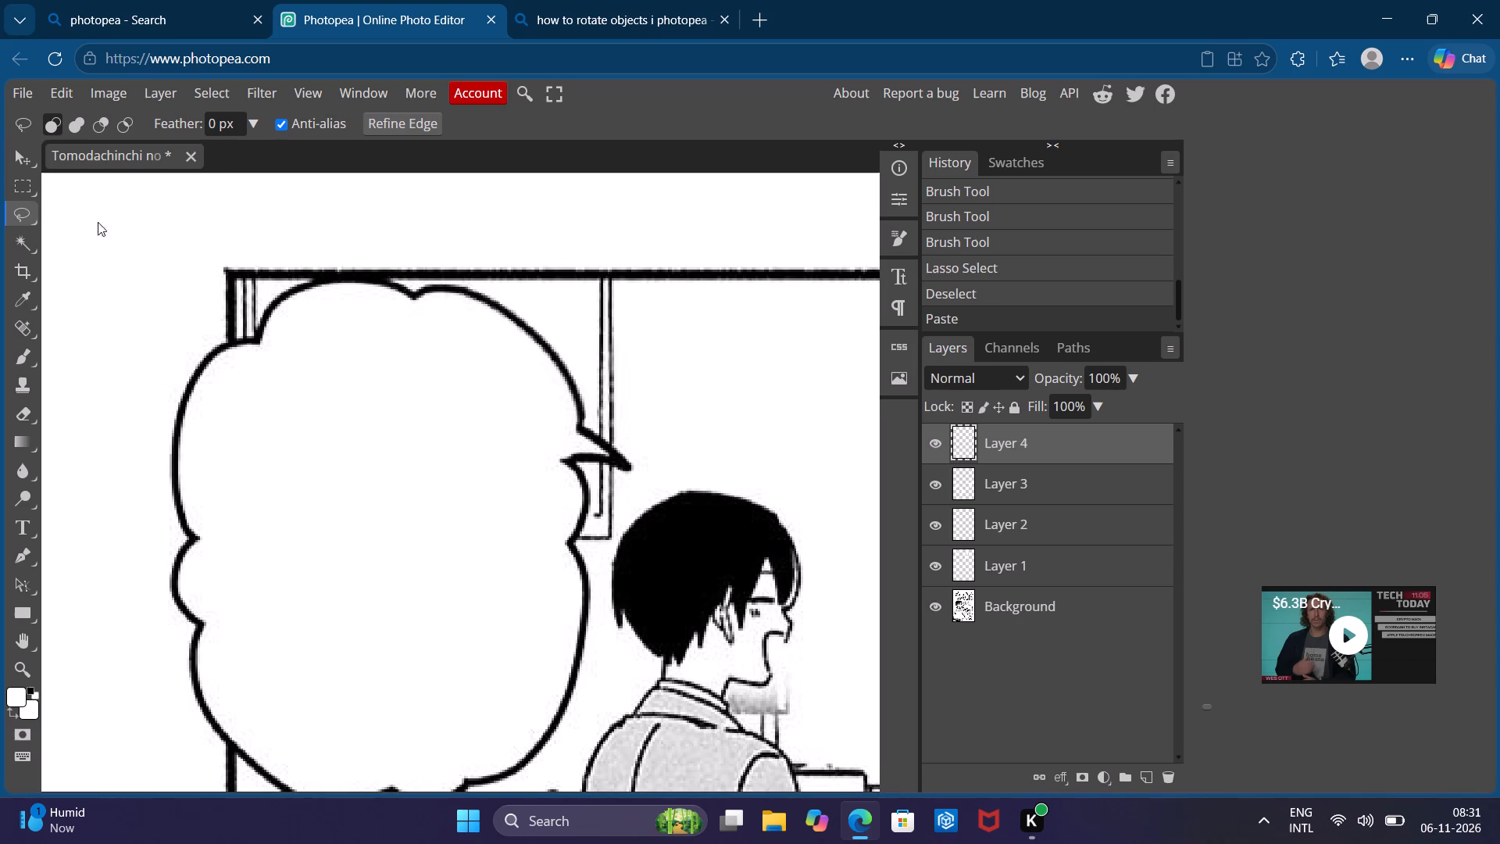
Move the pasted outline piece to the bubble's right edge just above its tail, and rotate it to about 147° with transform controls.
left_click(26, 153)
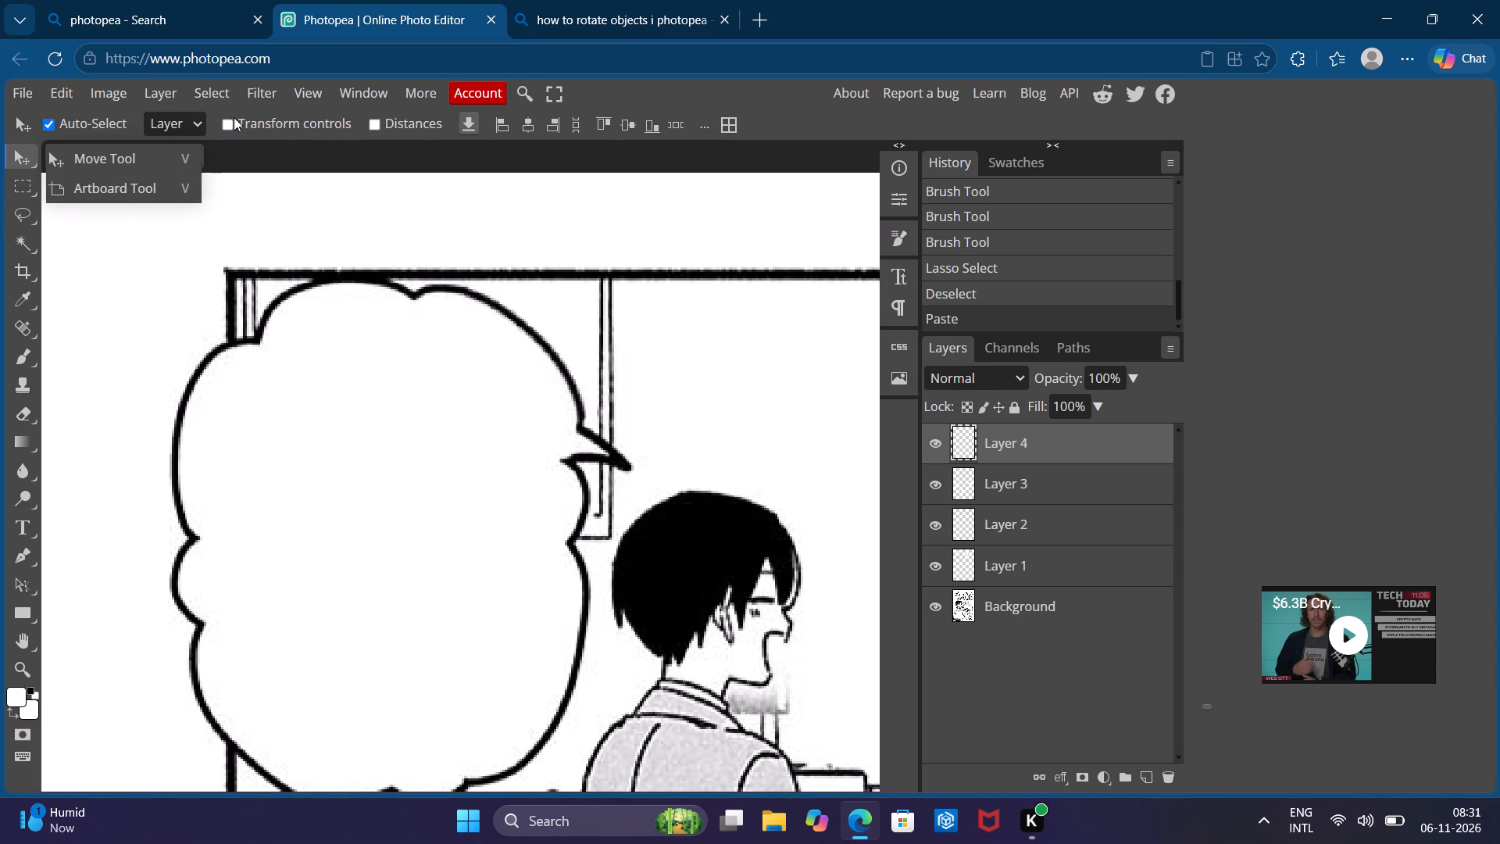
left_click_drag(159, 154, 206, 134)
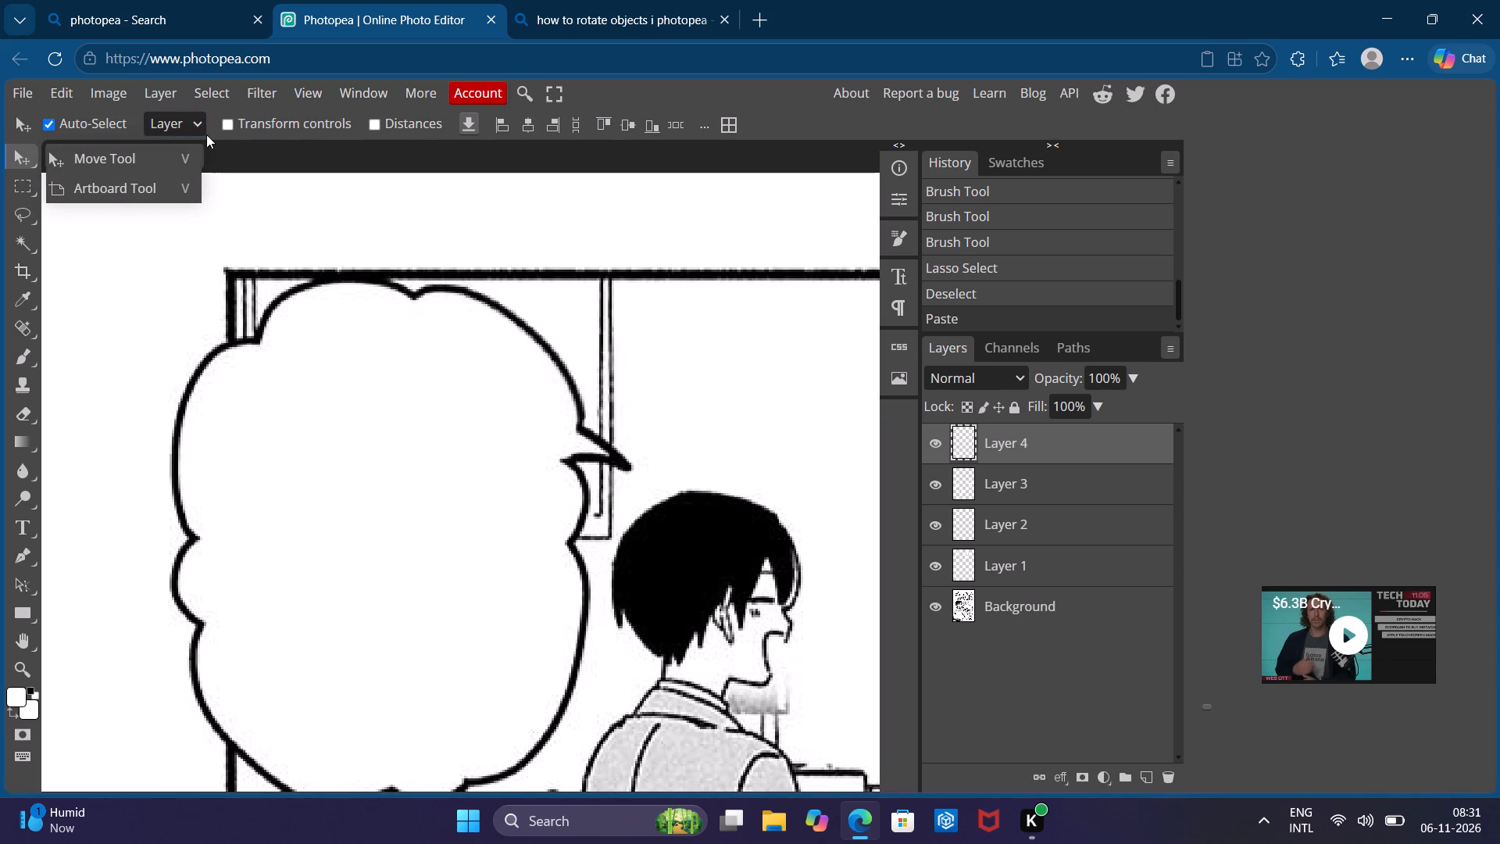
left_click_drag(206, 134, 235, 122)
left_click(221, 122)
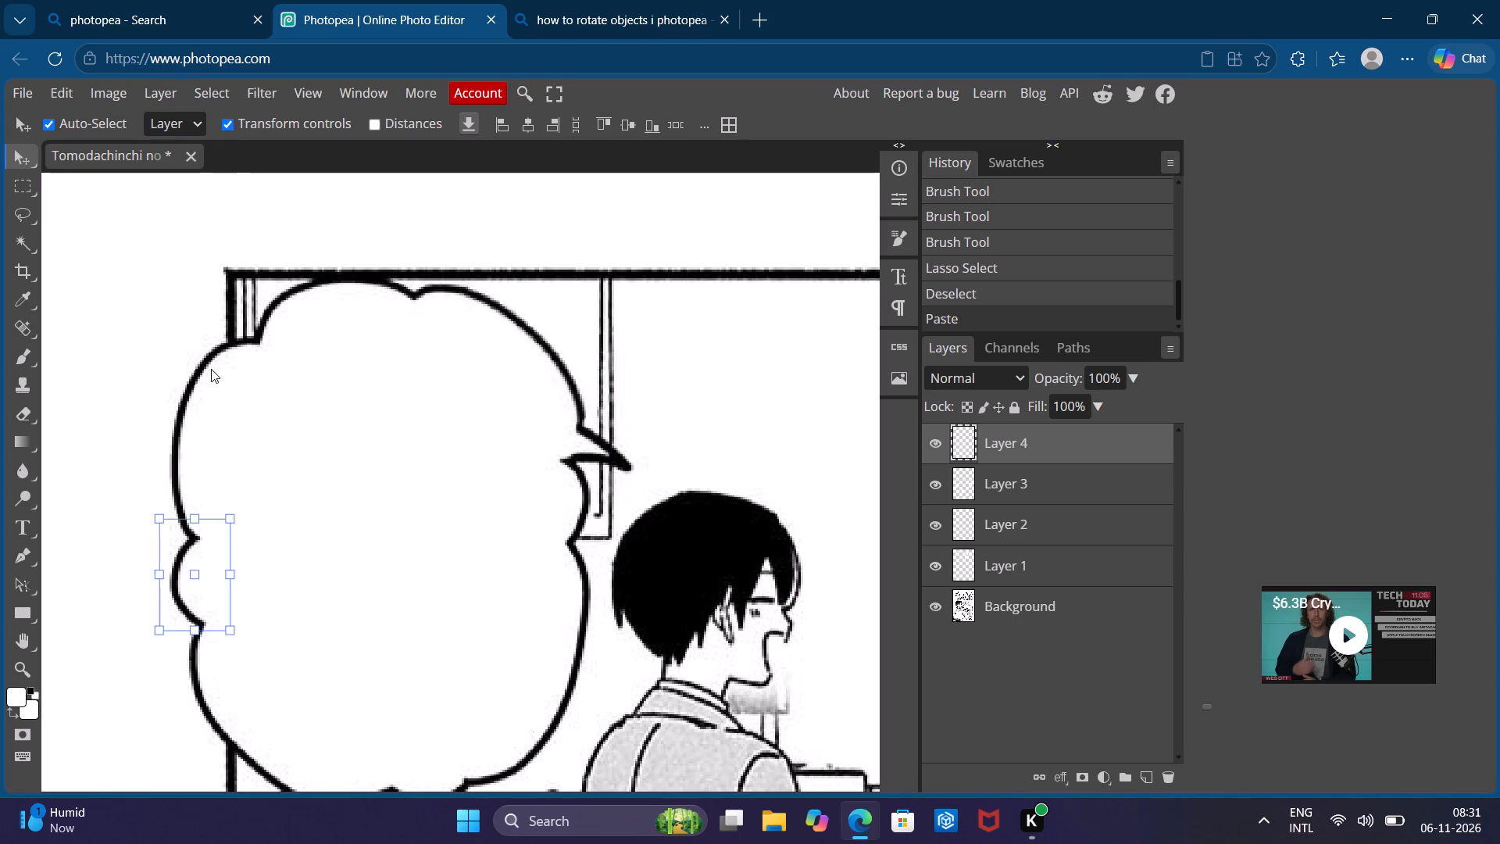
left_click_drag(203, 555, 506, 389)
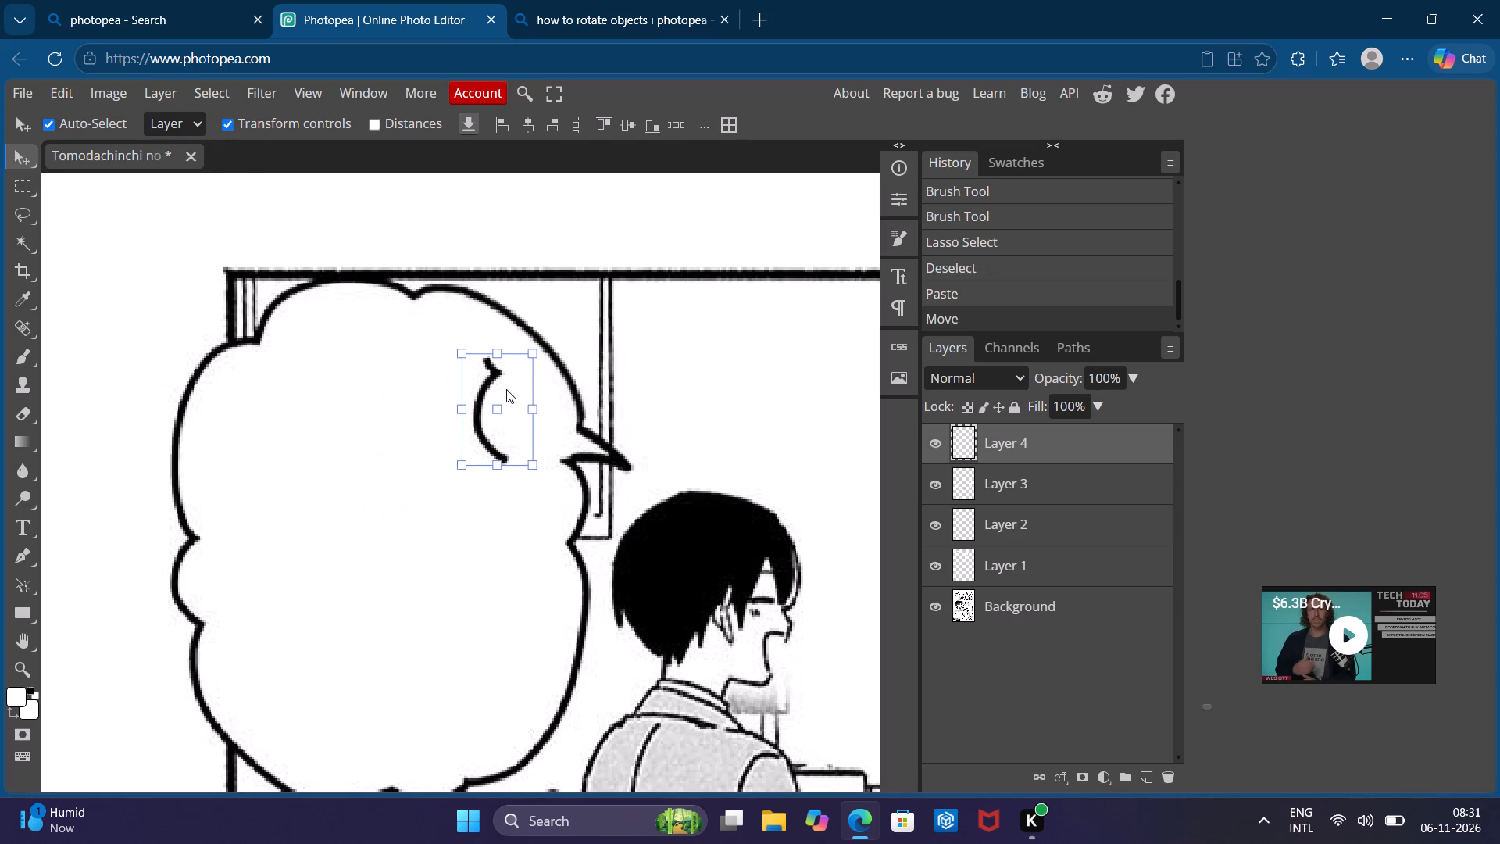
left_click_drag(553, 337, 612, 420)
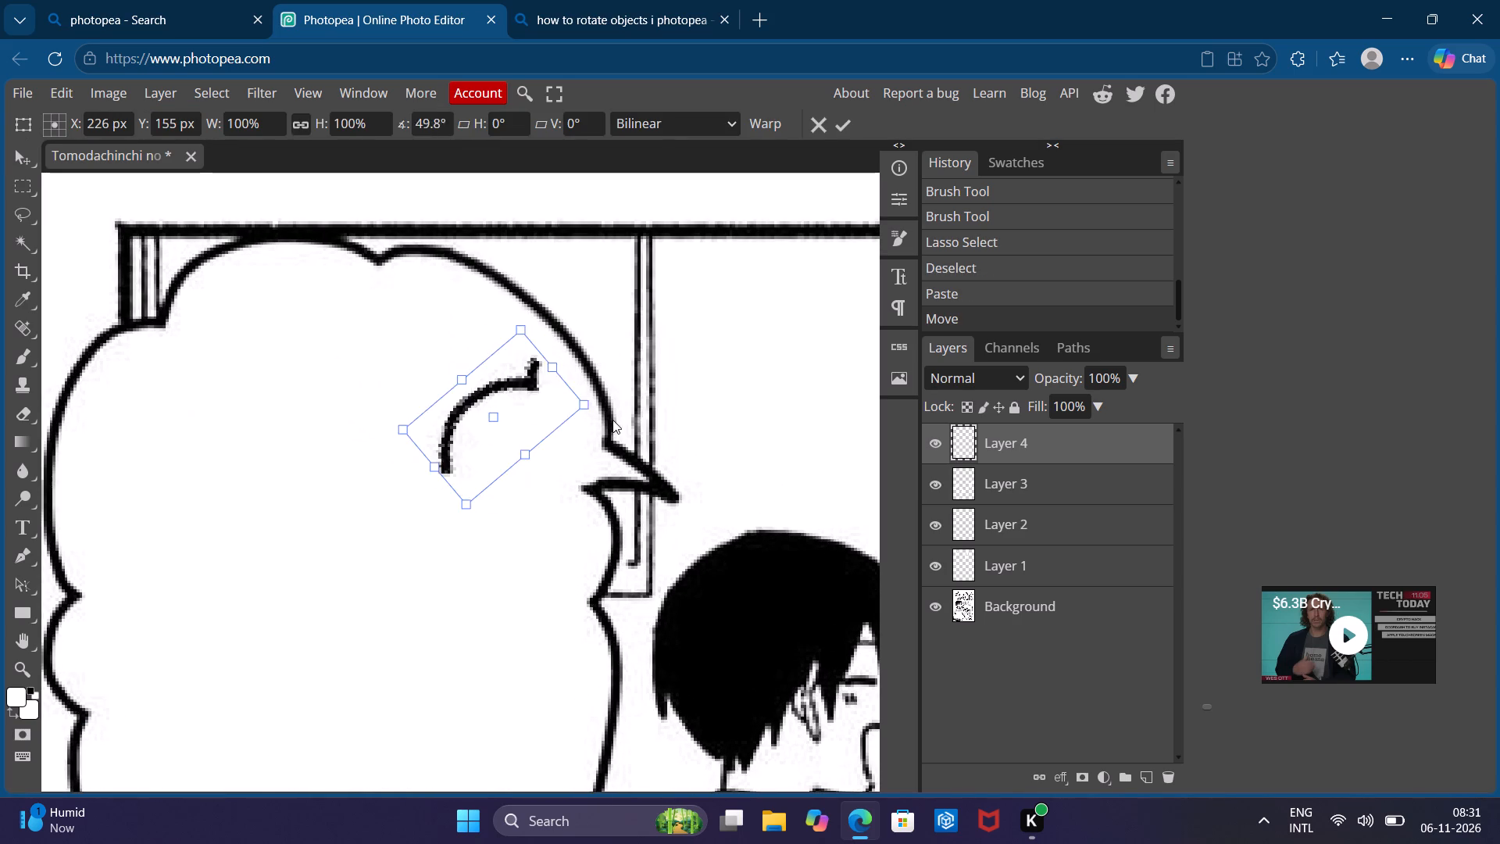
left_click_drag(612, 420, 551, 571)
left_click_drag(527, 426, 616, 389)
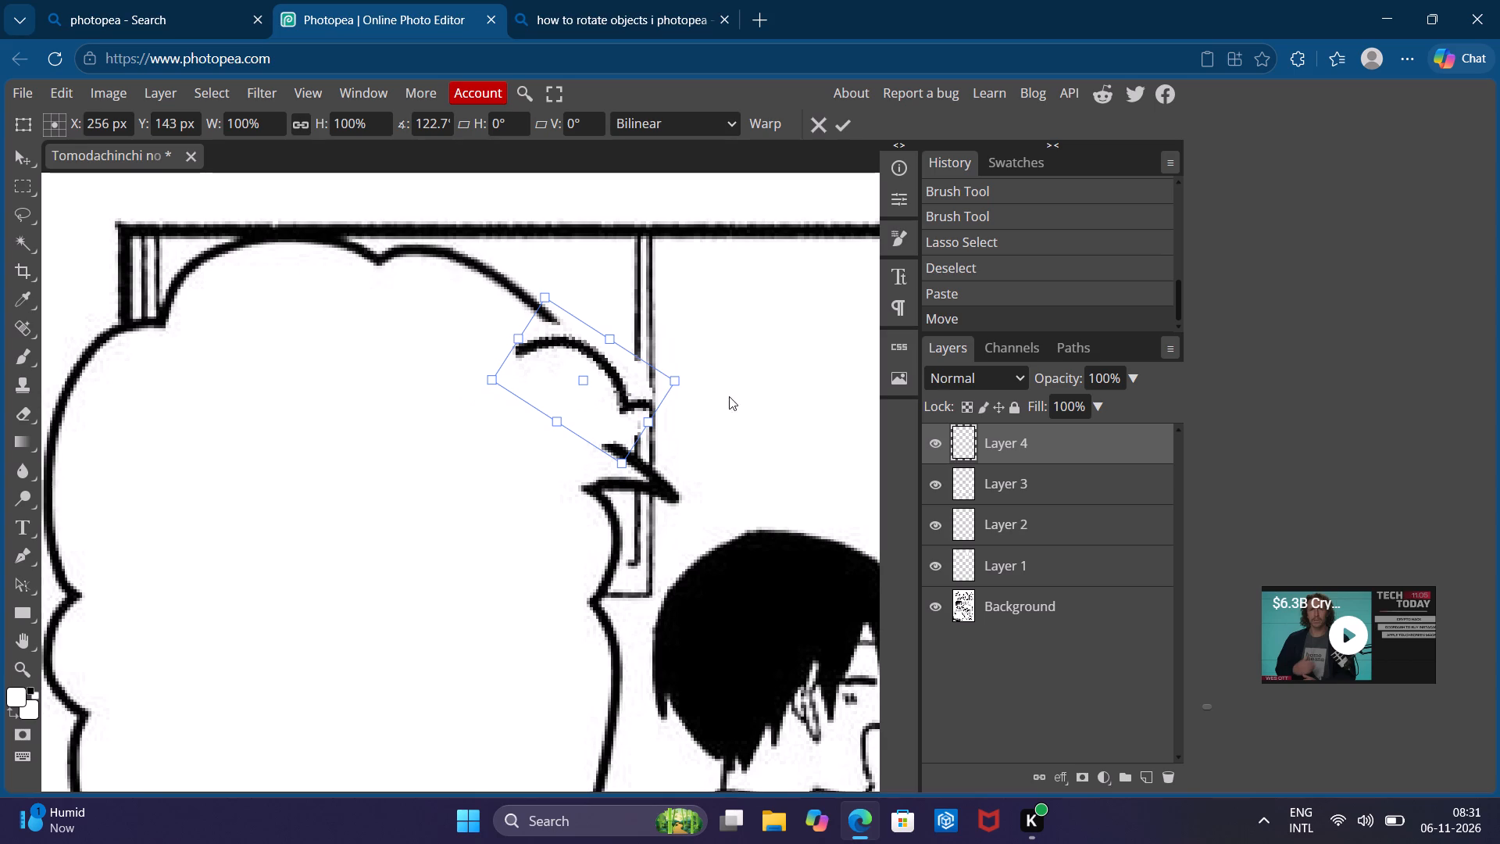
left_click_drag(687, 377, 688, 424)
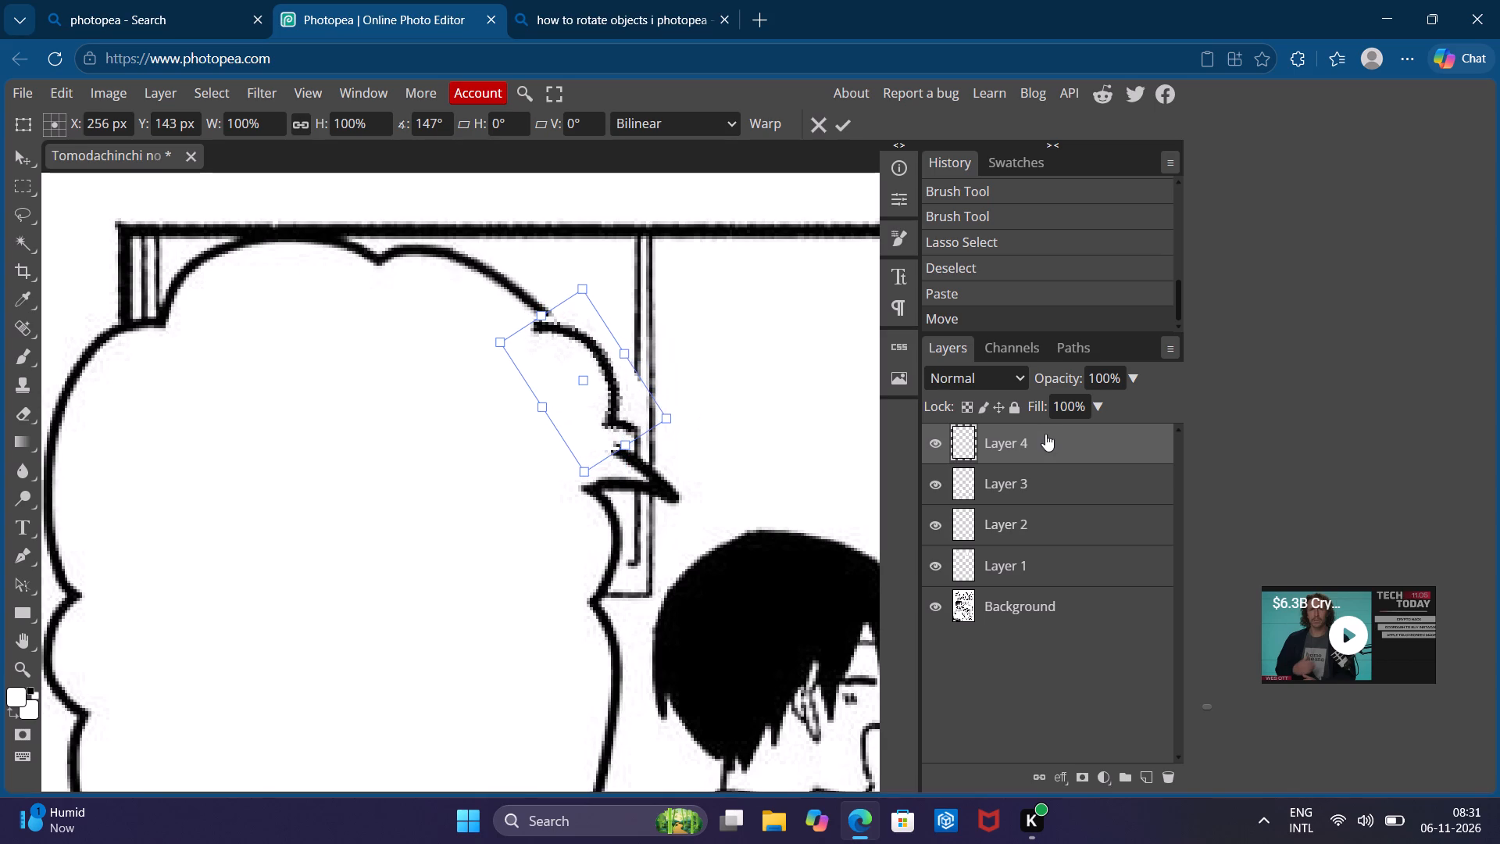
Set the opacity of the pasted outline piece's layer to 50%.
left_click(1113, 377)
key("BackSpace")
key("BackSpace")
key("BackSpace")
type("50")
key("Return")
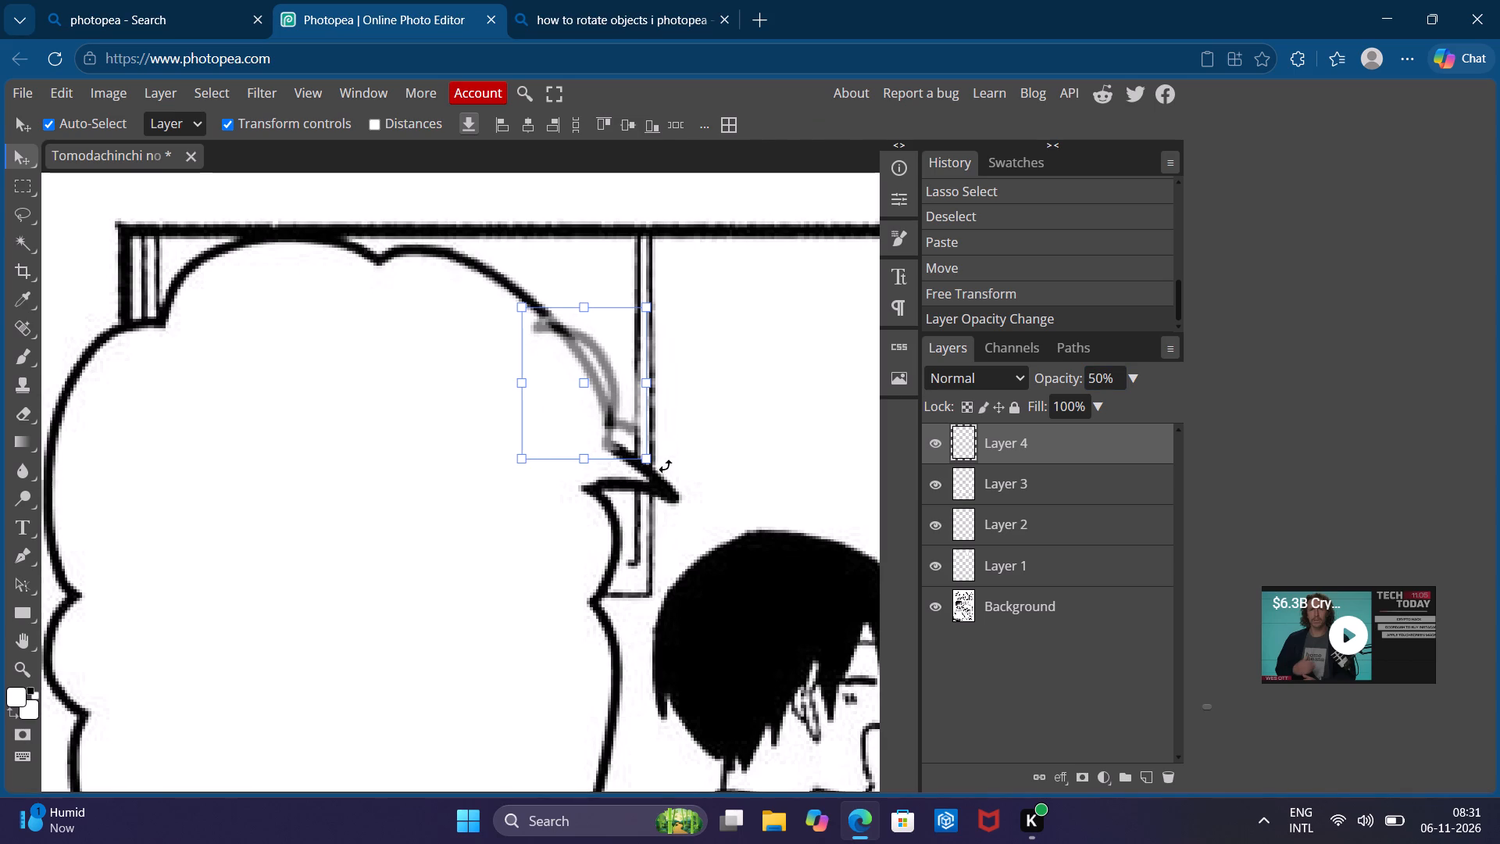
Rotate the semi-transparent outline piece about 8° further and move it up to the panel's top border, clear of the bubble's outline.
left_click_drag(658, 467, 648, 480)
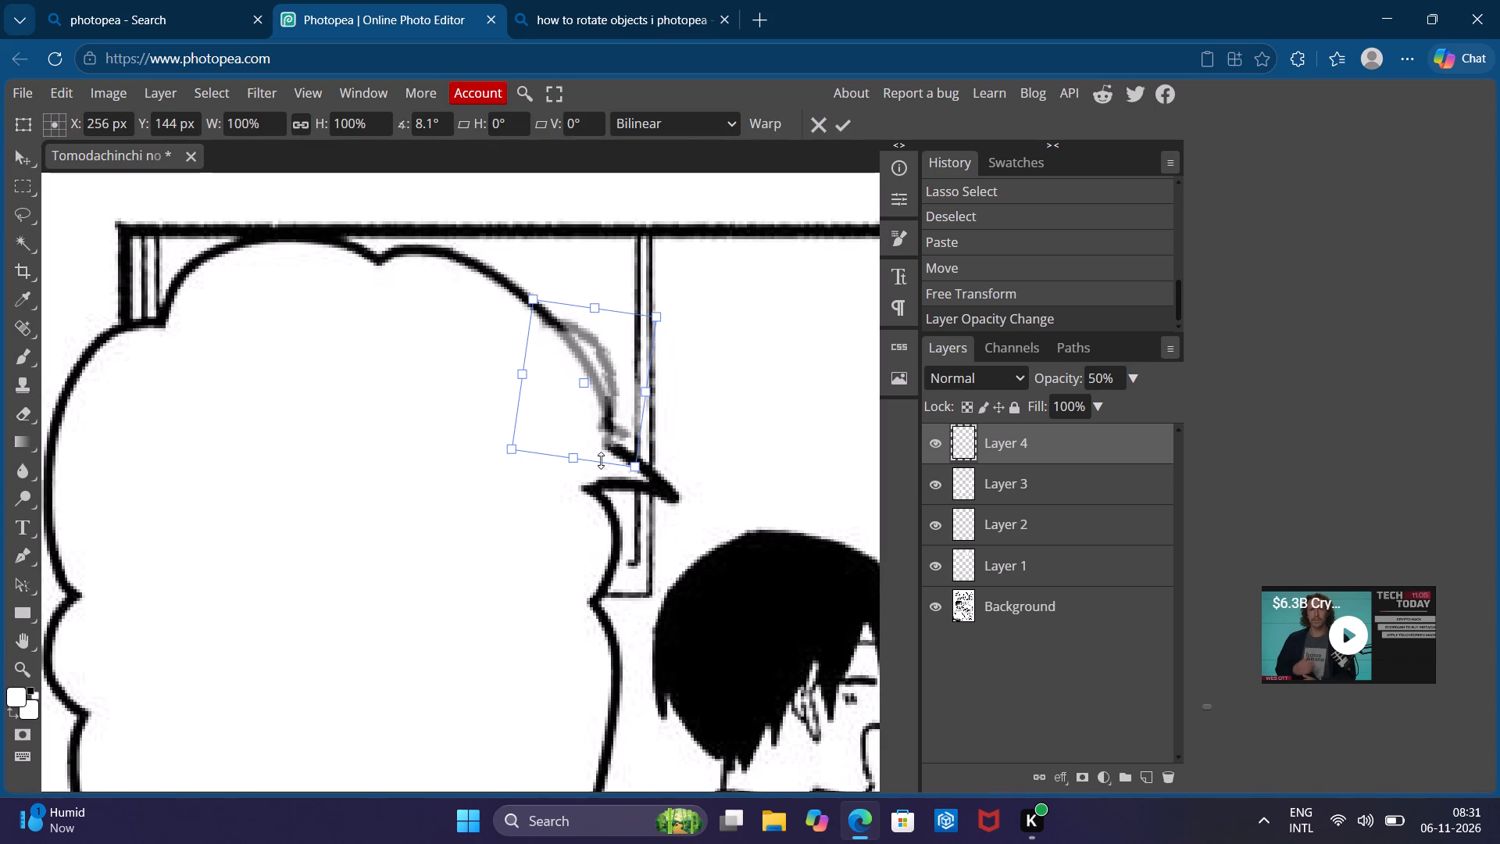
left_click_drag(594, 370, 618, 309)
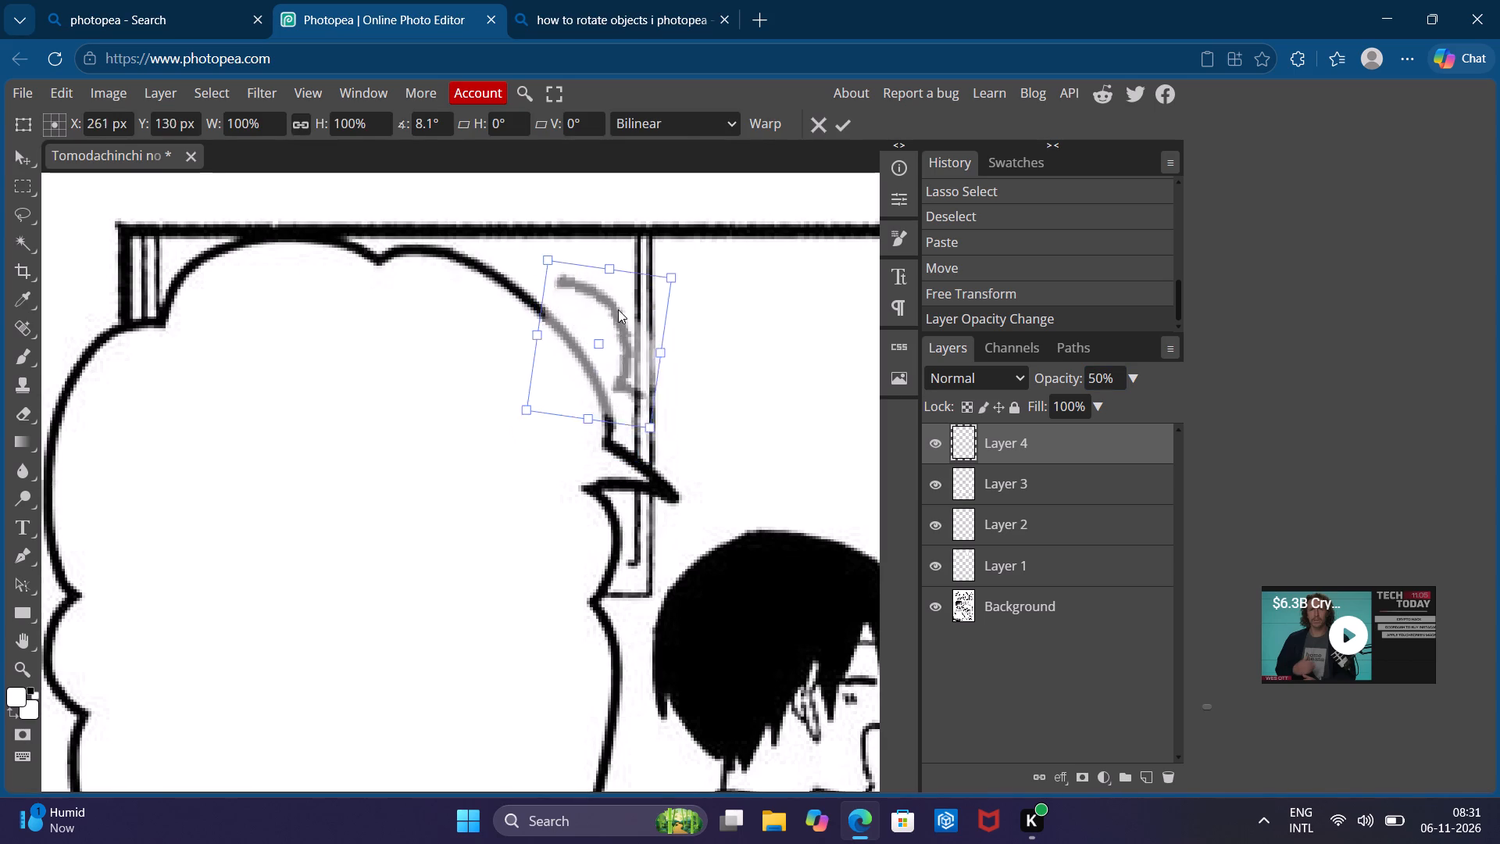
left_click_drag(618, 309, 634, 262)
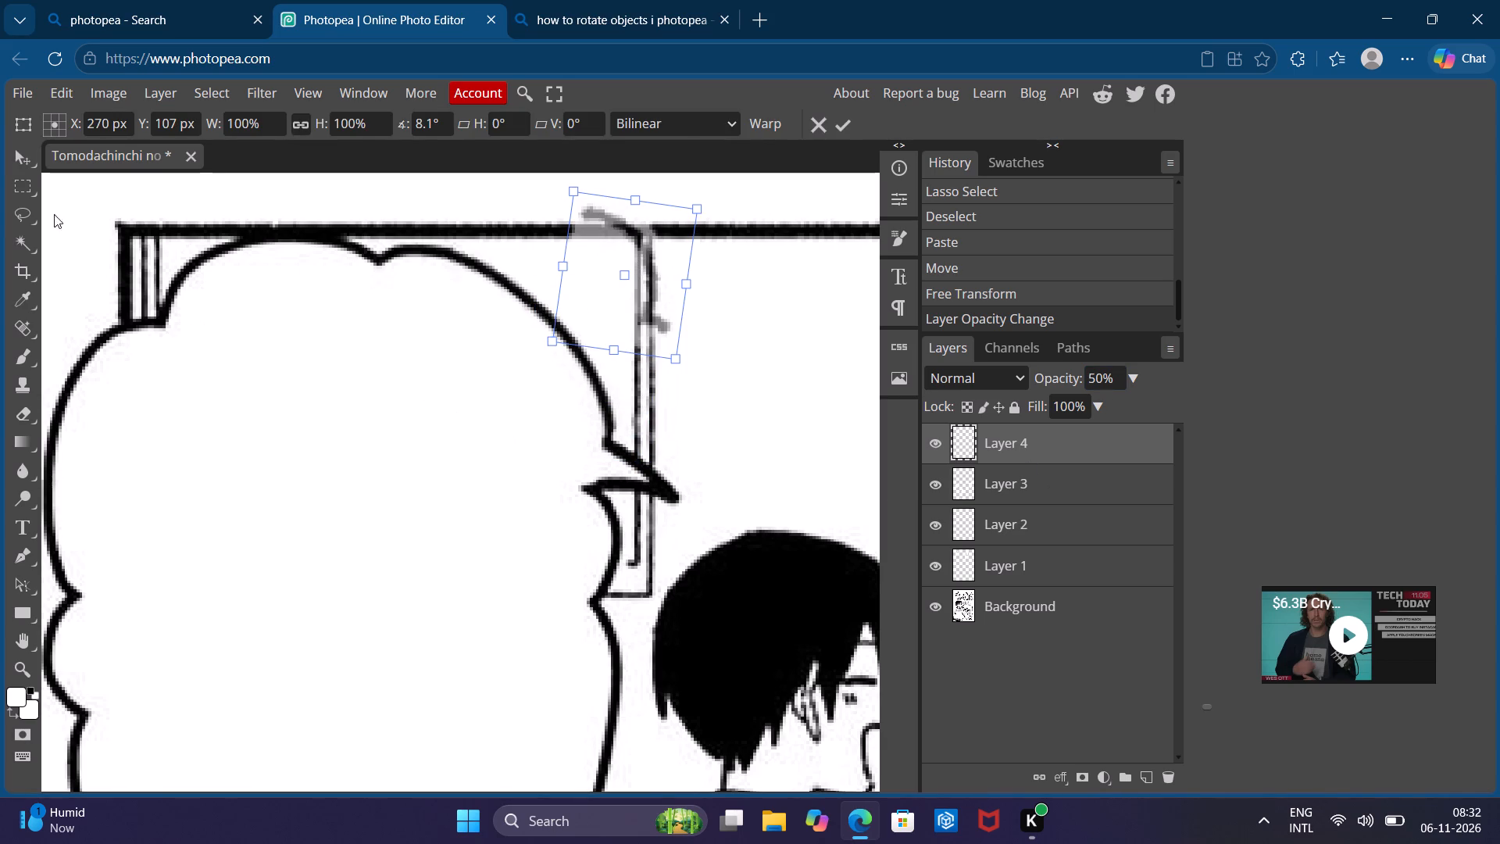
Erase the short stretch of bubble outline just above the tail on Layer 3 with the 15 px Eraser.
left_click(30, 411)
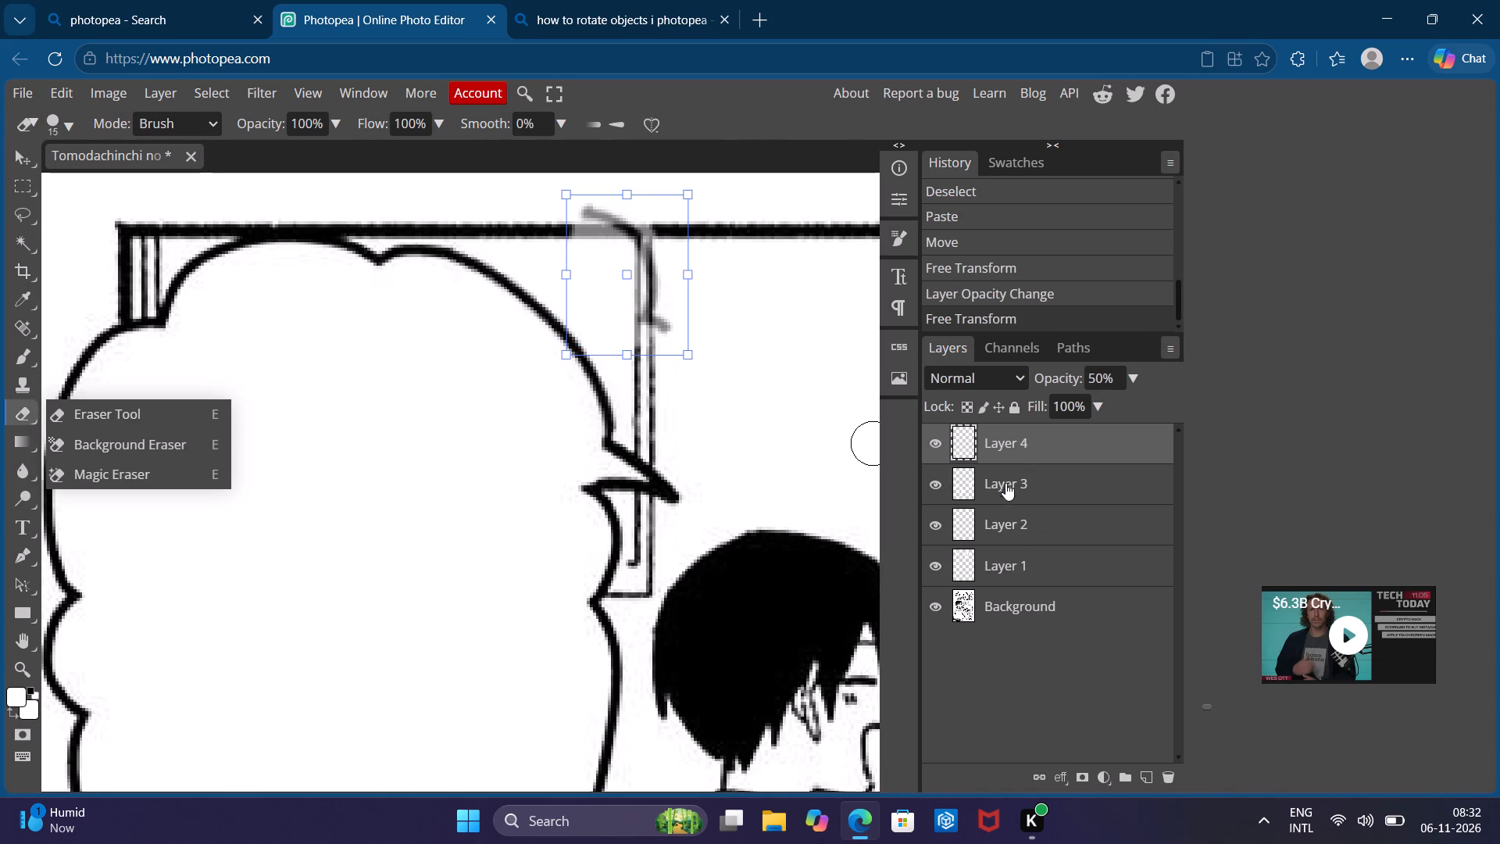
left_click_drag(637, 442, 591, 423)
left_click_drag(591, 423, 605, 423)
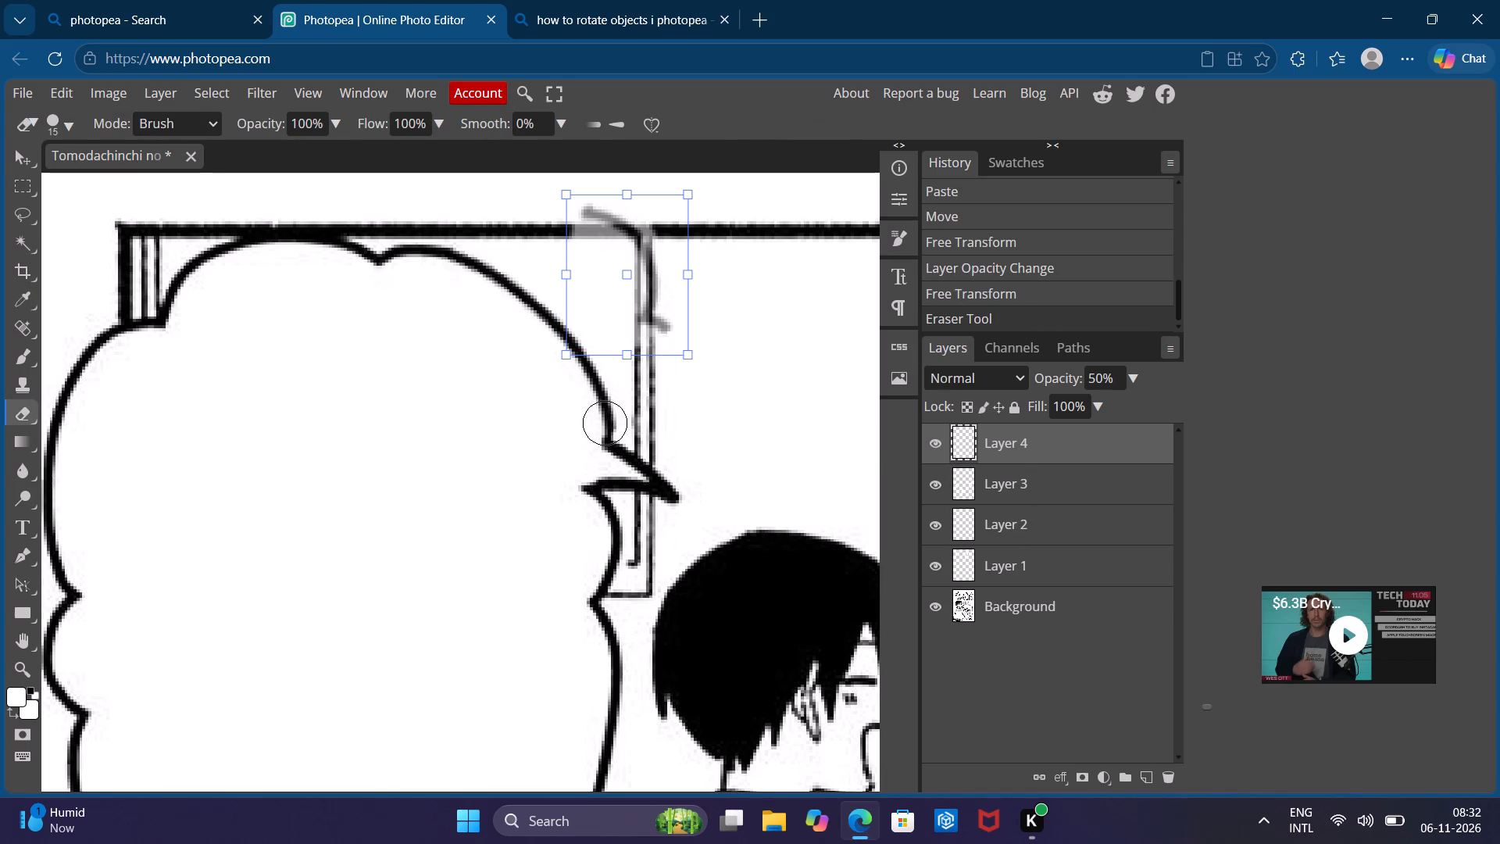
left_click_drag(605, 423, 631, 421)
left_click(1017, 491)
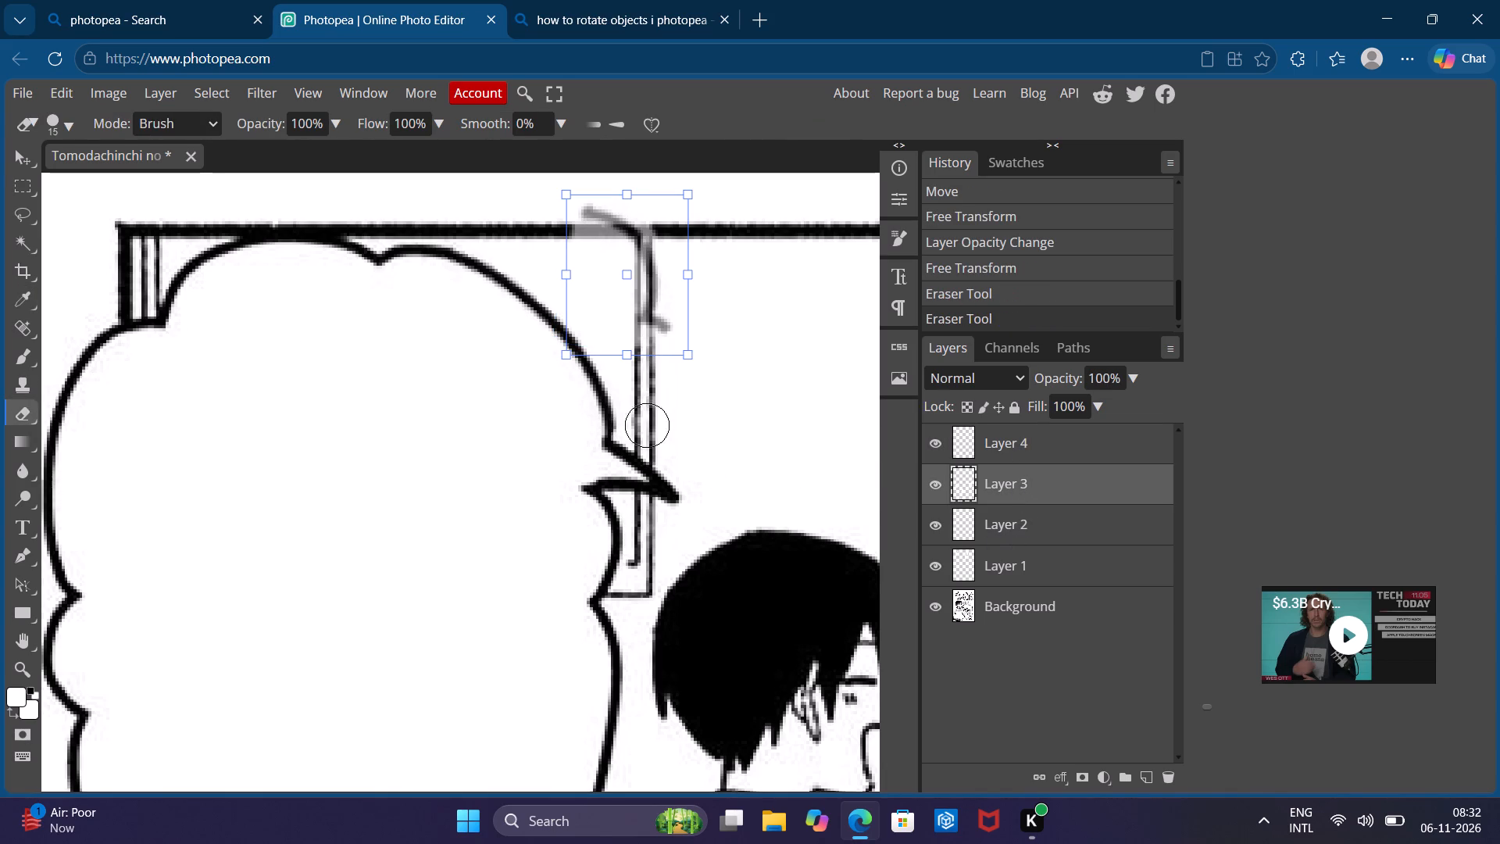
left_click_drag(596, 417, 603, 438)
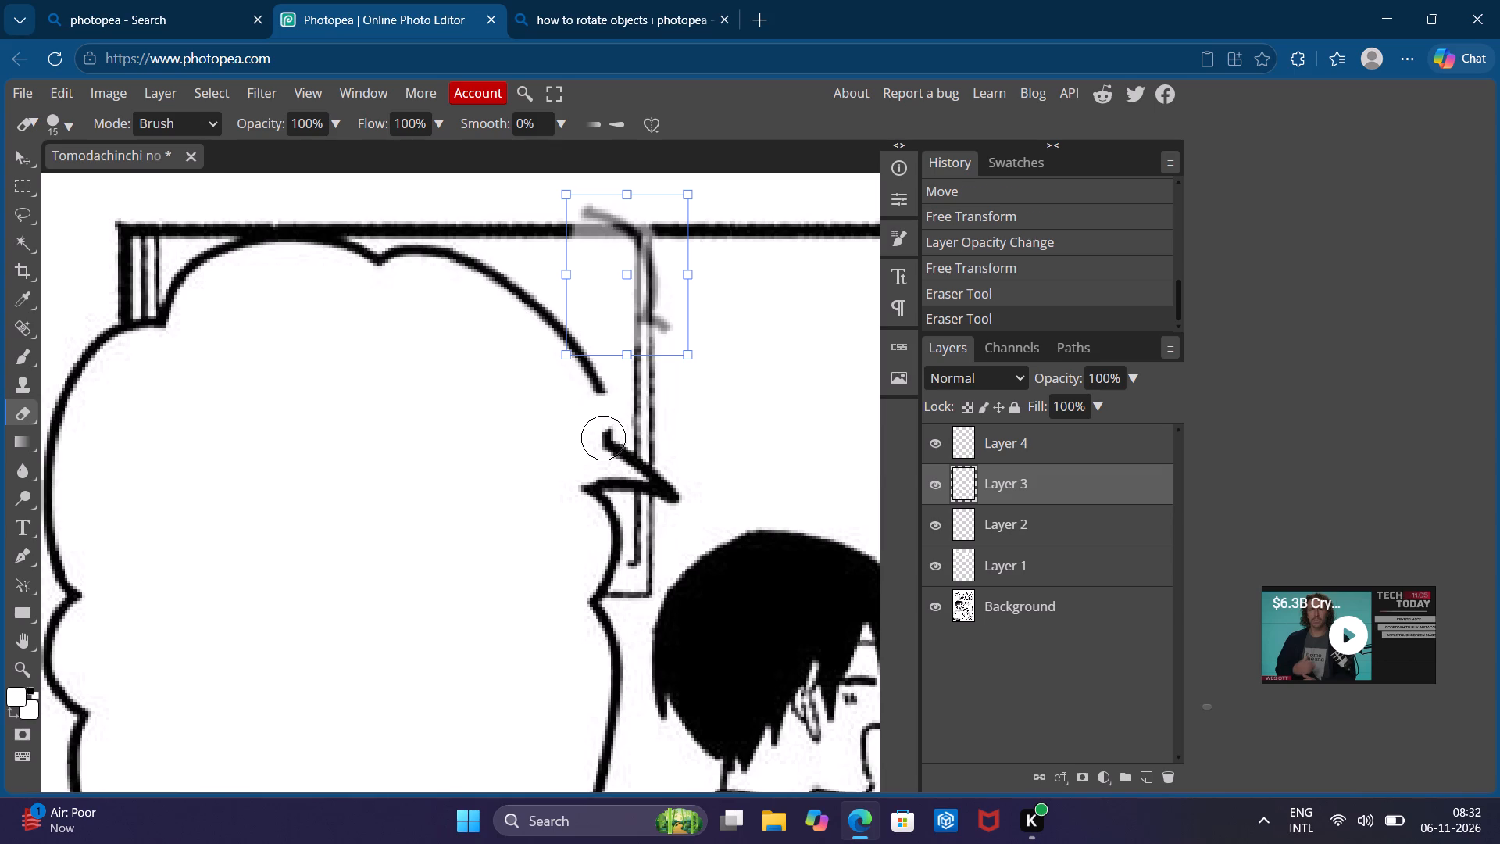
Move the semi-transparent outline piece back over the erased gap, aligning its lower end with the top of the bubble's tail.
left_click(1038, 446)
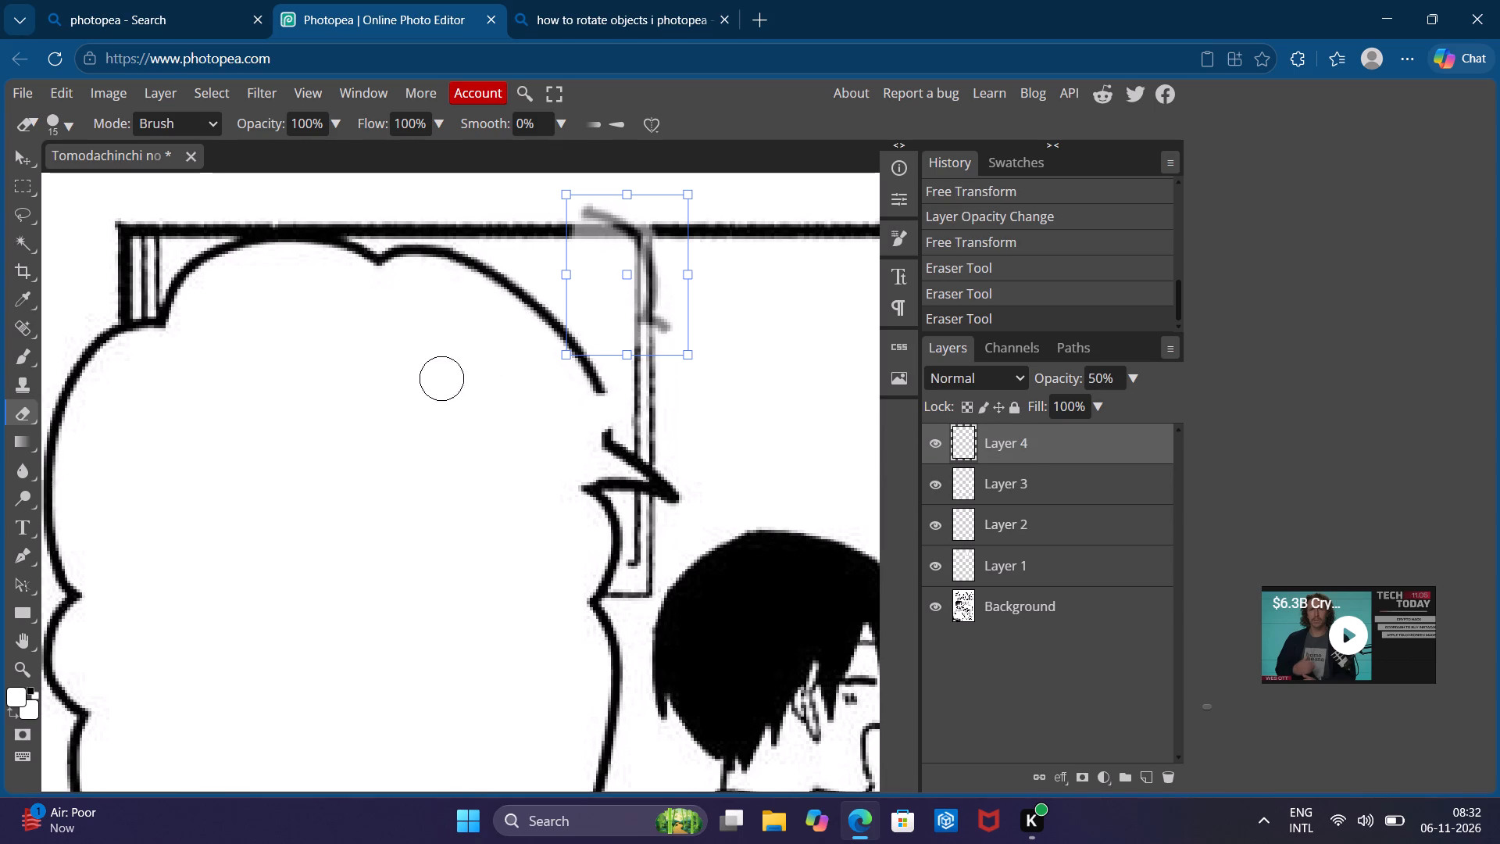
left_click(30, 154)
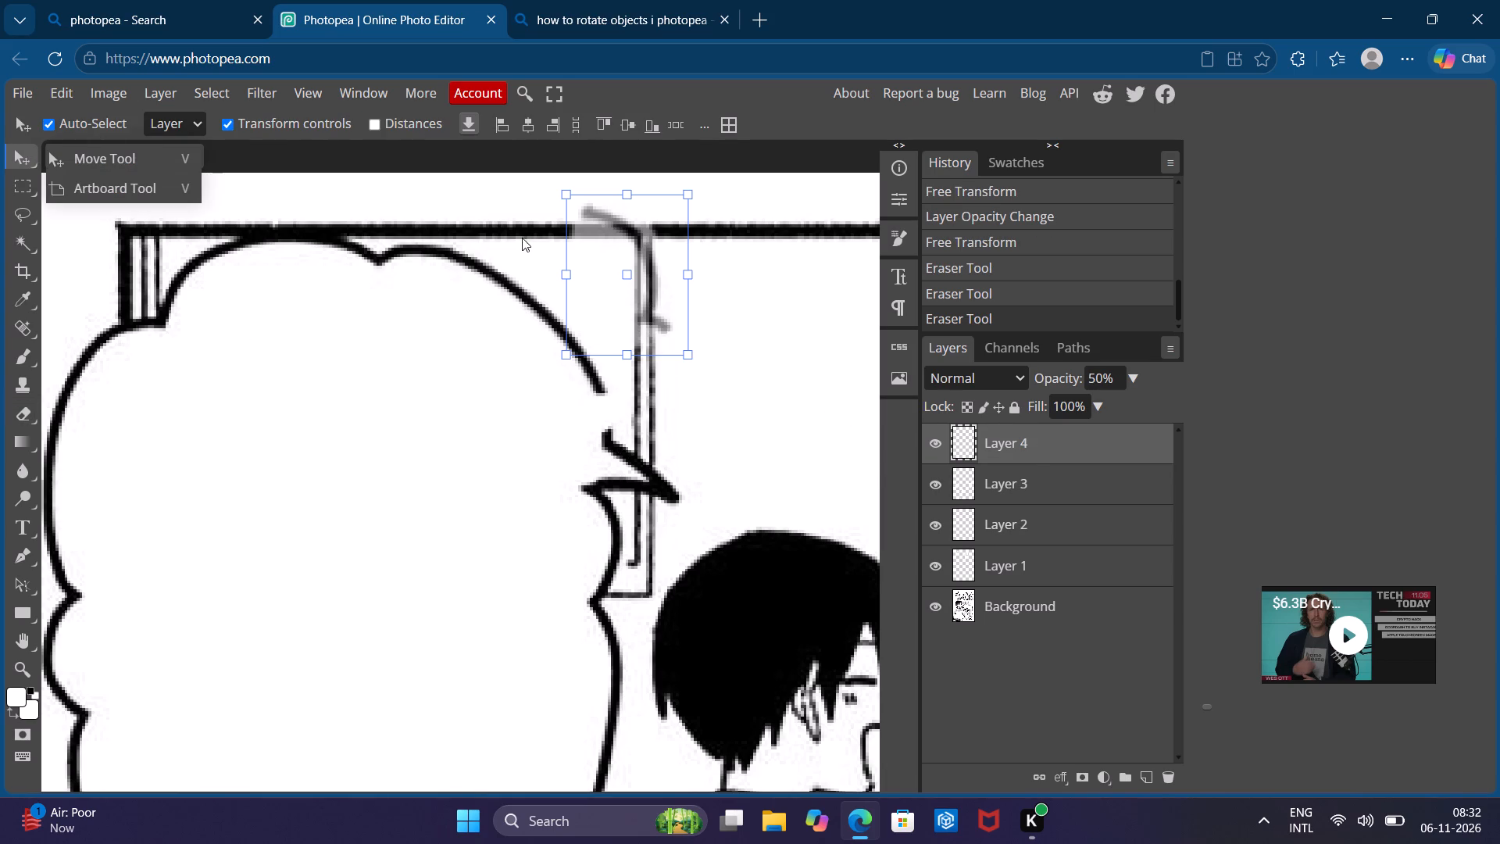
left_click_drag(624, 283, 595, 395)
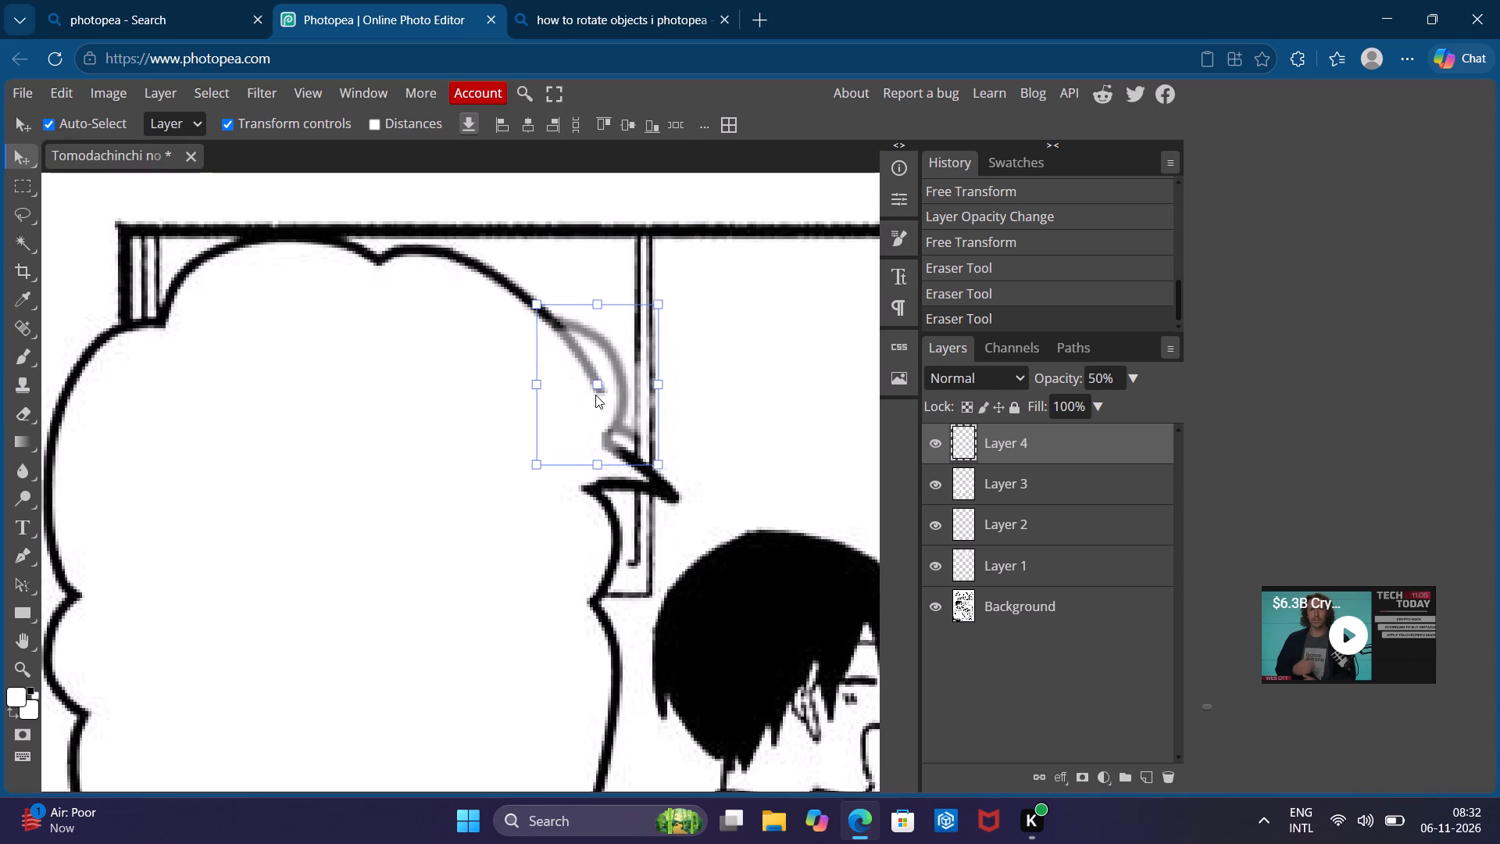
left_click_drag(595, 395, 591, 408)
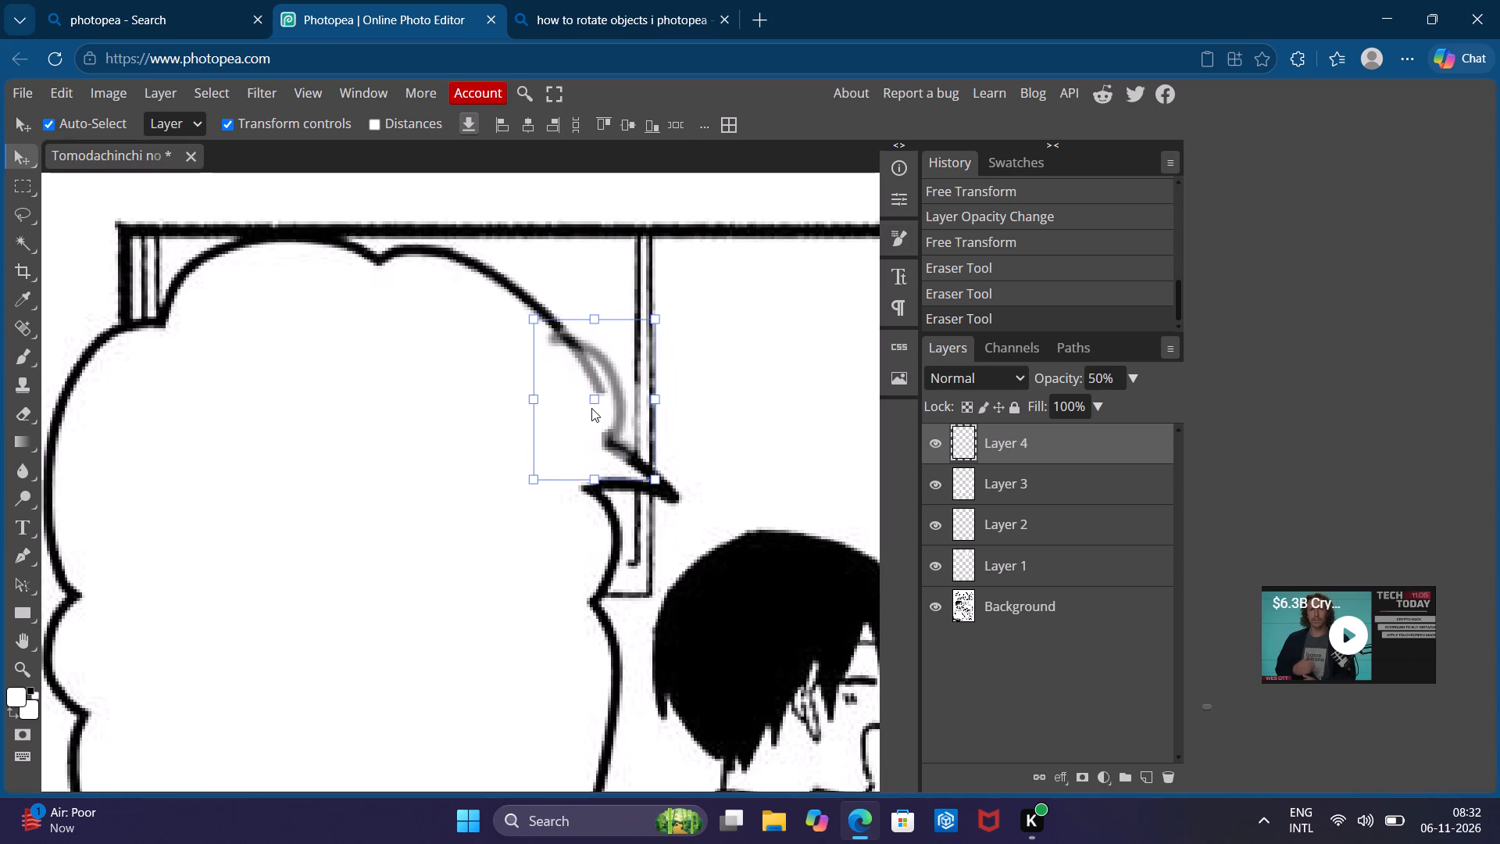
left_click_drag(591, 408, 586, 409)
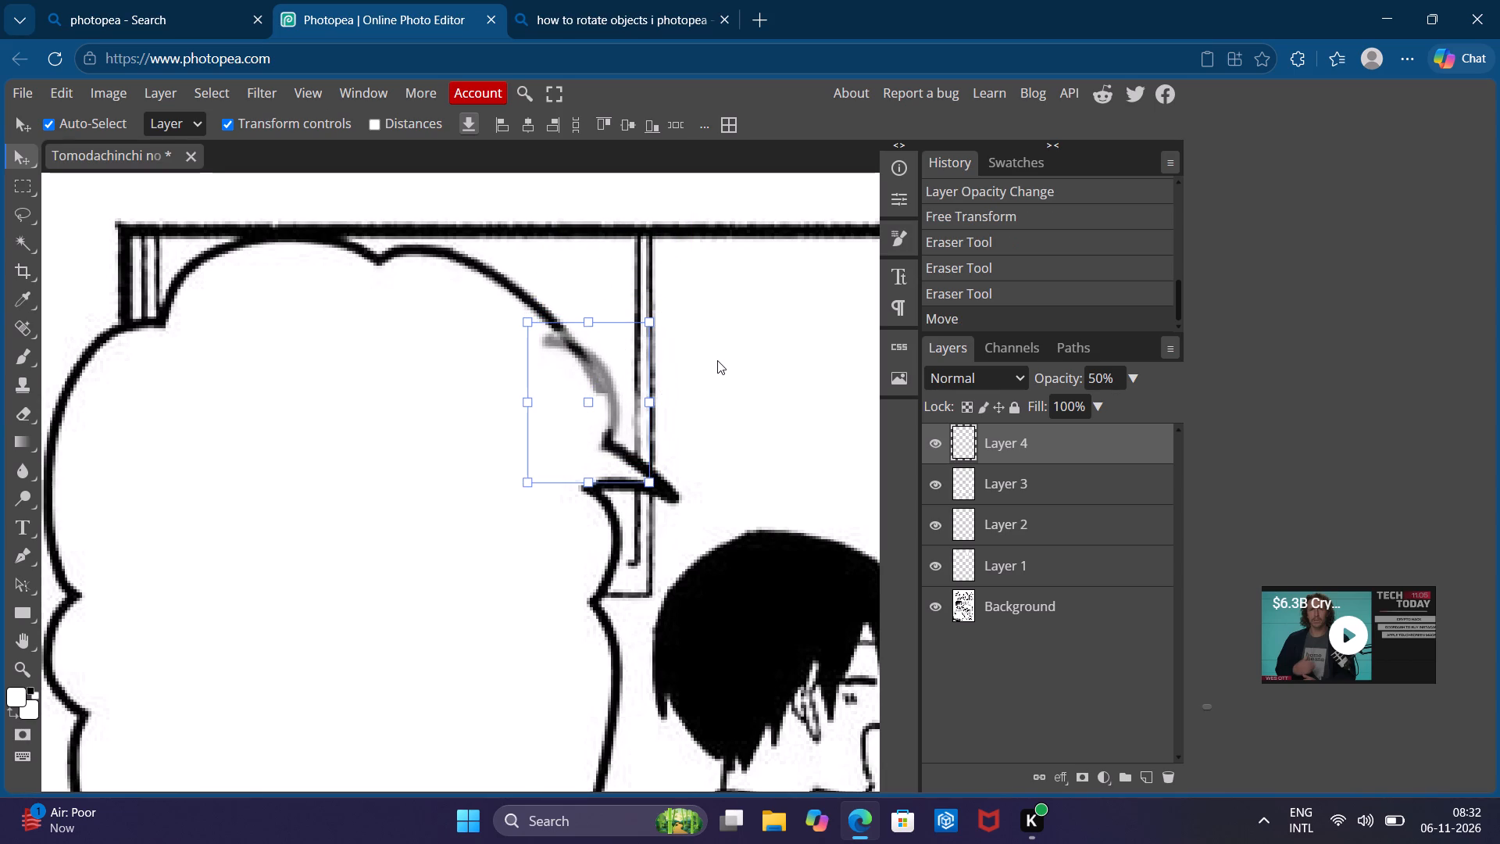
Set the opacity of the outline piece's layer, Layer 4, back to 100%.
left_click(1107, 376)
key("BackSpace")
key("BackSpace")
type("100")
key("Return")
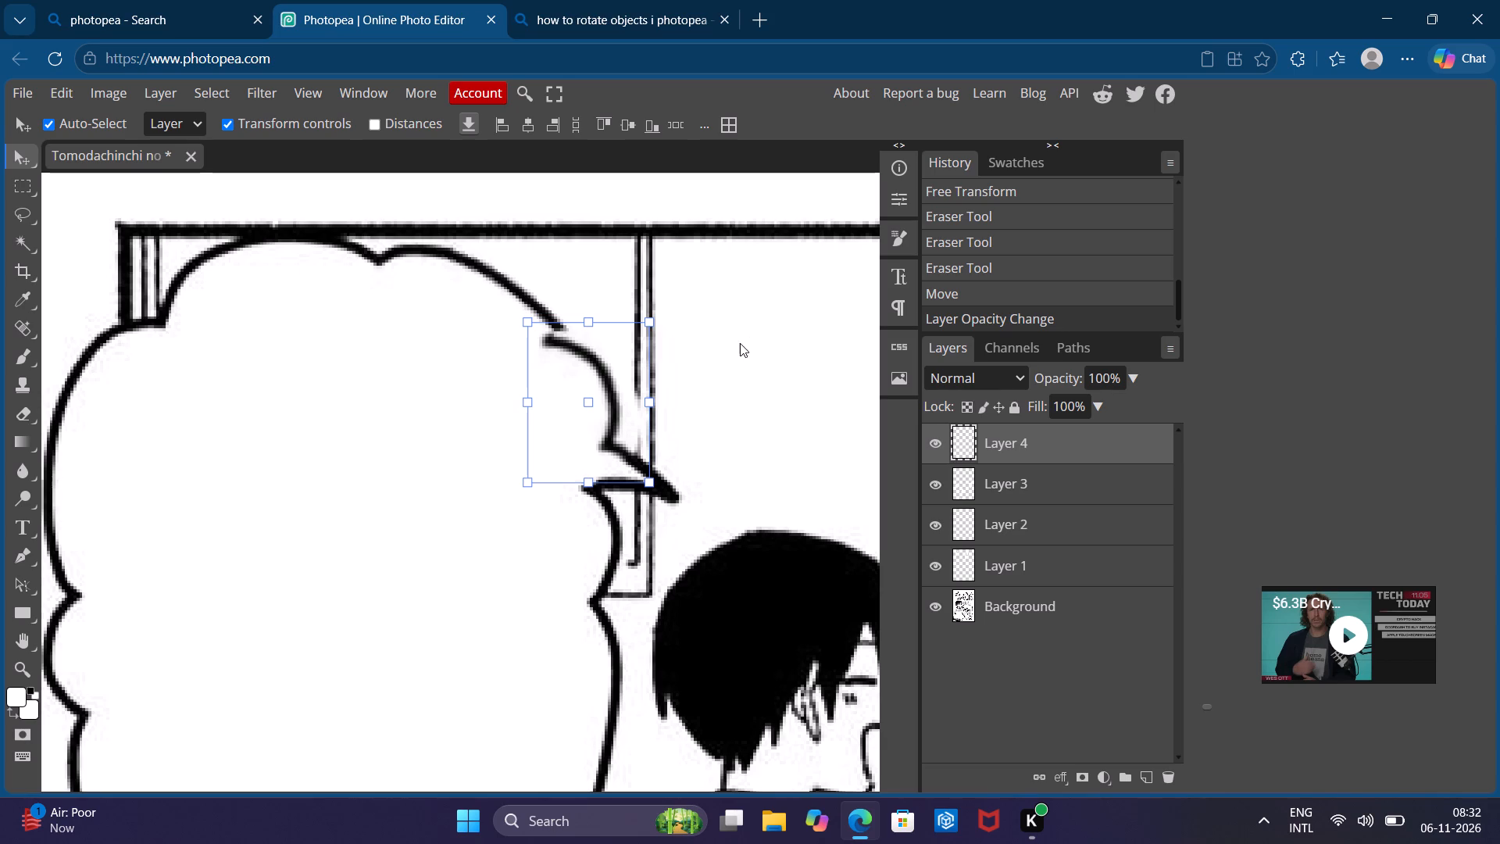
Erase the outline piece's white fringe on Layer 4 where it covers the window frame's vertical lines, using the 15 px Eraser.
left_click(231, 123)
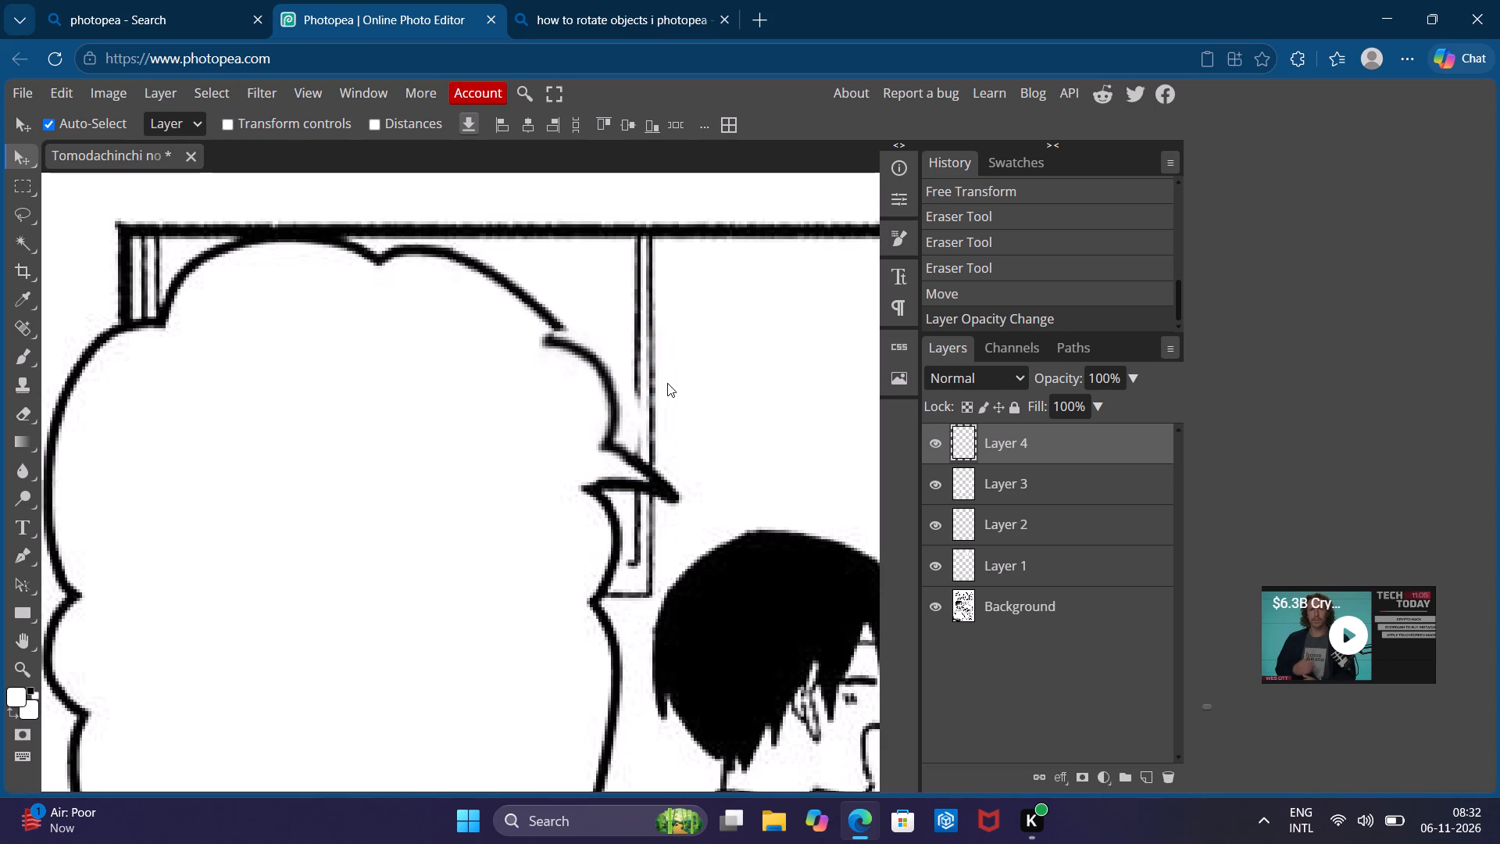
left_click(16, 411)
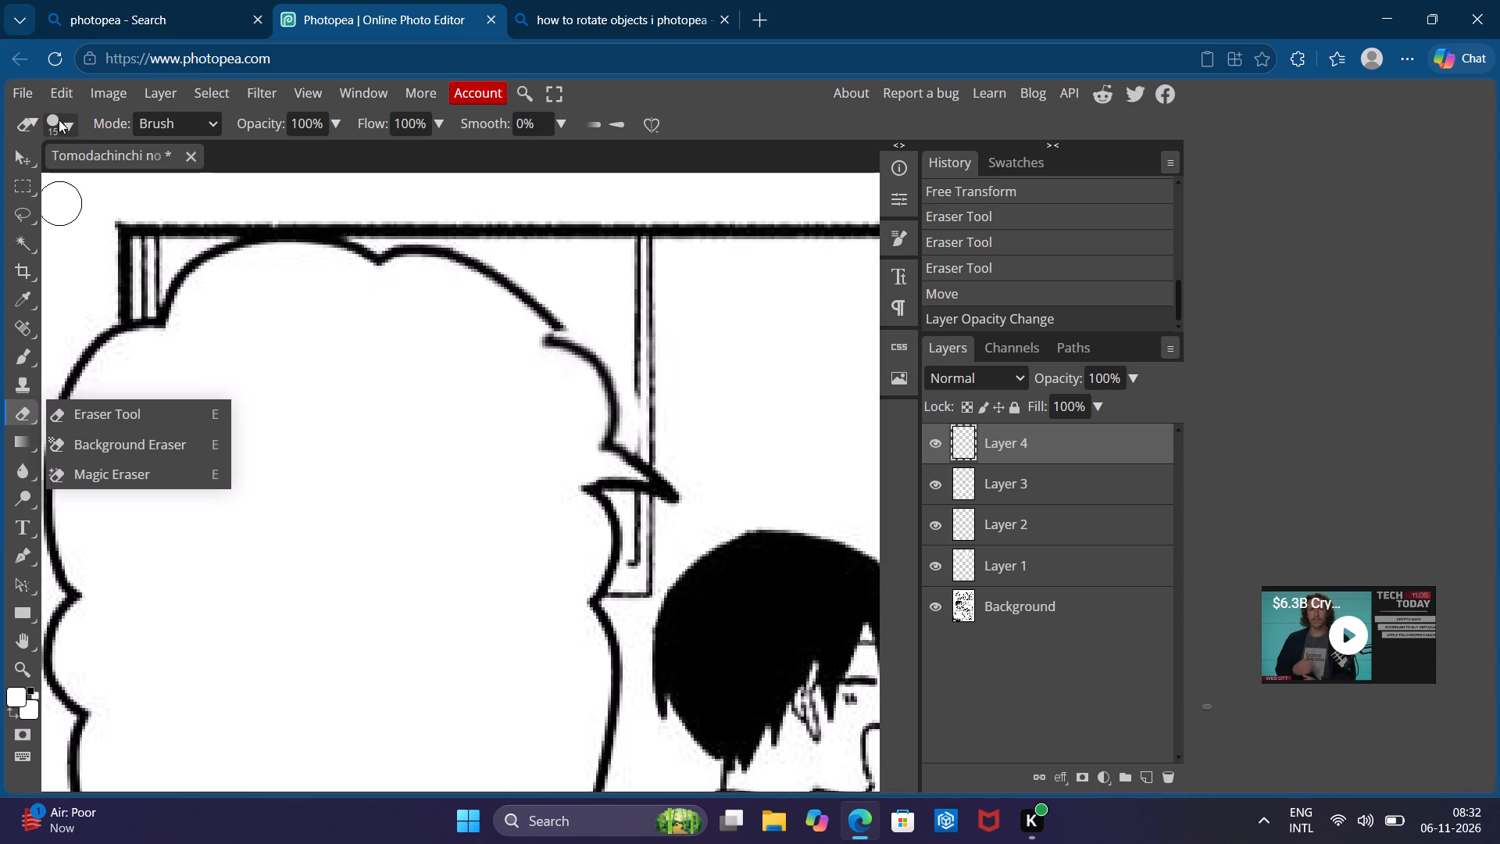
left_click_drag(662, 391, 659, 403)
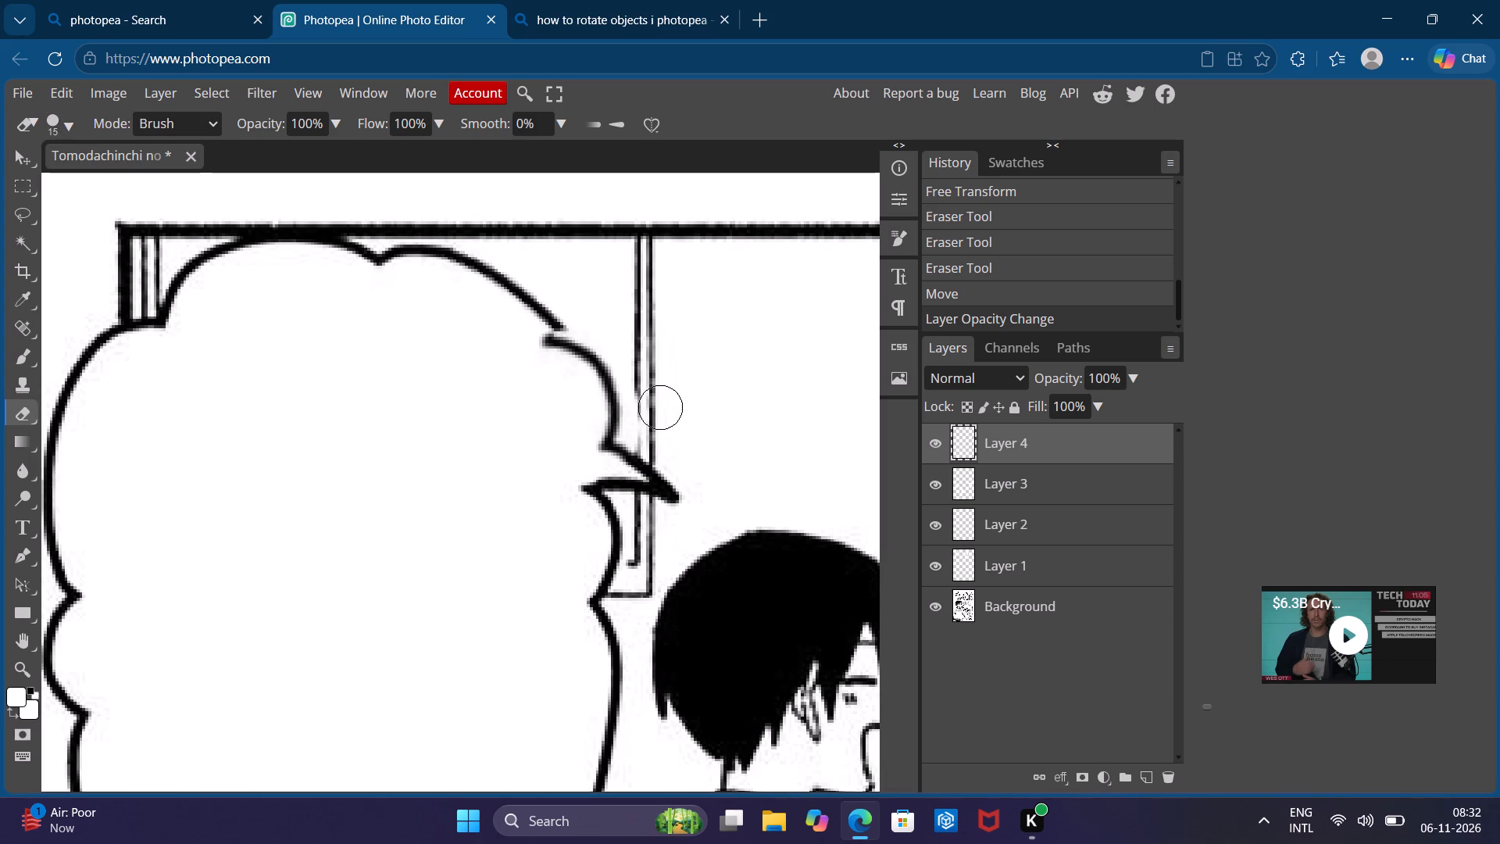
left_click_drag(659, 403, 652, 453)
left_click_drag(652, 453, 667, 450)
left_click_drag(667, 450, 638, 413)
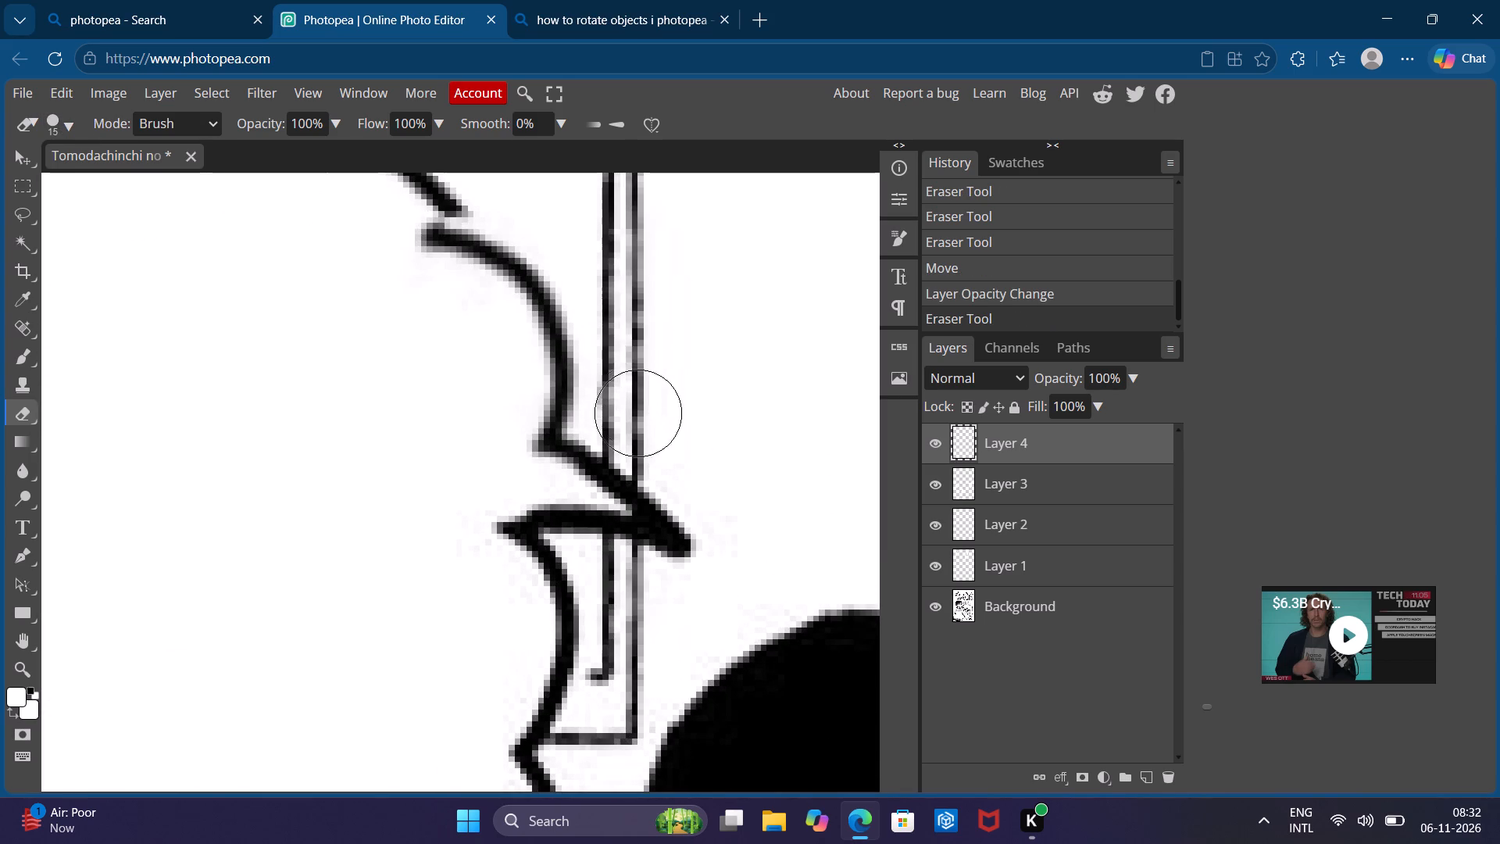
left_click_drag(638, 413, 634, 291)
left_click_drag(634, 291, 659, 478)
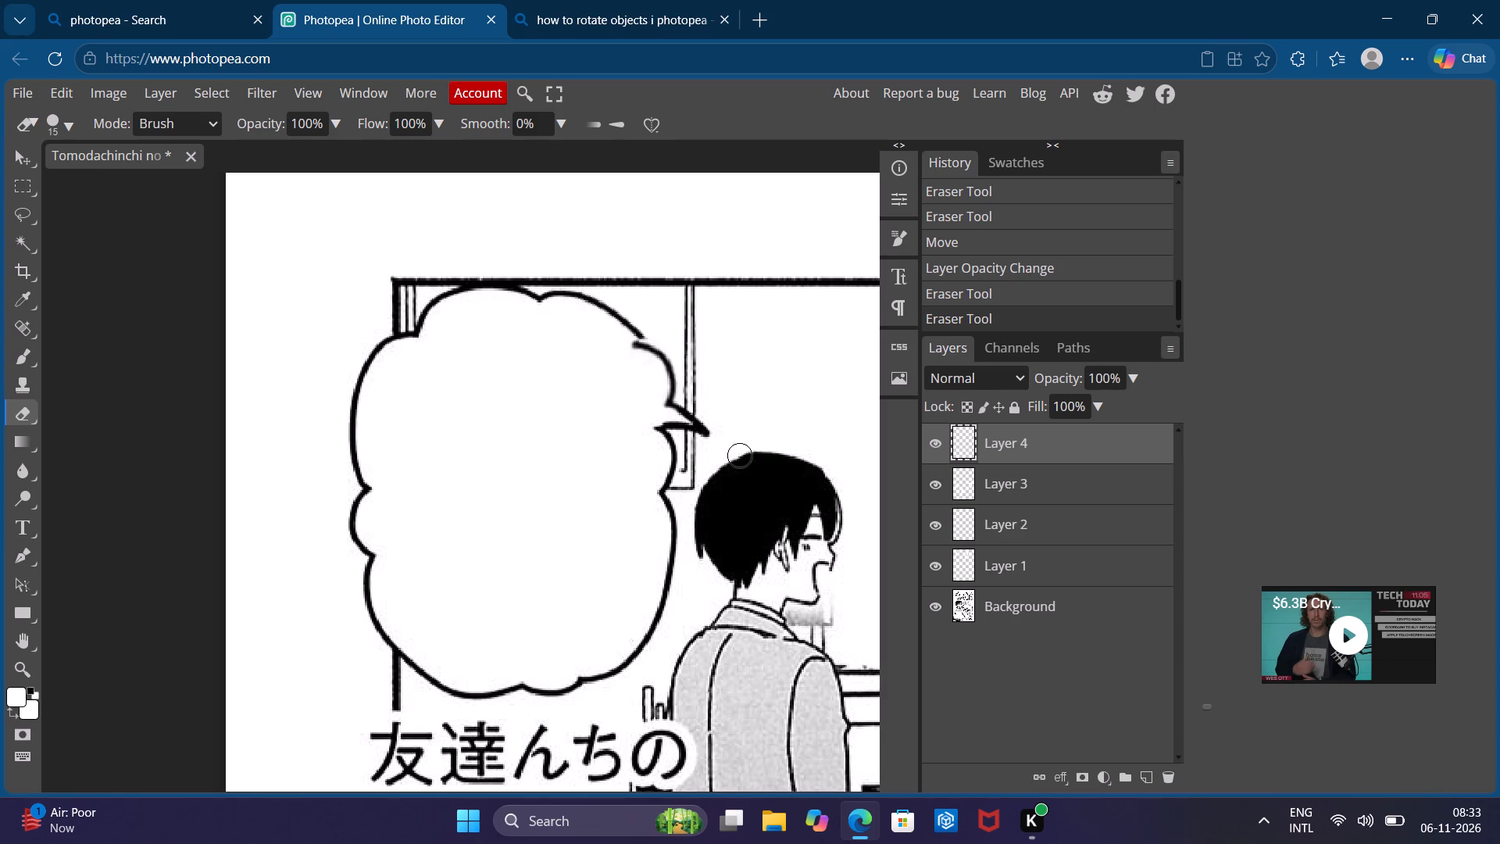
Examine the repaired speech bubble outline and the surrounding panels at different zoom levels.
left_click(1041, 471)
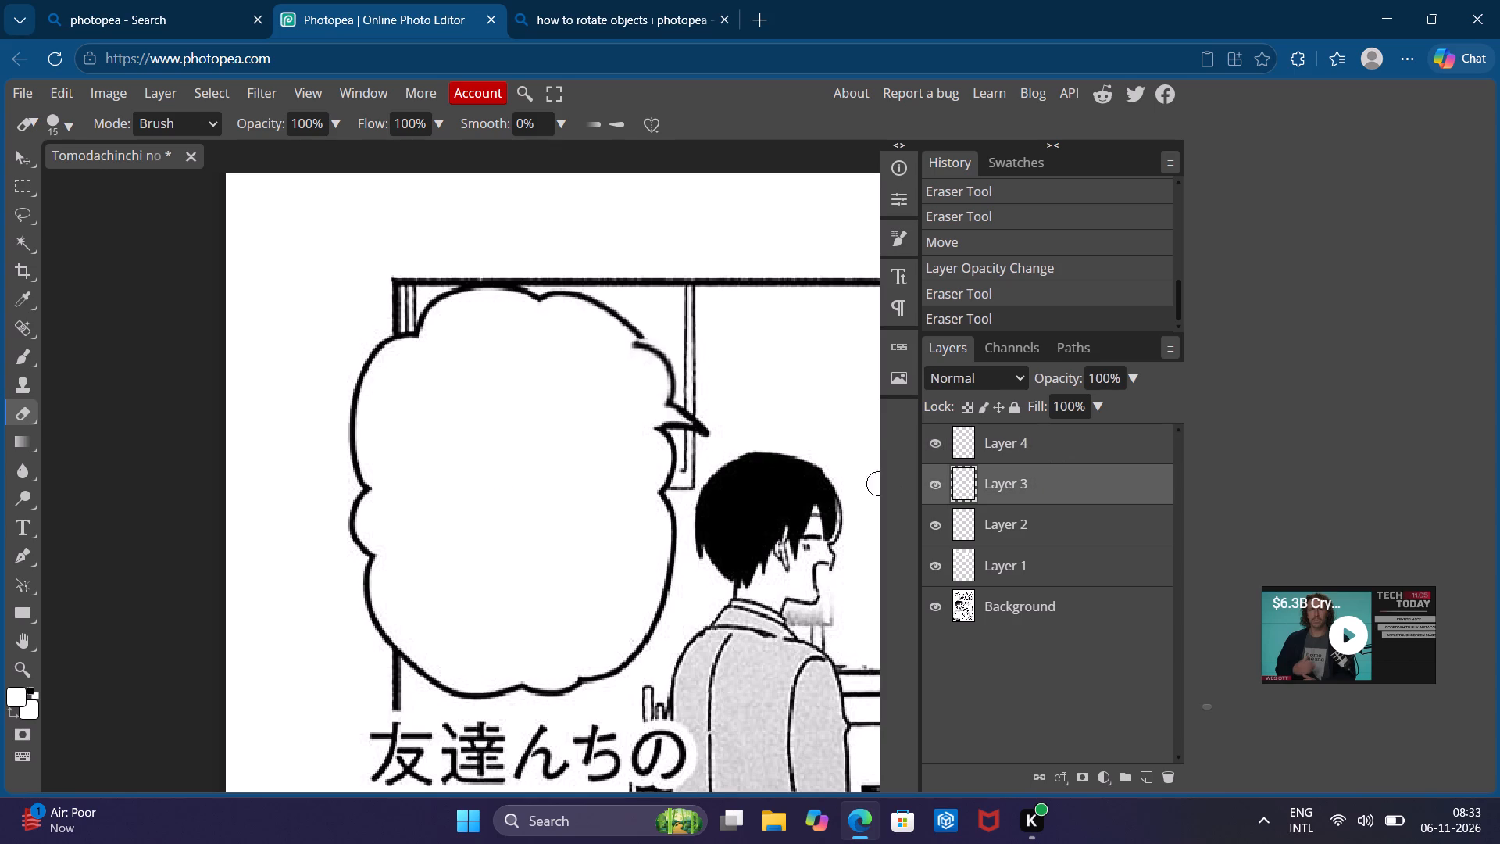
scroll(596, 504, "left", 1)
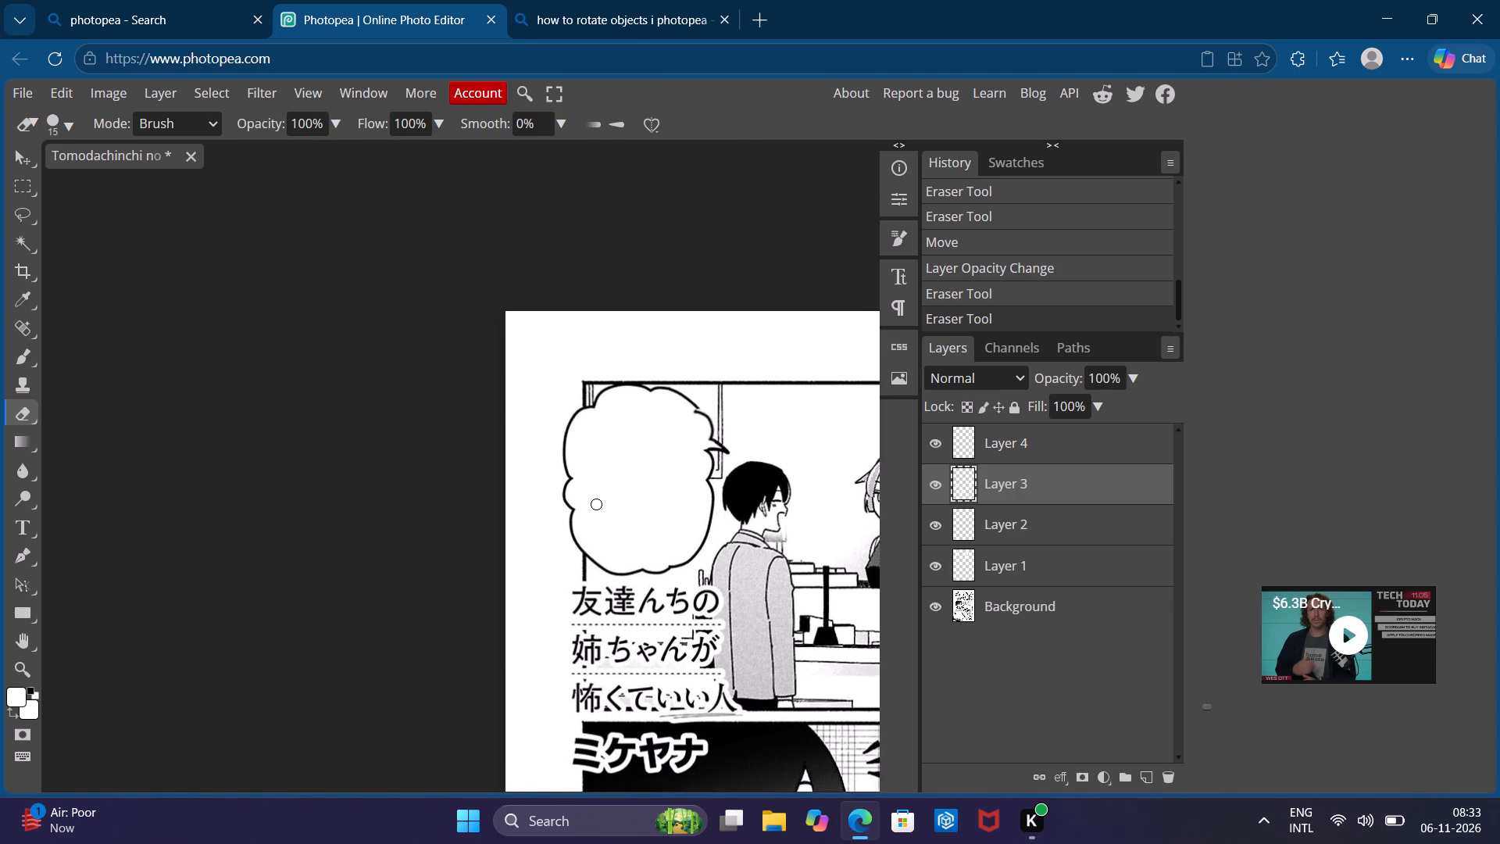
scroll(596, 504, "left", 2)
scroll(596, 504, "down", 2)
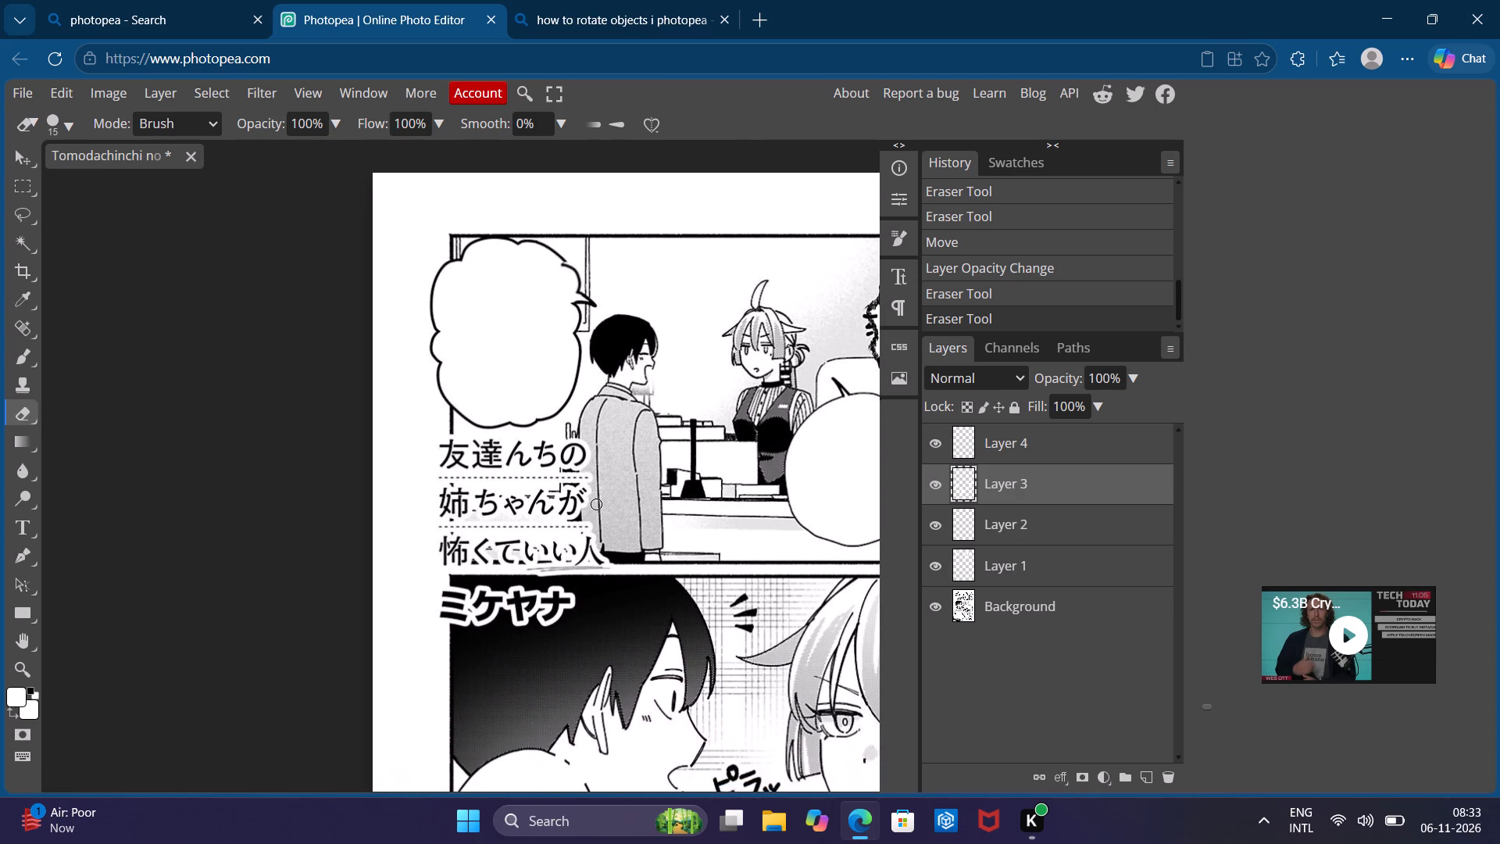
scroll(596, 504, "down", 2)
scroll(590, 477, "up", 2)
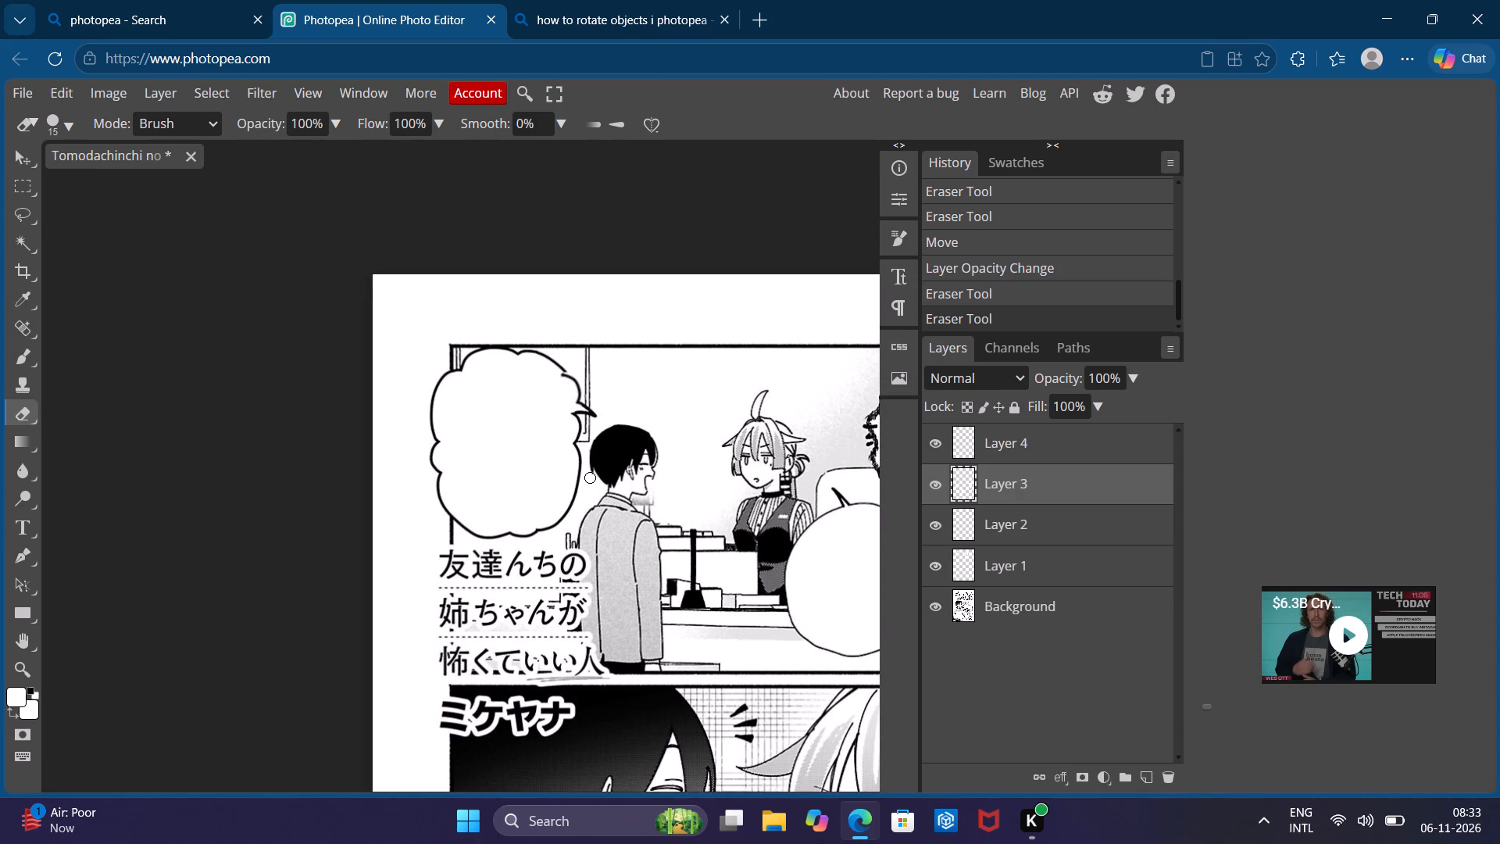
scroll(720, 360, "up", 1)
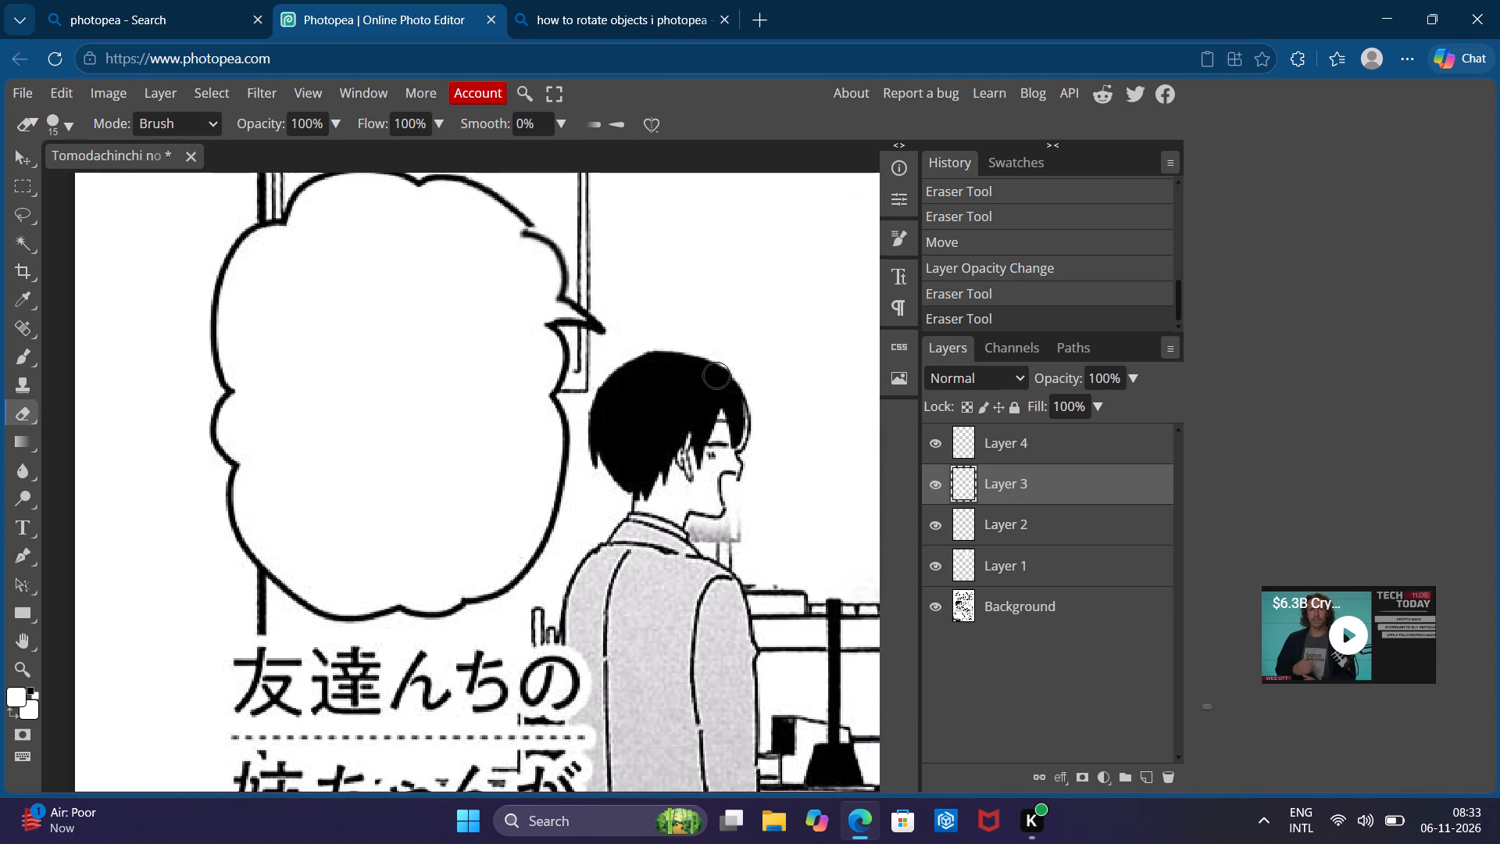
scroll(720, 360, "up", 1)
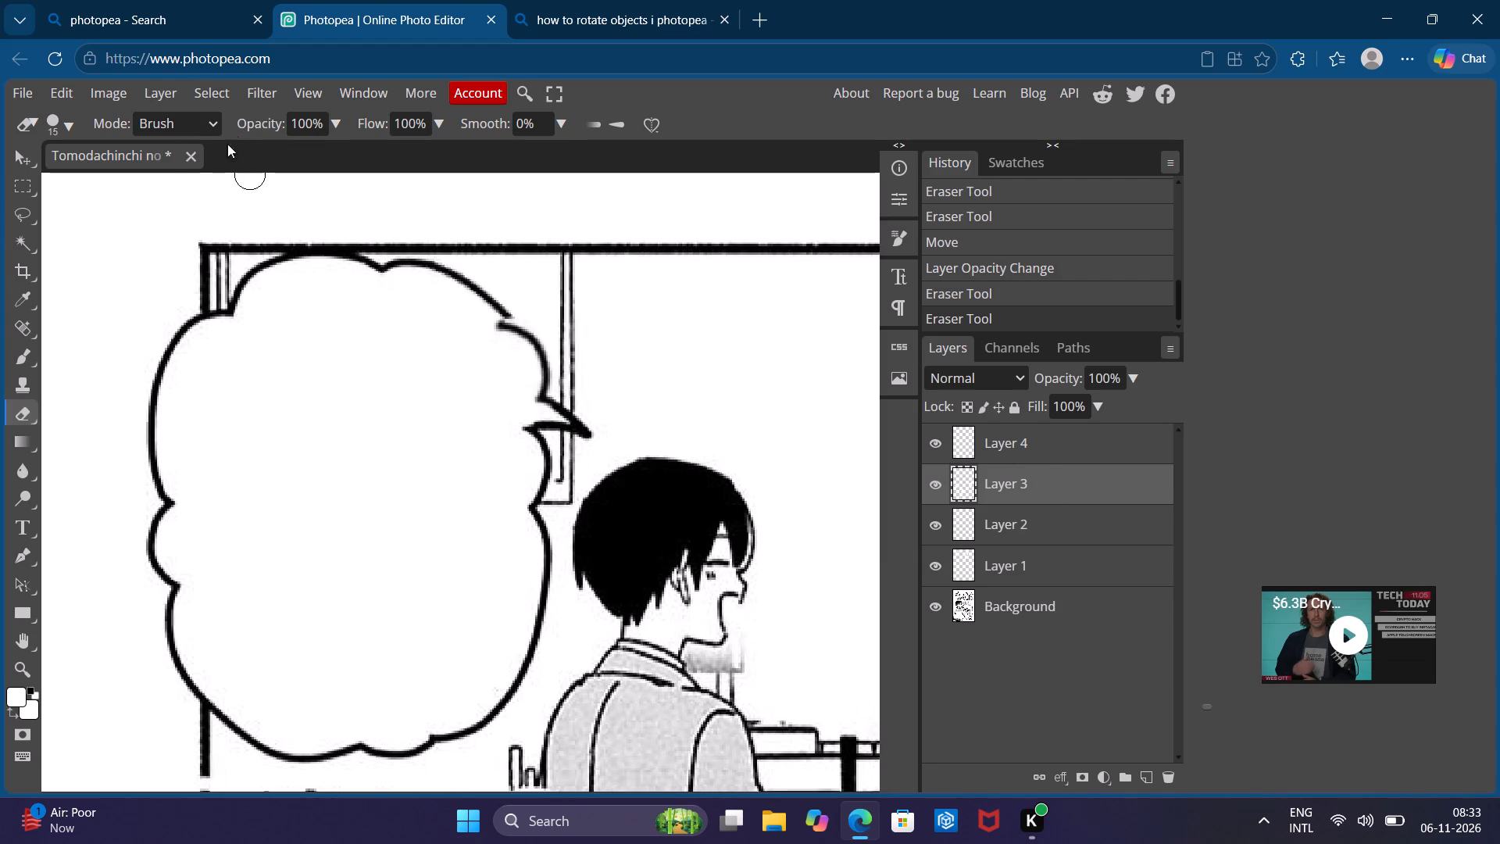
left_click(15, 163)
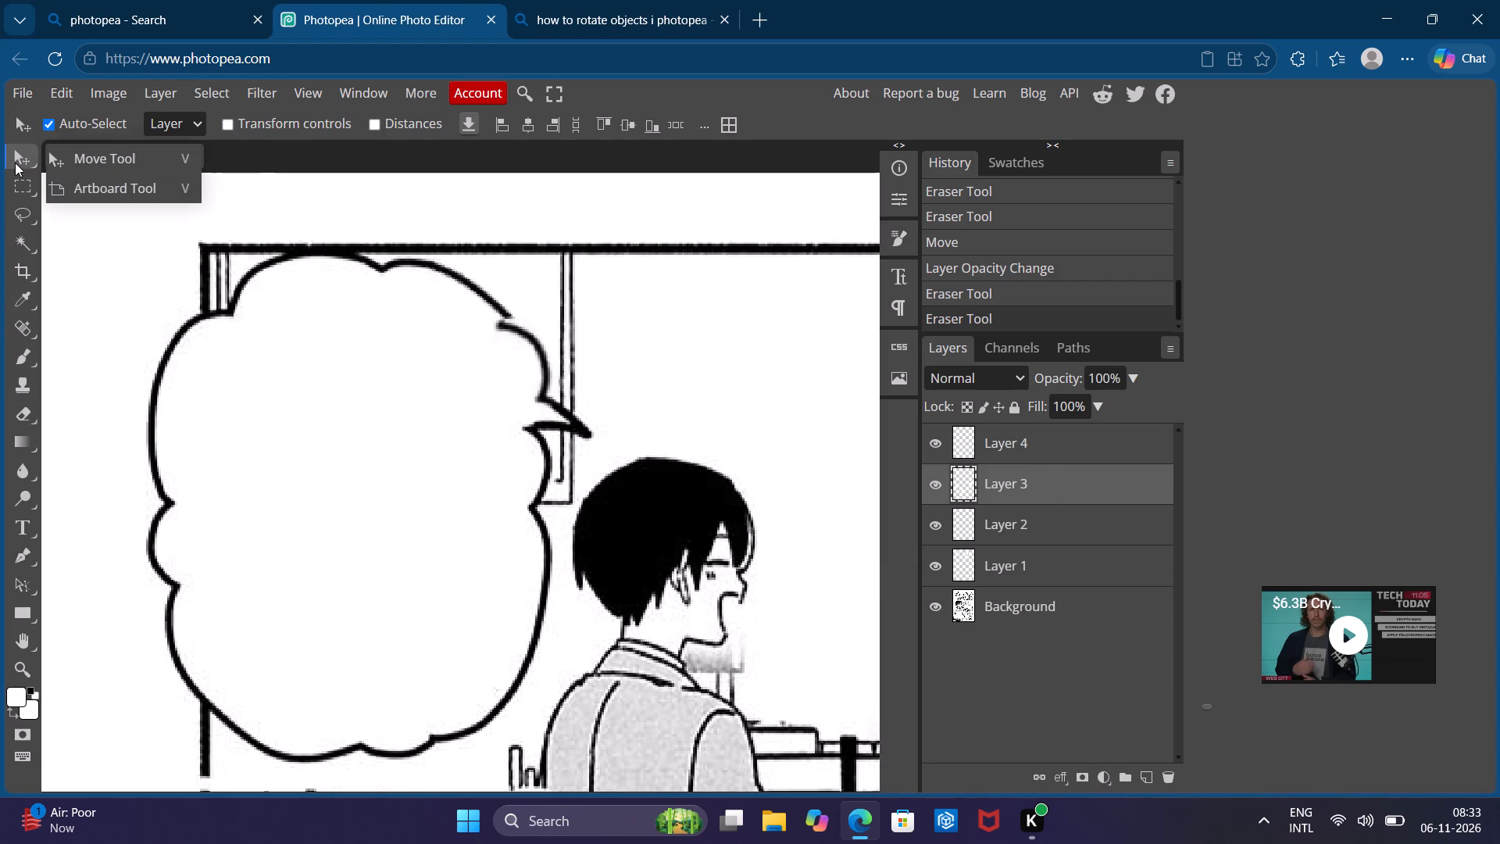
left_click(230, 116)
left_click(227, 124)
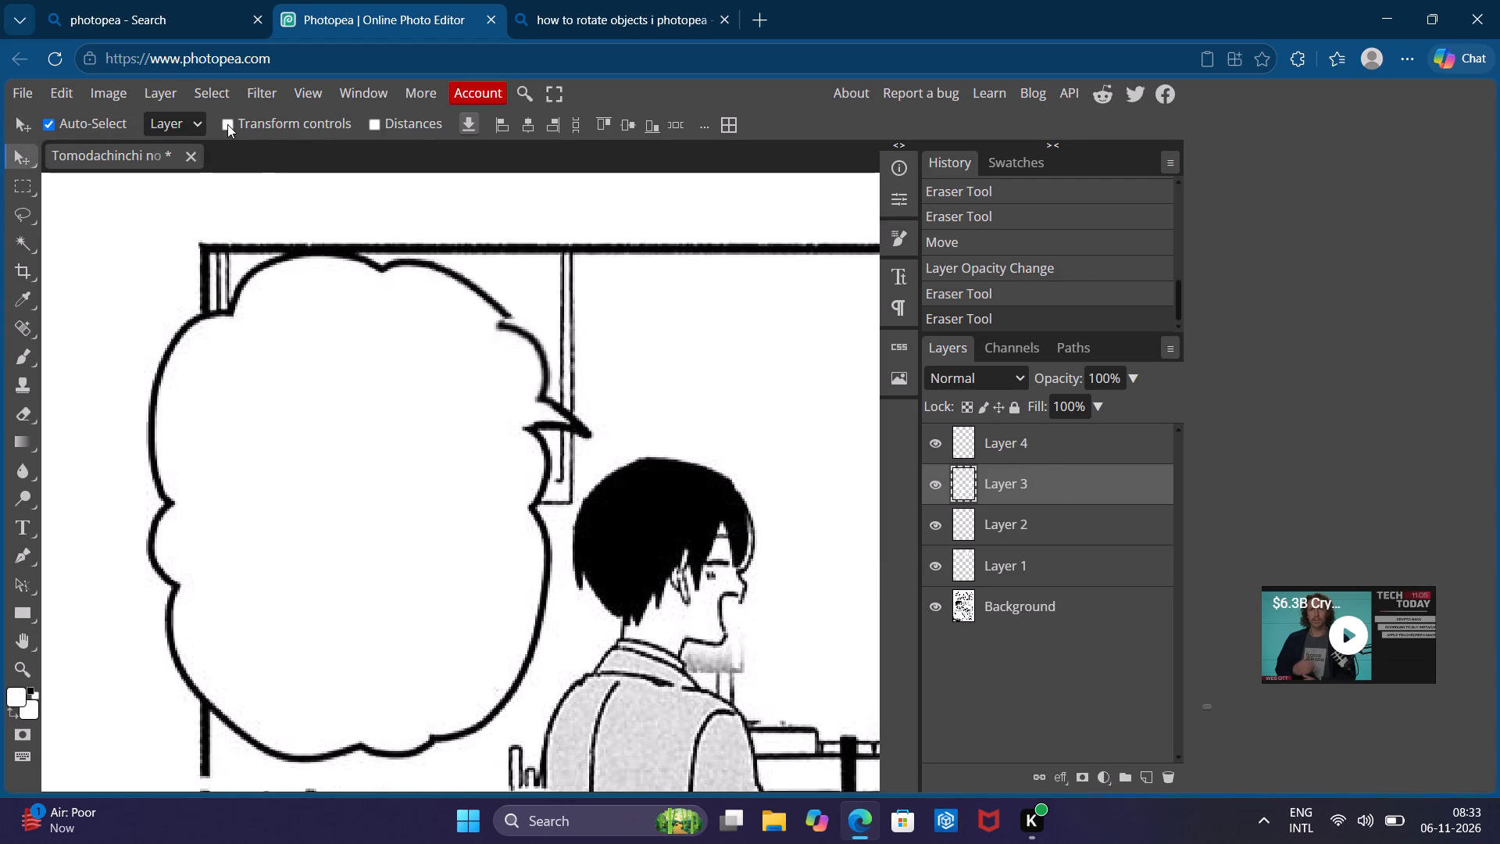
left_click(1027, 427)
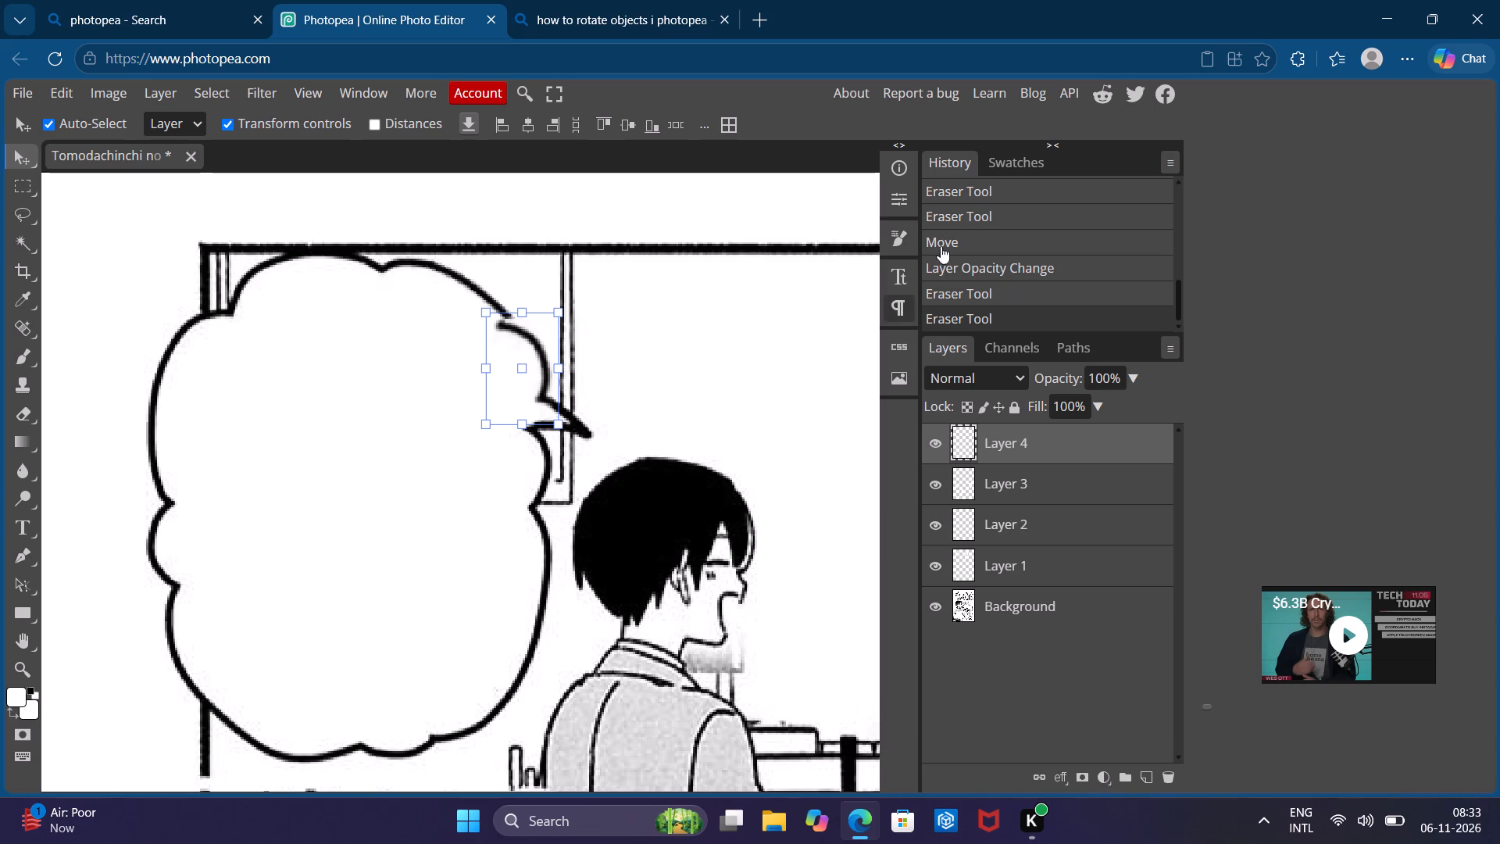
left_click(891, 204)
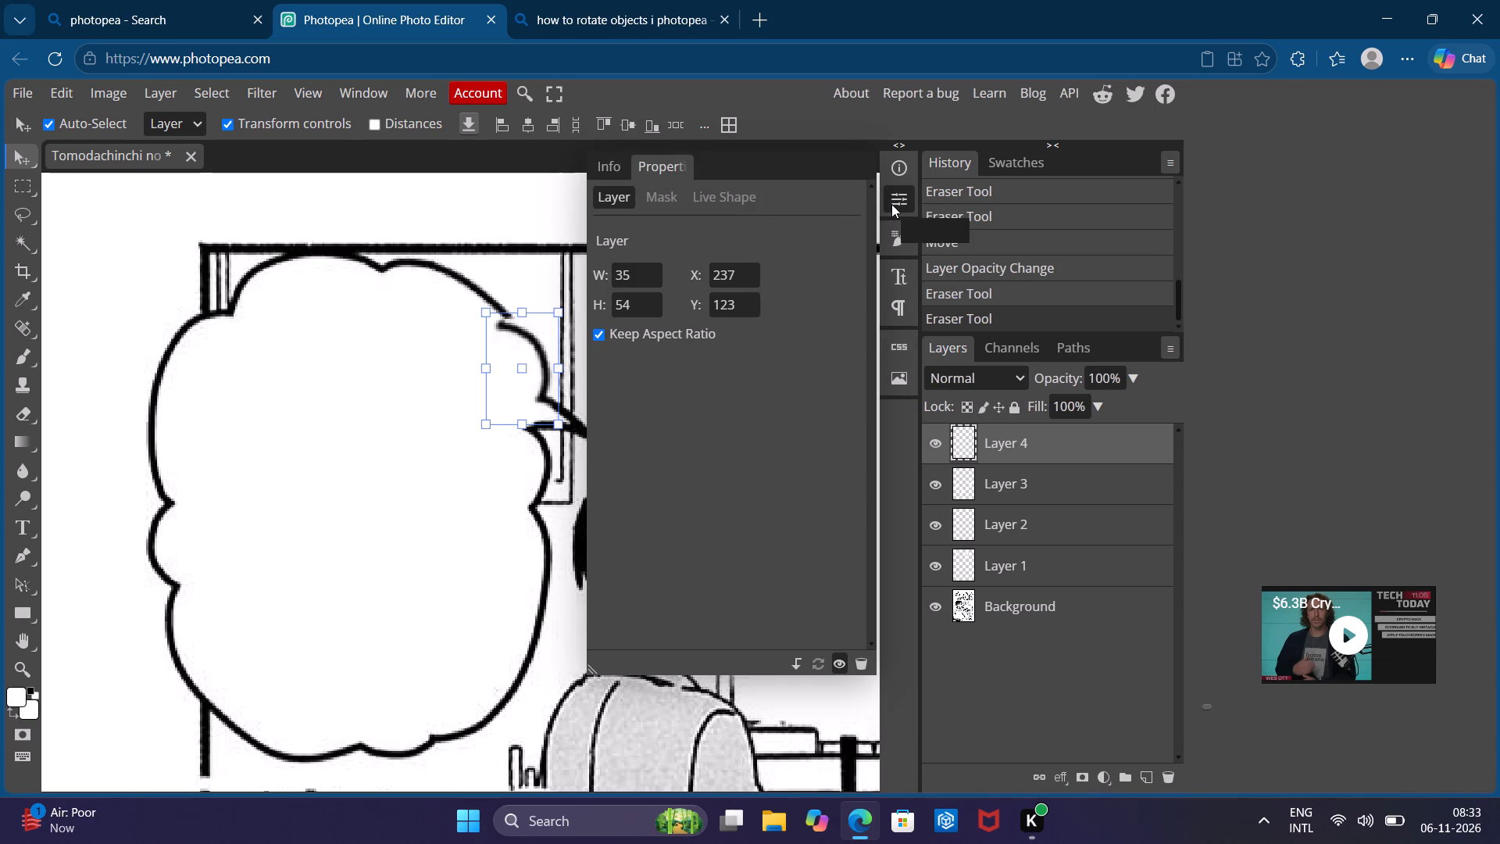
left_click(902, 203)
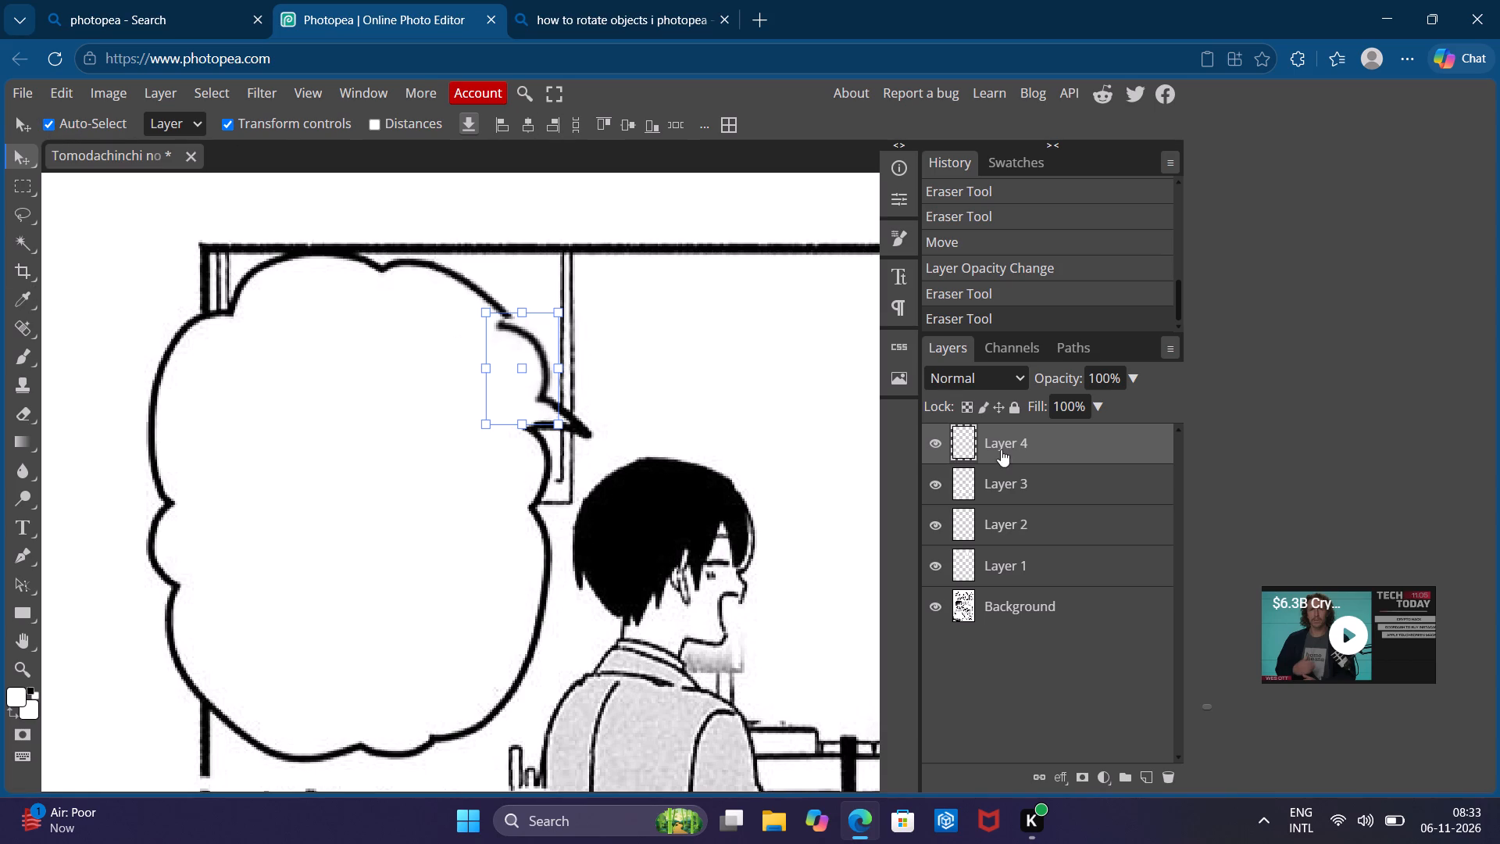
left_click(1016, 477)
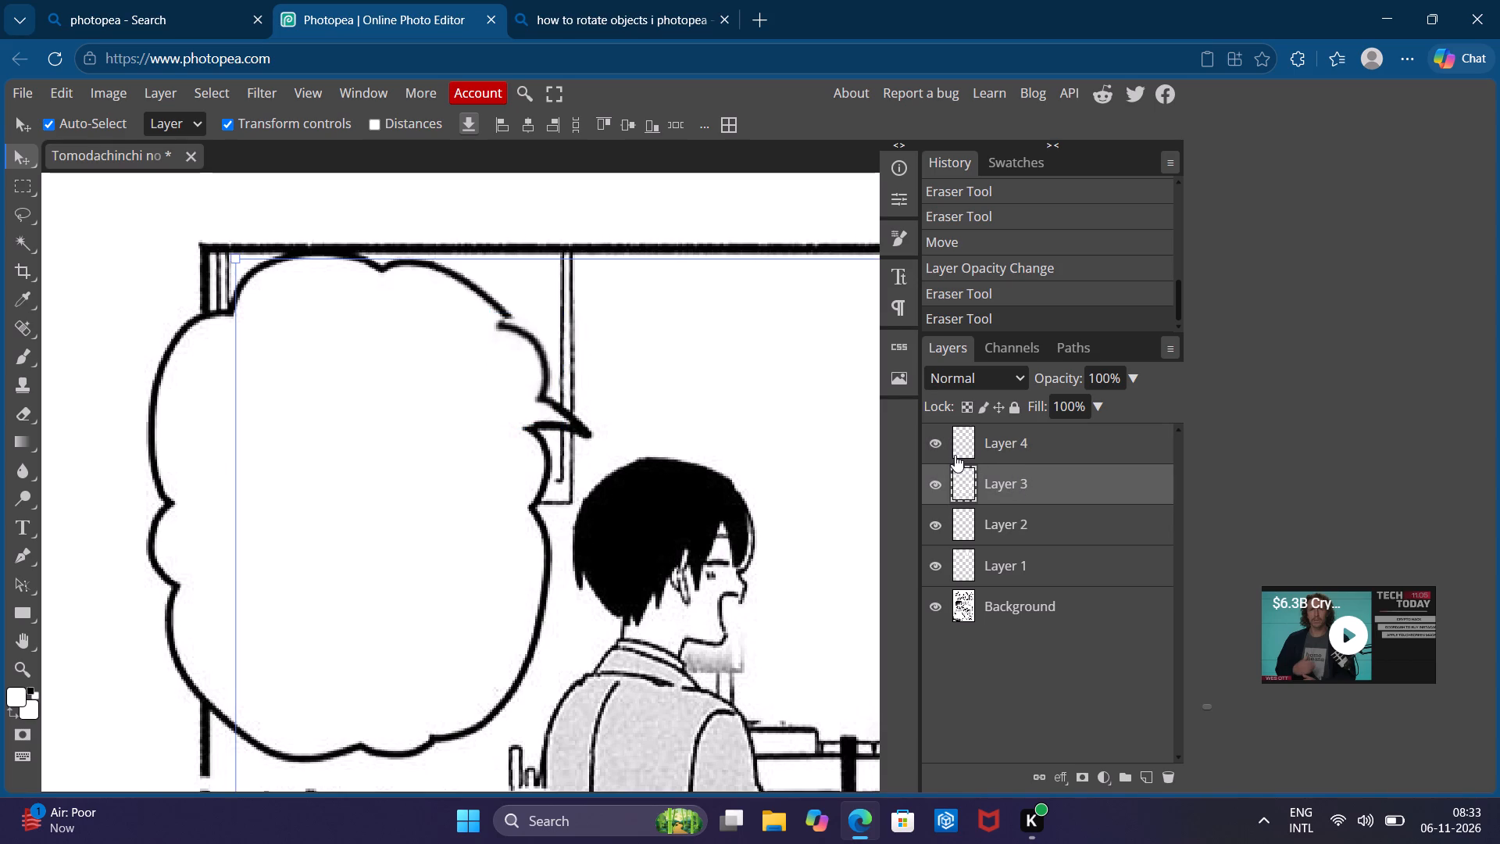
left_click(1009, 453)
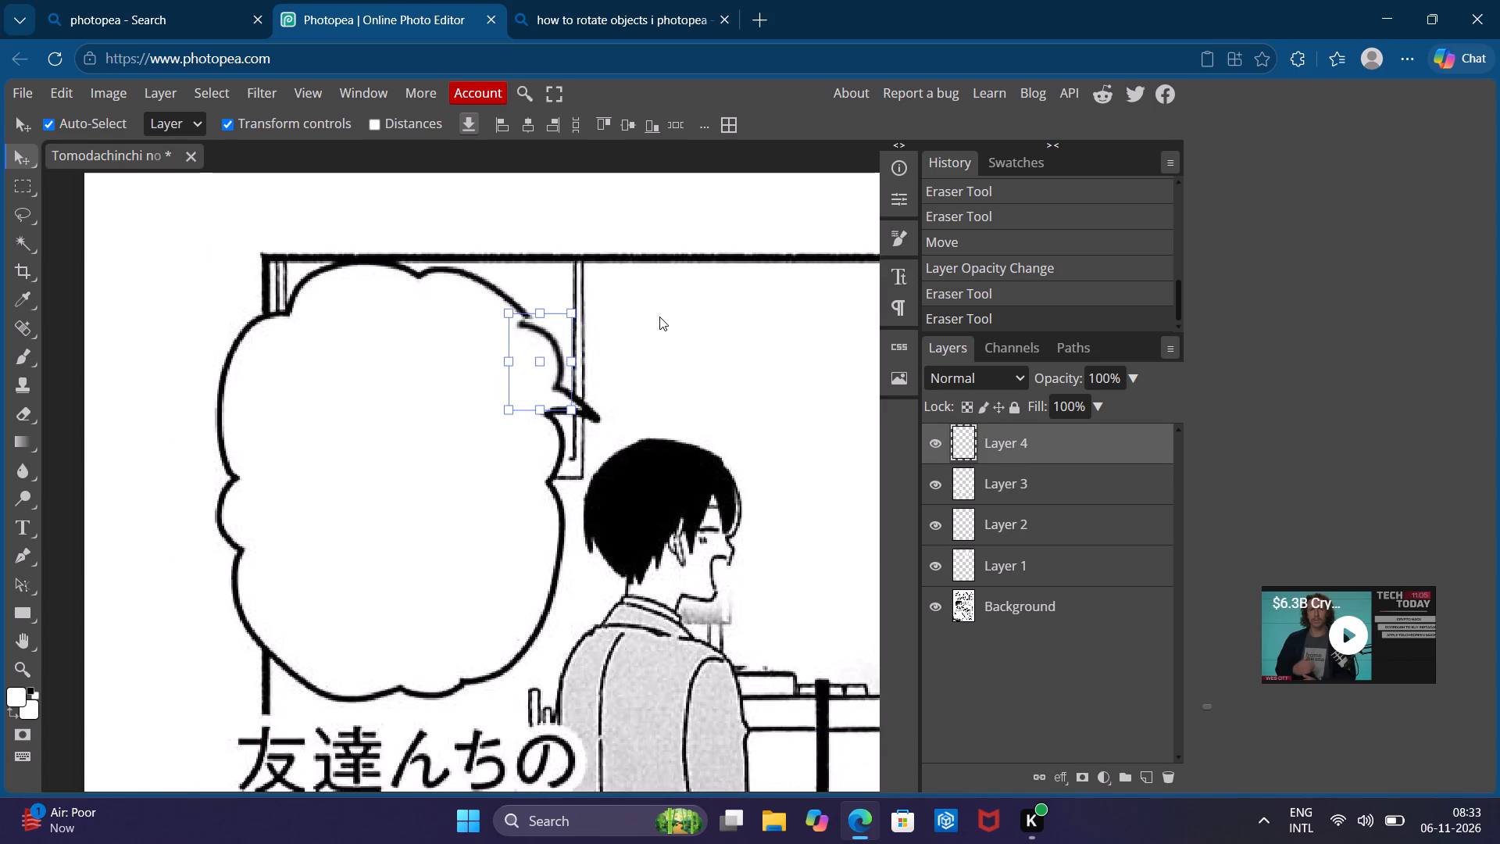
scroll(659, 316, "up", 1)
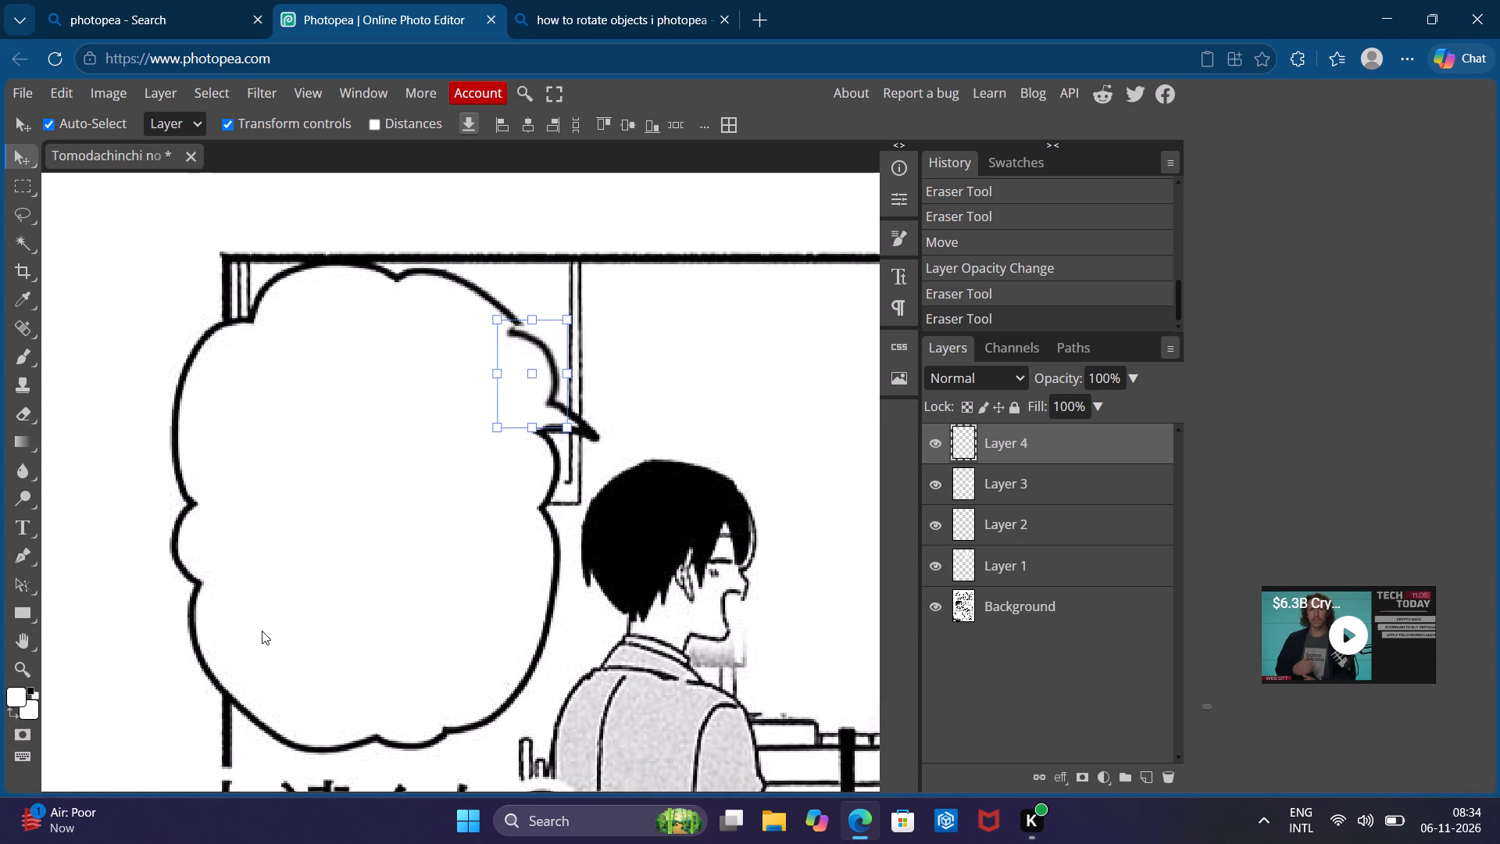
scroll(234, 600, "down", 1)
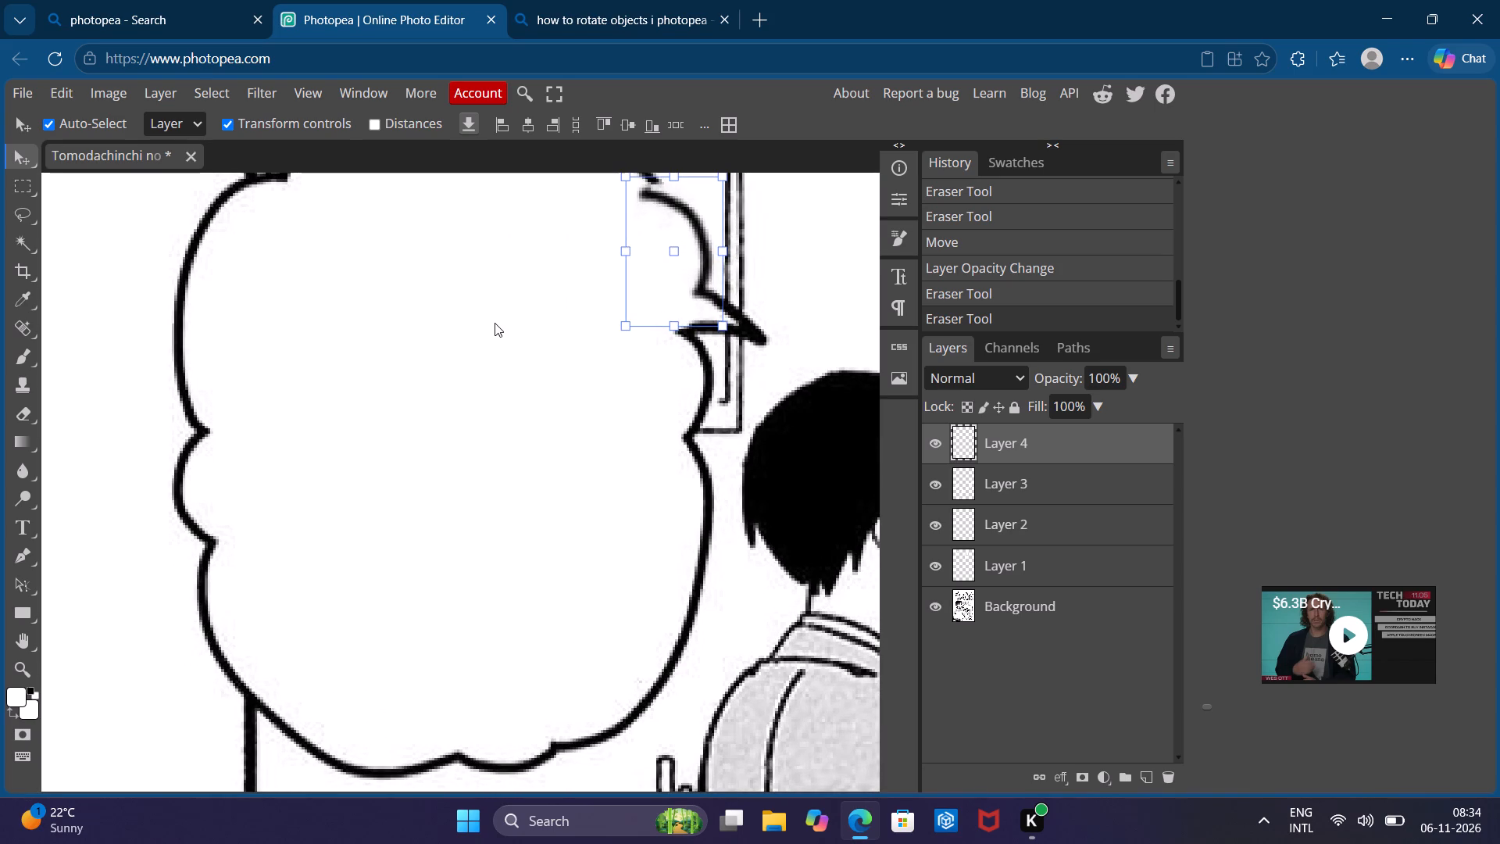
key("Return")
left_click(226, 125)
Copy the curved stretch of outline on the bubble's lower-left side from the Background layer using a Lasso selection, and clear the selection.
left_click(995, 602)
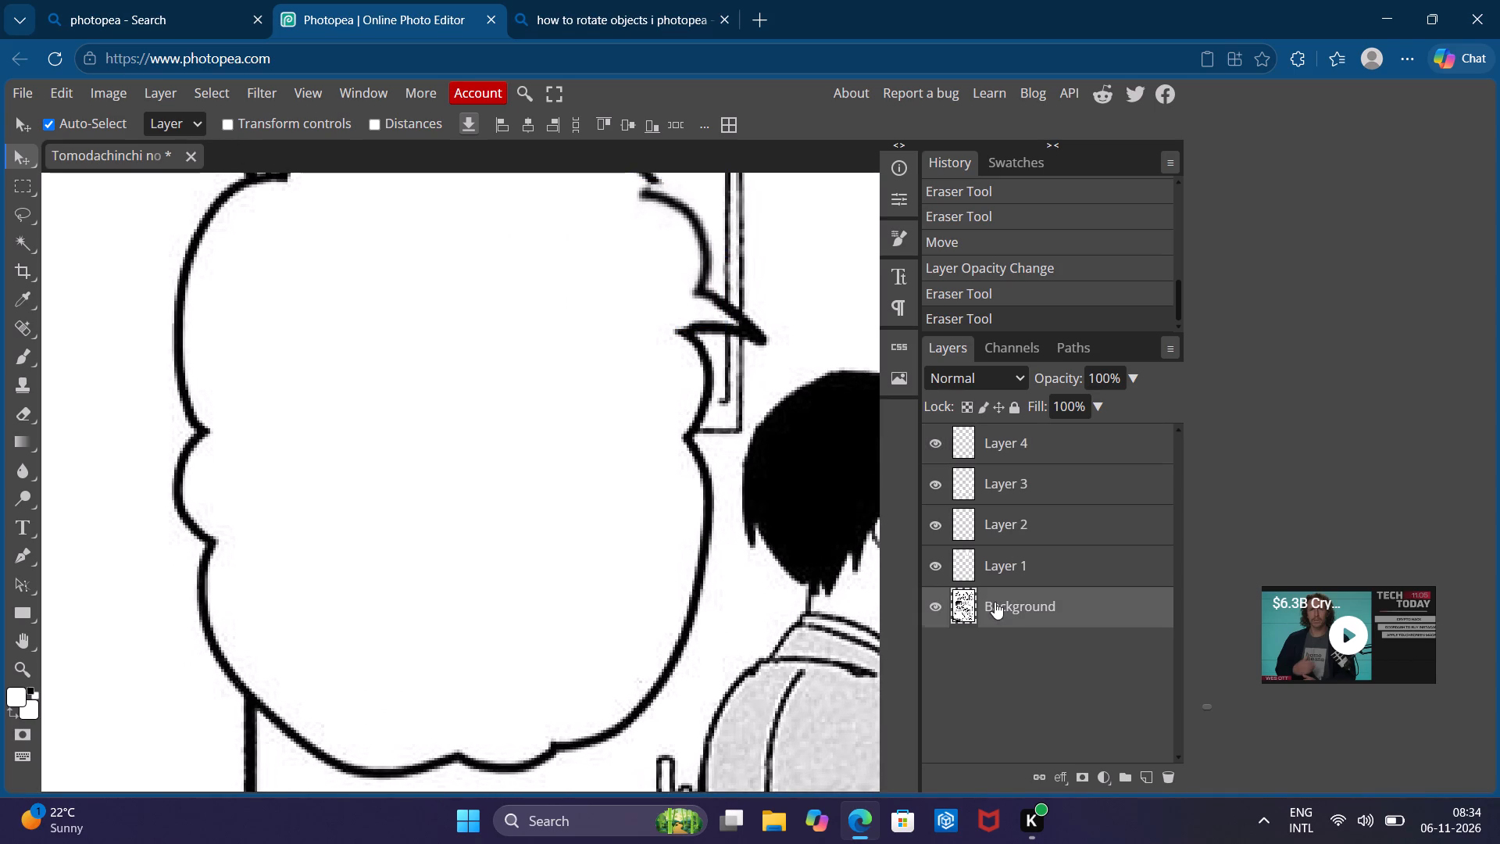
left_click(16, 197)
left_click(26, 222)
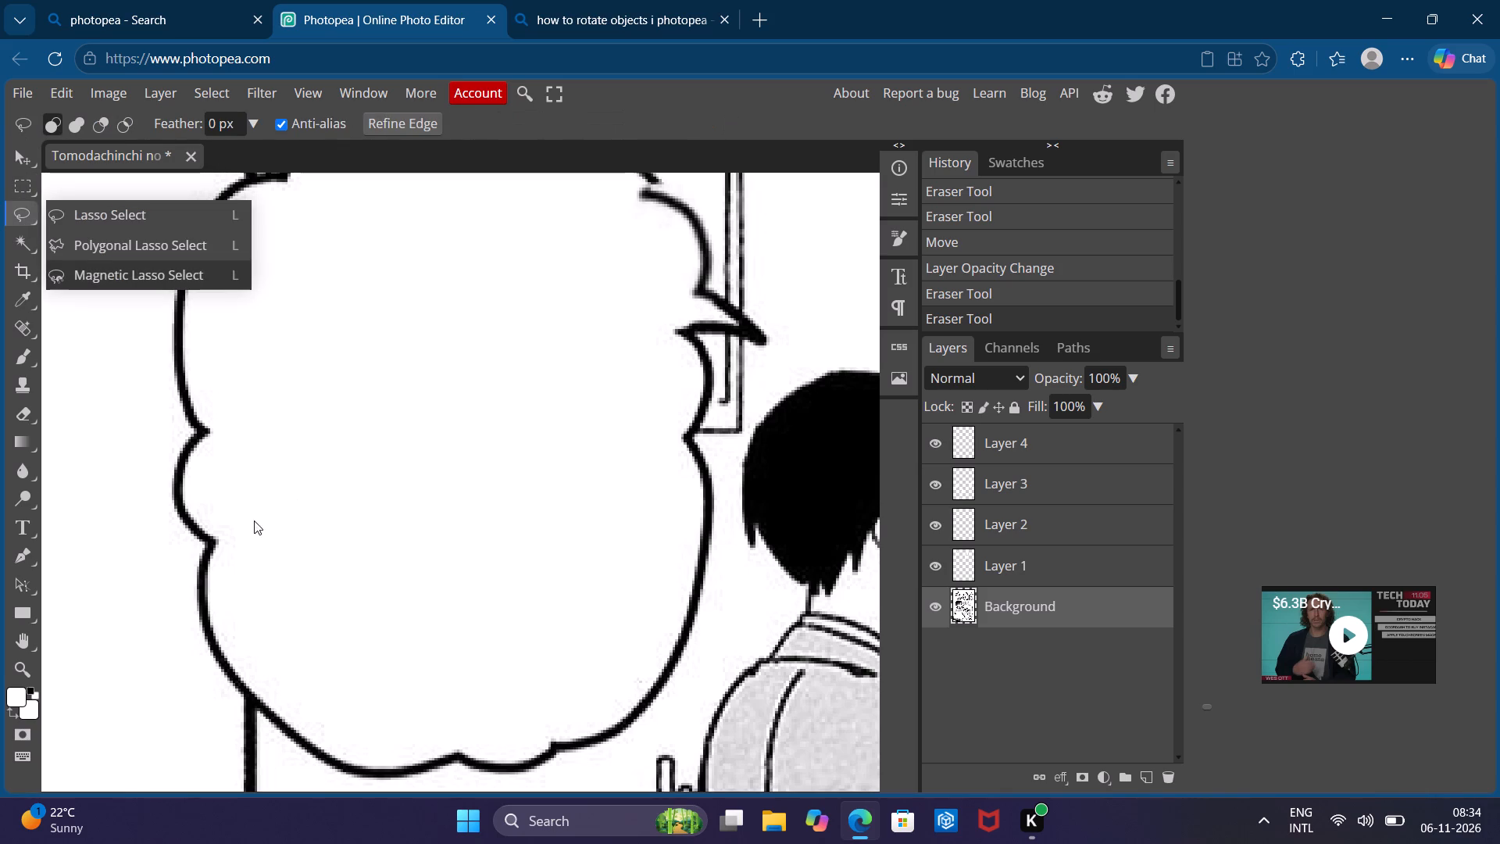
left_click_drag(237, 545, 177, 620)
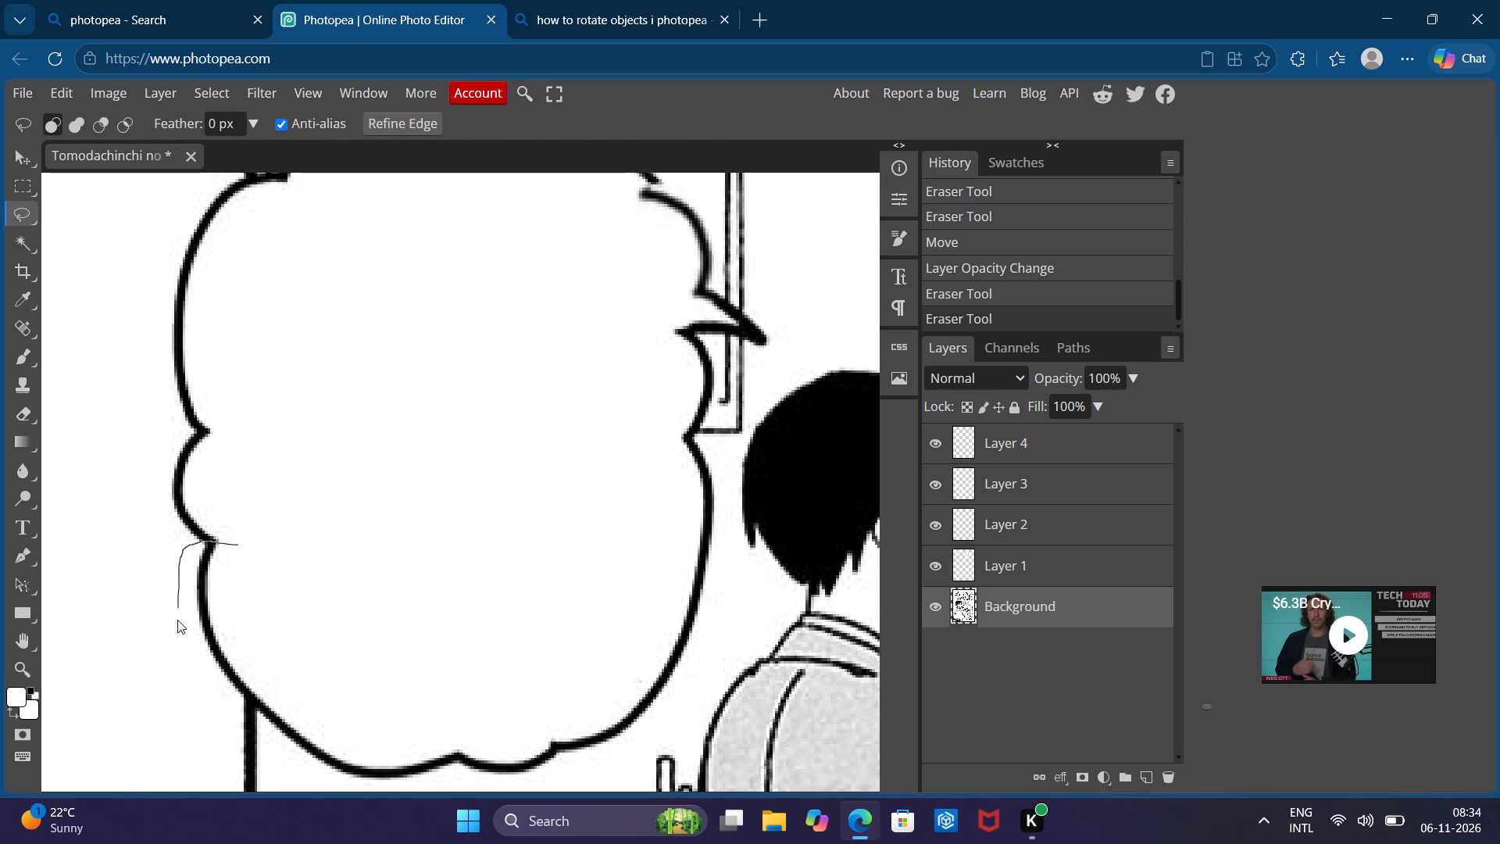
left_click_drag(177, 620, 232, 554)
left_click_drag(232, 554, 201, 538)
left_click_drag(201, 538, 191, 549)
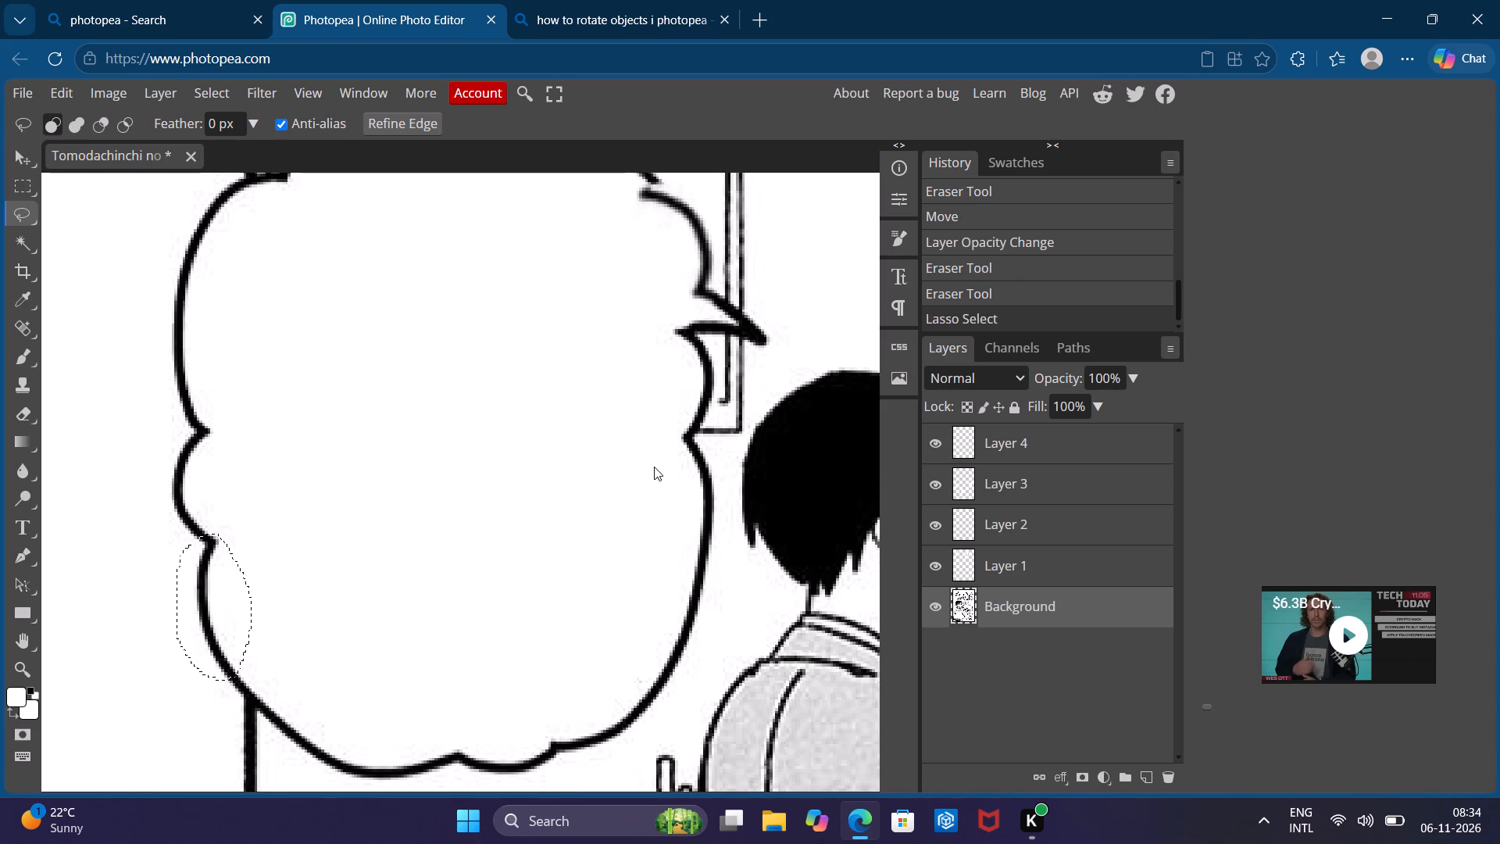
key("ctrl+c")
left_click(199, 612)
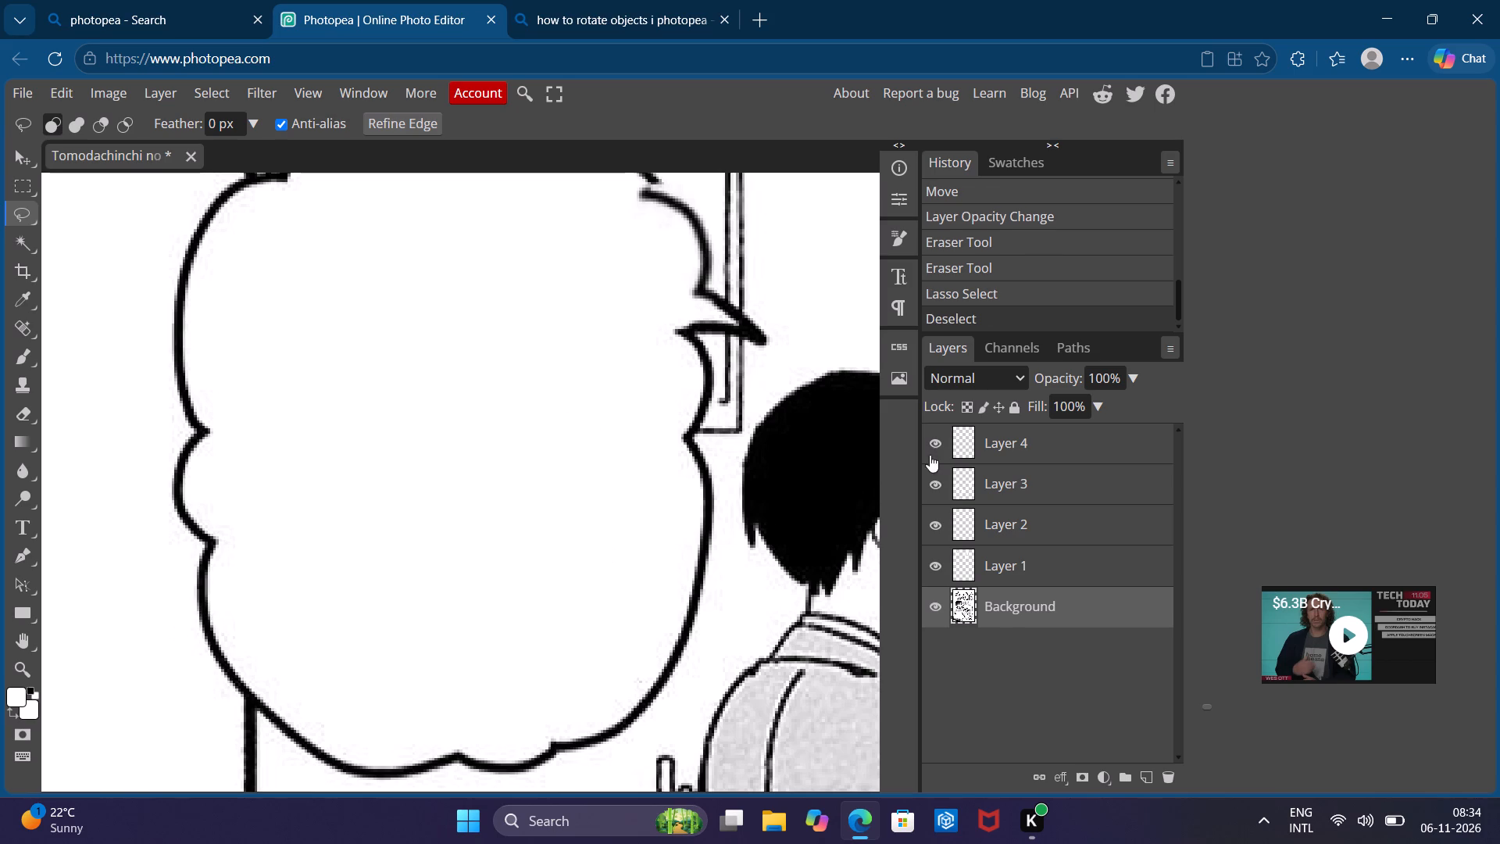
Paste the copied outline piece above Layer 4 and move it over the bubble's upper-right curve near the panel's top border.
left_click(997, 434)
scroll(359, 340, "up", 2)
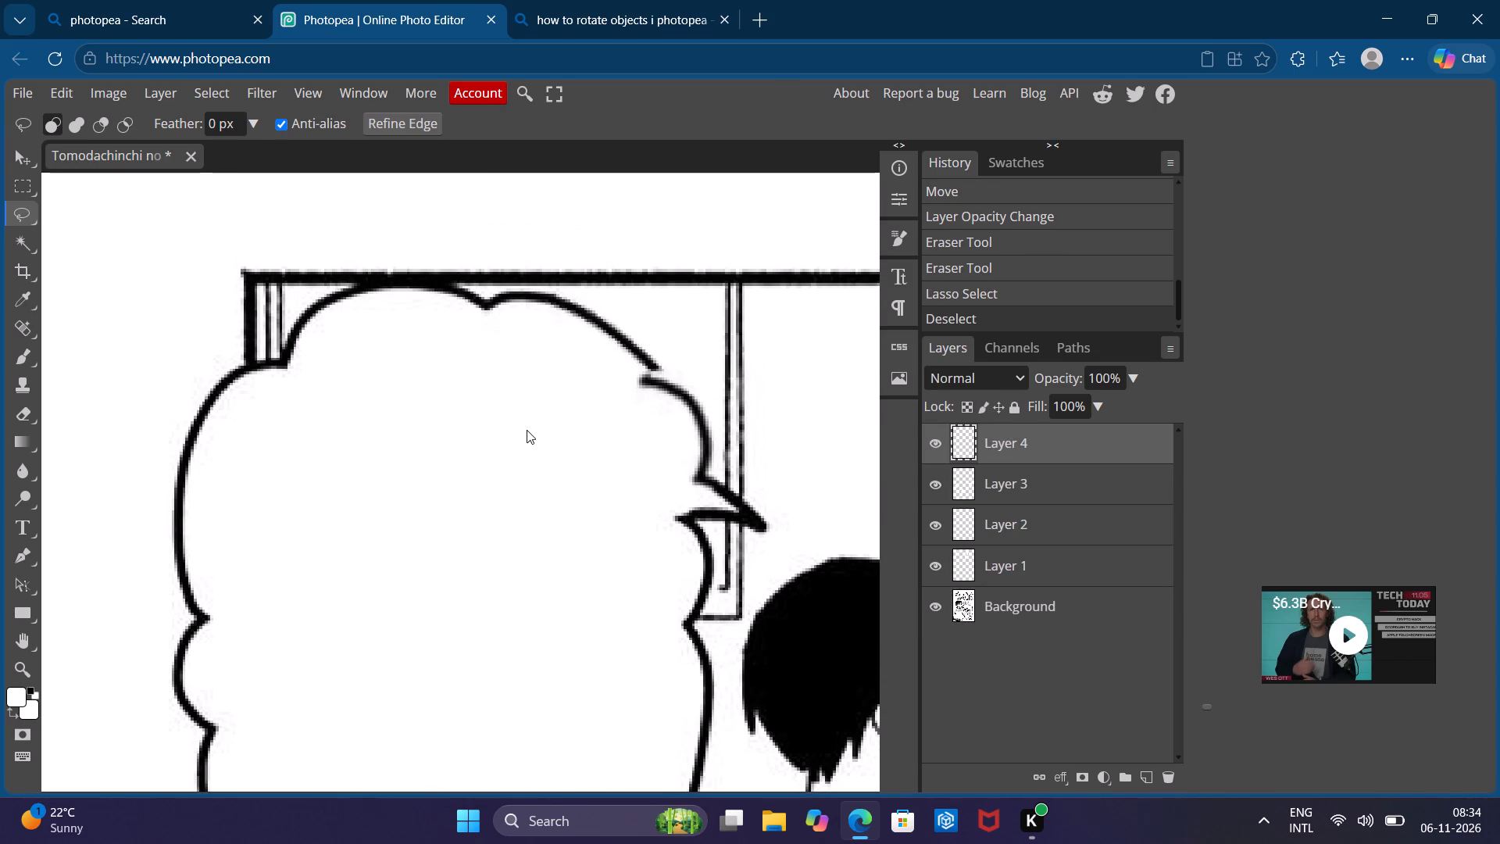
key("ctrl+v")
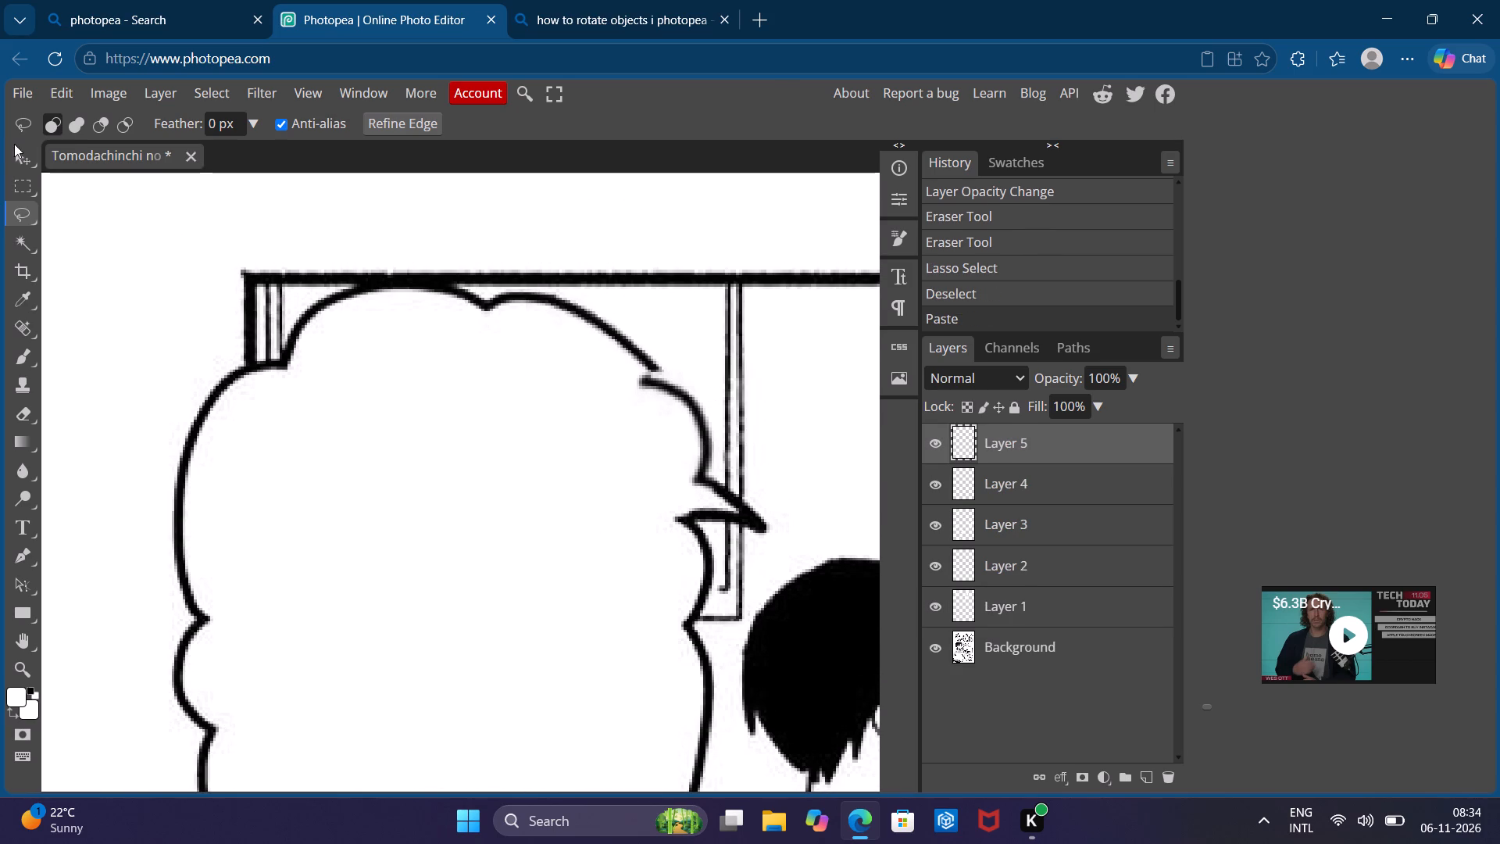
left_click(15, 145)
scroll(272, 520, "down", 1)
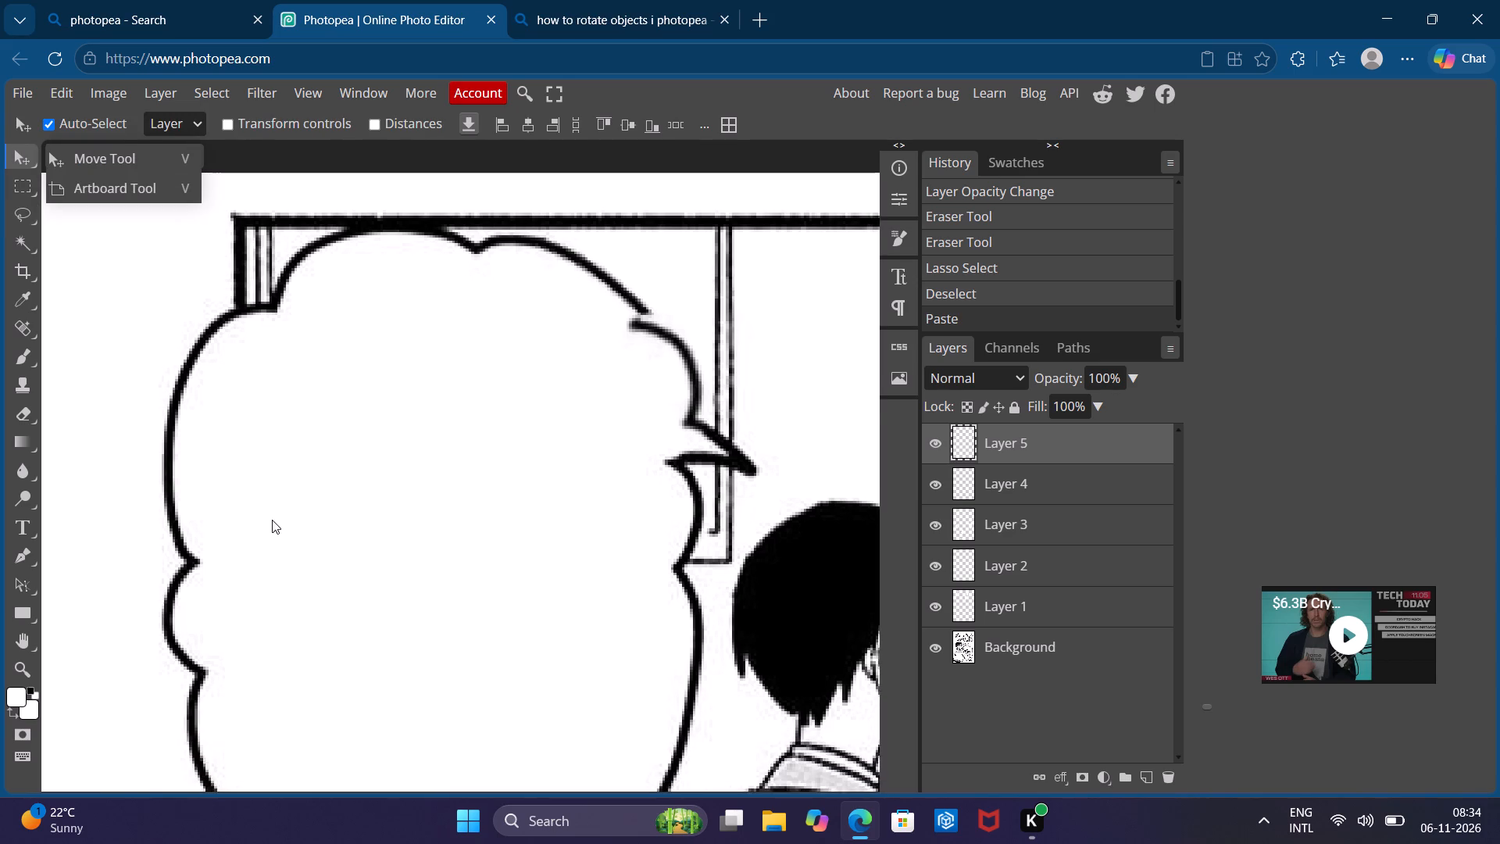
scroll(272, 520, "down", 1)
left_click_drag(208, 656, 573, 184)
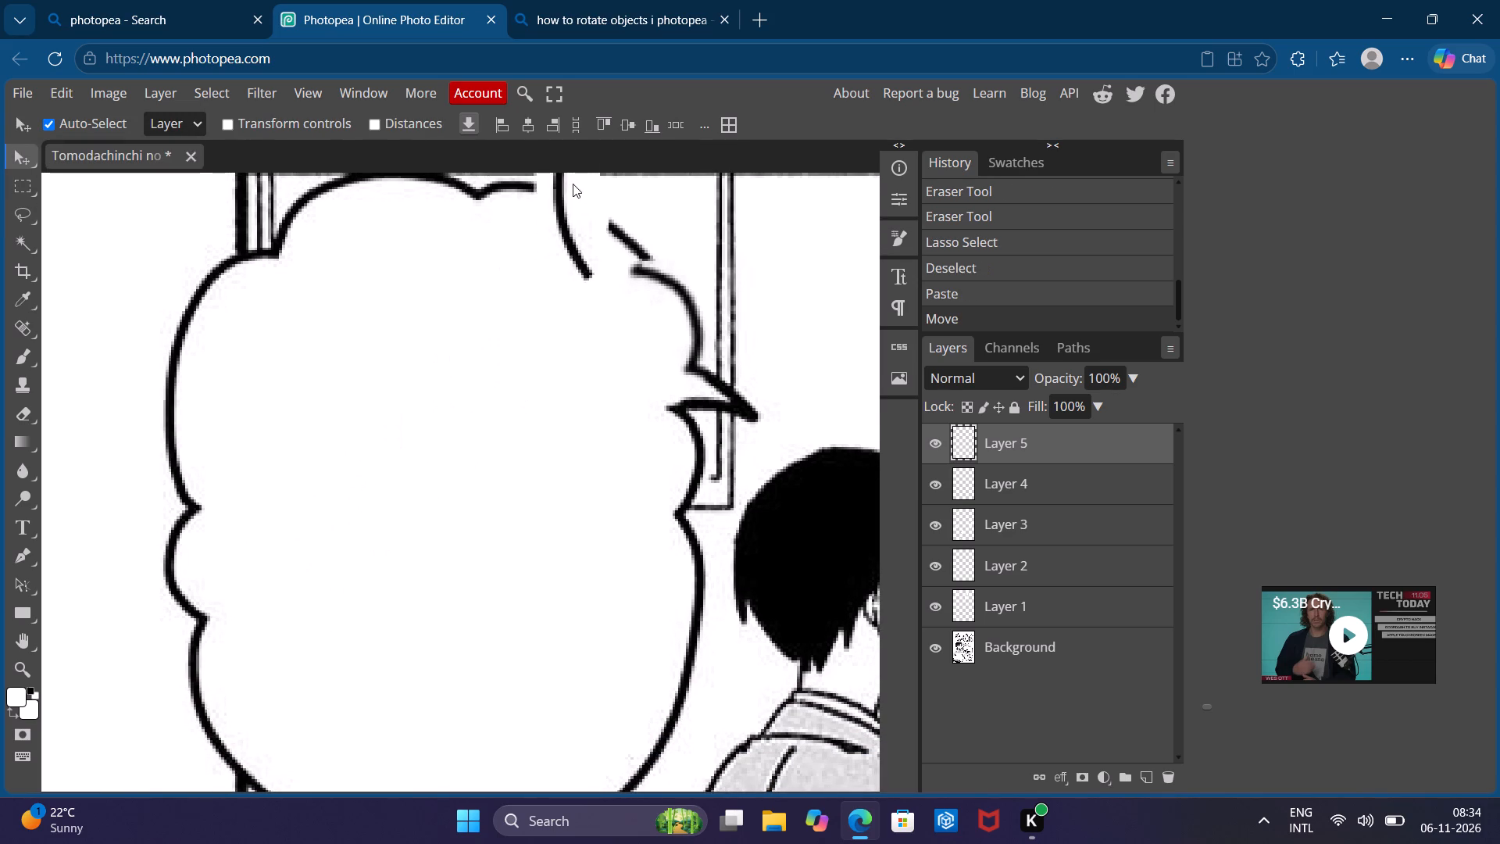
scroll(573, 184, "up", 3)
Show the transform controls and rotate the pasted outline piece about 113° so it follows the bubble's upper-right curve.
left_click(567, 285)
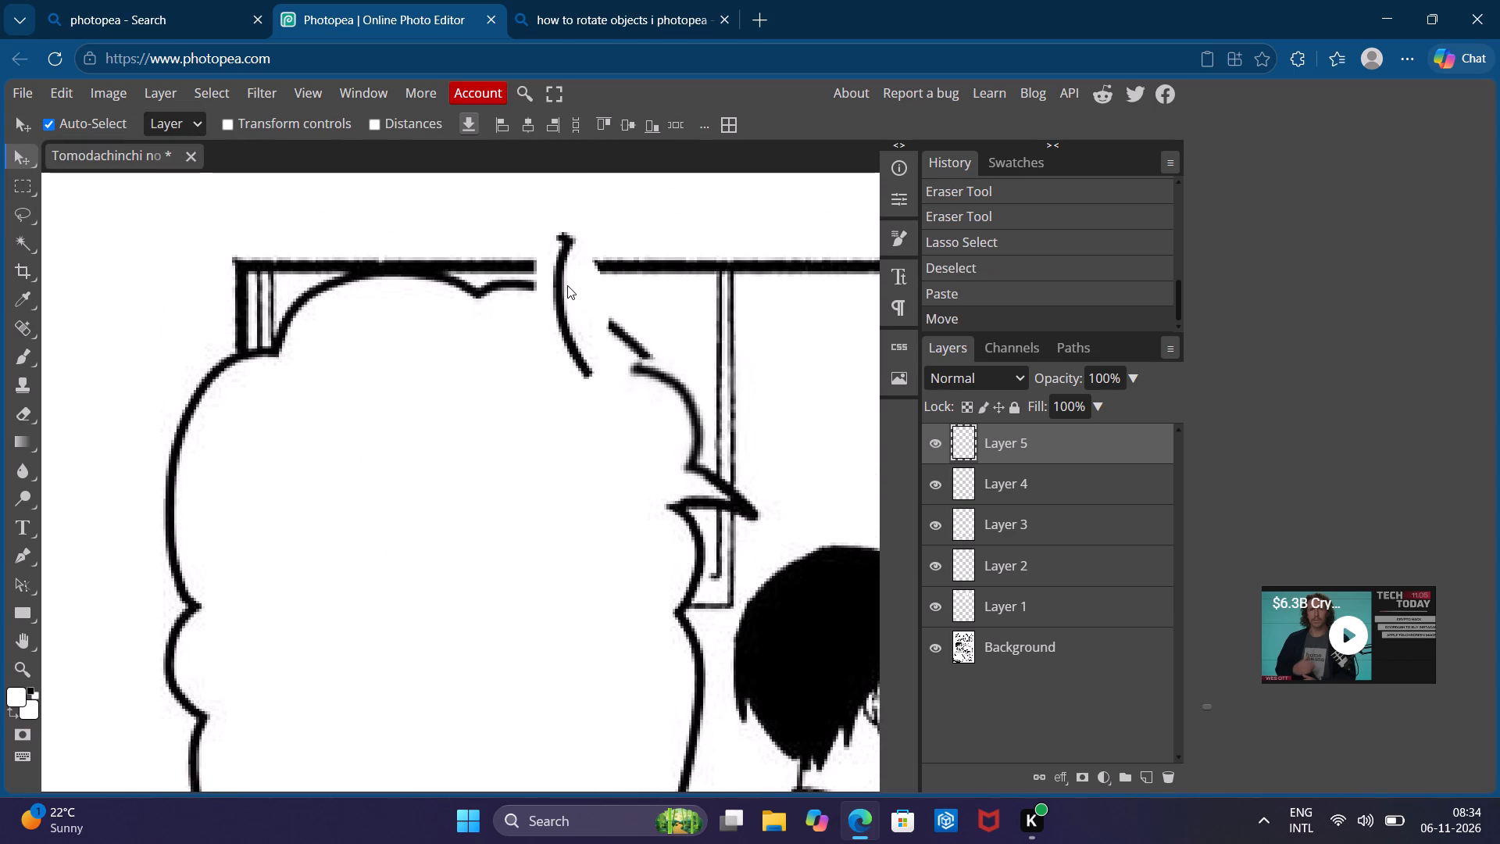
left_click(229, 122)
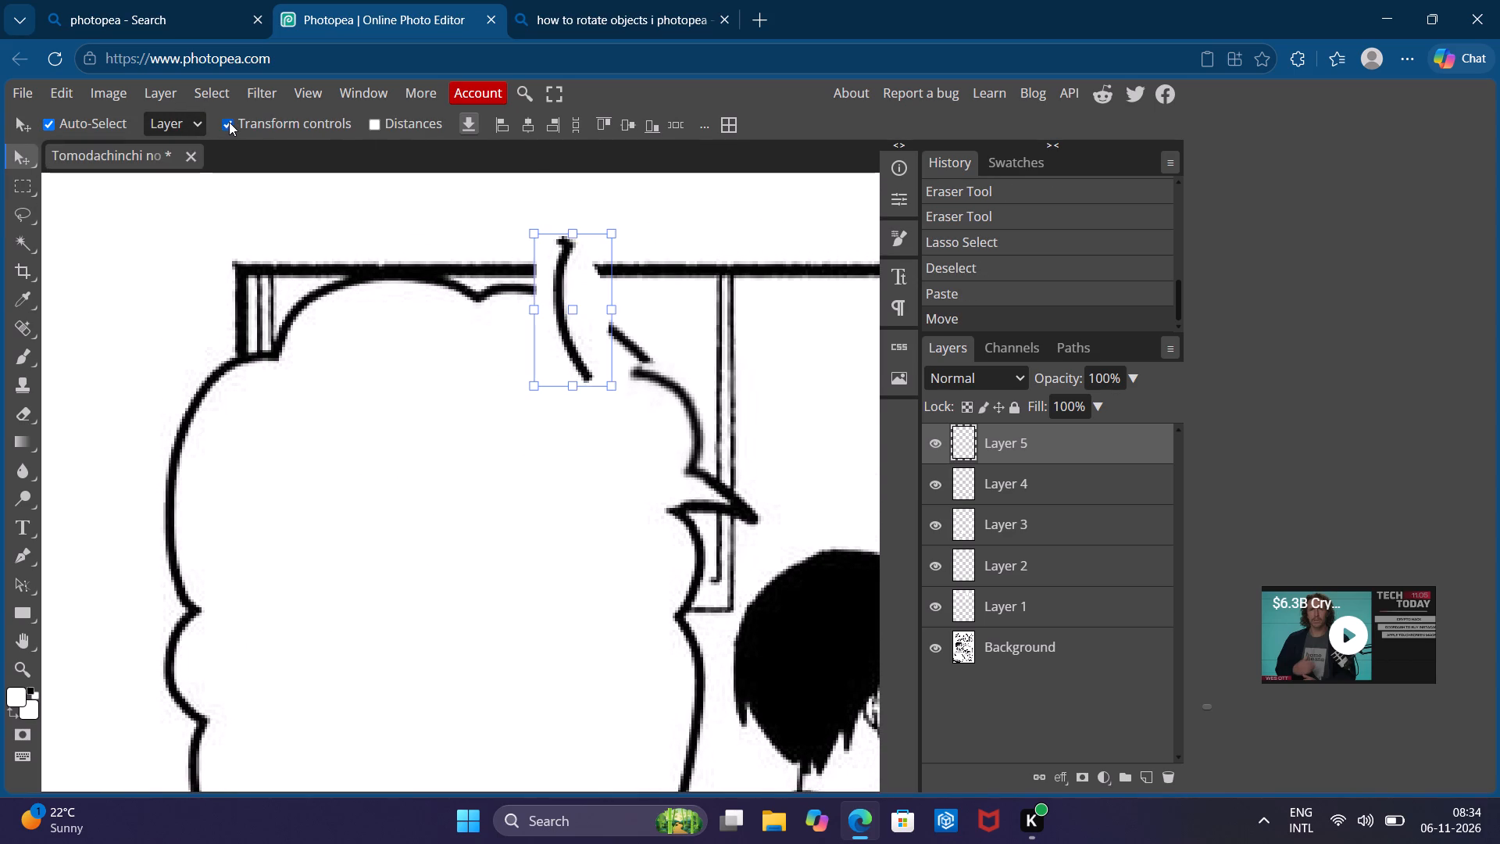
left_click_drag(623, 223, 690, 418)
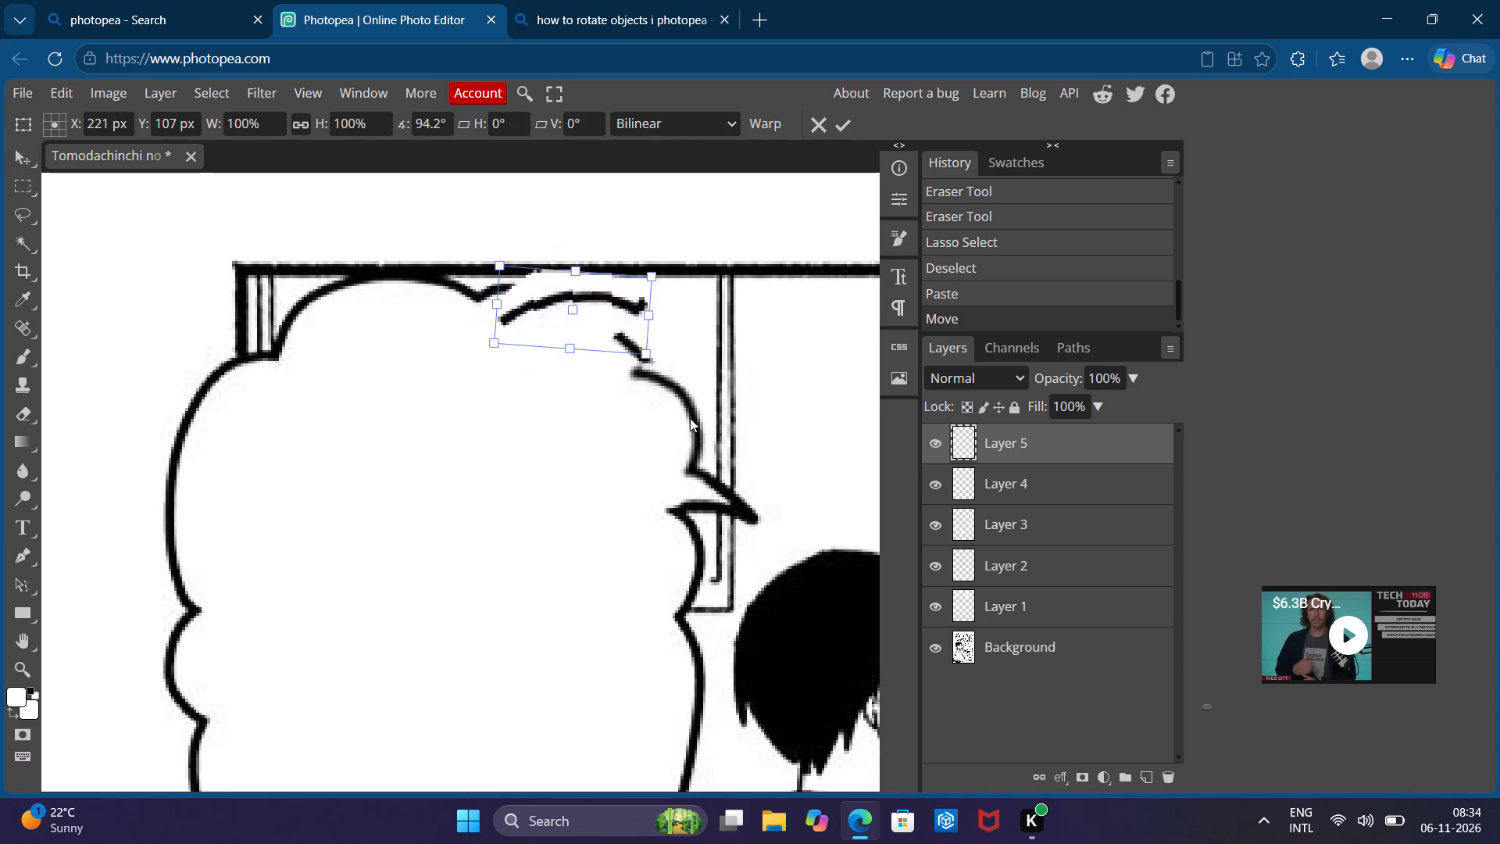
left_click_drag(690, 418, 671, 443)
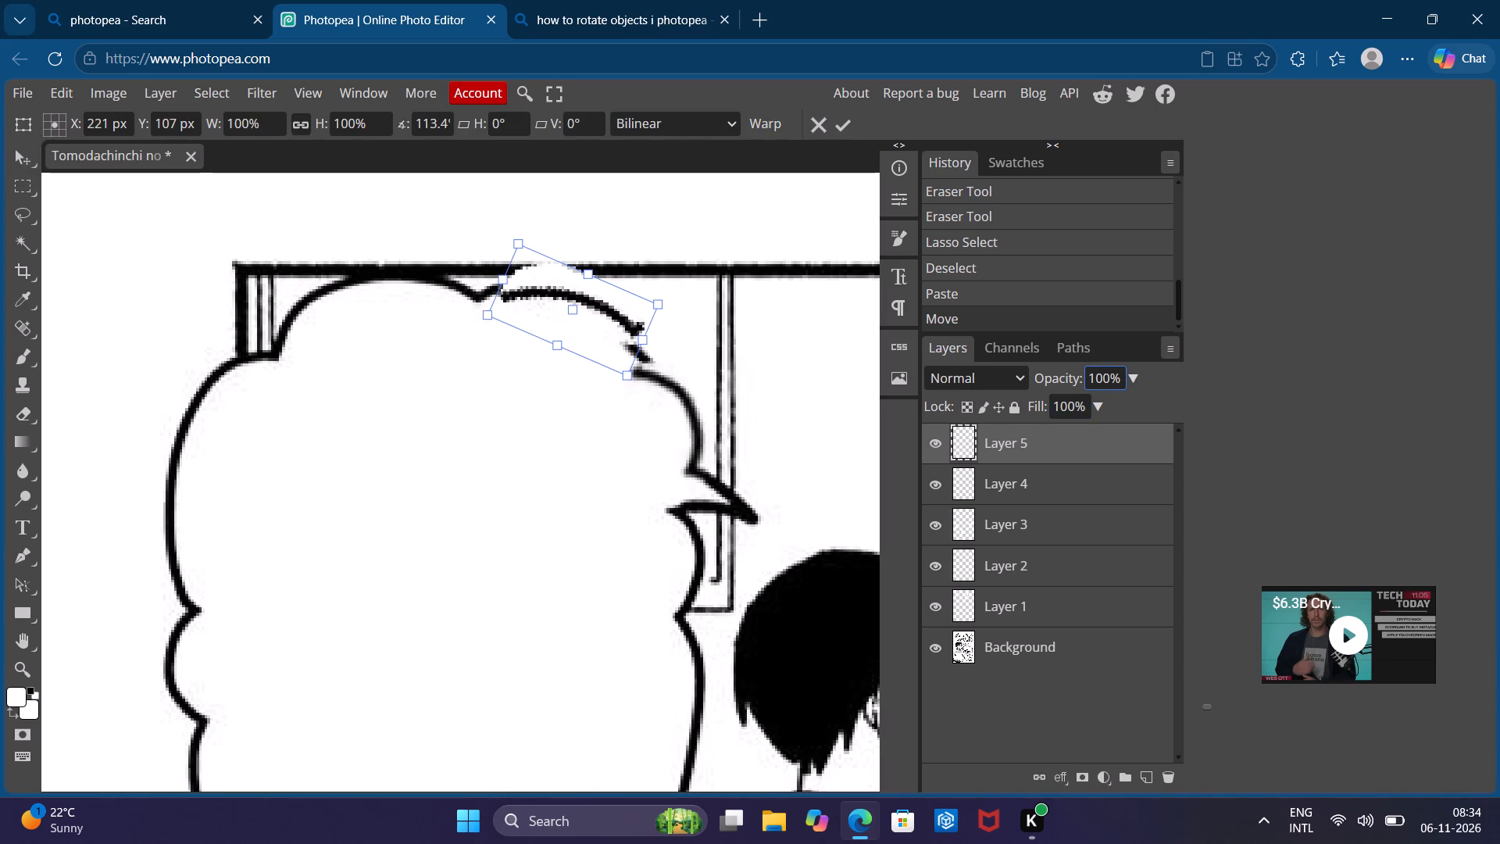
Set the opacity of the pasted outline piece's layer, Layer 5, to 50%.
left_click(1100, 376)
key("BackSpace")
key("BackSpace")
key("5")
key("Return")
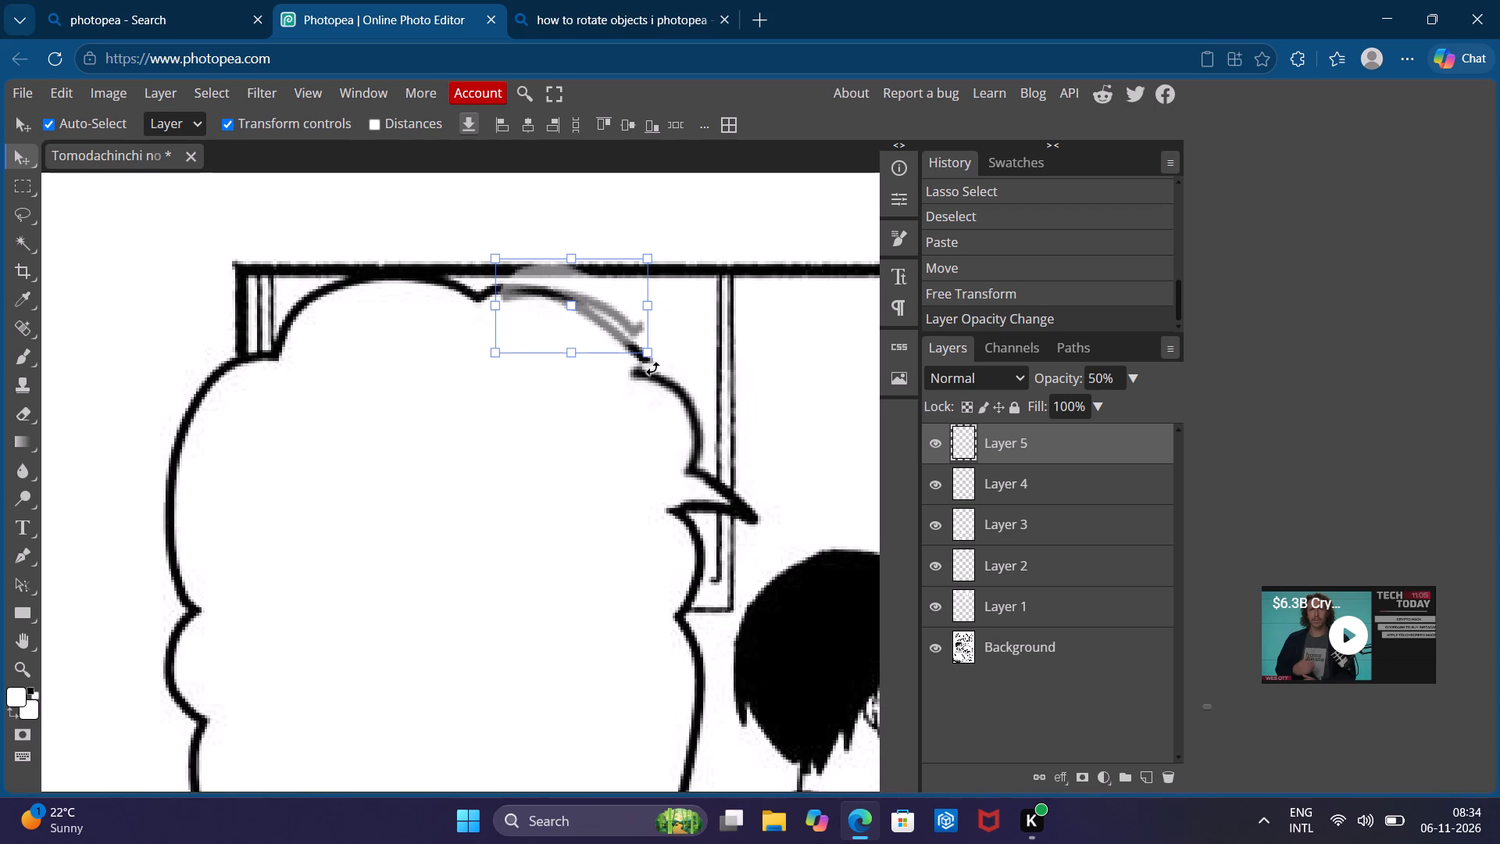
Rotate the outline piece on Layer 5 a further 27.5° or so and position it over the upper-right outline at about X 228, Y 111 px.
left_click_drag(654, 370, 650, 390)
left_click_drag(595, 306, 602, 335)
left_click_drag(652, 409, 653, 427)
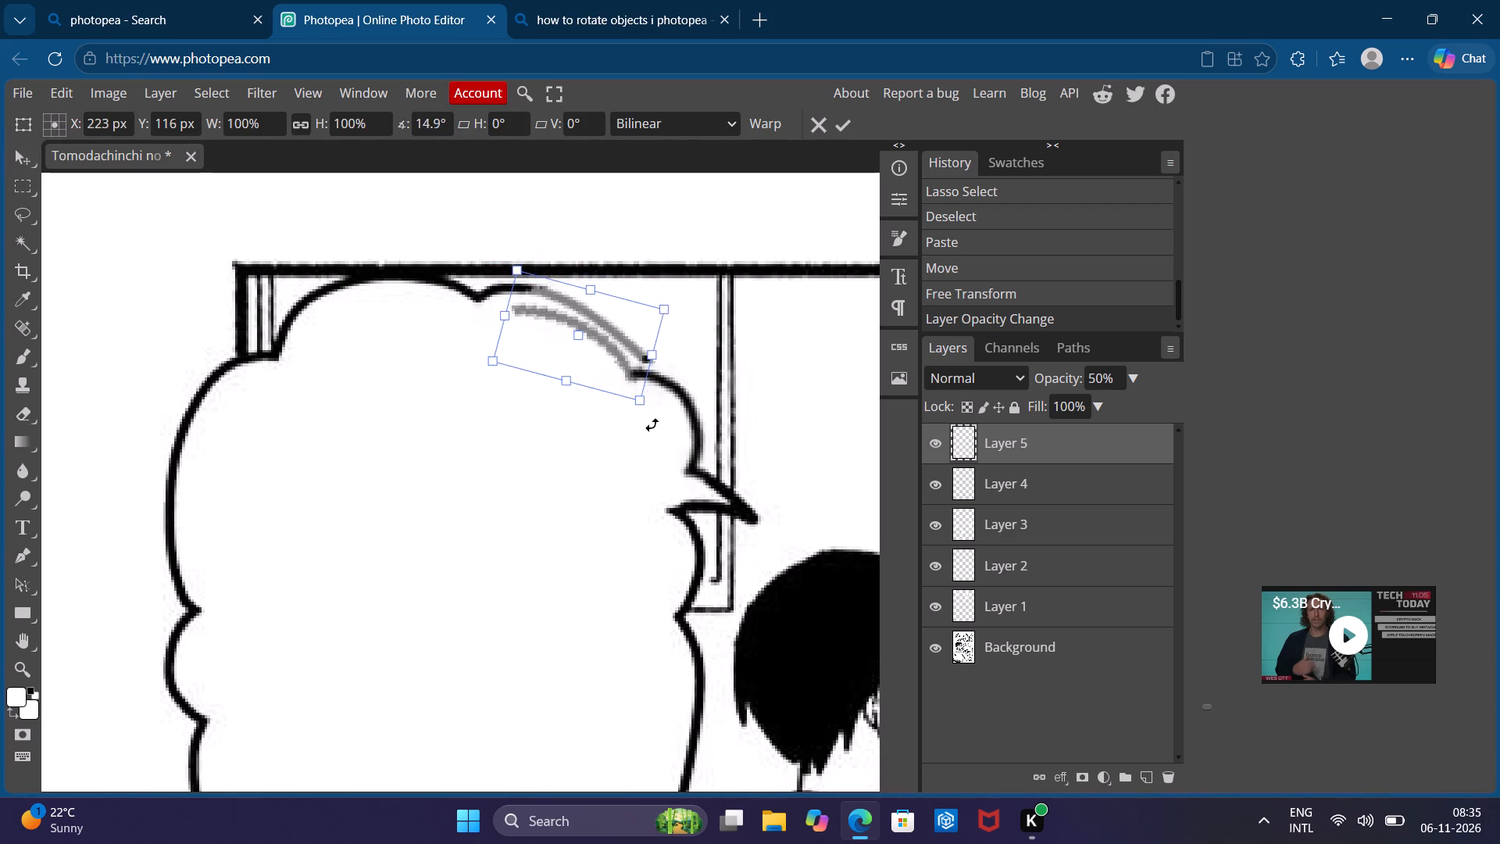
left_click_drag(653, 427, 634, 445)
left_click_drag(640, 331, 659, 315)
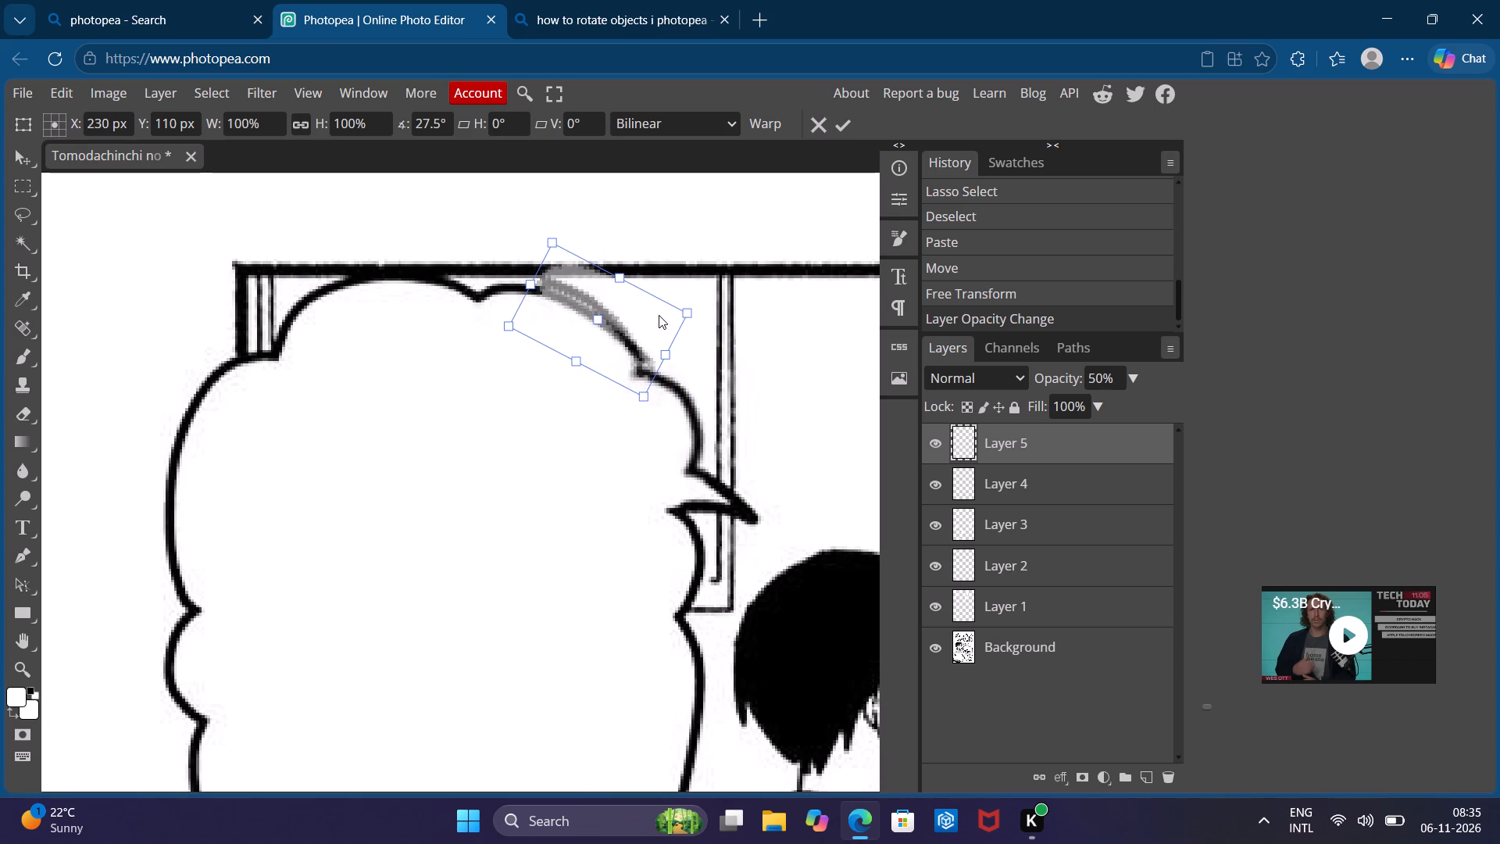
left_click_drag(659, 315, 658, 315)
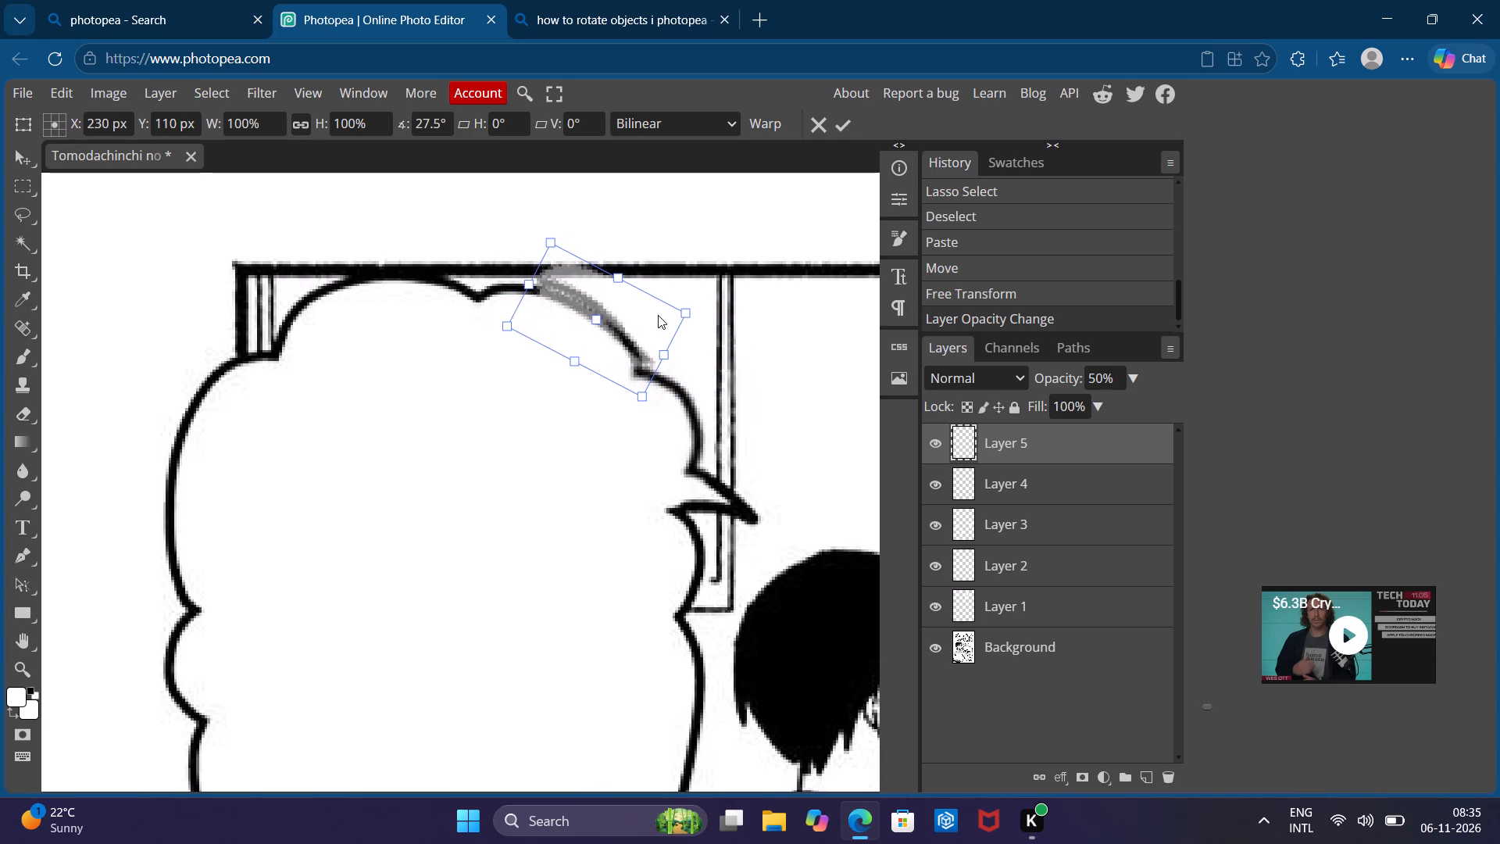
left_click_drag(658, 315, 655, 316)
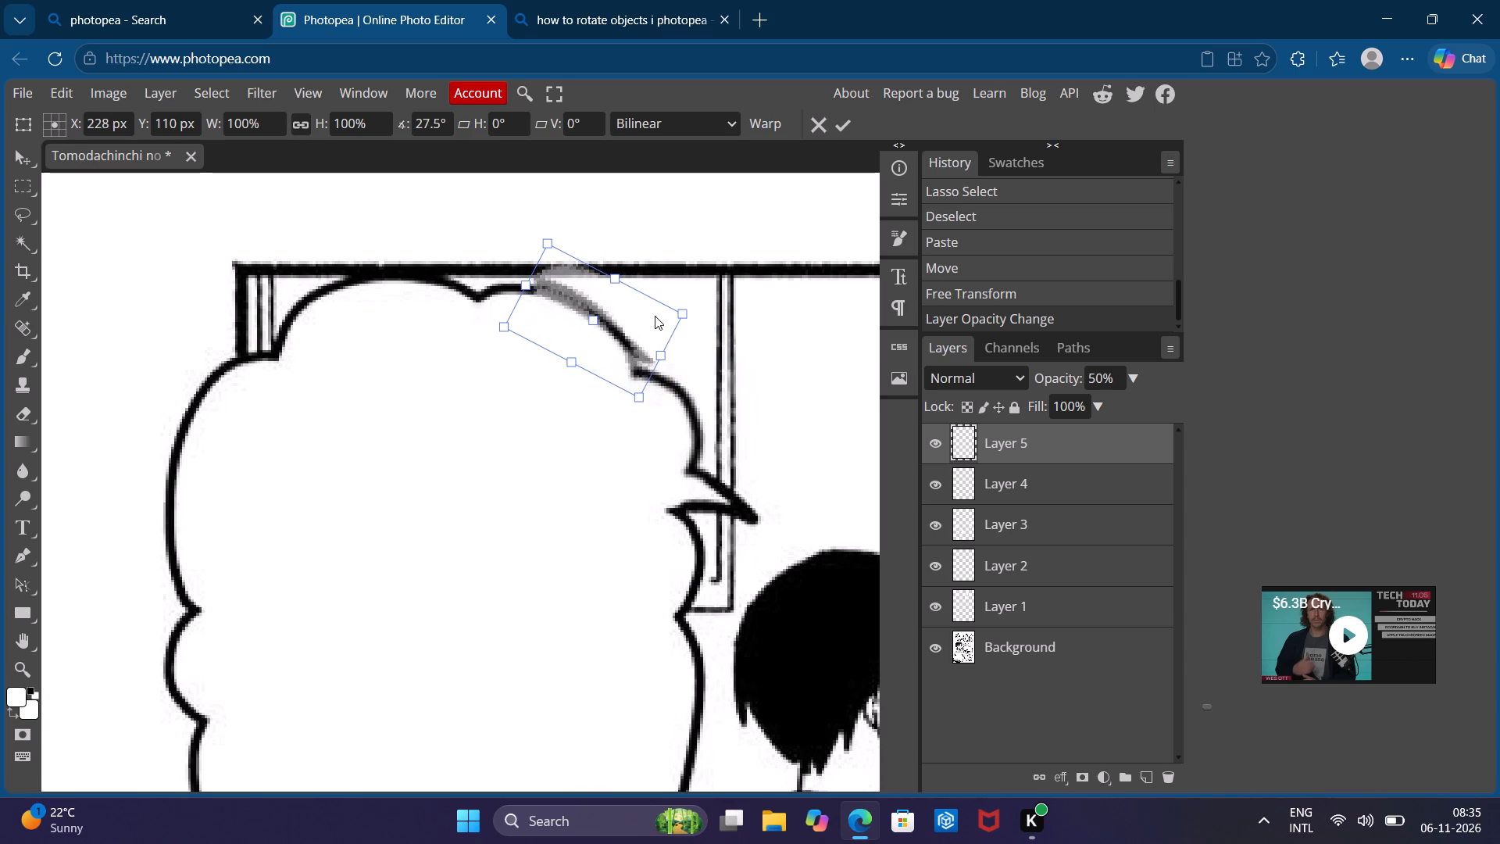
left_click_drag(655, 316, 655, 315)
left_click_drag(650, 316, 647, 326)
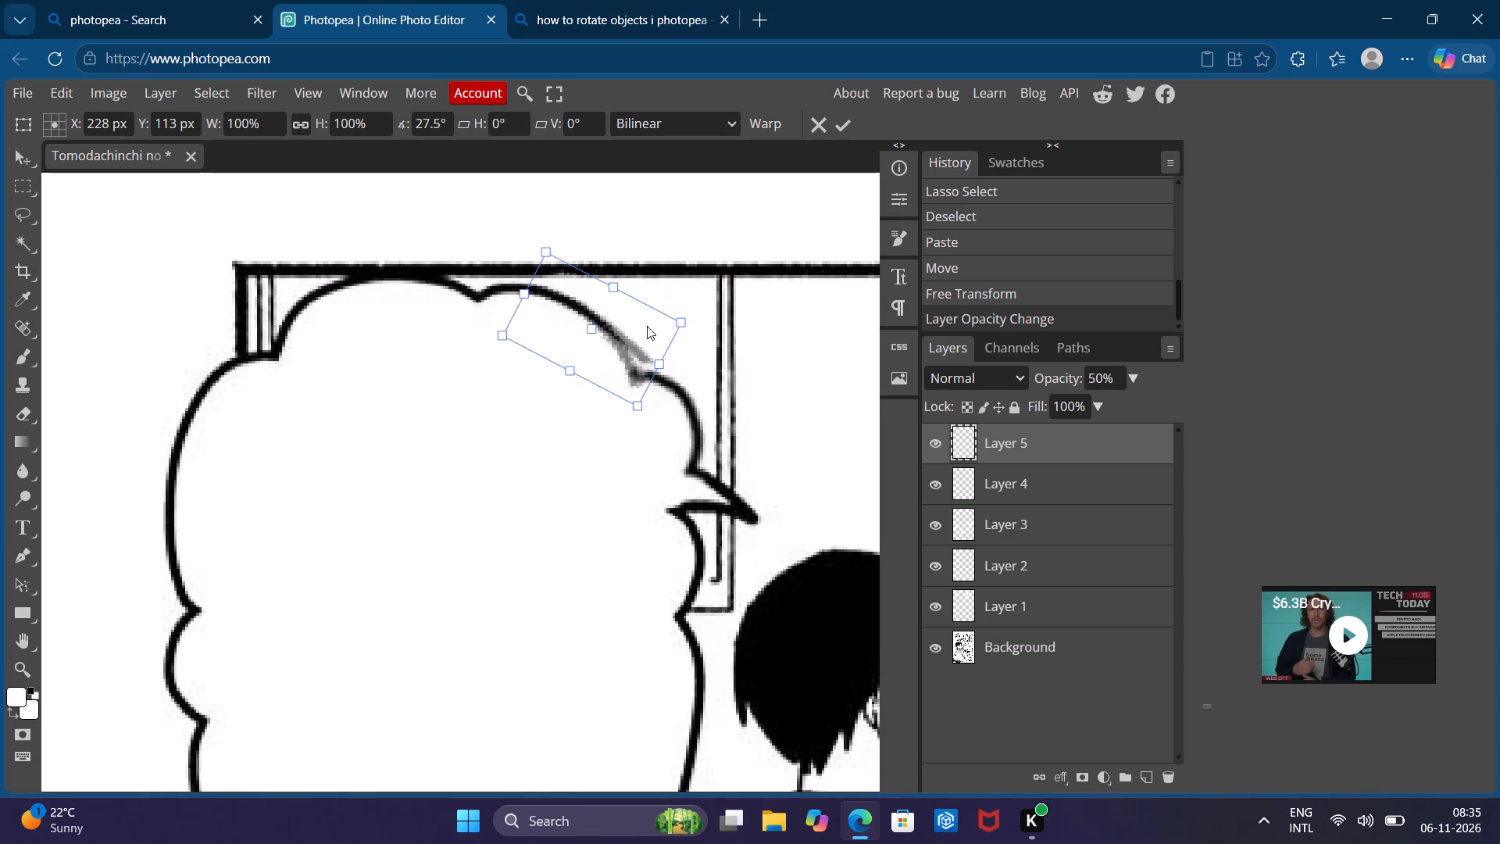
left_click_drag(647, 326, 641, 321)
left_click_drag(641, 321, 649, 322)
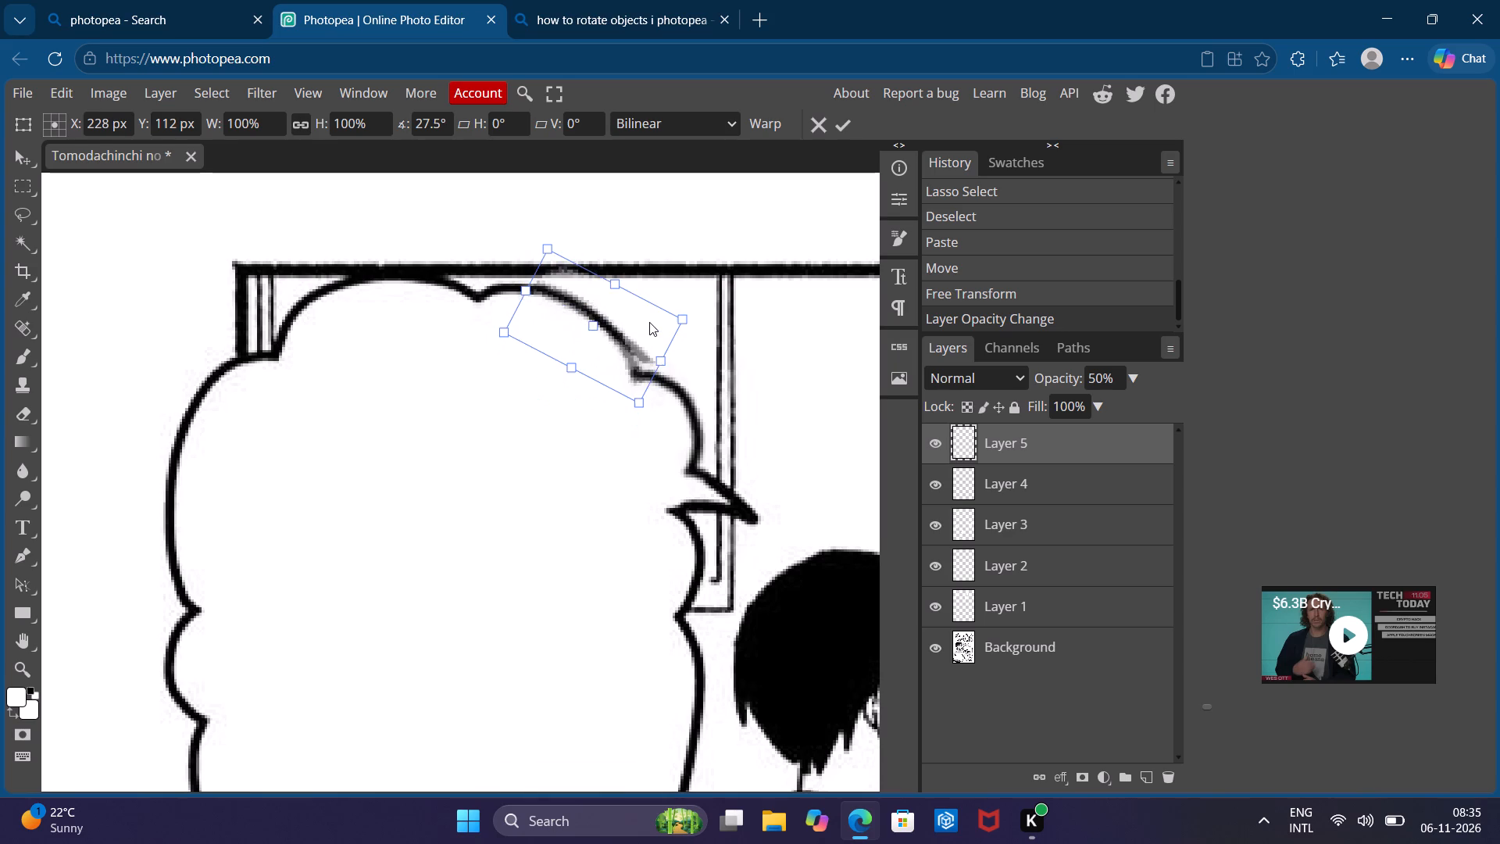
left_click_drag(649, 322, 649, 318)
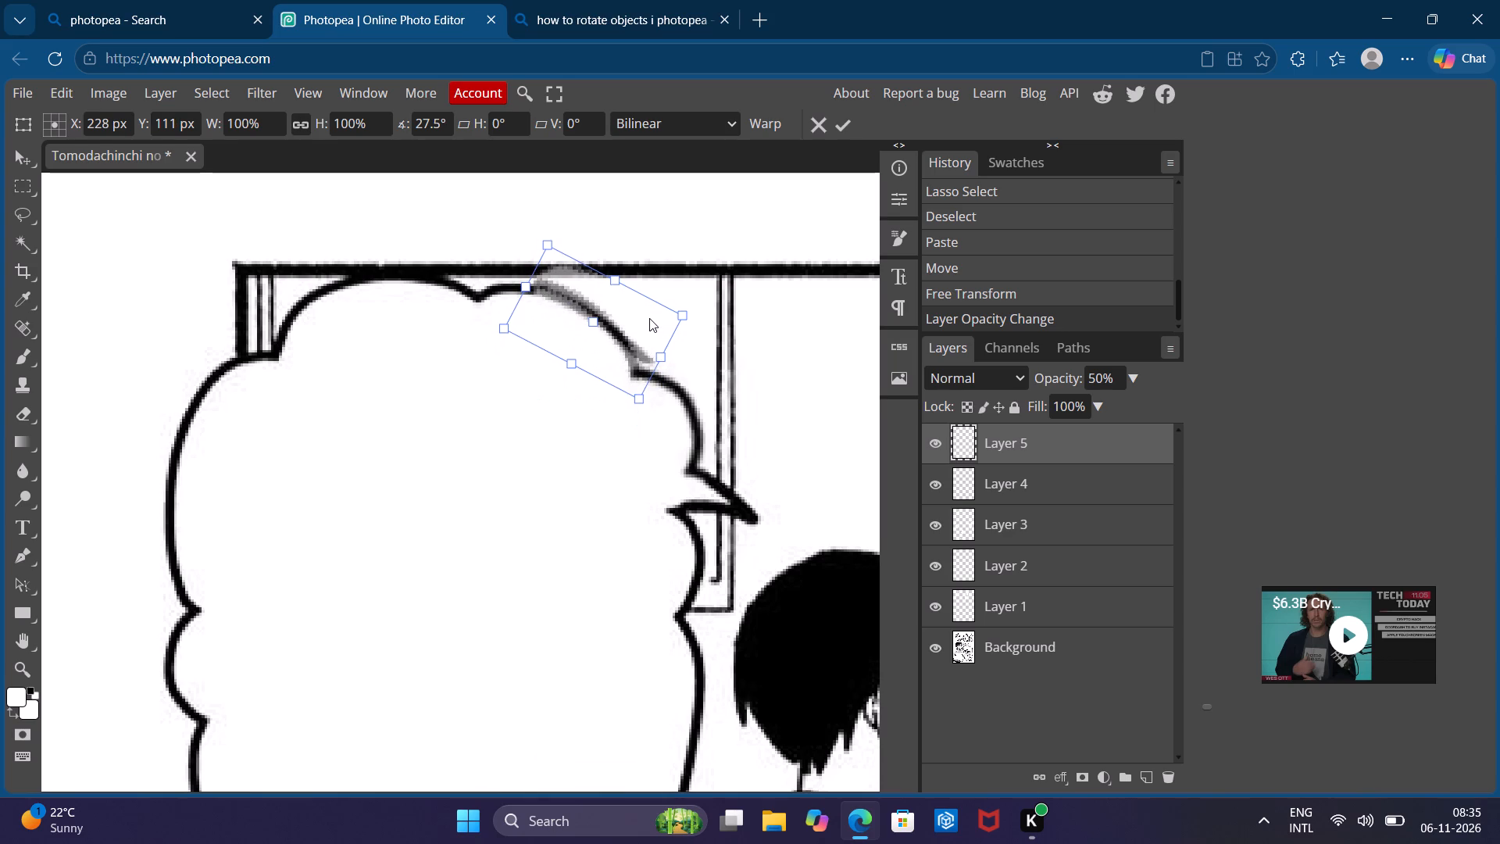
left_click_drag(649, 318, 648, 320)
left_click(648, 320)
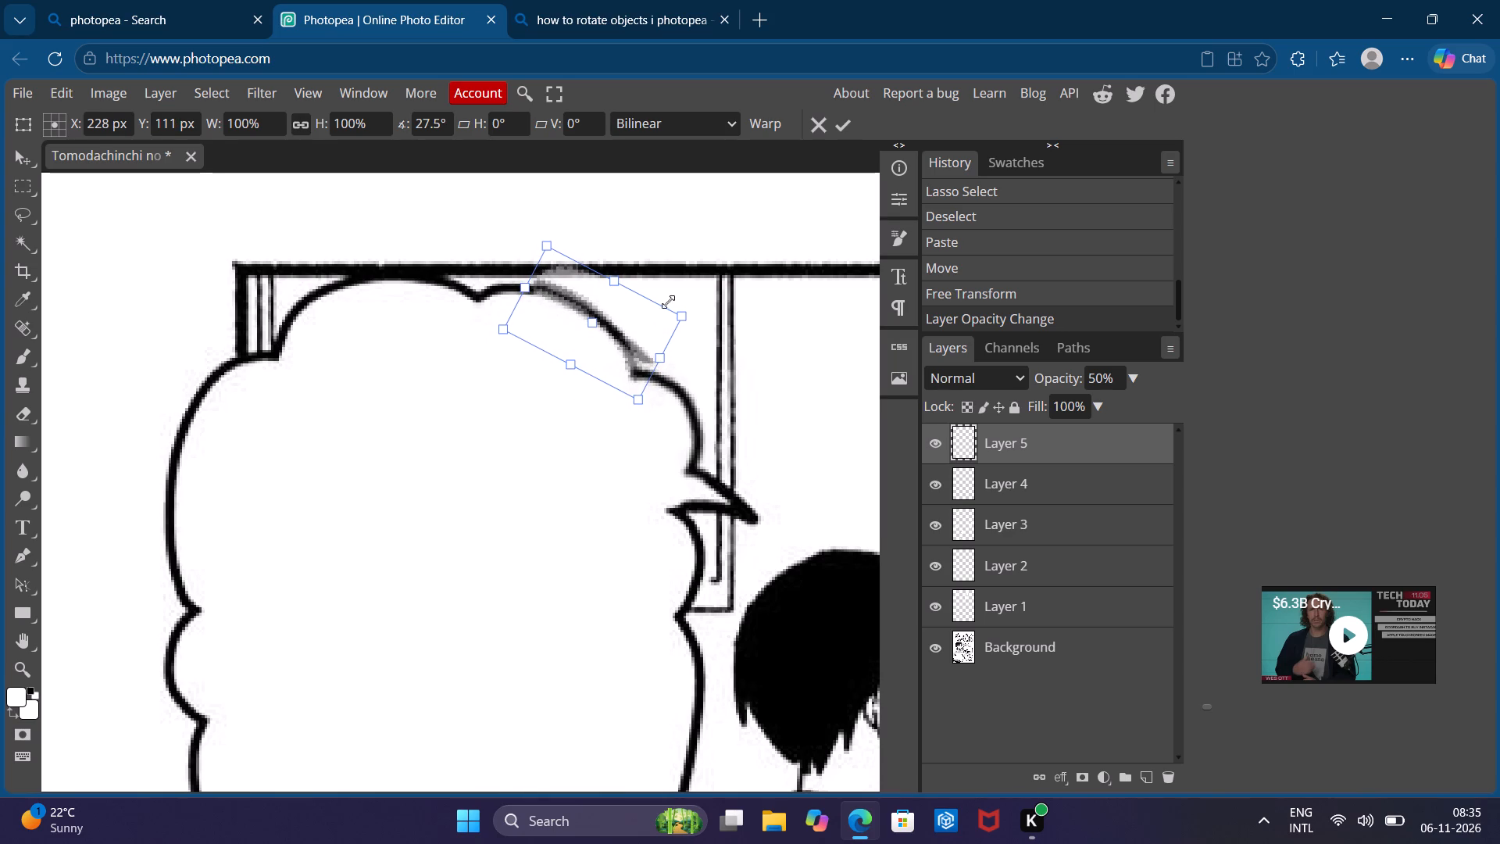
Fine-tune the Layer 5 piece's current transform to about 23.6° rotation and a position of about X 226, Y 111 px.
left_click_drag(696, 313, 679, 303)
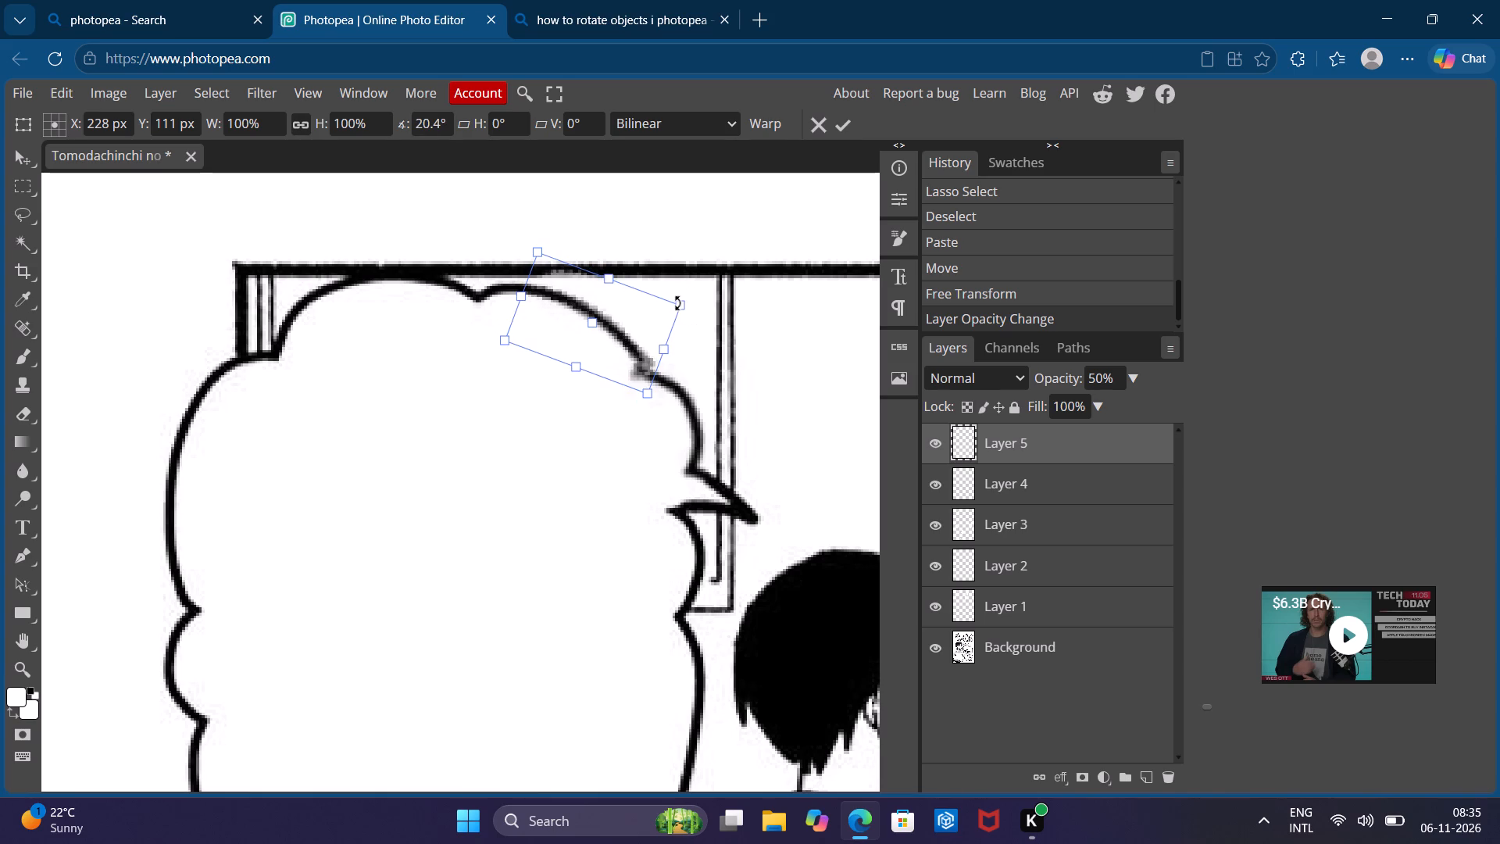
left_click_drag(679, 303, 679, 304)
left_click(638, 318)
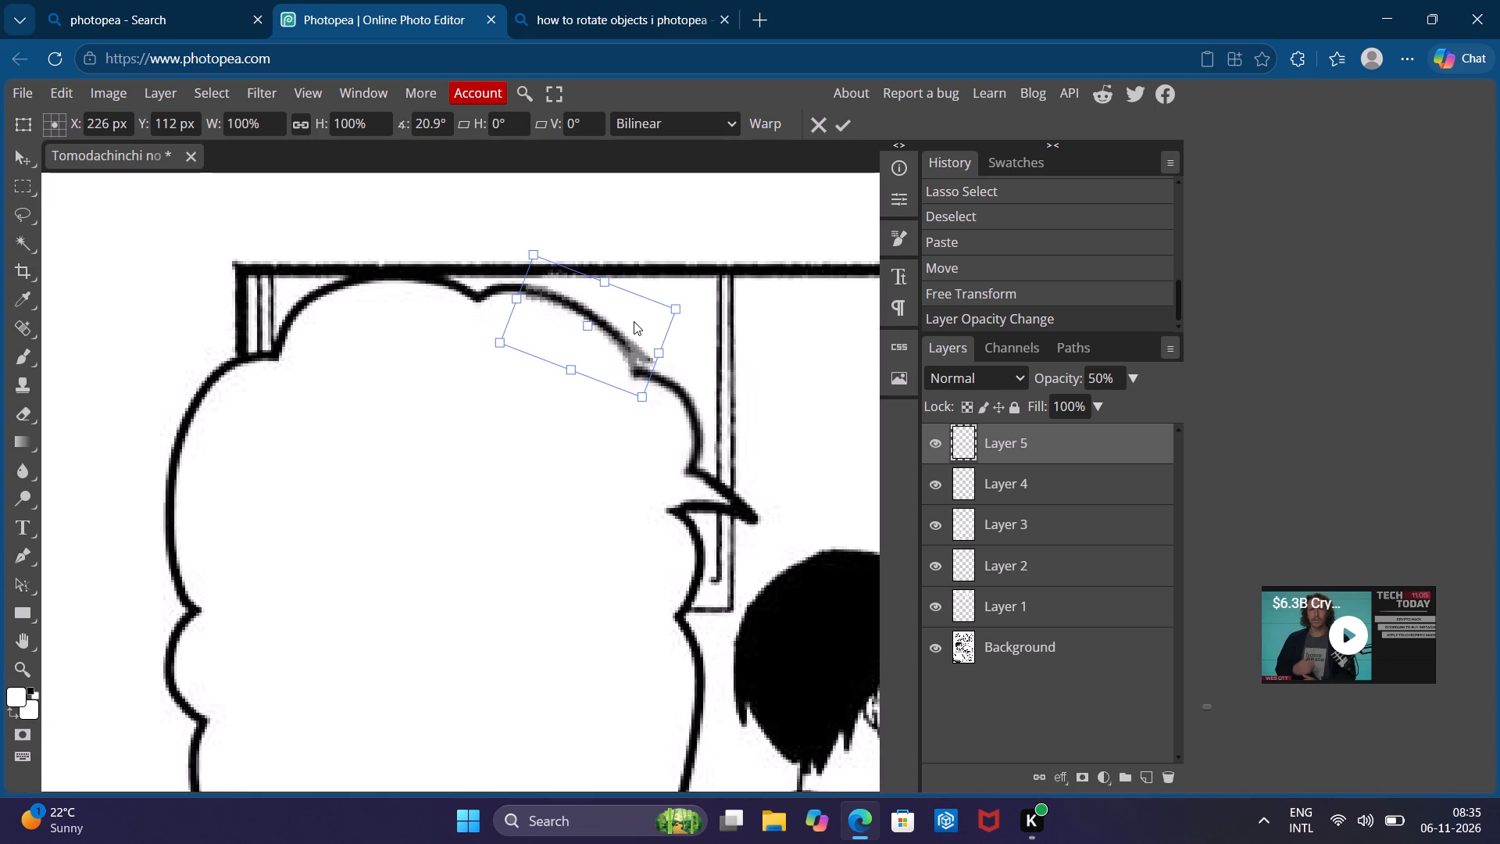
left_click(684, 316)
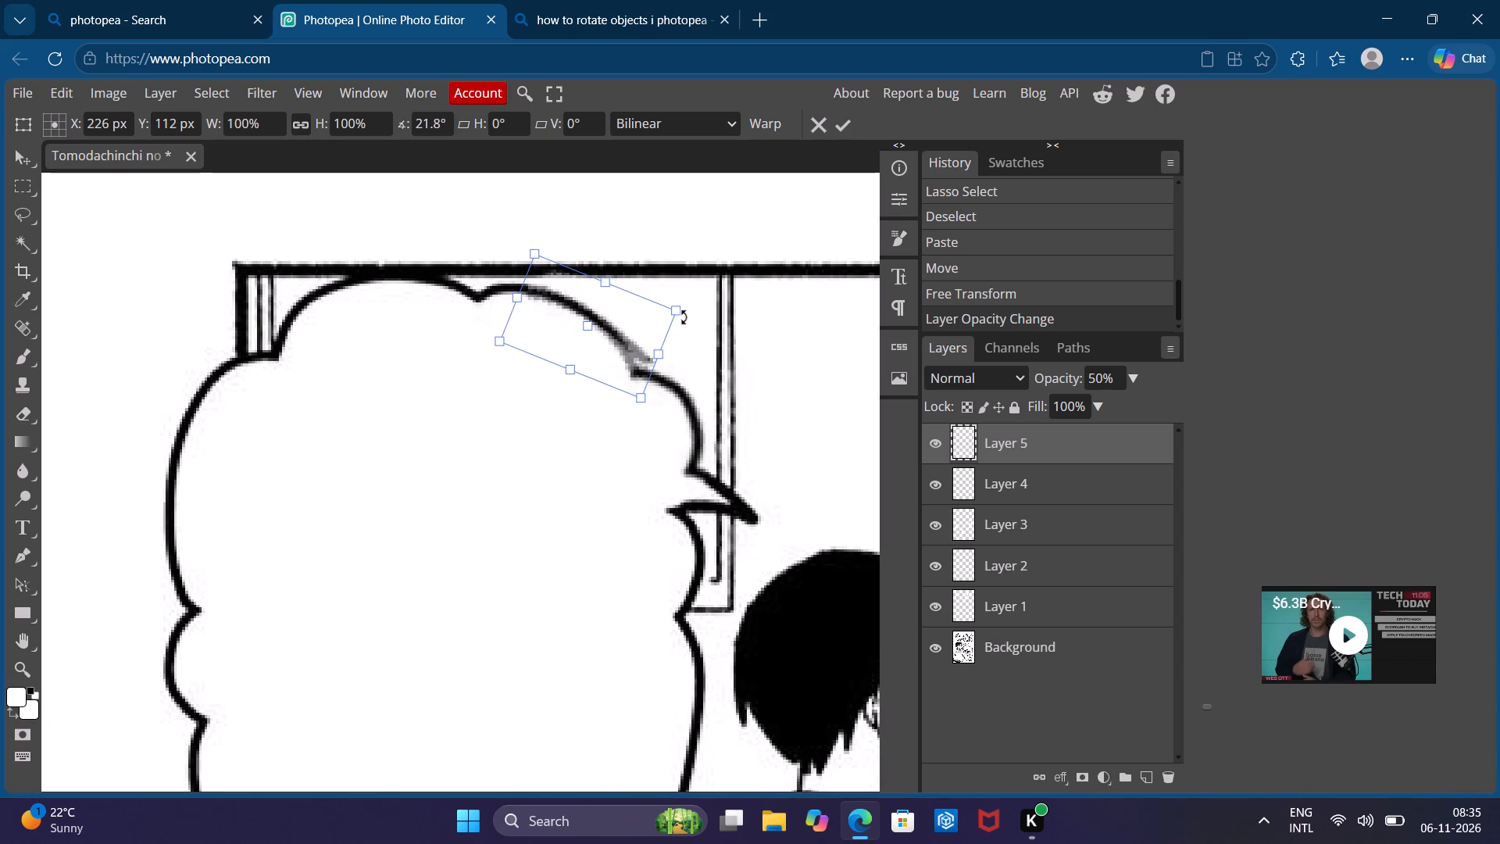
double_click(685, 317)
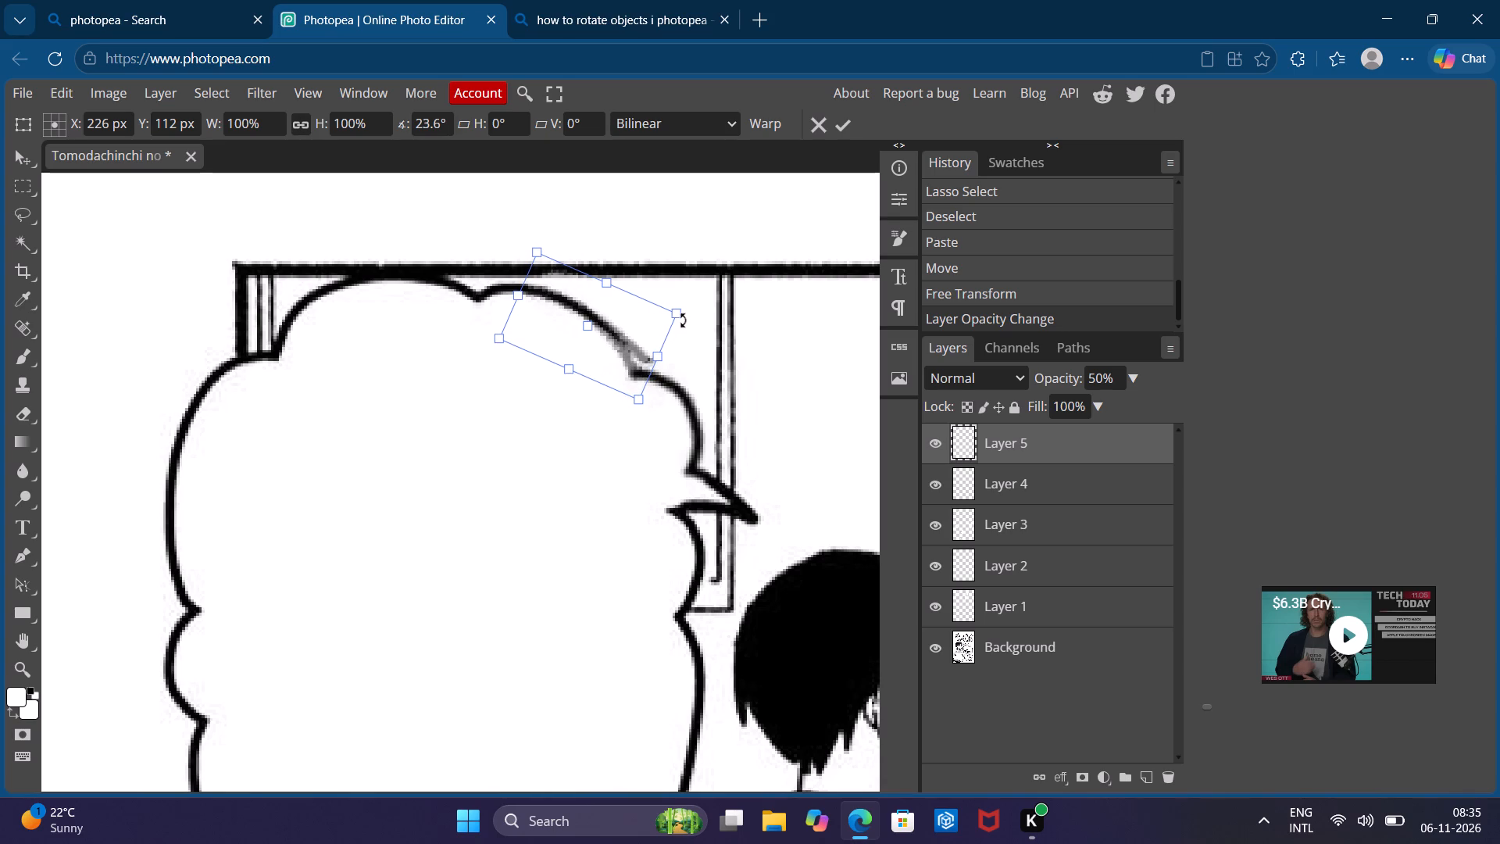
left_click(648, 316)
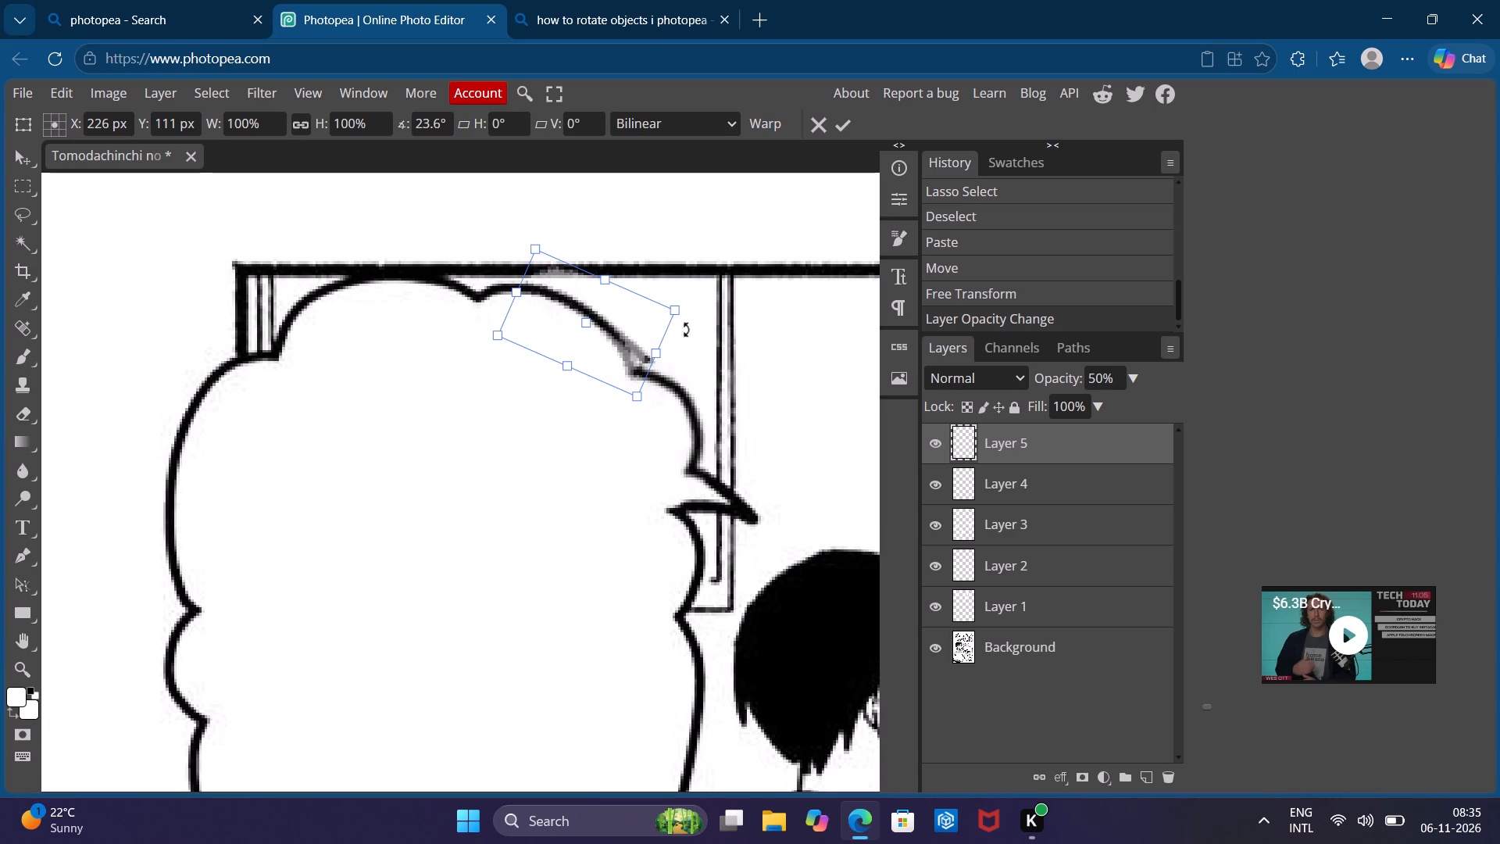
Set the opacity of Layer 5 back to 100% and turn off the transform controls.
left_click(1098, 374)
key("BackSpace")
type("10")
key("Return")
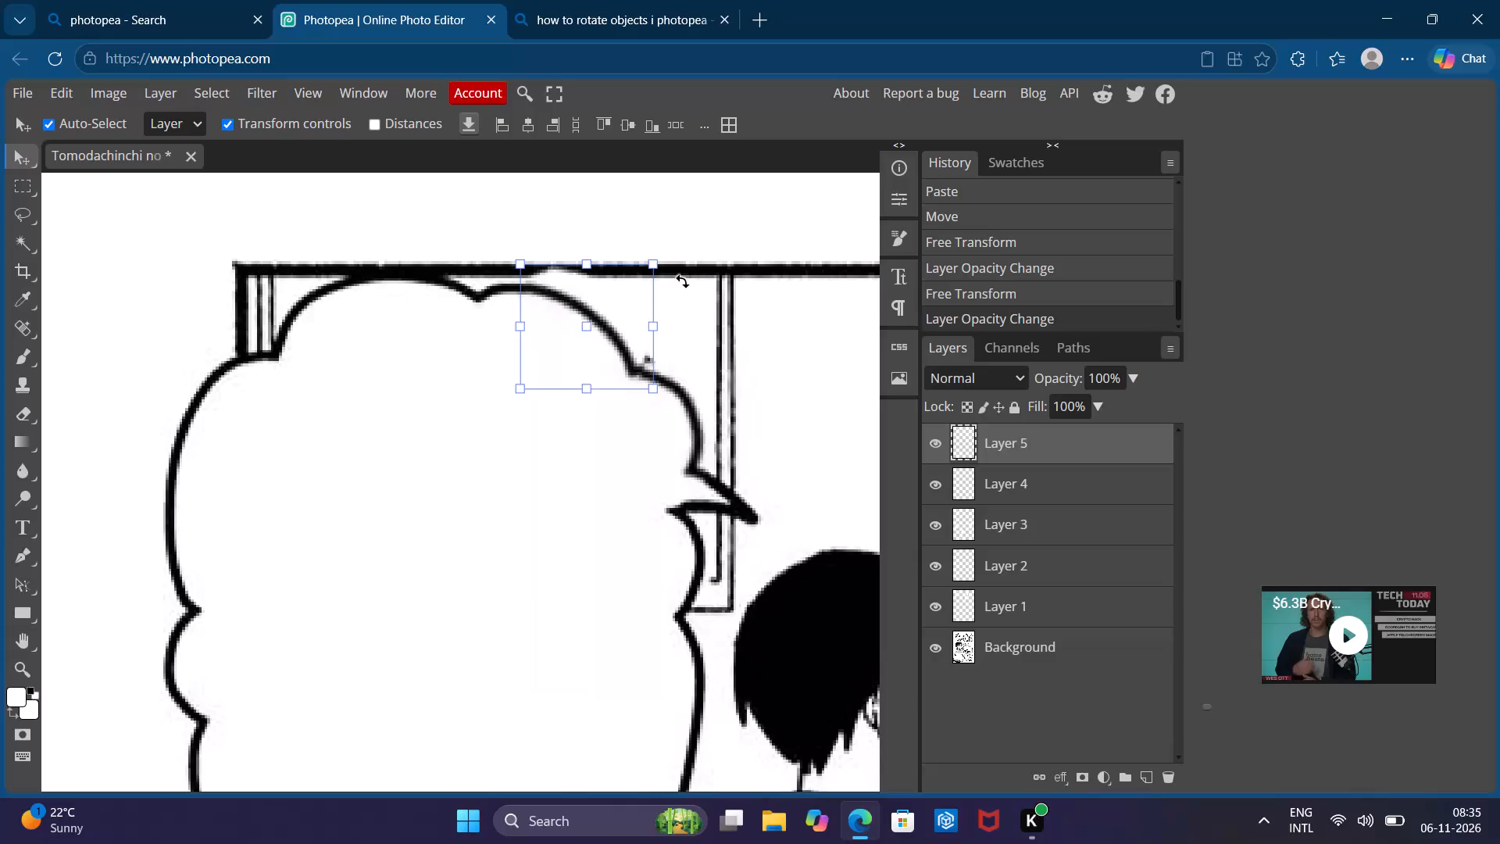
left_click(228, 120)
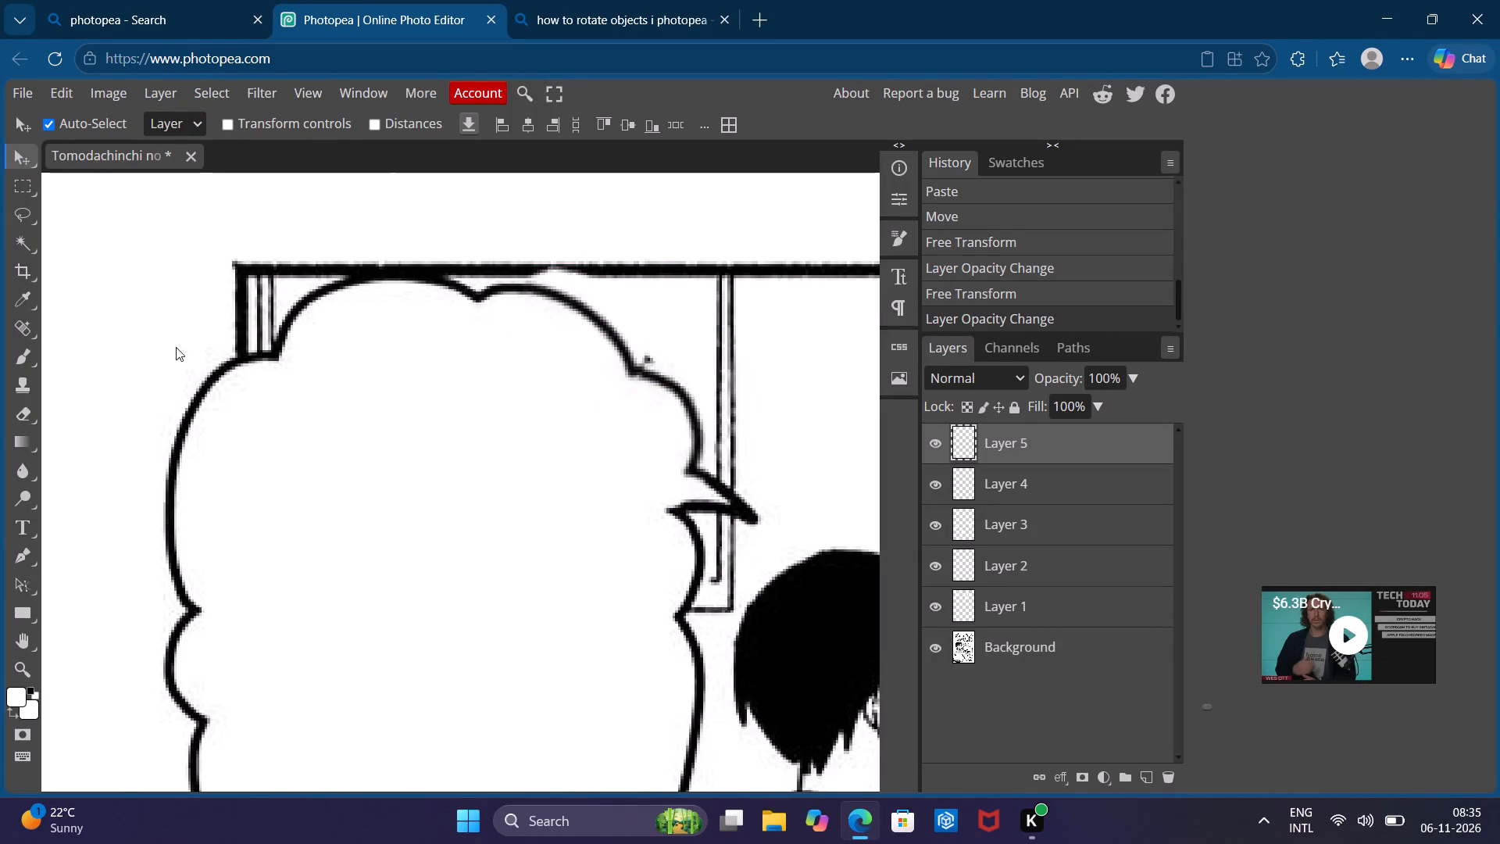
Erase the outline piece's white fringe on Layer 5 where it covers the panel's top border, using a 10 px Eraser.
left_click(27, 291)
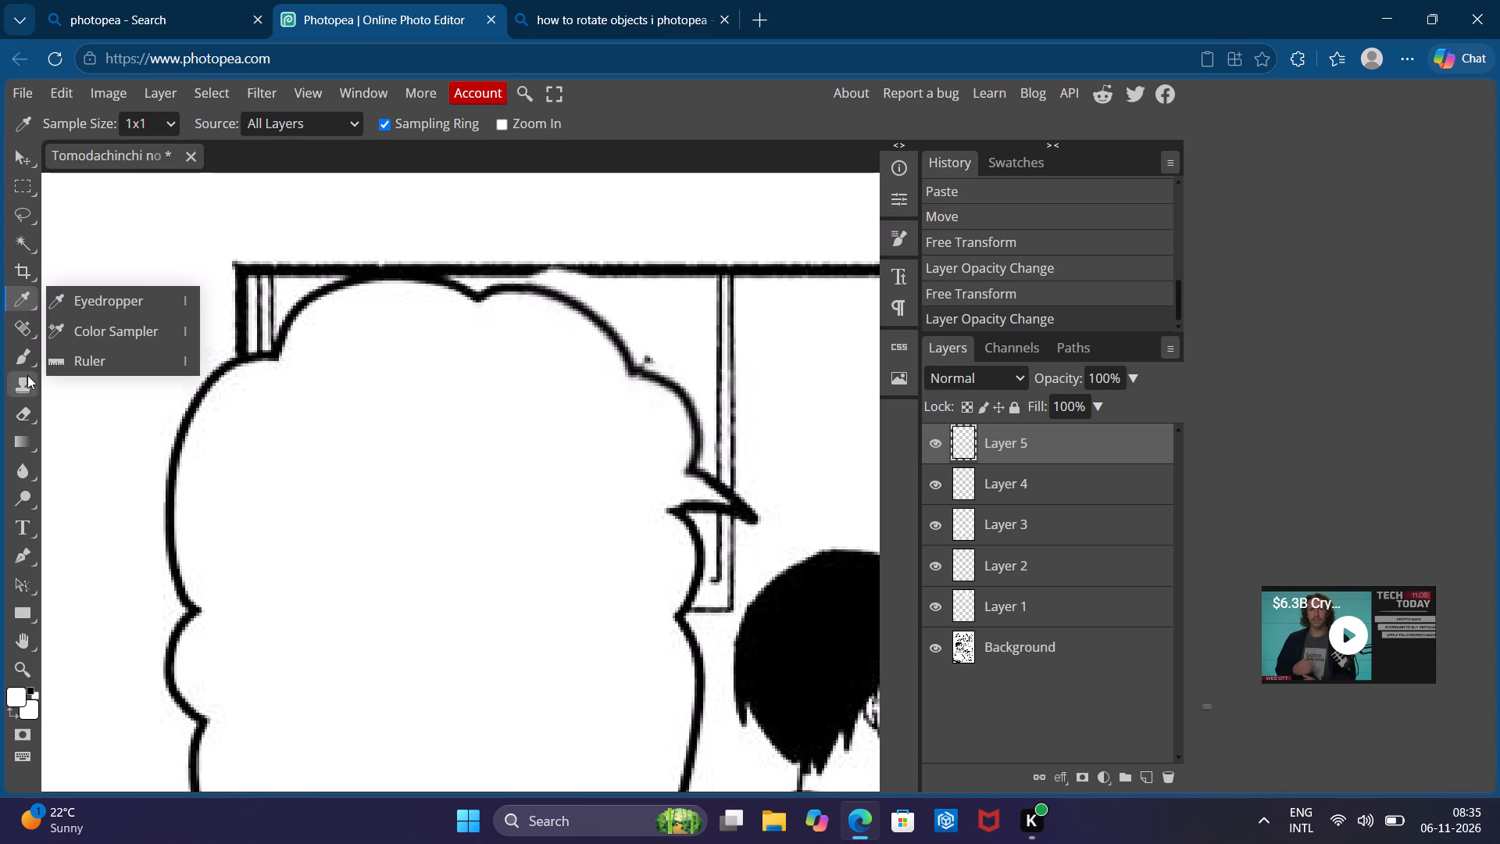
left_click(27, 404)
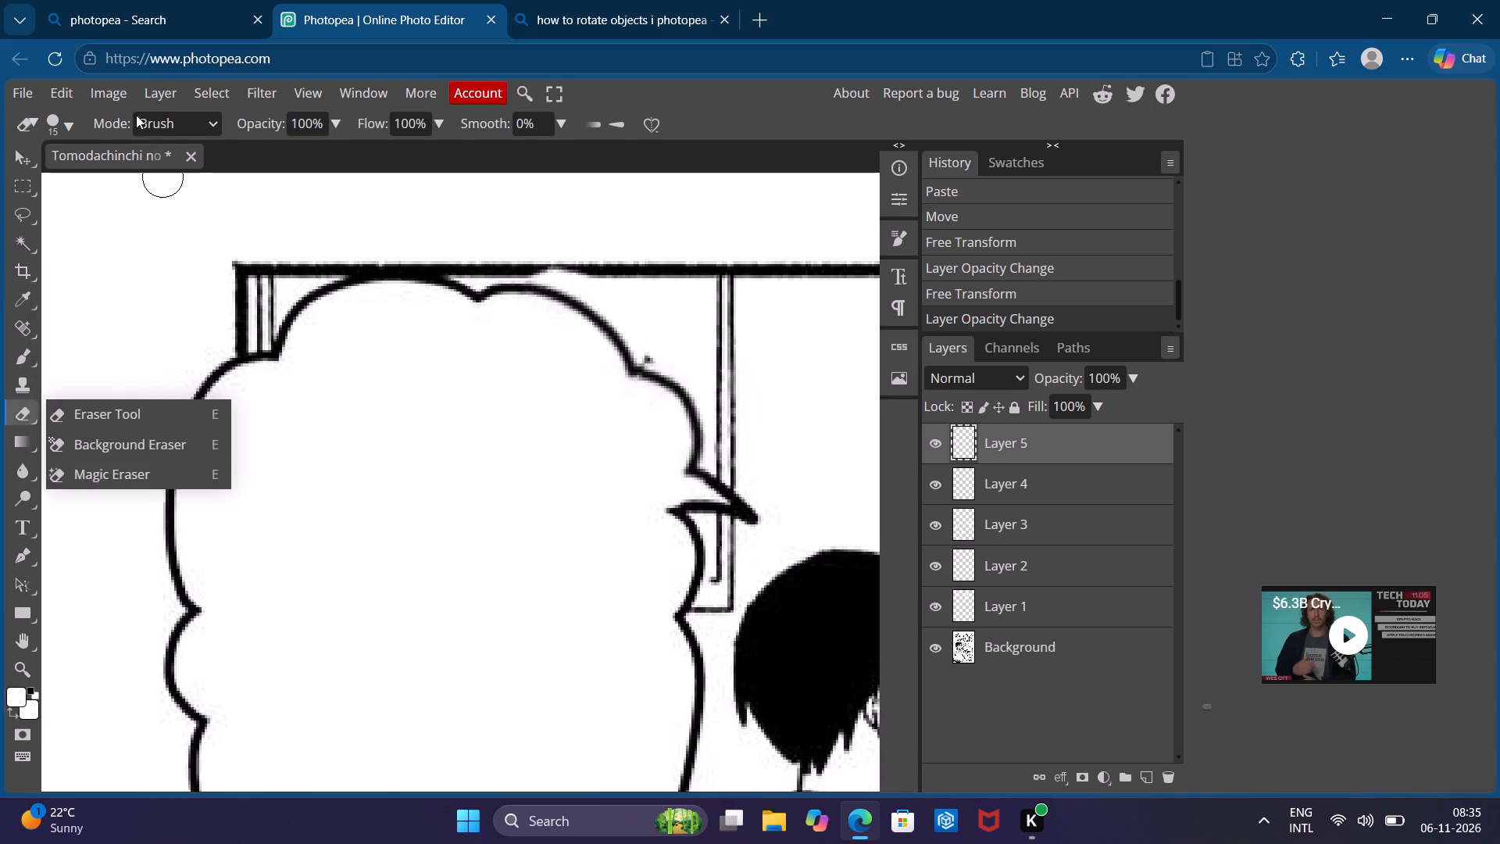
left_click(59, 129)
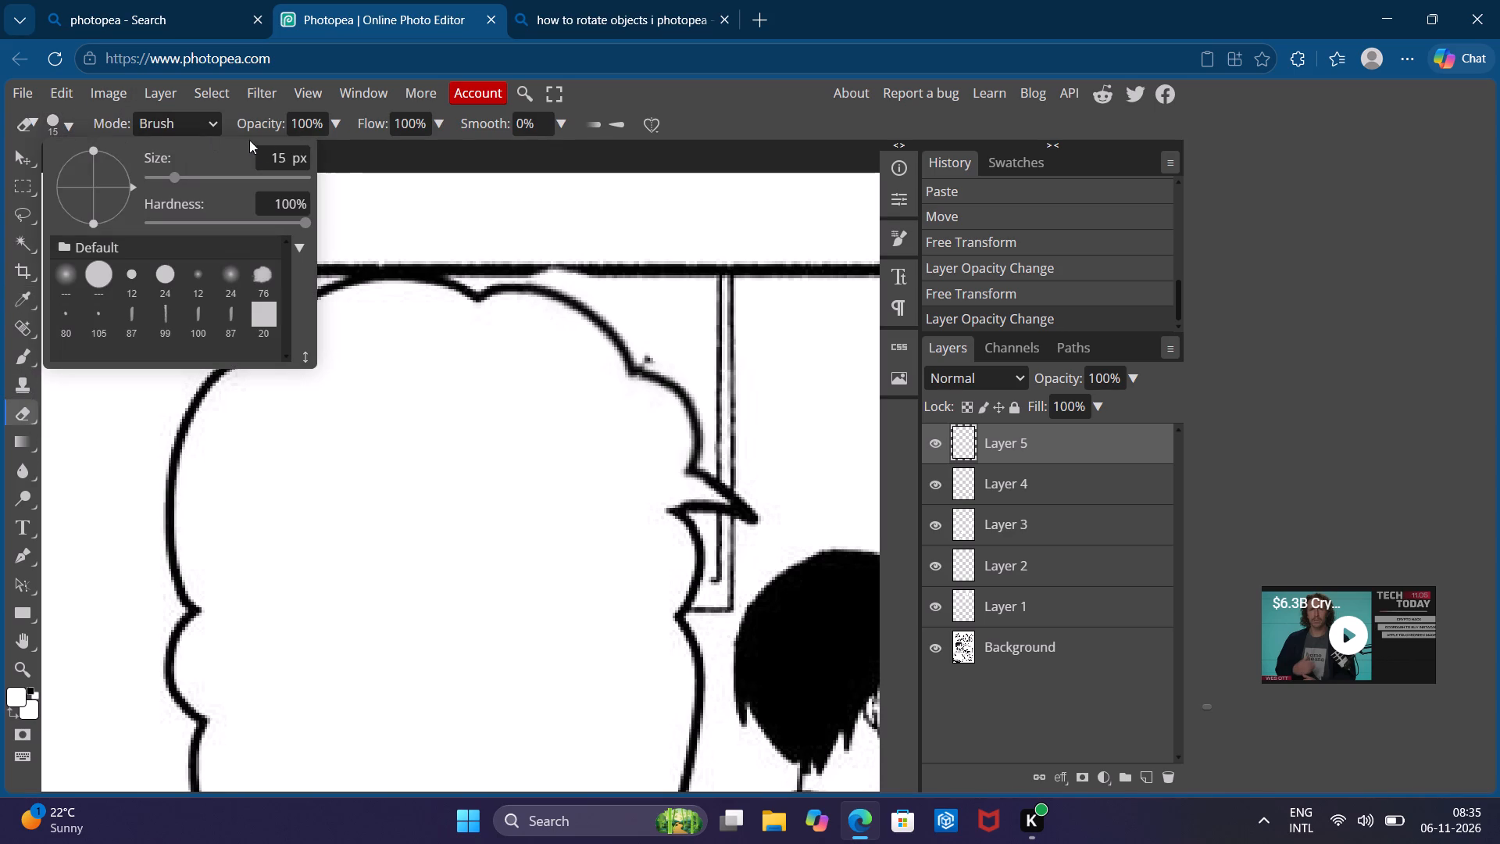
left_click(284, 156)
key("BackSpace")
key("0")
key("Return")
double_click(580, 268)
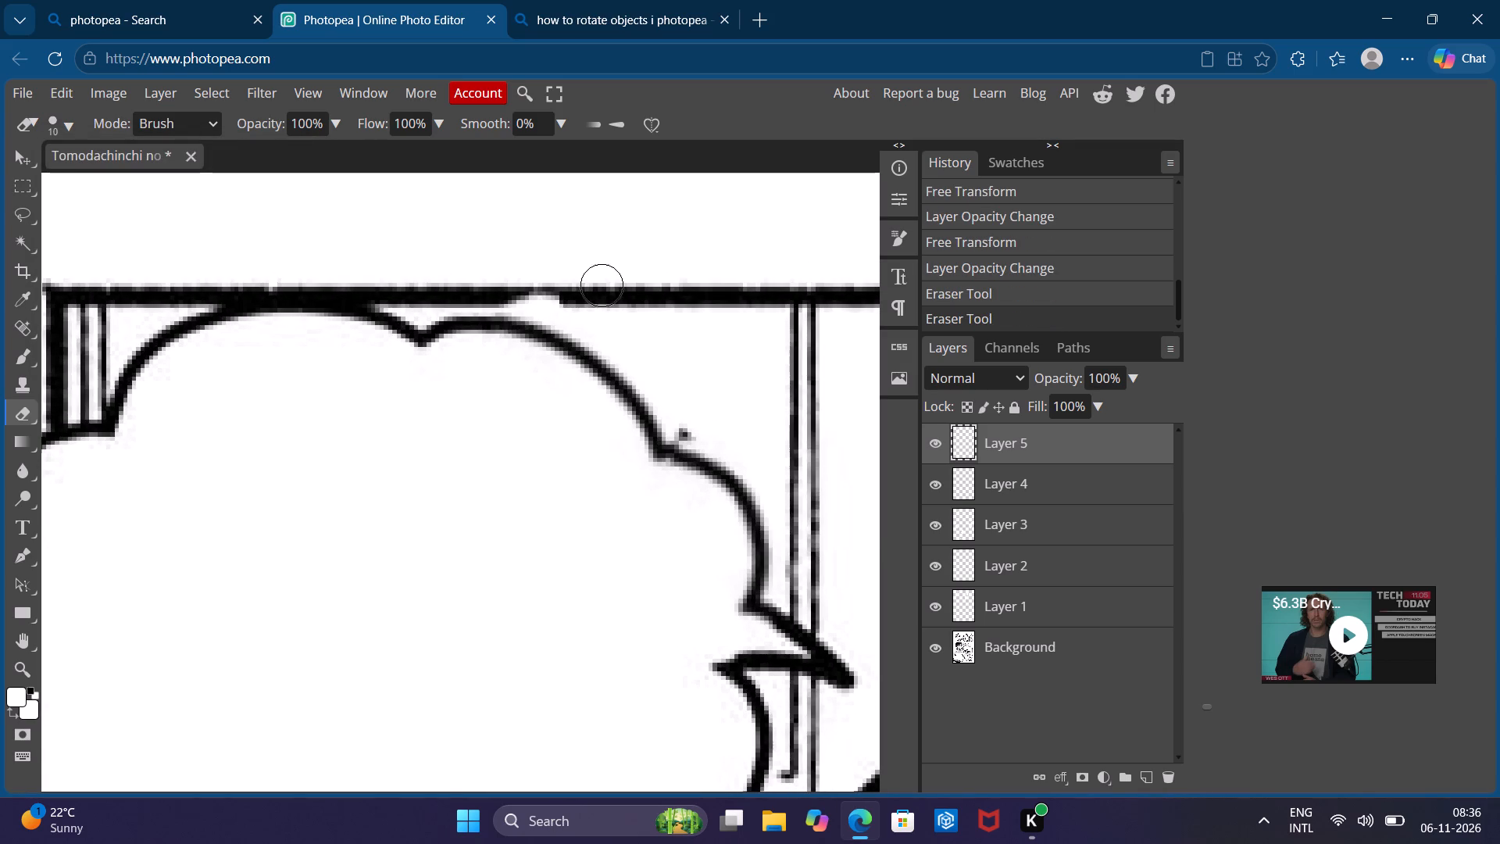
left_click_drag(602, 293, 544, 290)
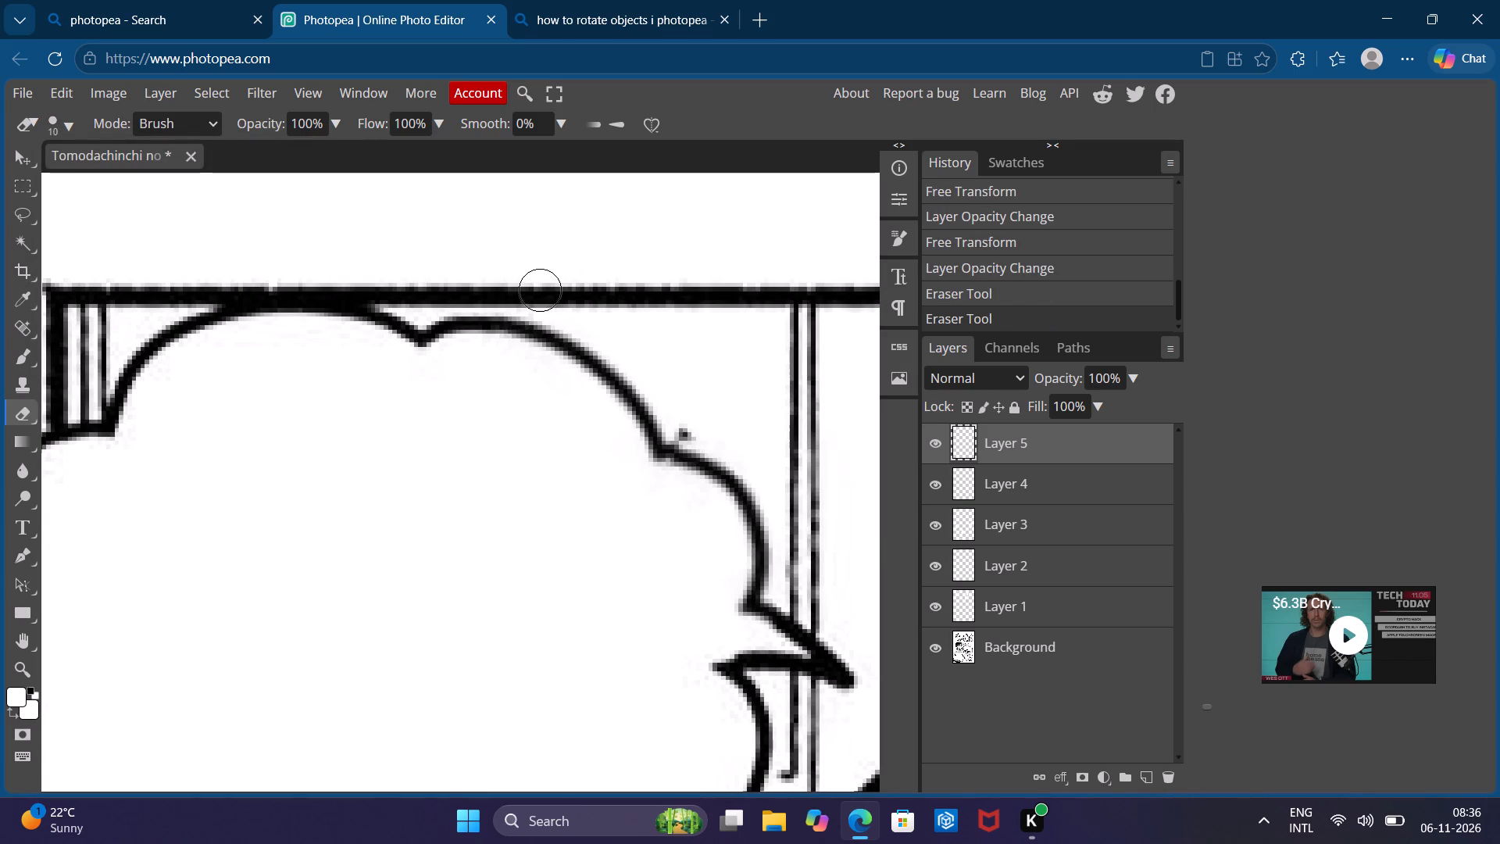
left_click_drag(544, 290, 697, 416)
Clean up the stray mark outside the first bubble's upper-right notch on Layer 5, covering it with a 9 px white Brush.
left_click_drag(697, 416, 696, 413)
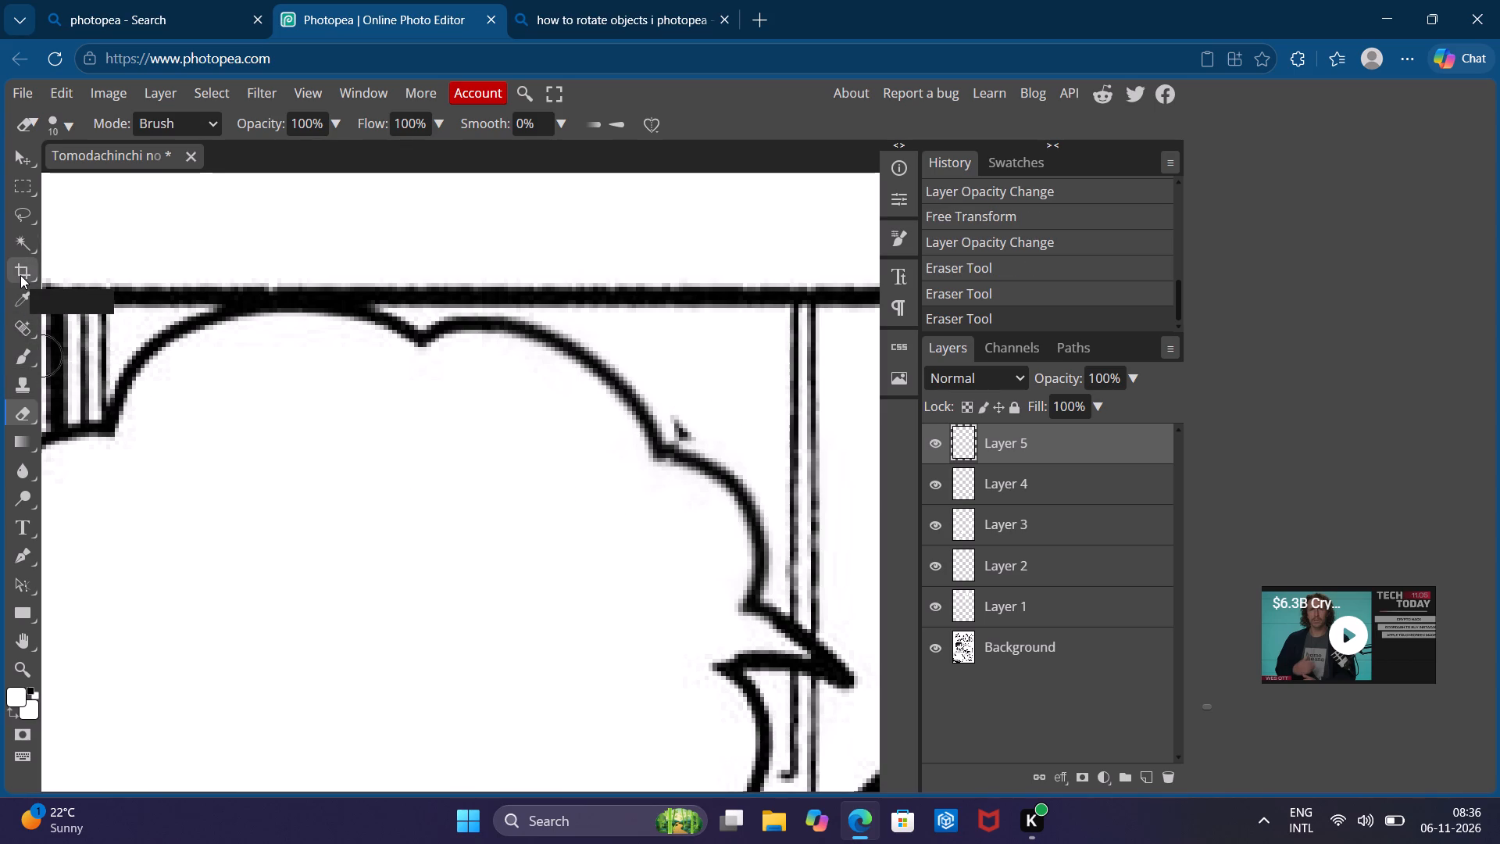
key("i")
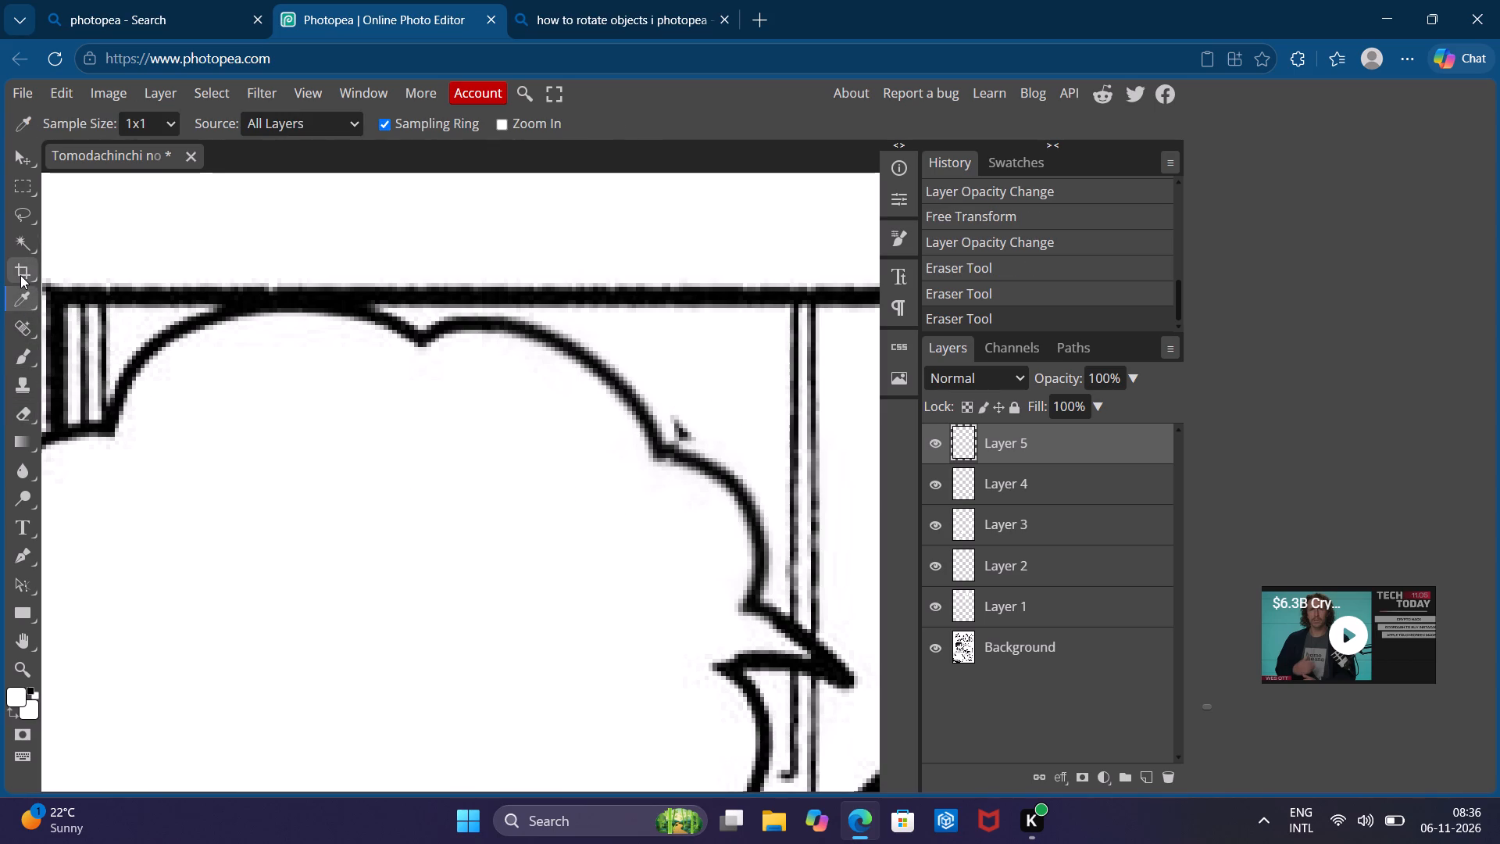
left_click(741, 349)
key("b")
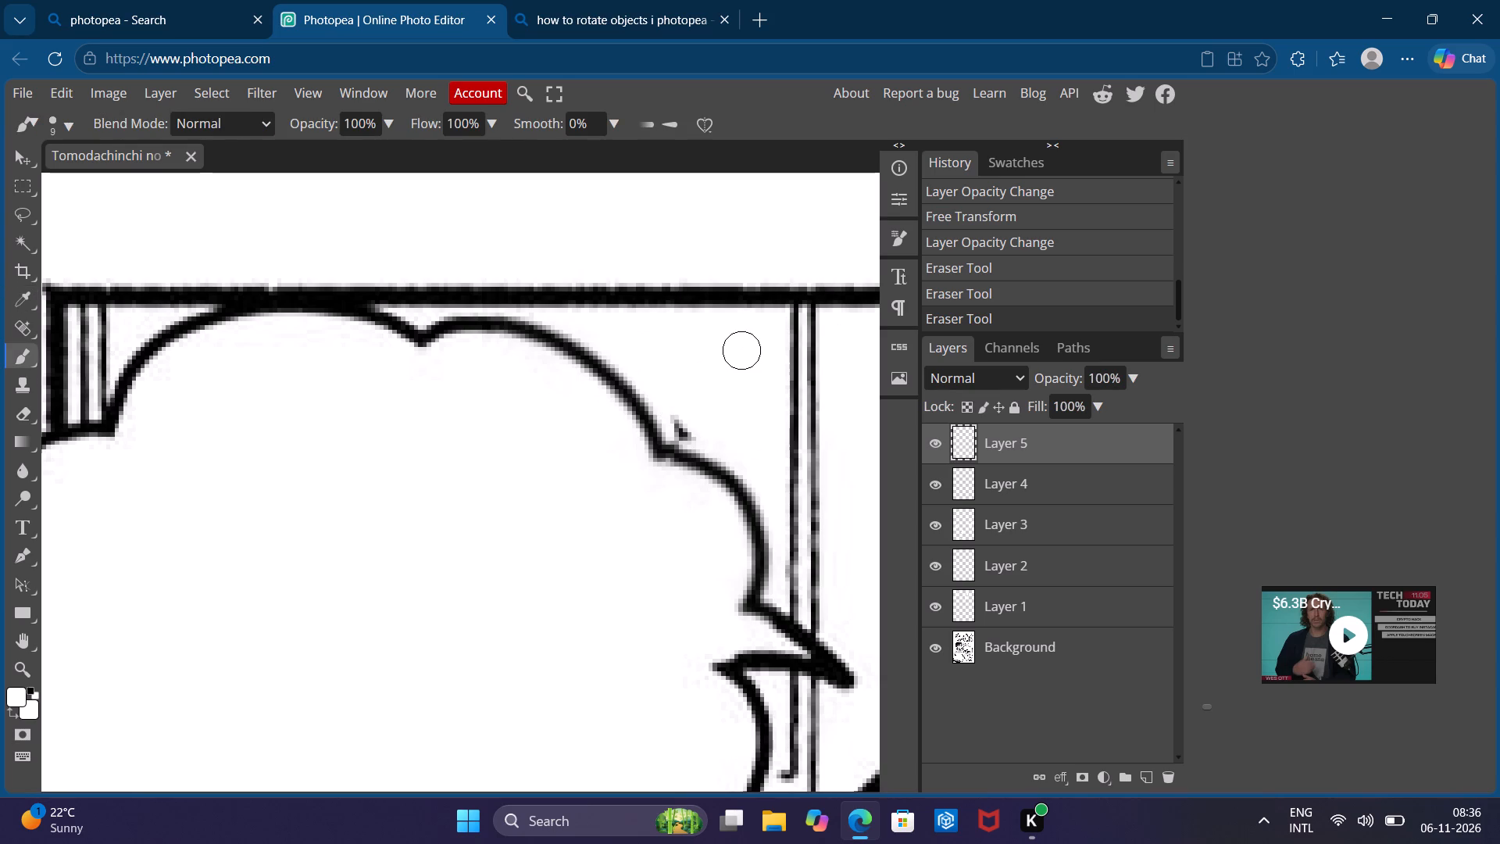
scroll(742, 353, "up", 1)
left_click_drag(636, 488, 687, 460)
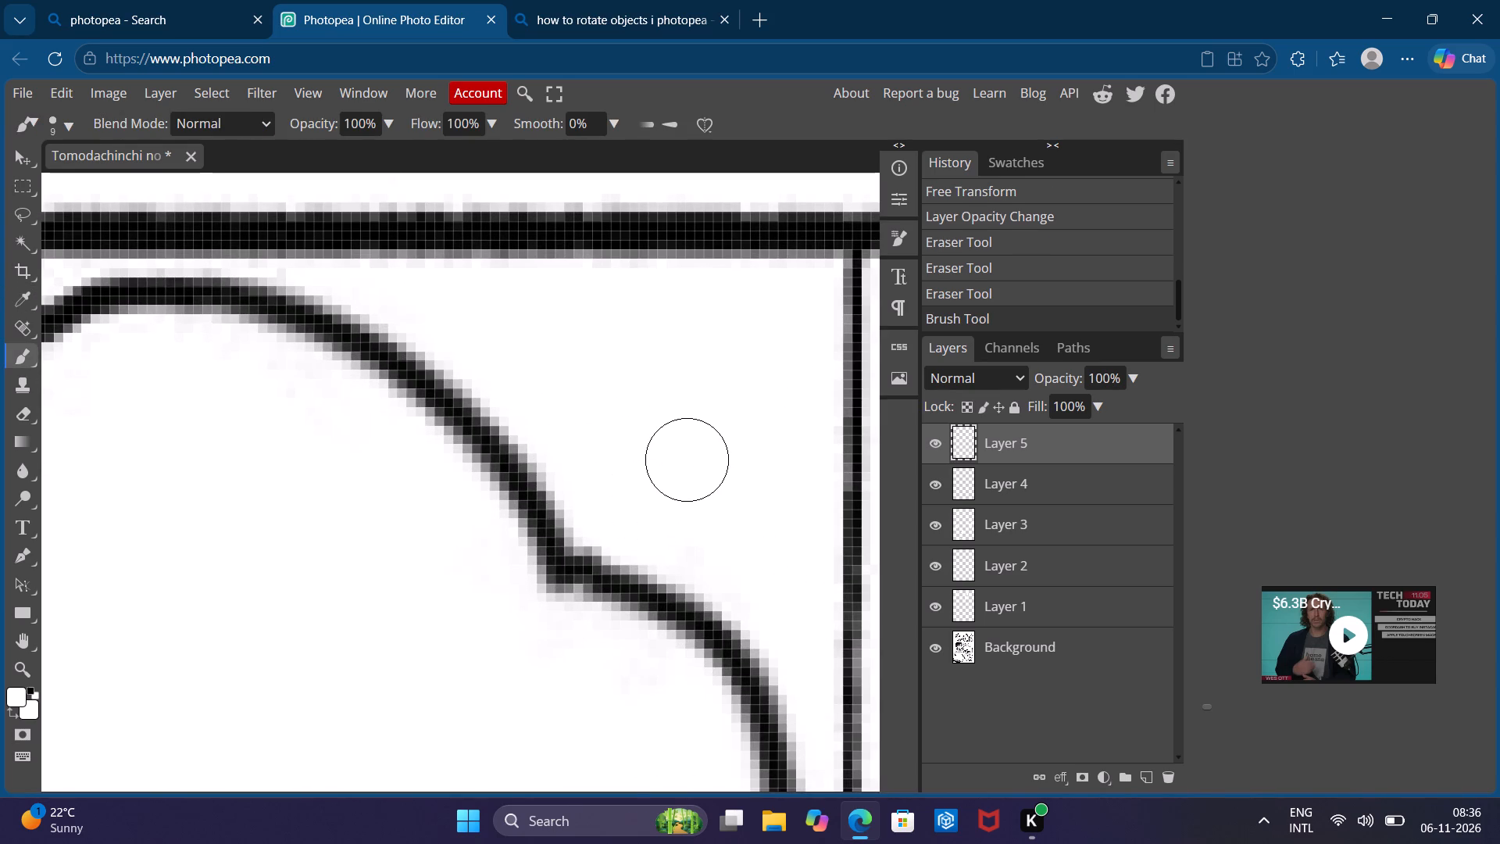
scroll(687, 460, "down", 1)
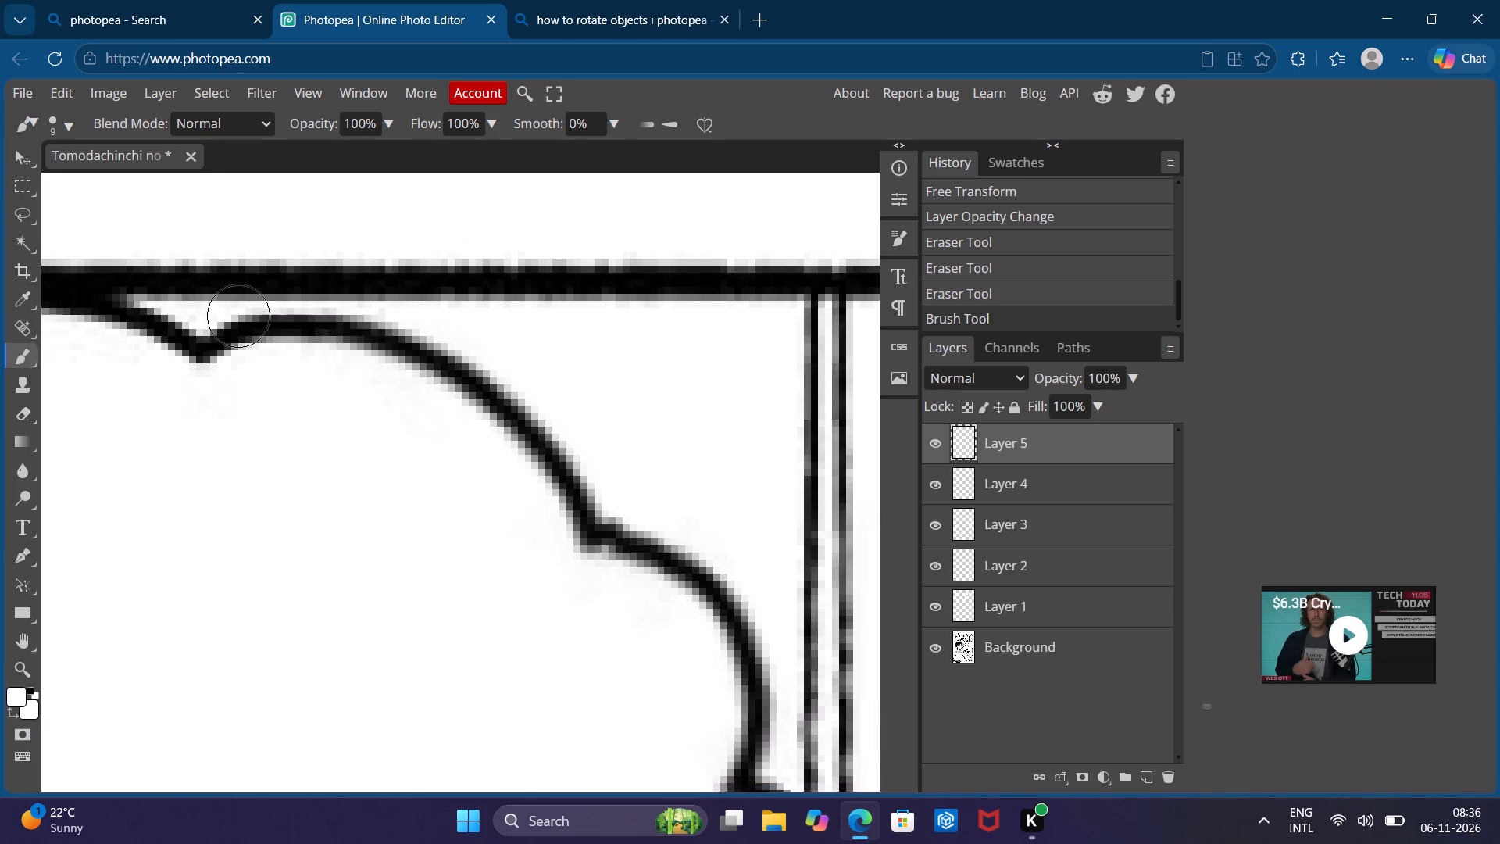
Fill in the underside of the outline's upper-right notch on Layer 5 with a 1 px Brush, using black sampled from the panel's top border.
key("i")
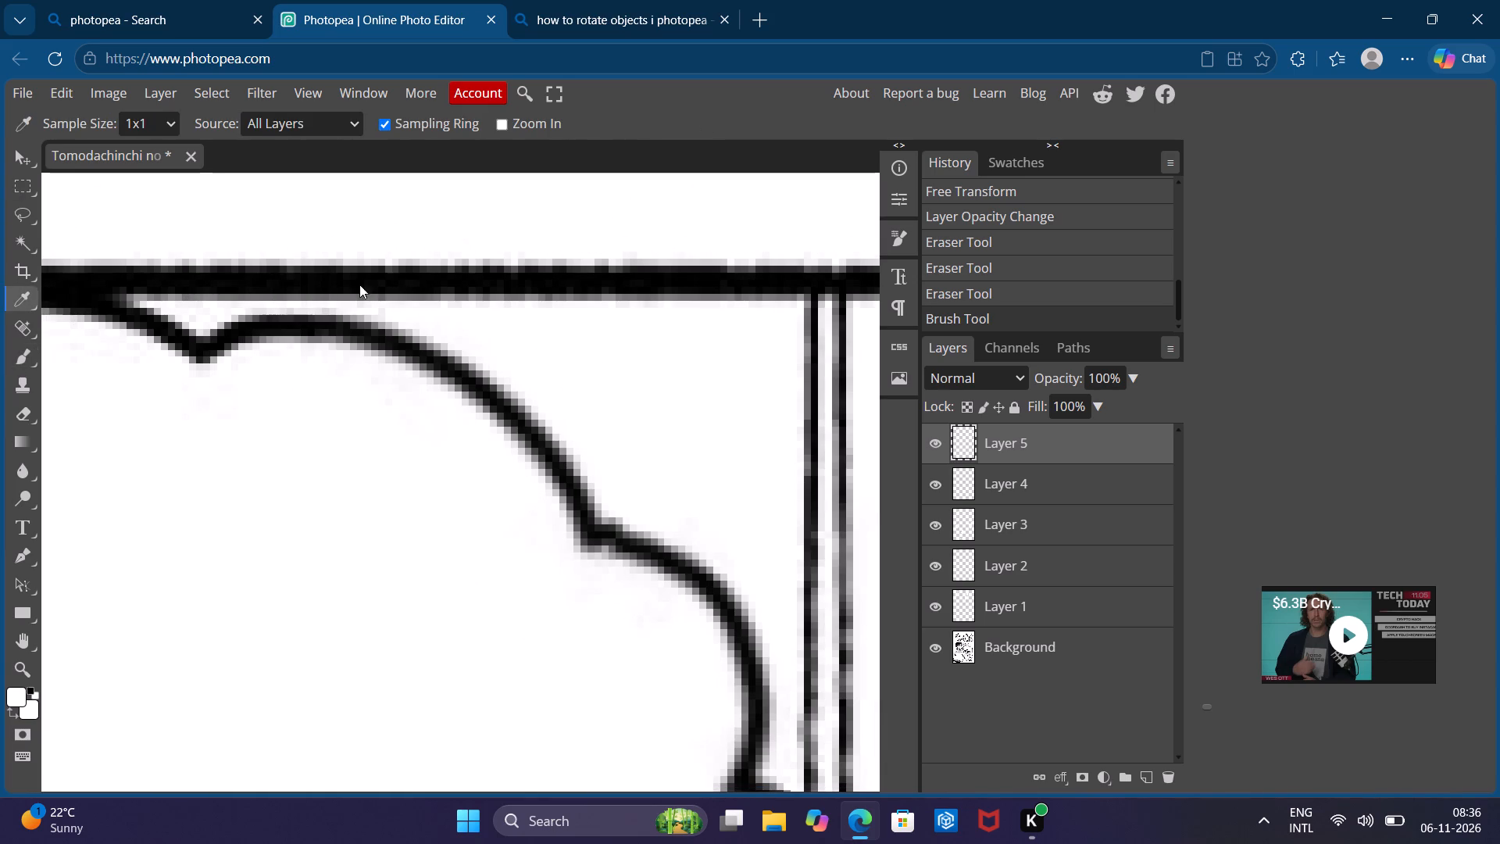
left_click(693, 277)
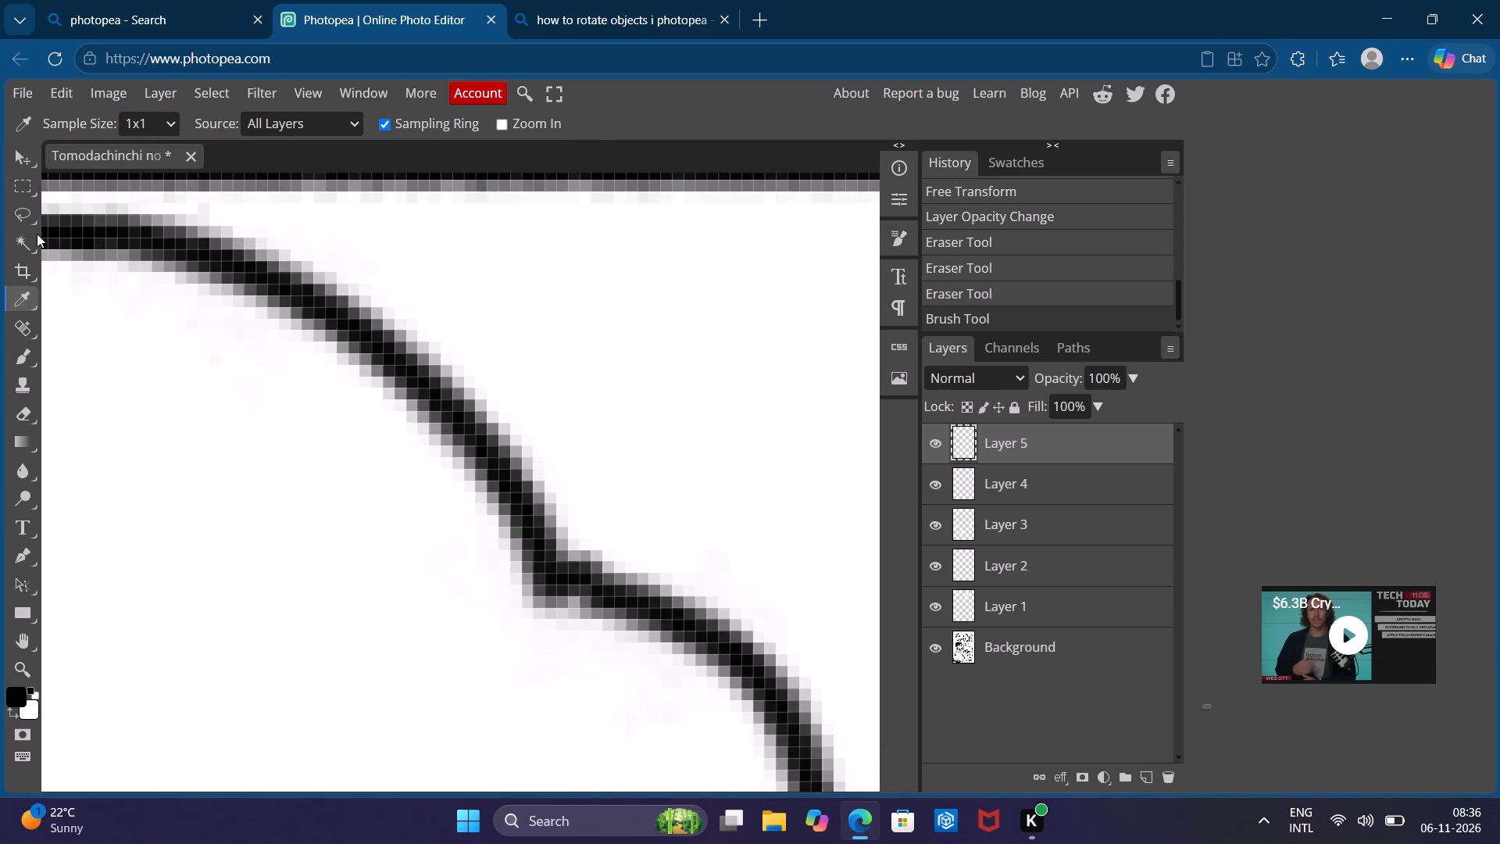
key("b")
left_click(48, 131)
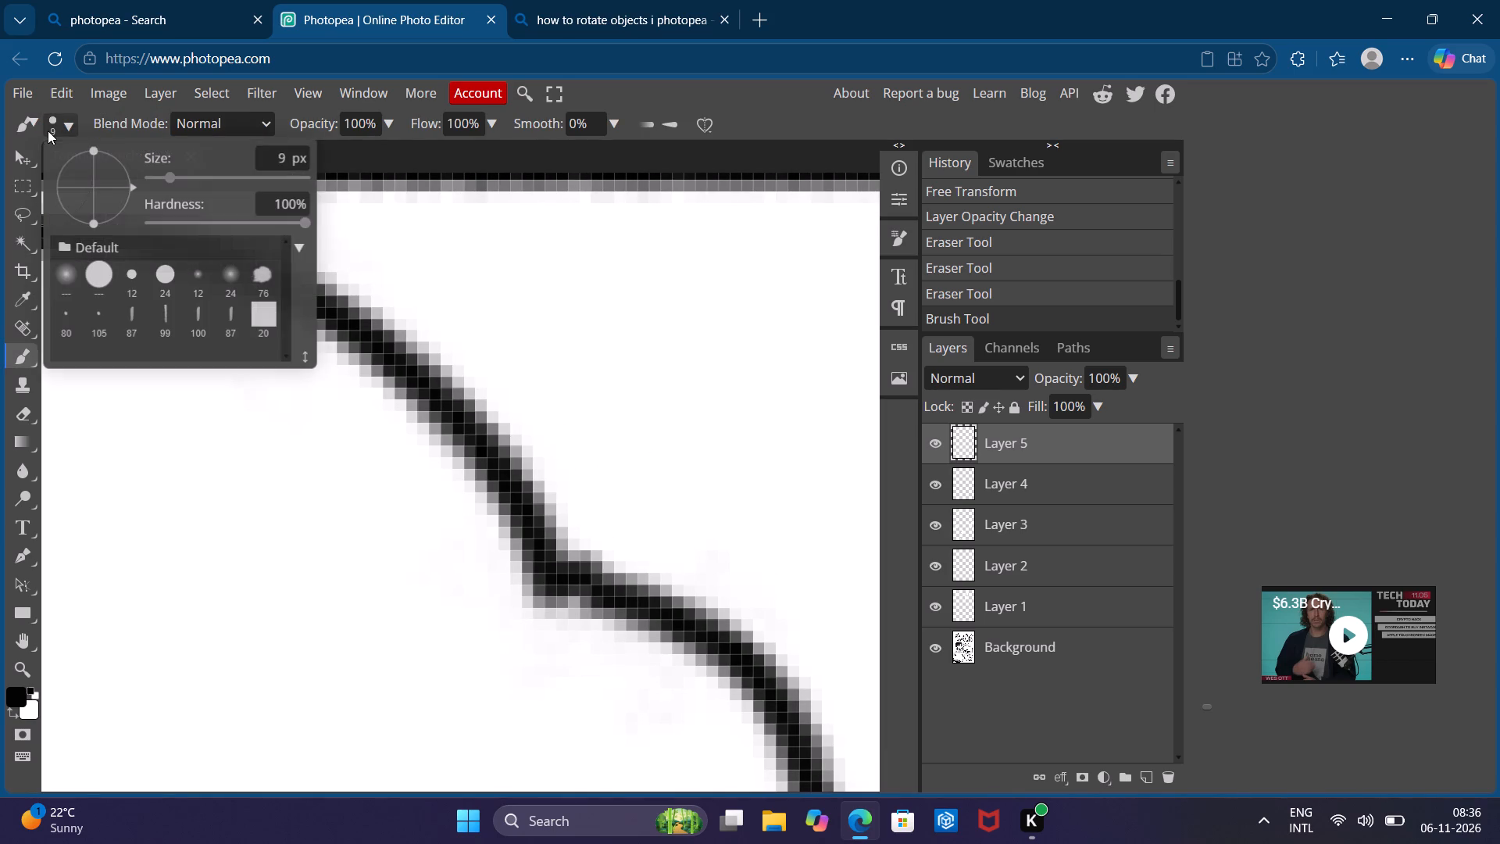
left_click(289, 153)
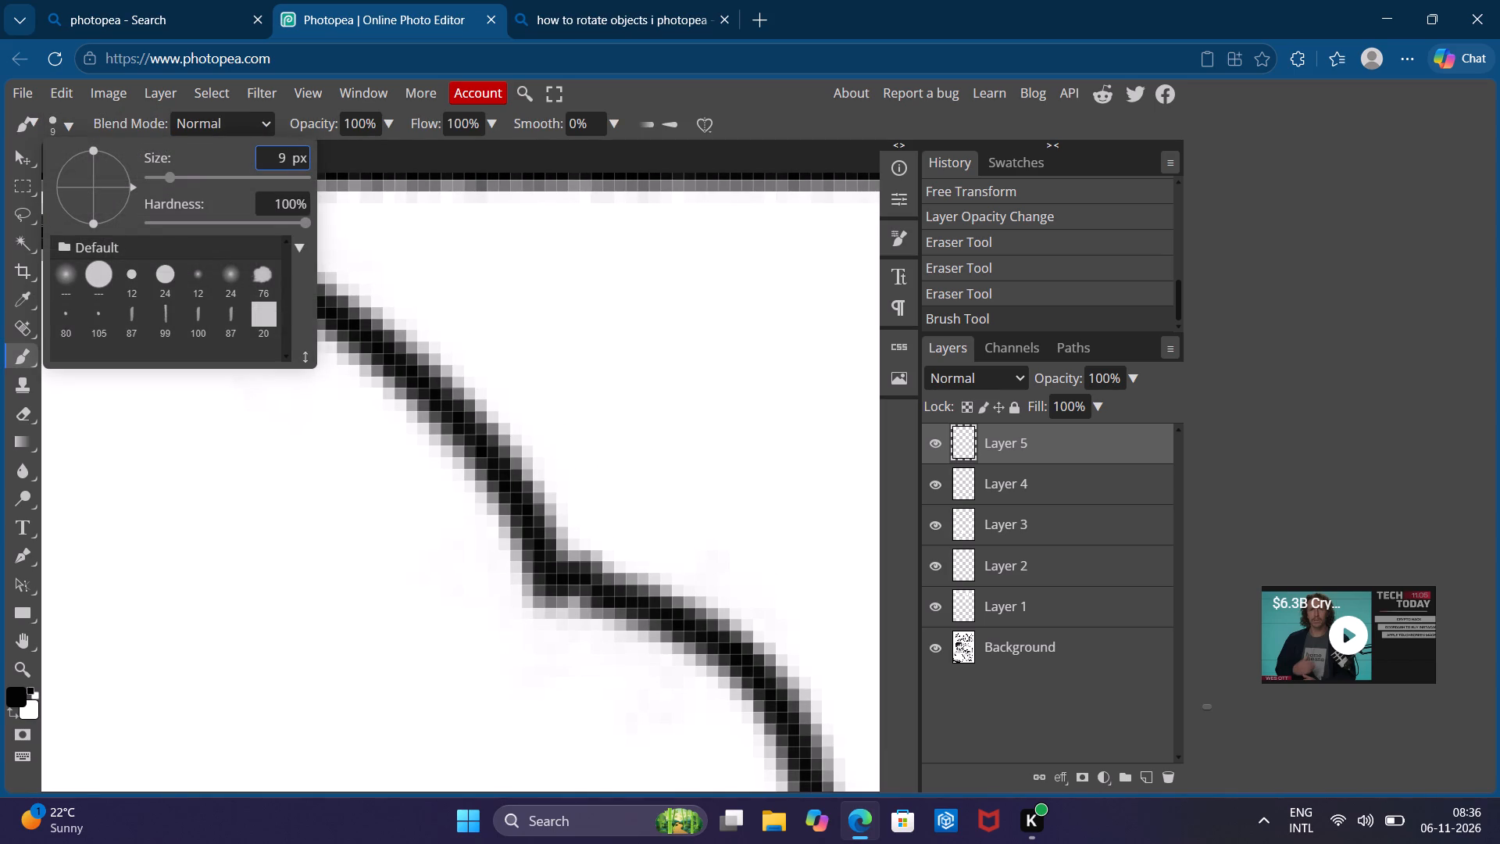
key("BackSpace")
key("1")
key("BackSpace")
key("BackSpace")
key("BackSpace")
key("1")
key("Return")
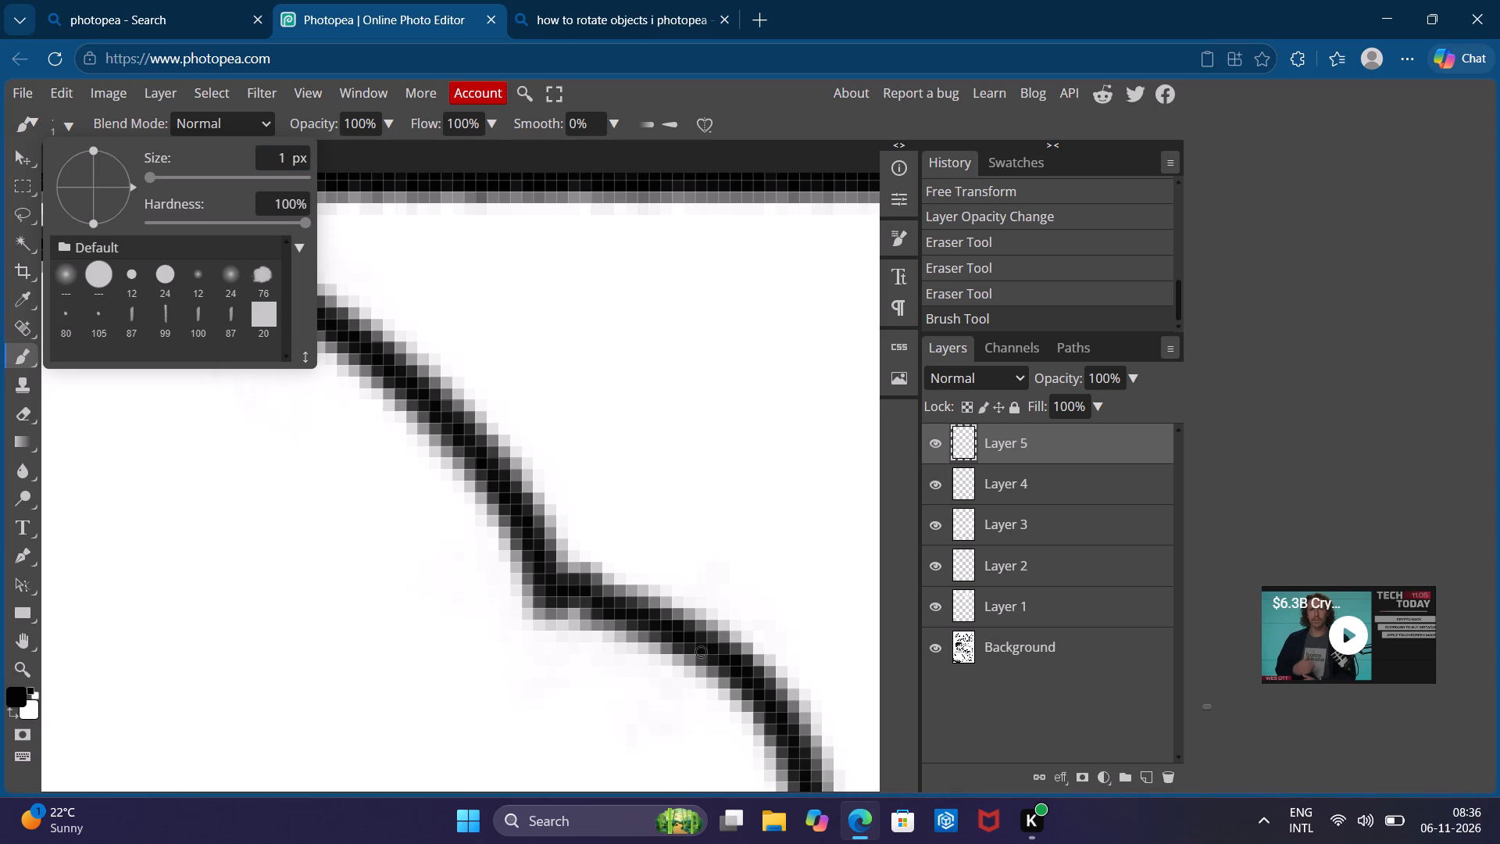
left_click_drag(570, 611, 570, 612)
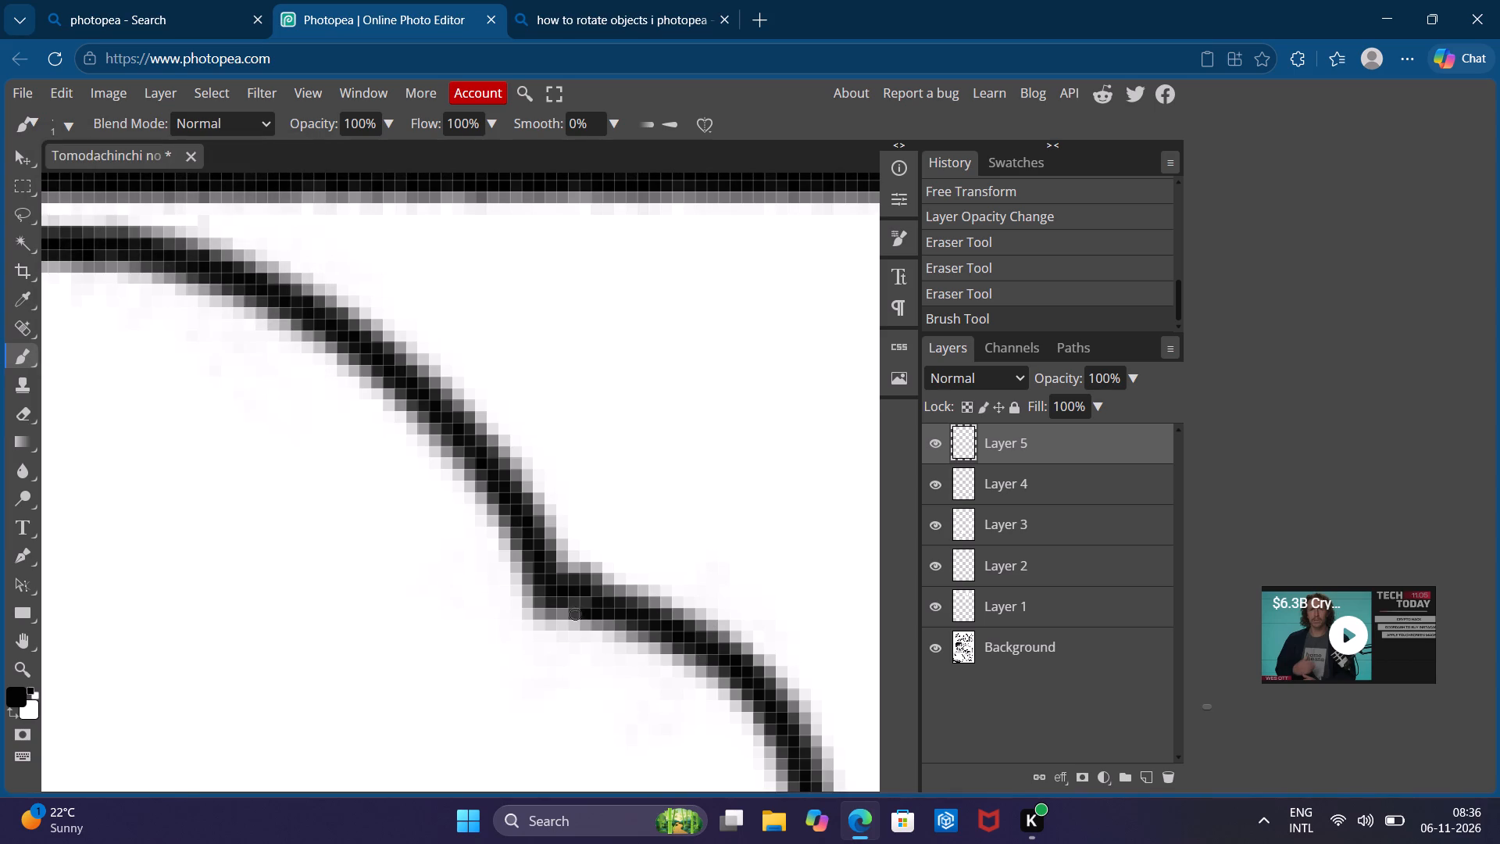
left_click_drag(570, 612, 588, 608)
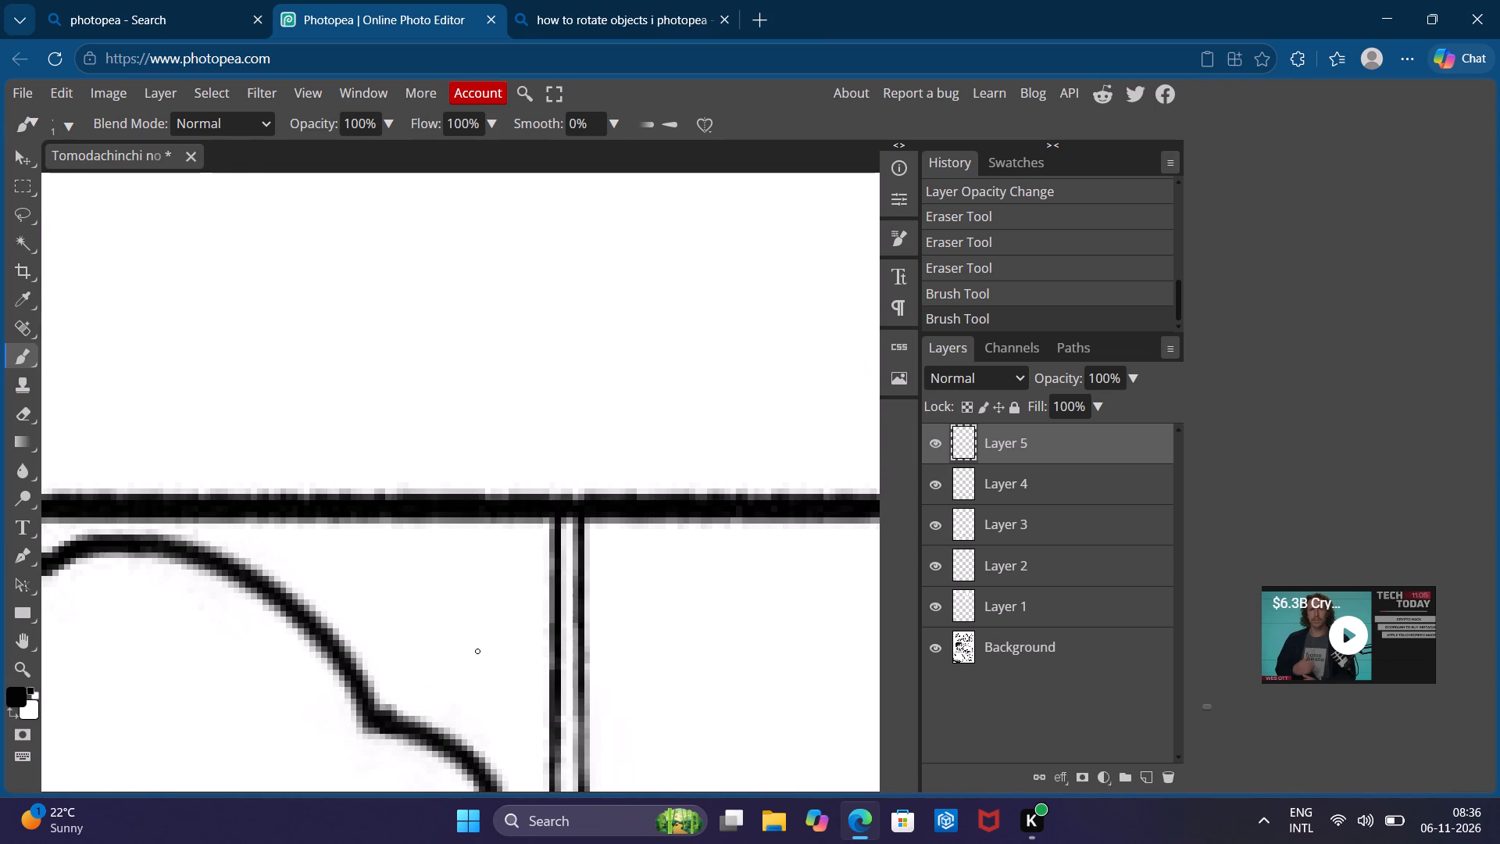
Trim the bump on top of the upper-right notch with the 1 px Brush, using white (#ffffff) sampled beside the bubble.
key("i")
left_click(475, 650)
scroll(430, 613, "right", 1)
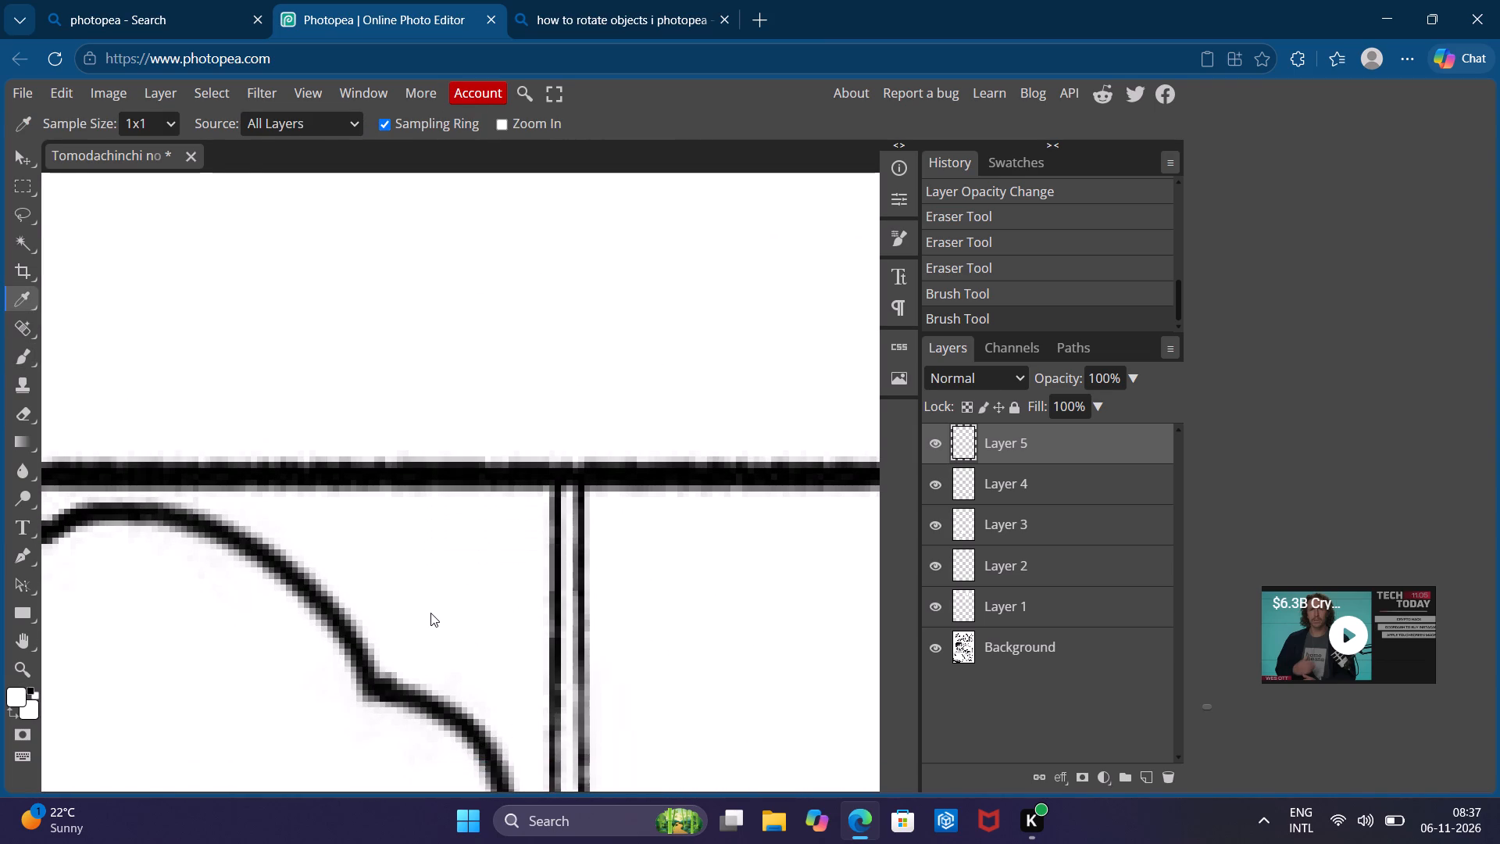
scroll(430, 613, "right", 1)
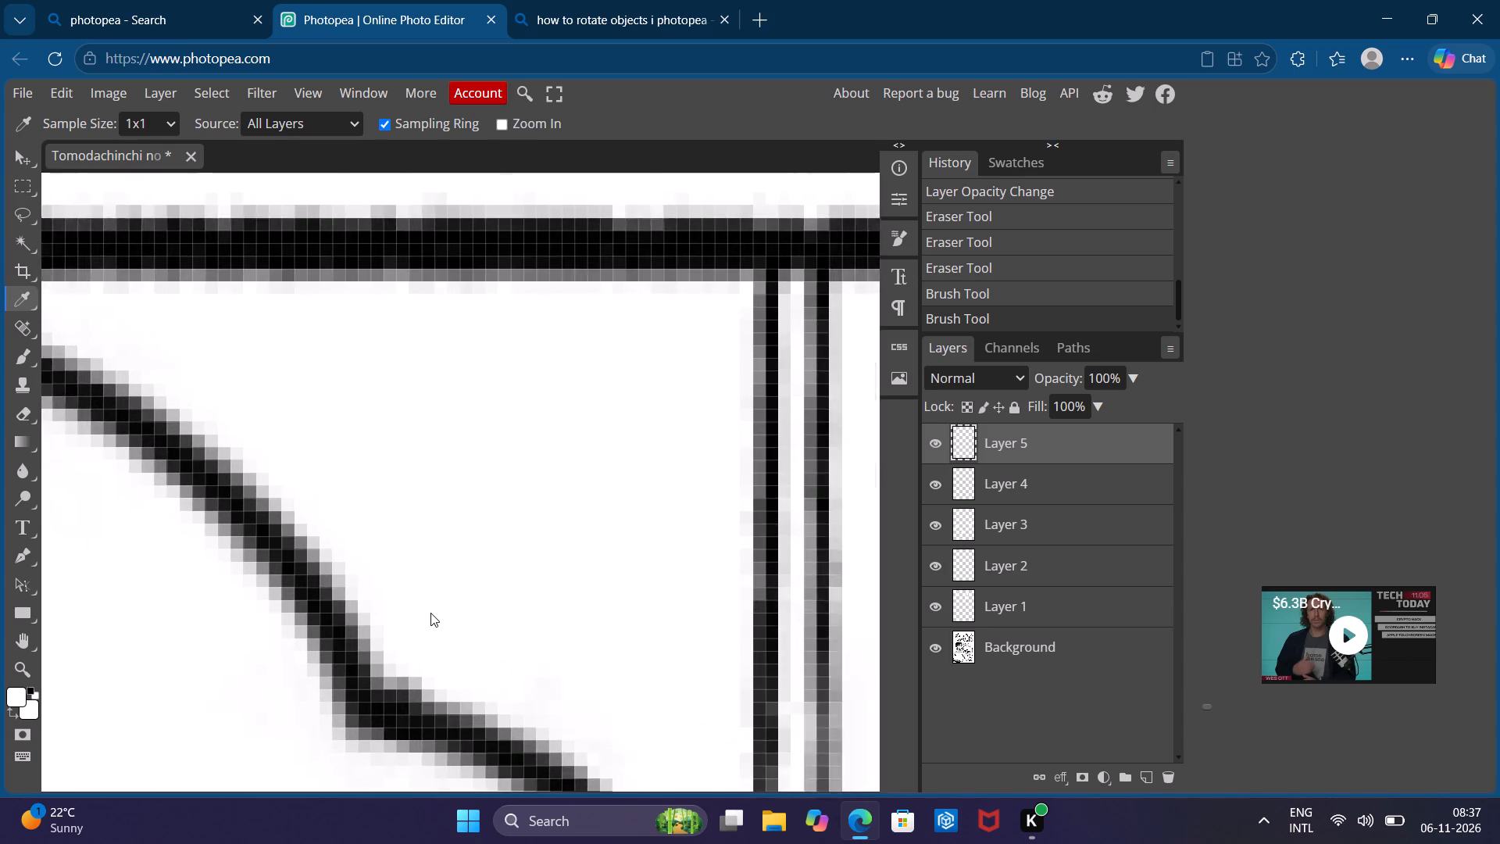
left_click_drag(421, 658, 525, 543)
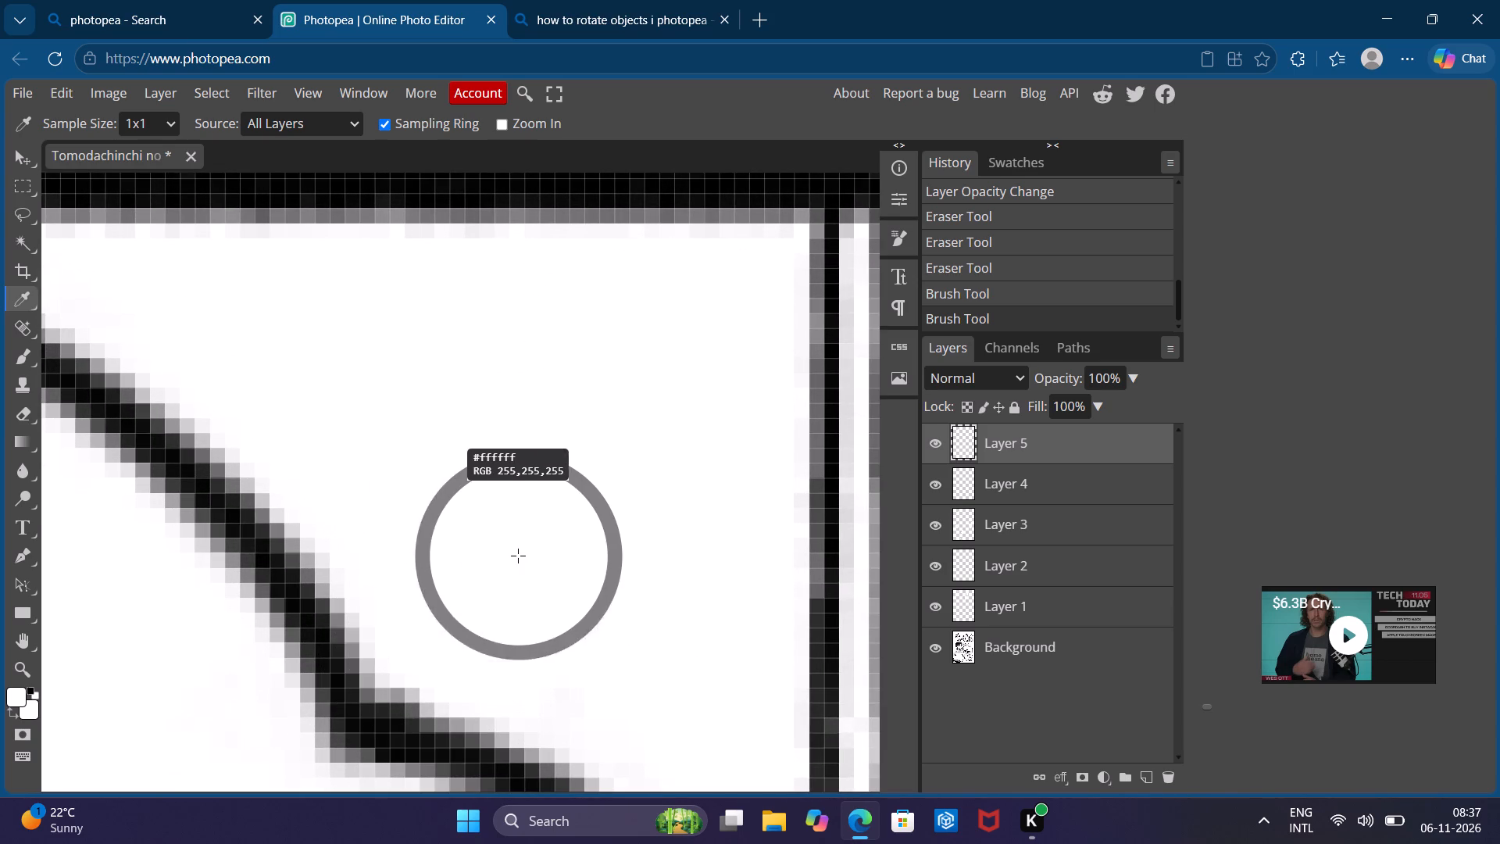
left_click_drag(525, 543, 534, 469)
left_click(534, 469)
key("b")
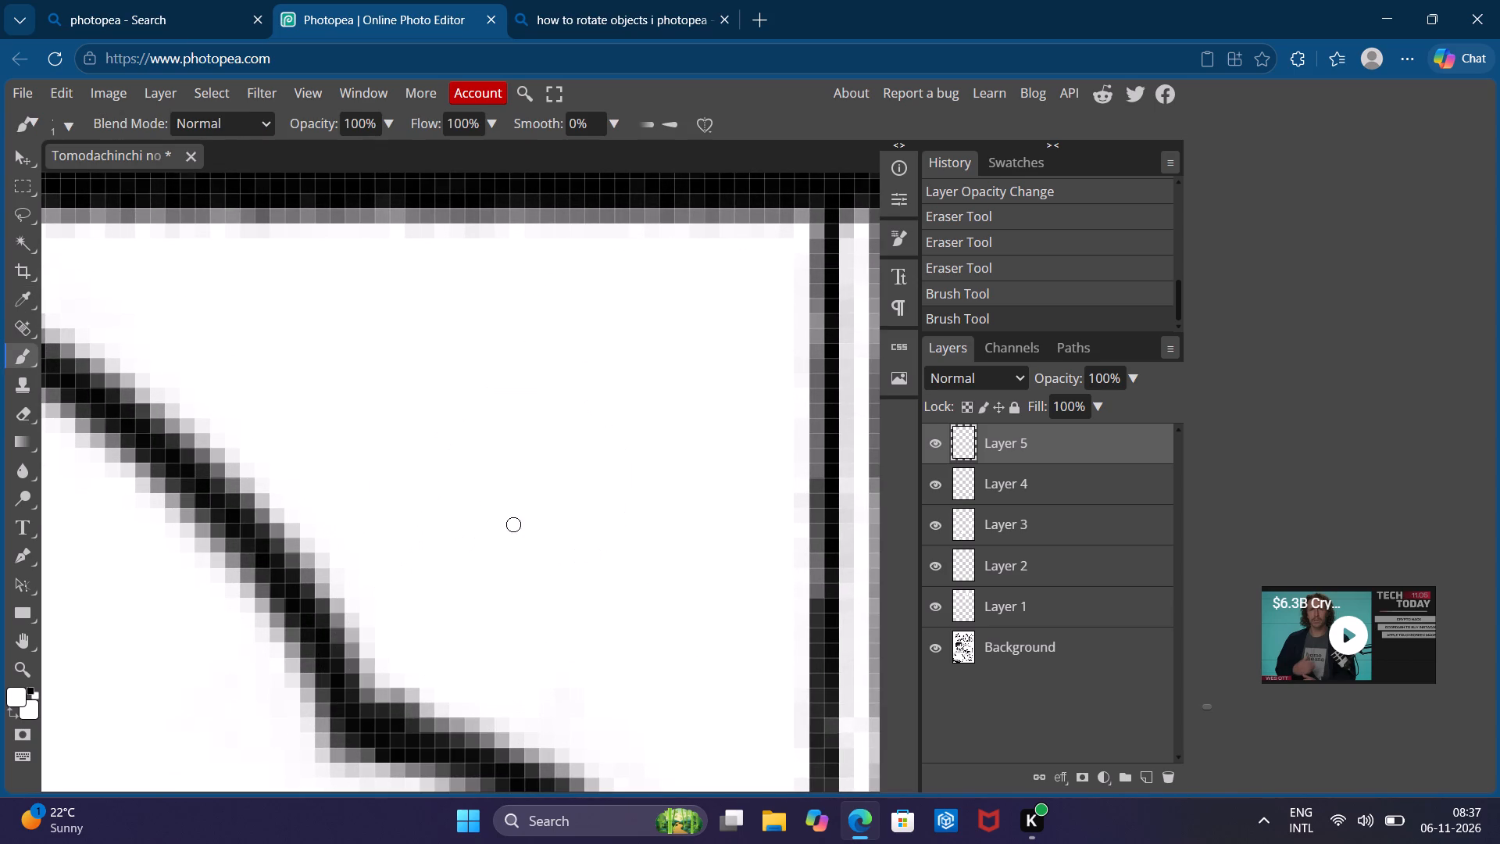
left_click_drag(420, 673, 390, 688)
left_click_drag(390, 688, 424, 671)
left_click_drag(424, 671, 430, 574)
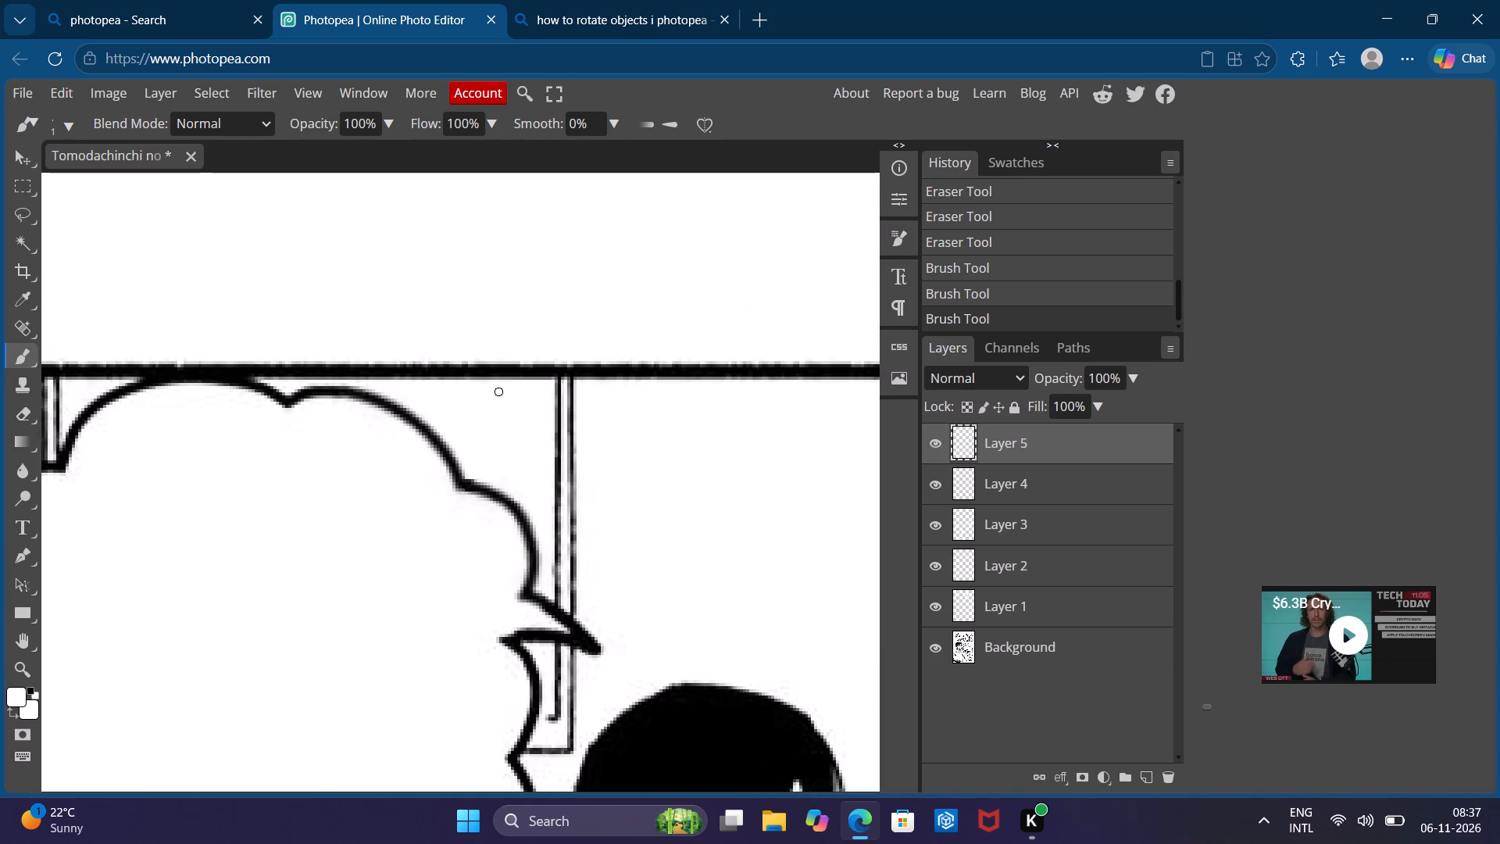
Touch up the remaining rough pixels on the notch's upper edge on Layer 5 with the 1 px white Brush.
scroll(498, 392, "up", 1)
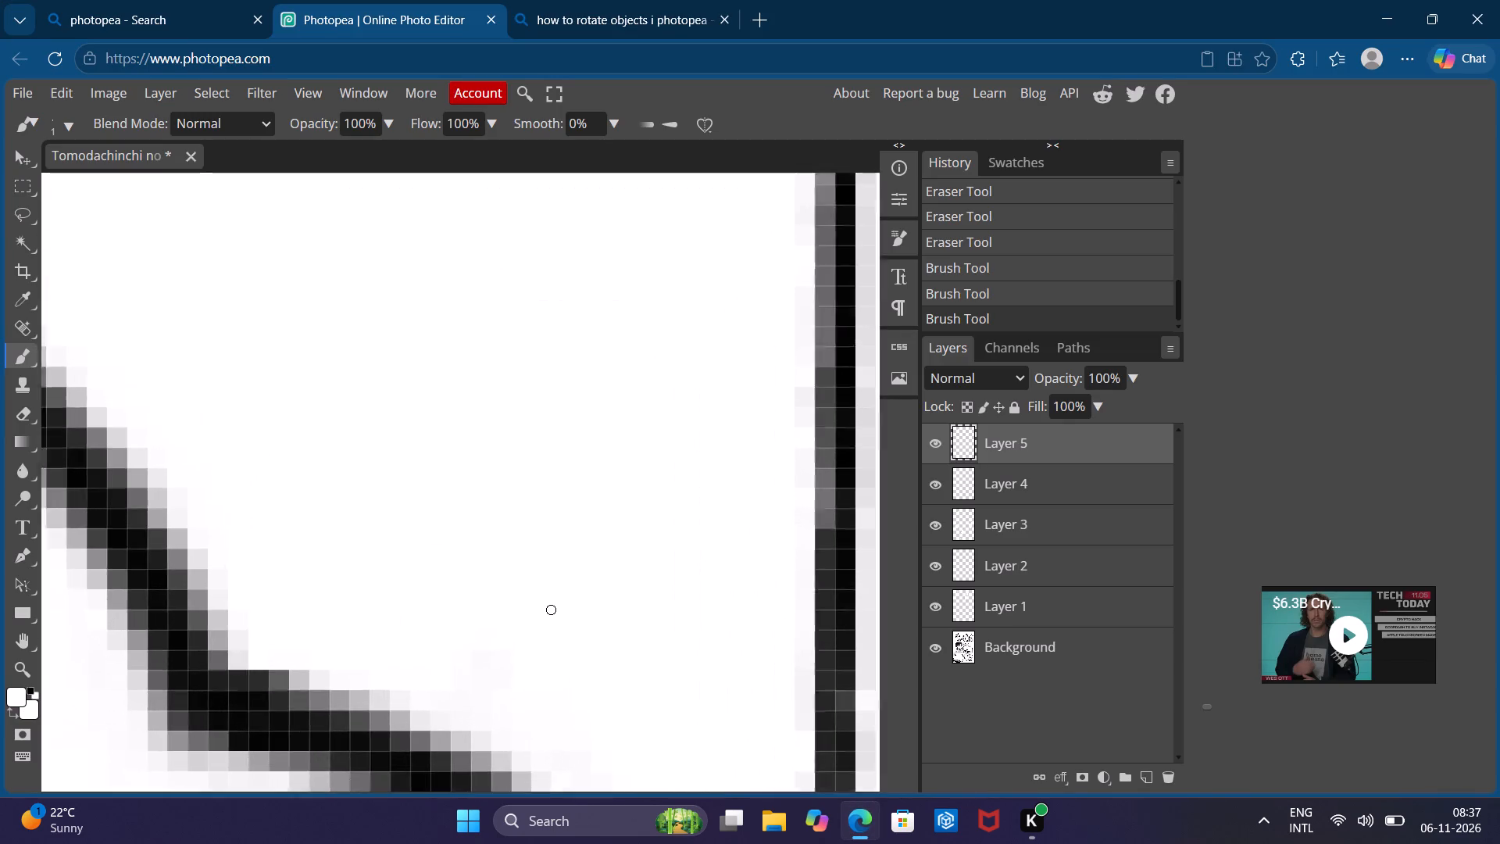
scroll(557, 610, "right", 4)
scroll(557, 610, "down", 1)
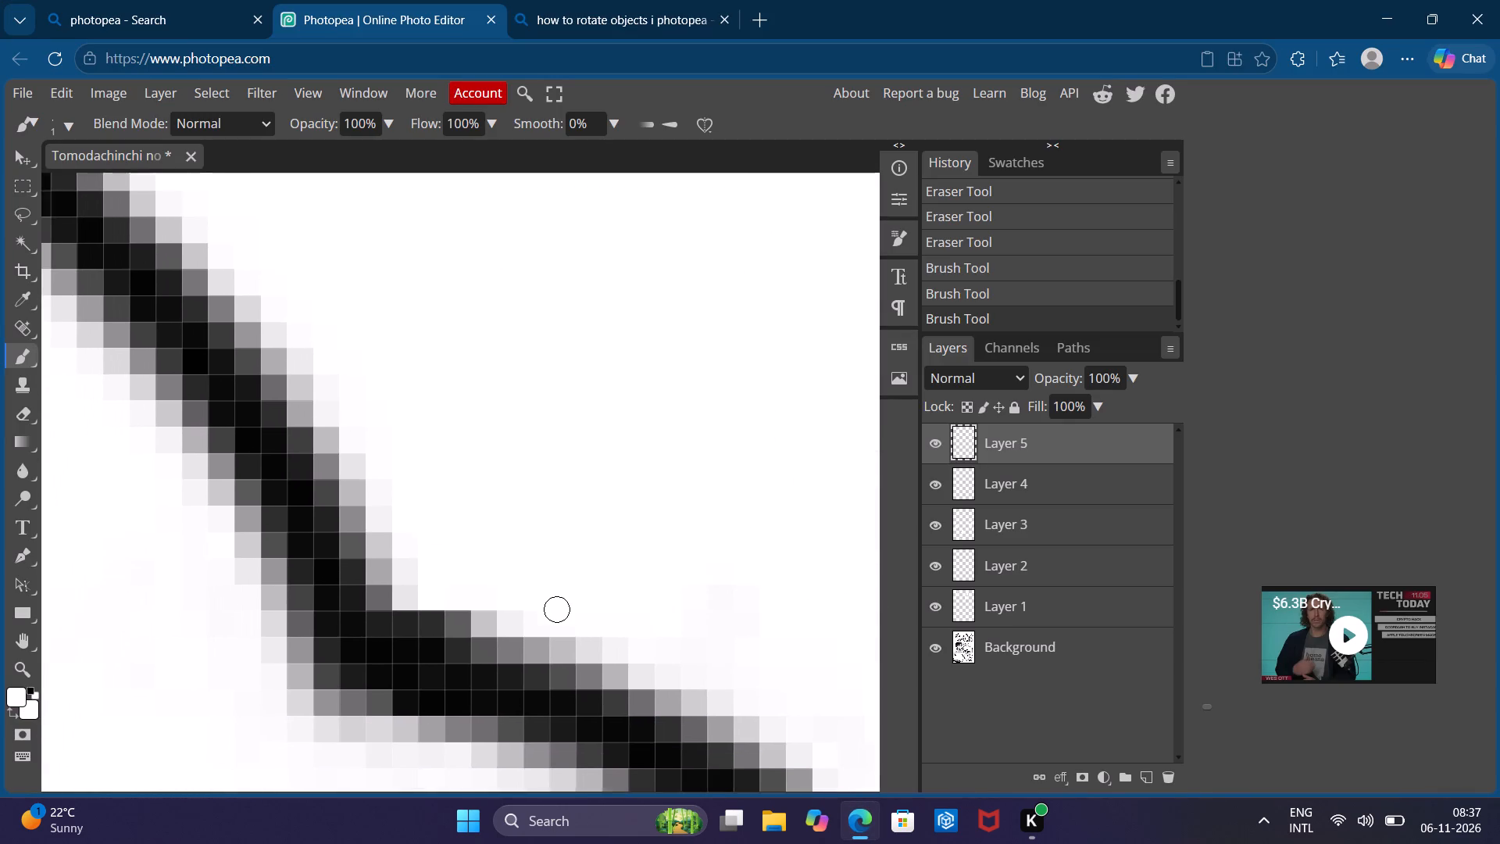
scroll(557, 610, "down", 1)
left_click_drag(479, 551, 472, 556)
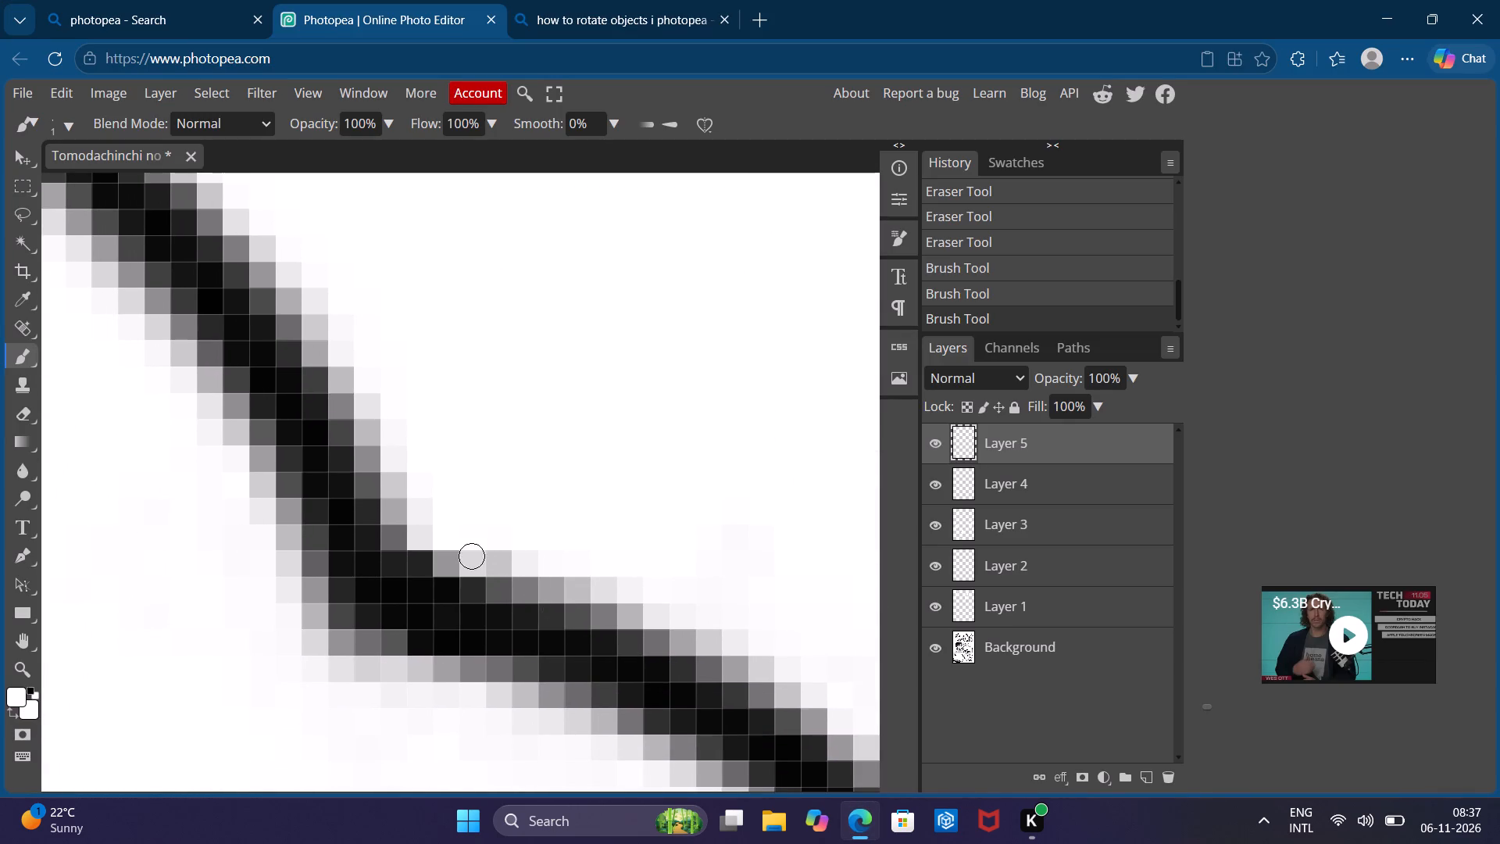
left_click_drag(472, 556, 540, 458)
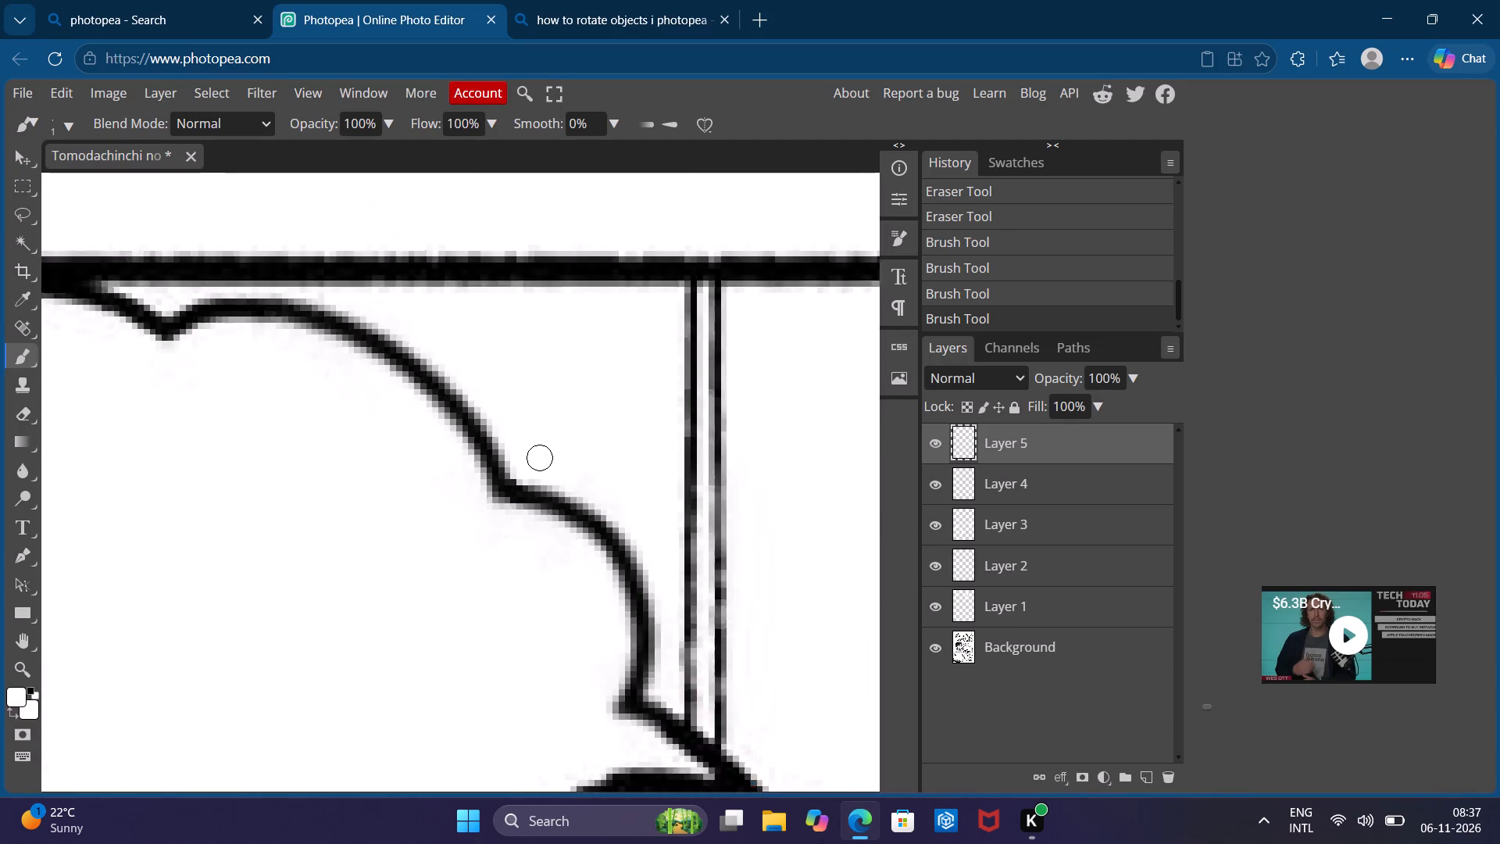
scroll(540, 458, "up", 1)
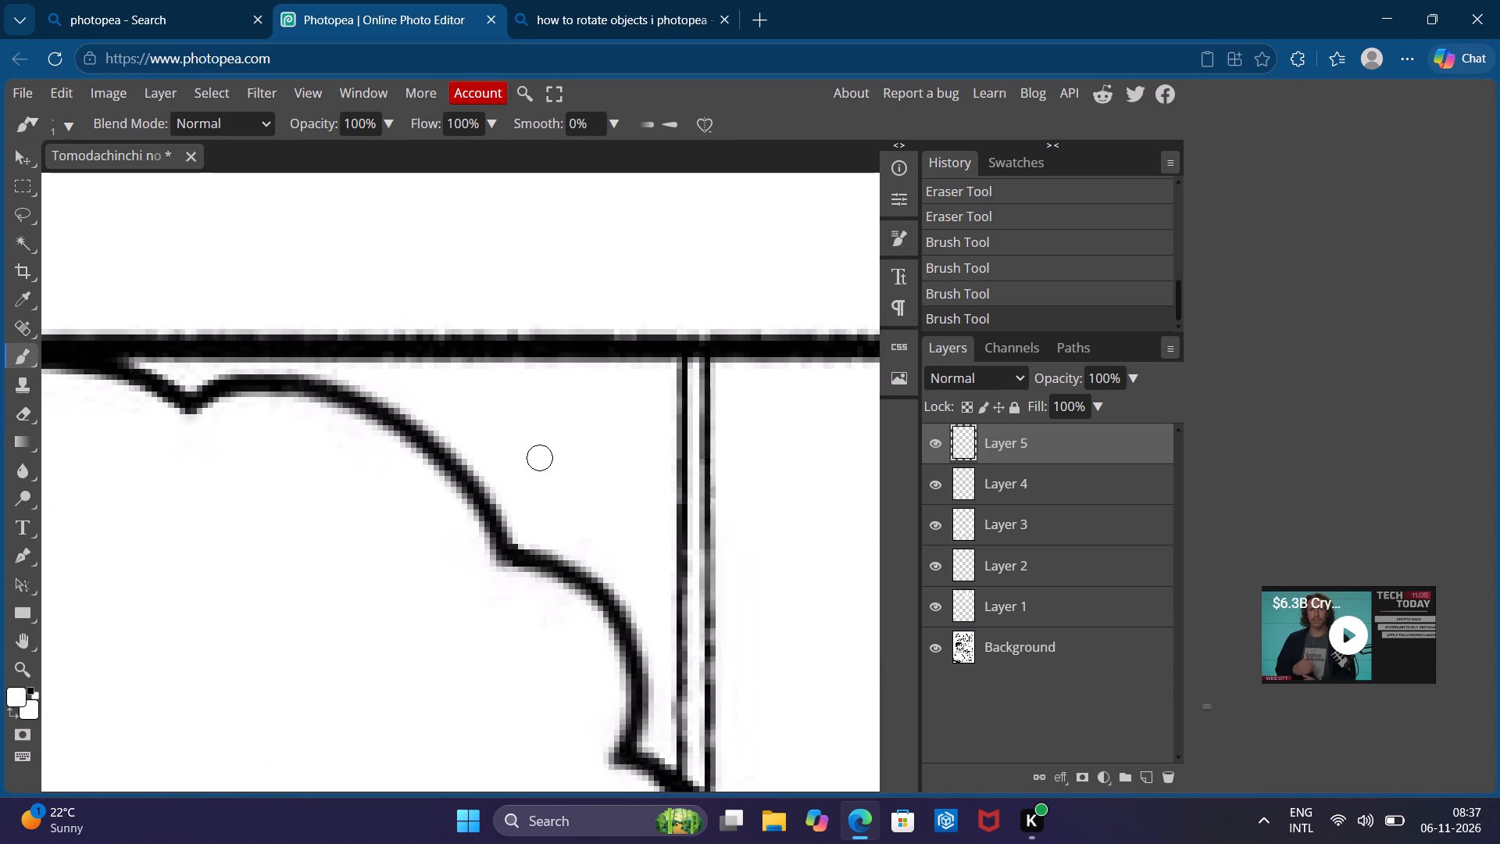
scroll(540, 458, "down", 2)
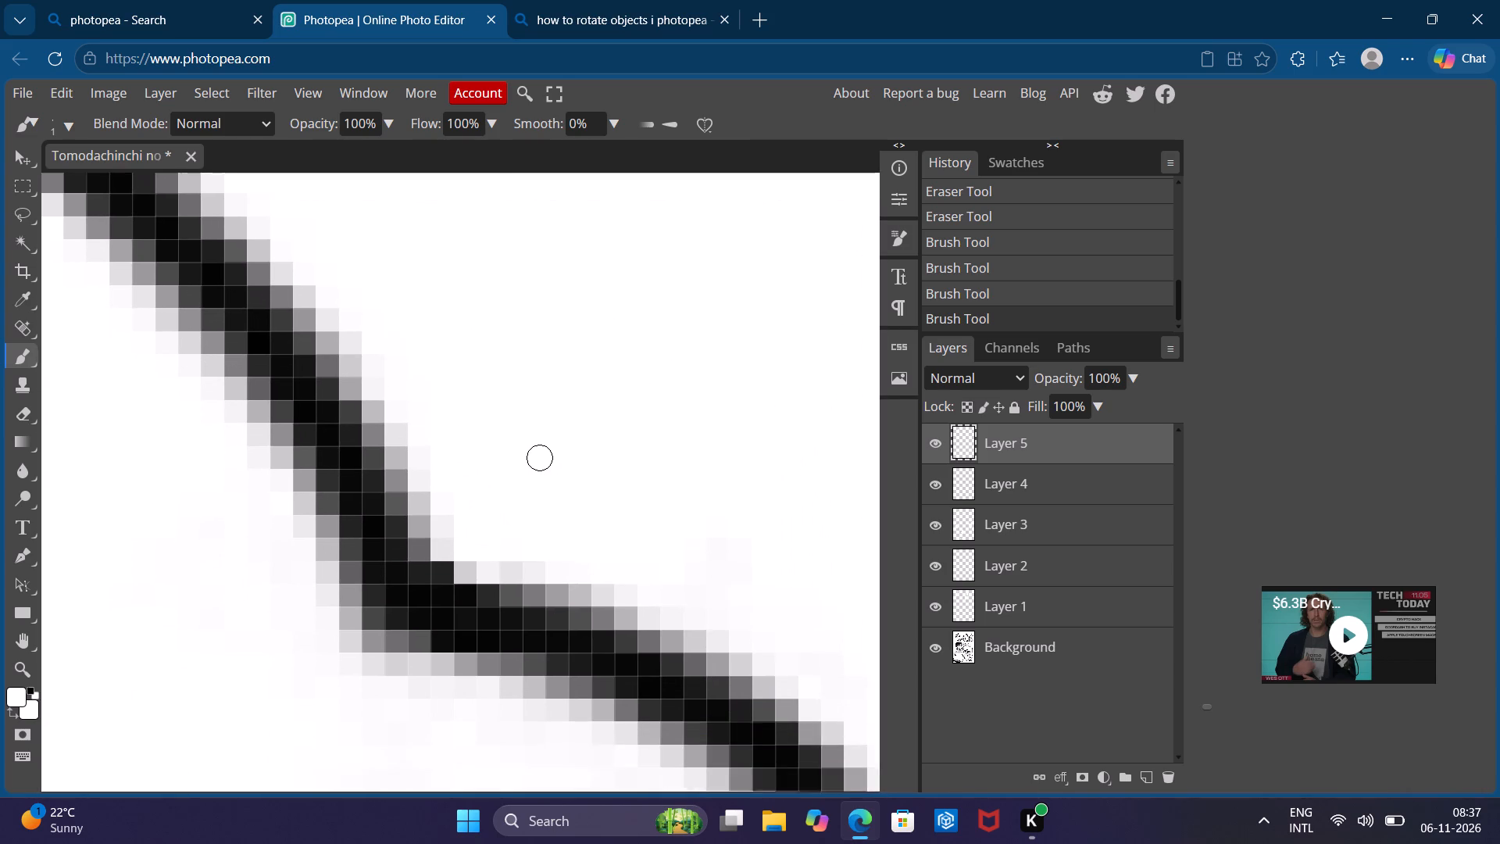
scroll(540, 458, "down", 1)
left_click(445, 560)
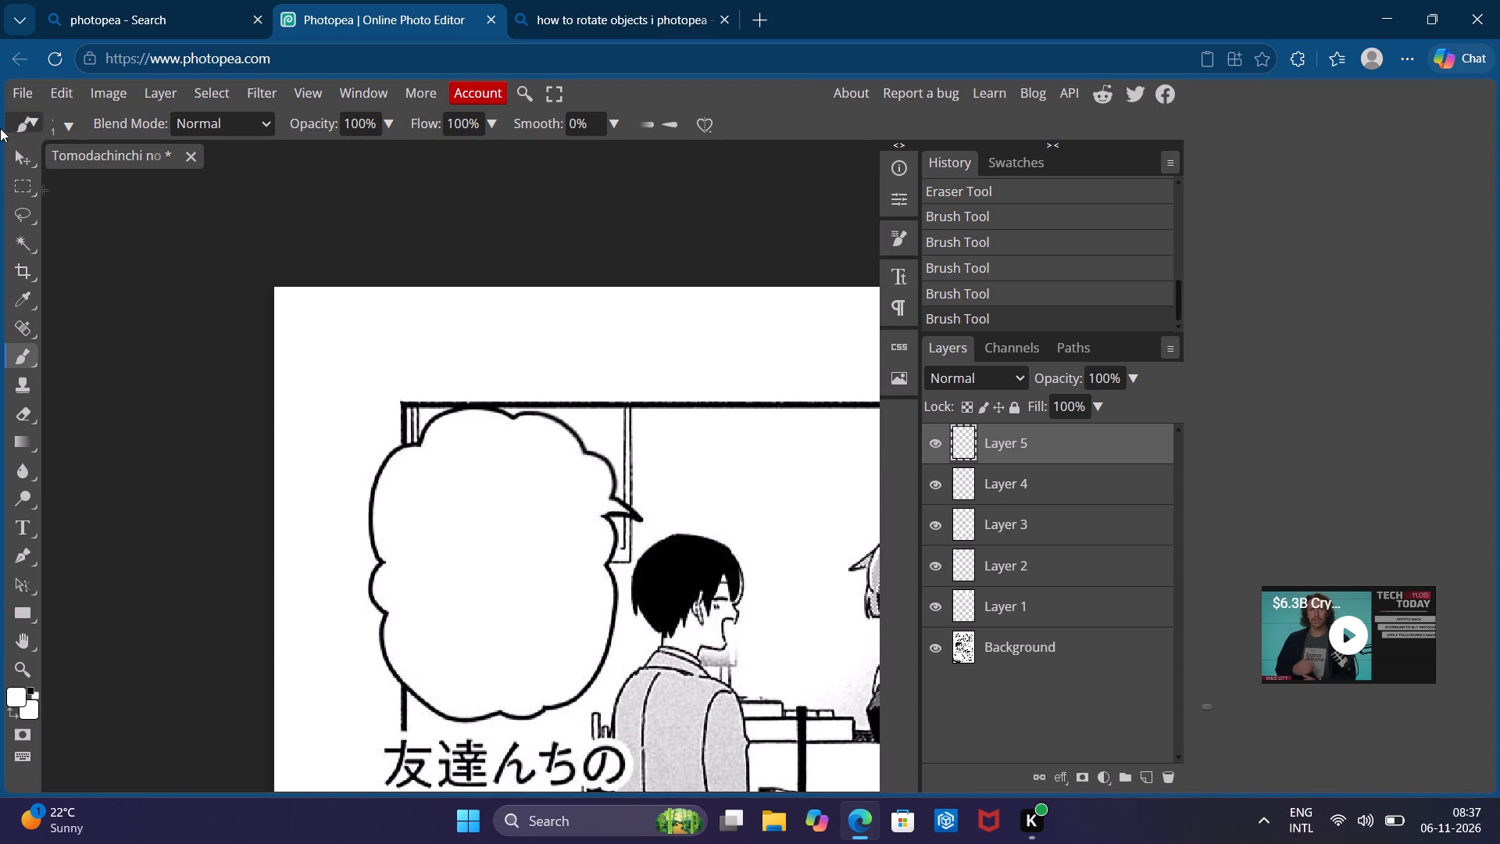
Lasso the far-left curve of the second panel's left bubble outline on Background and paste a copy above Layer 5.
left_click(27, 216)
left_click(241, 376)
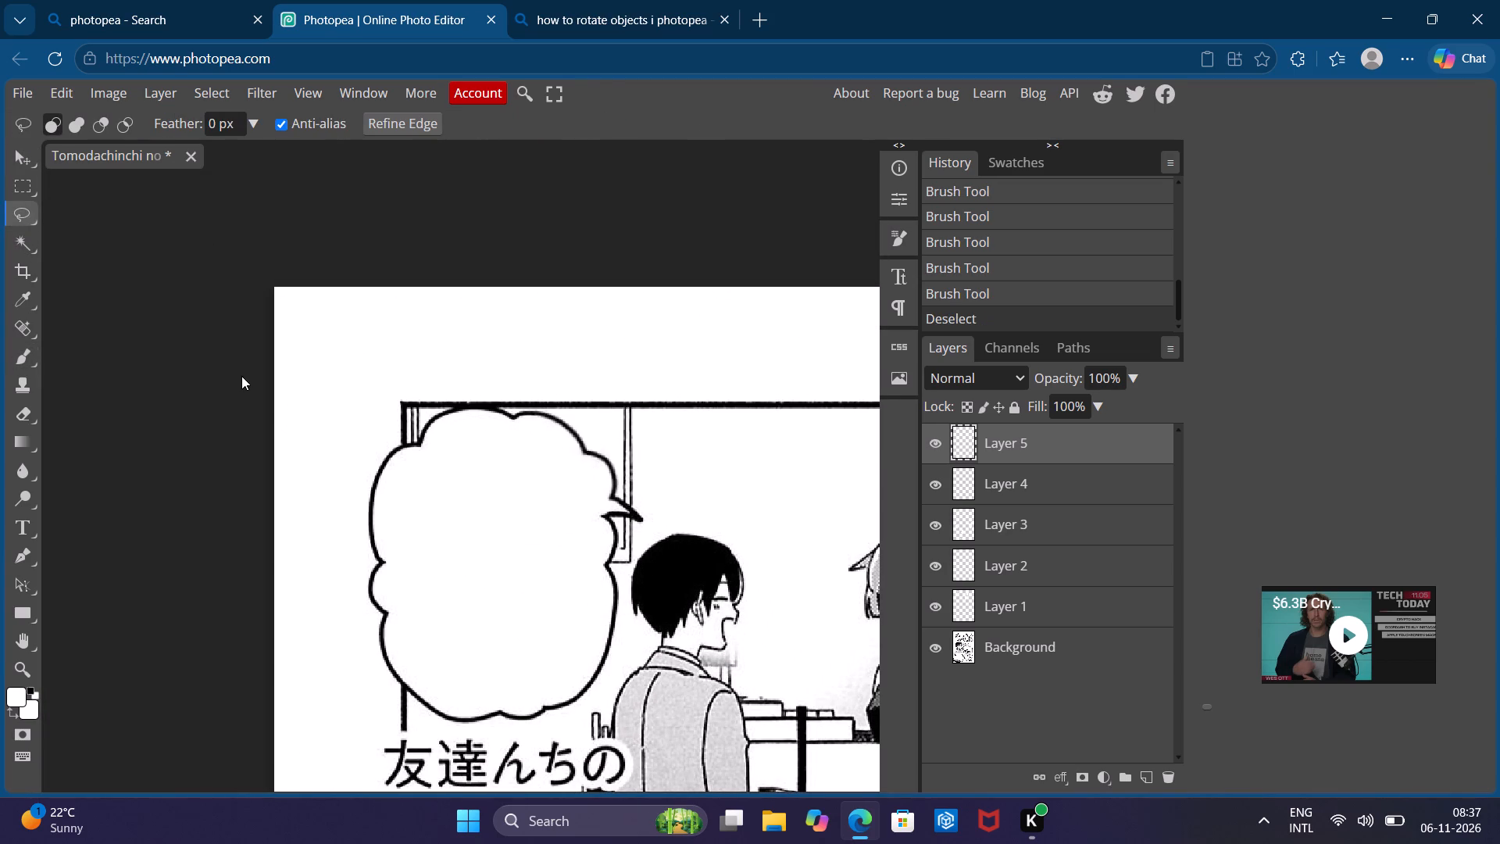
scroll(241, 376, "down", 2)
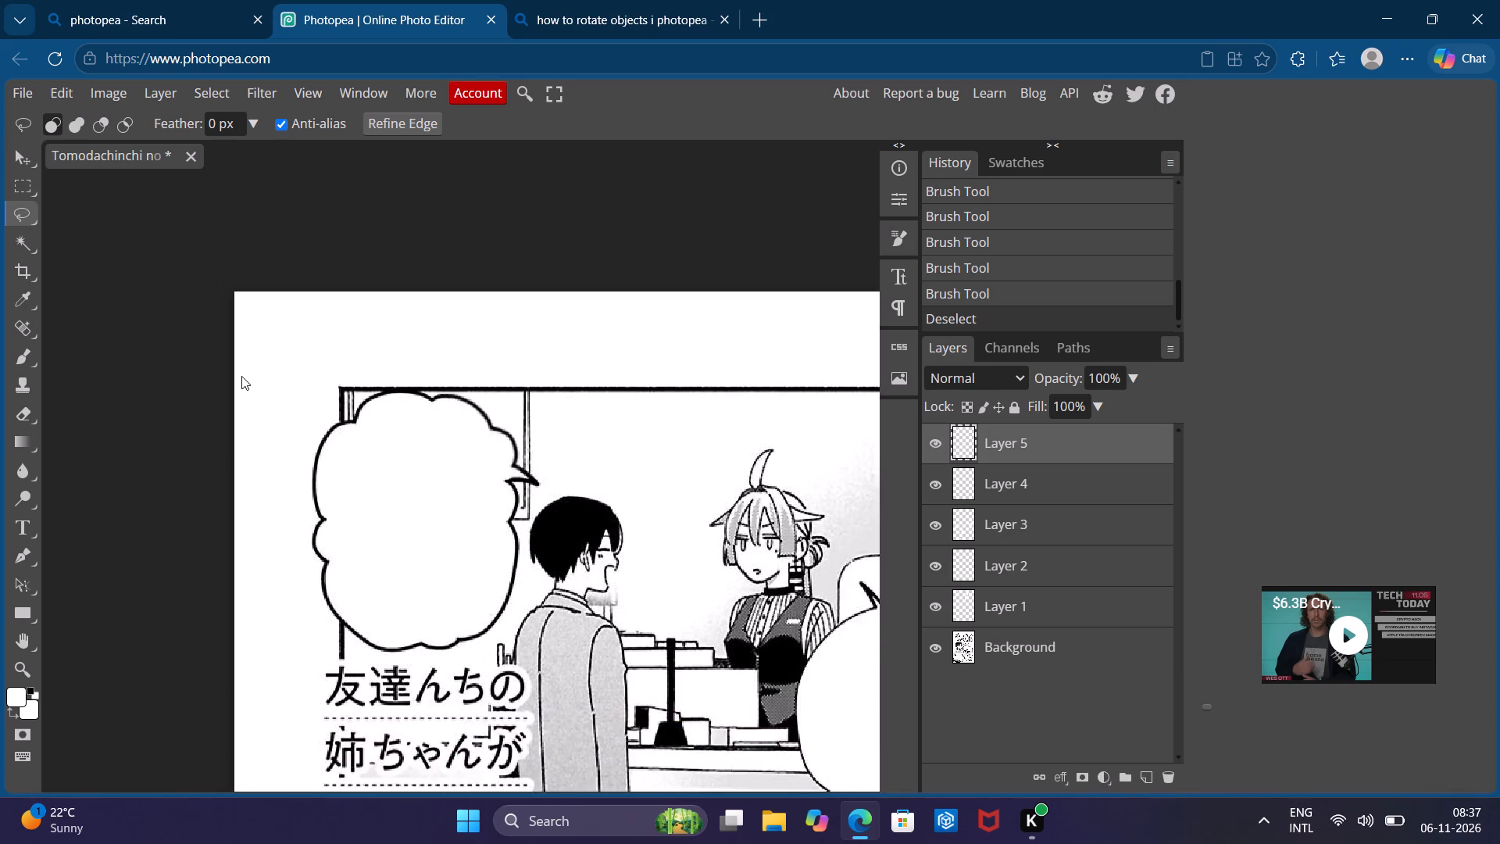
scroll(241, 376, "down", 2)
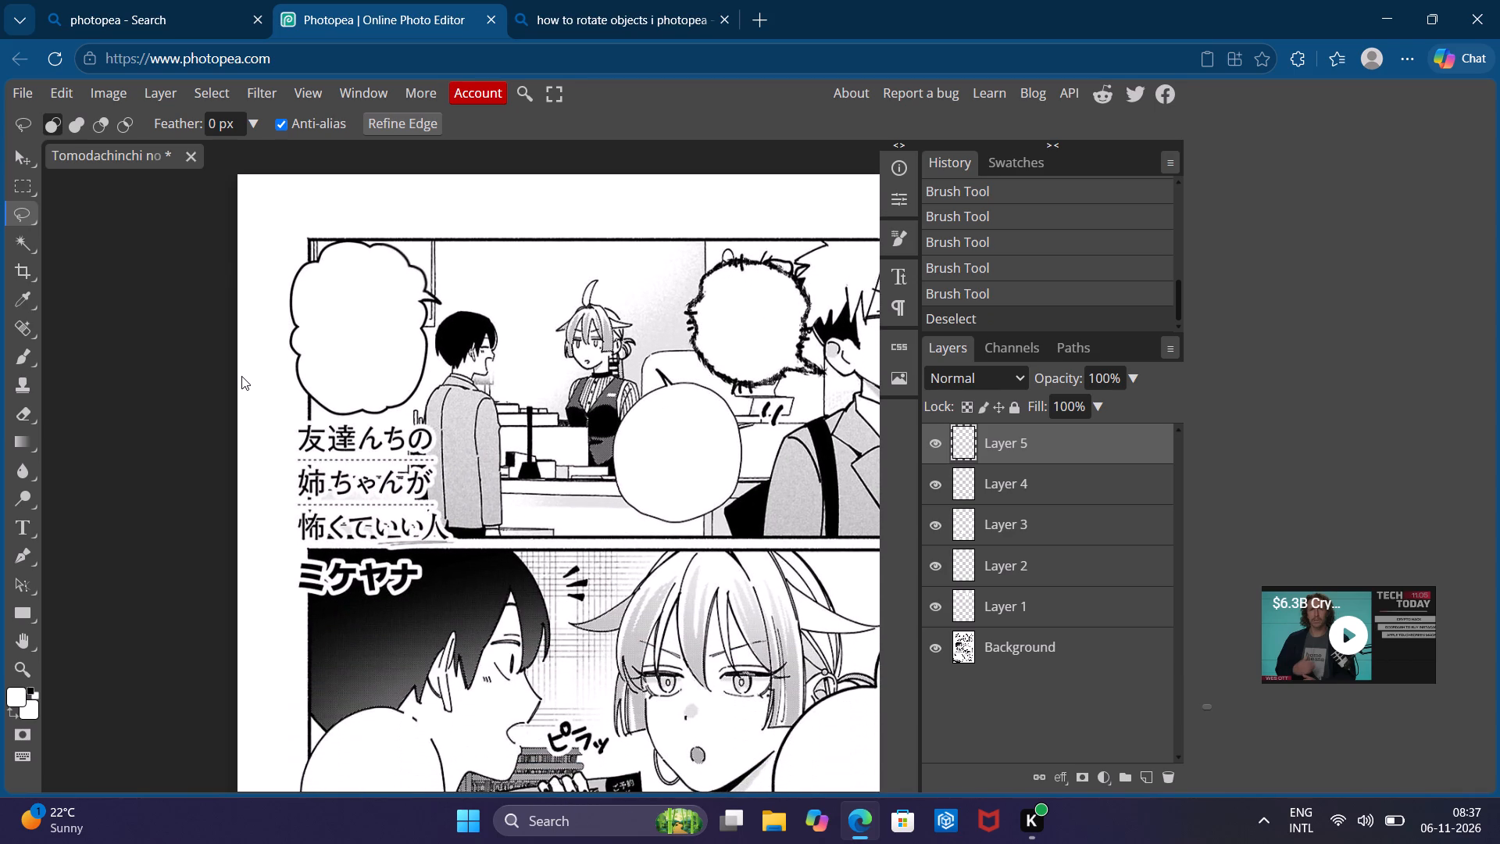
scroll(241, 376, "down", 2)
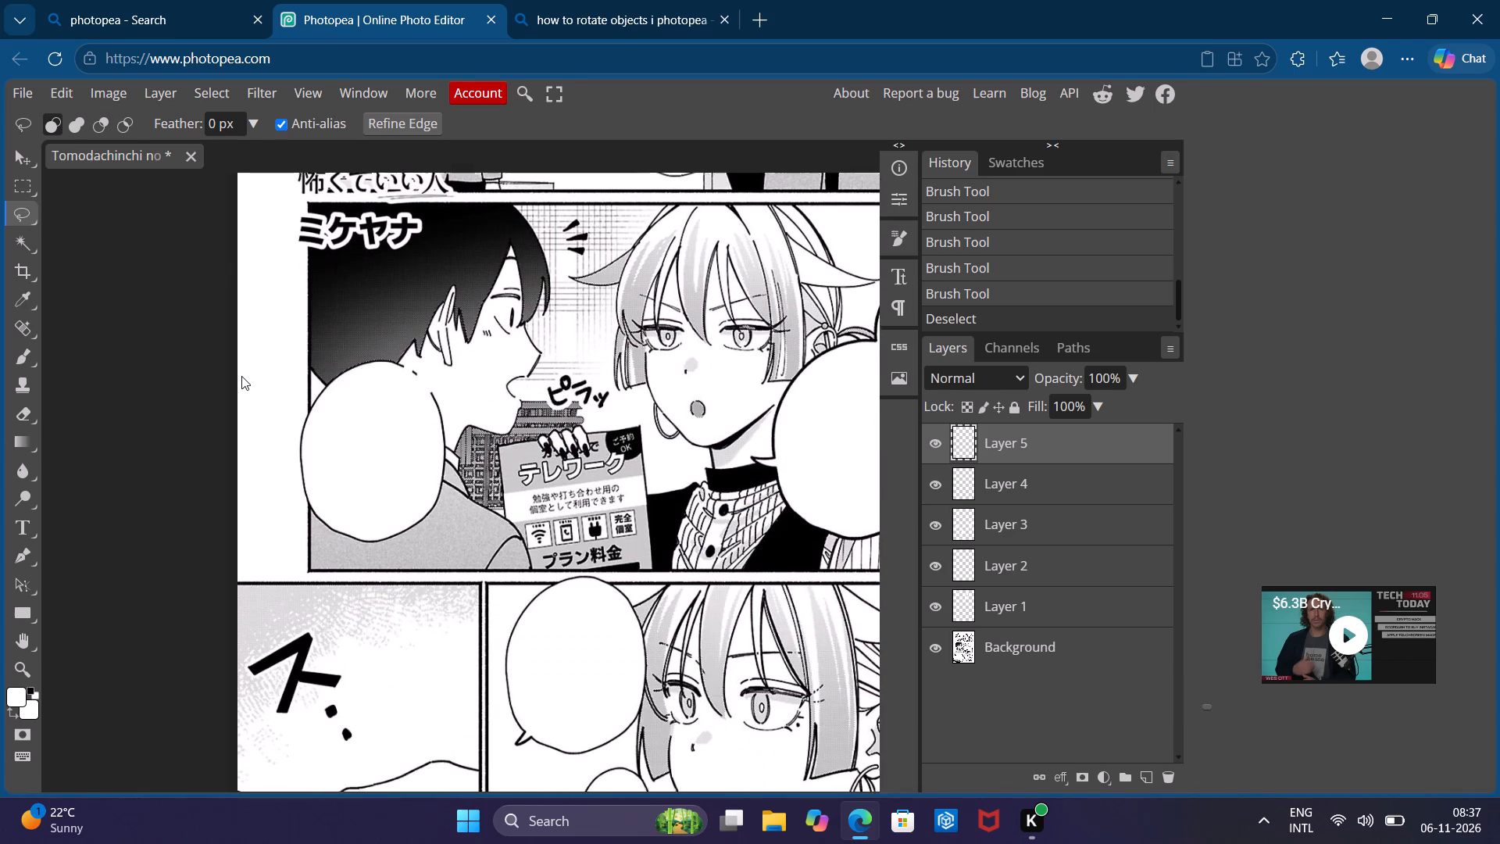
scroll(241, 376, "down", 1)
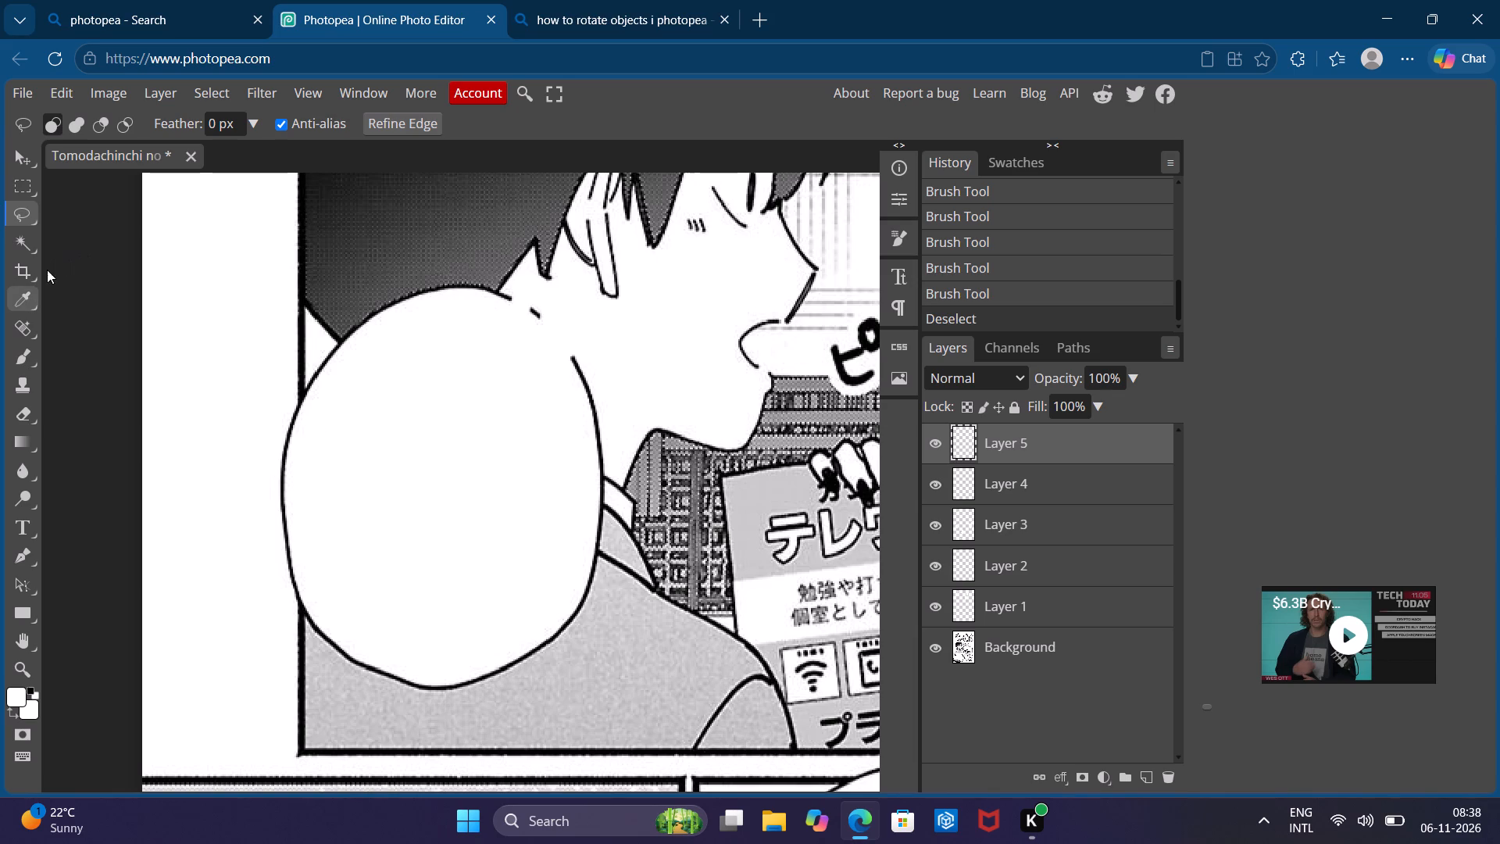
left_click(988, 642)
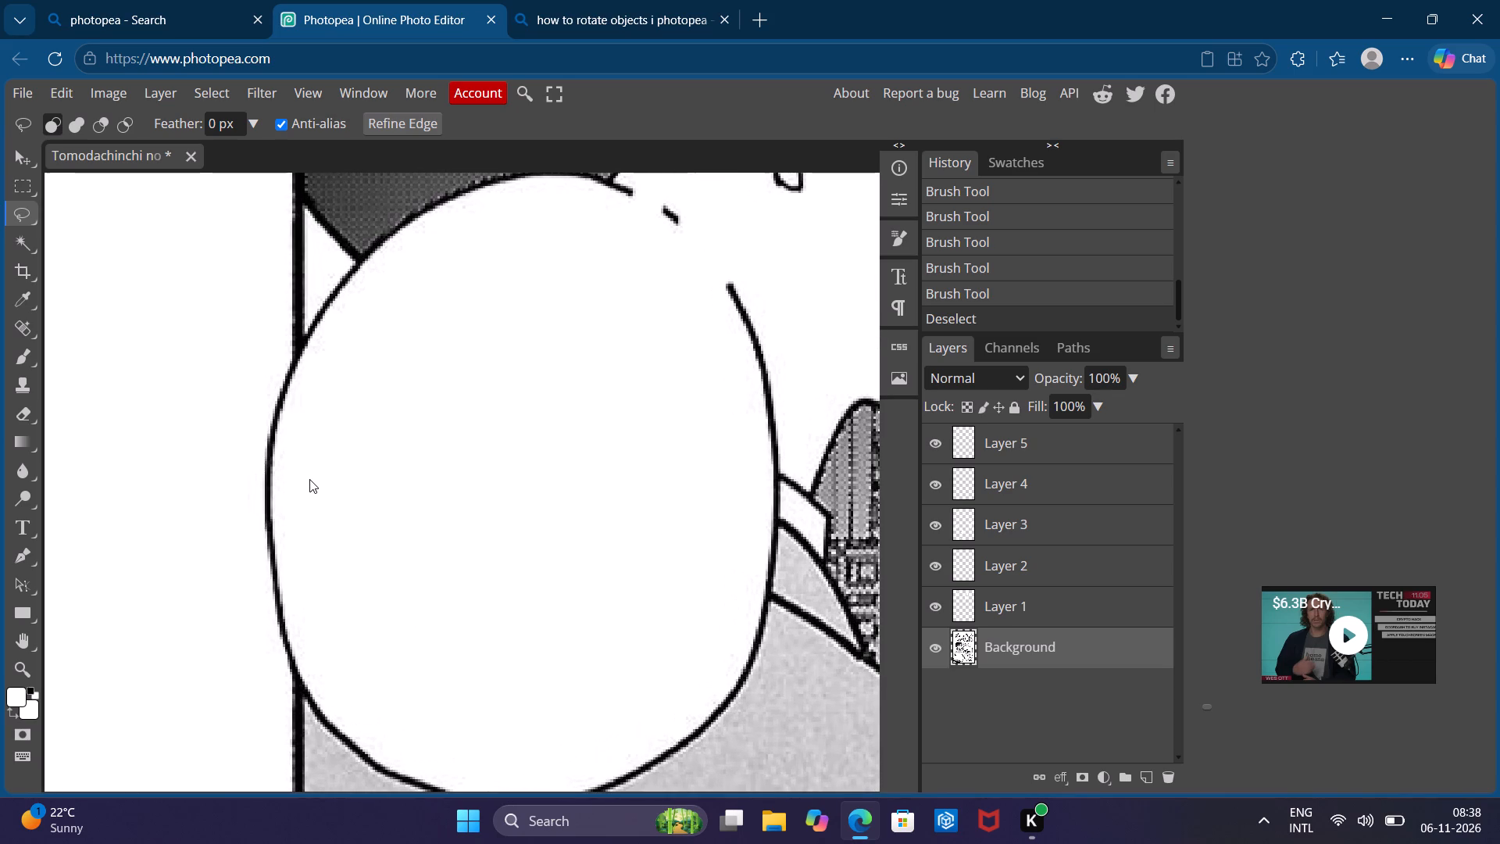
left_click(292, 384)
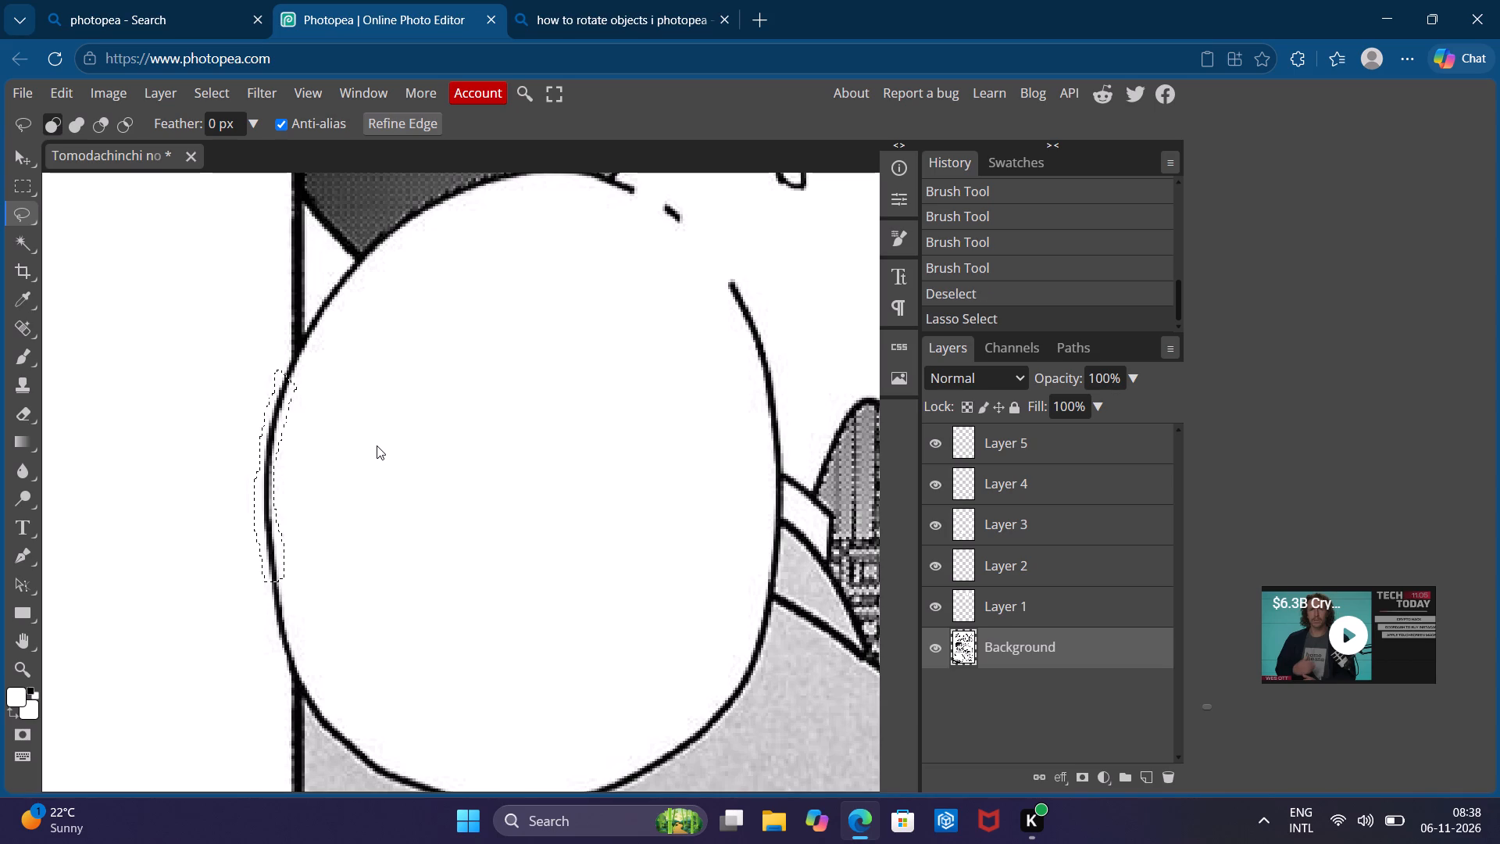
key("ctrl+c")
left_click(266, 489)
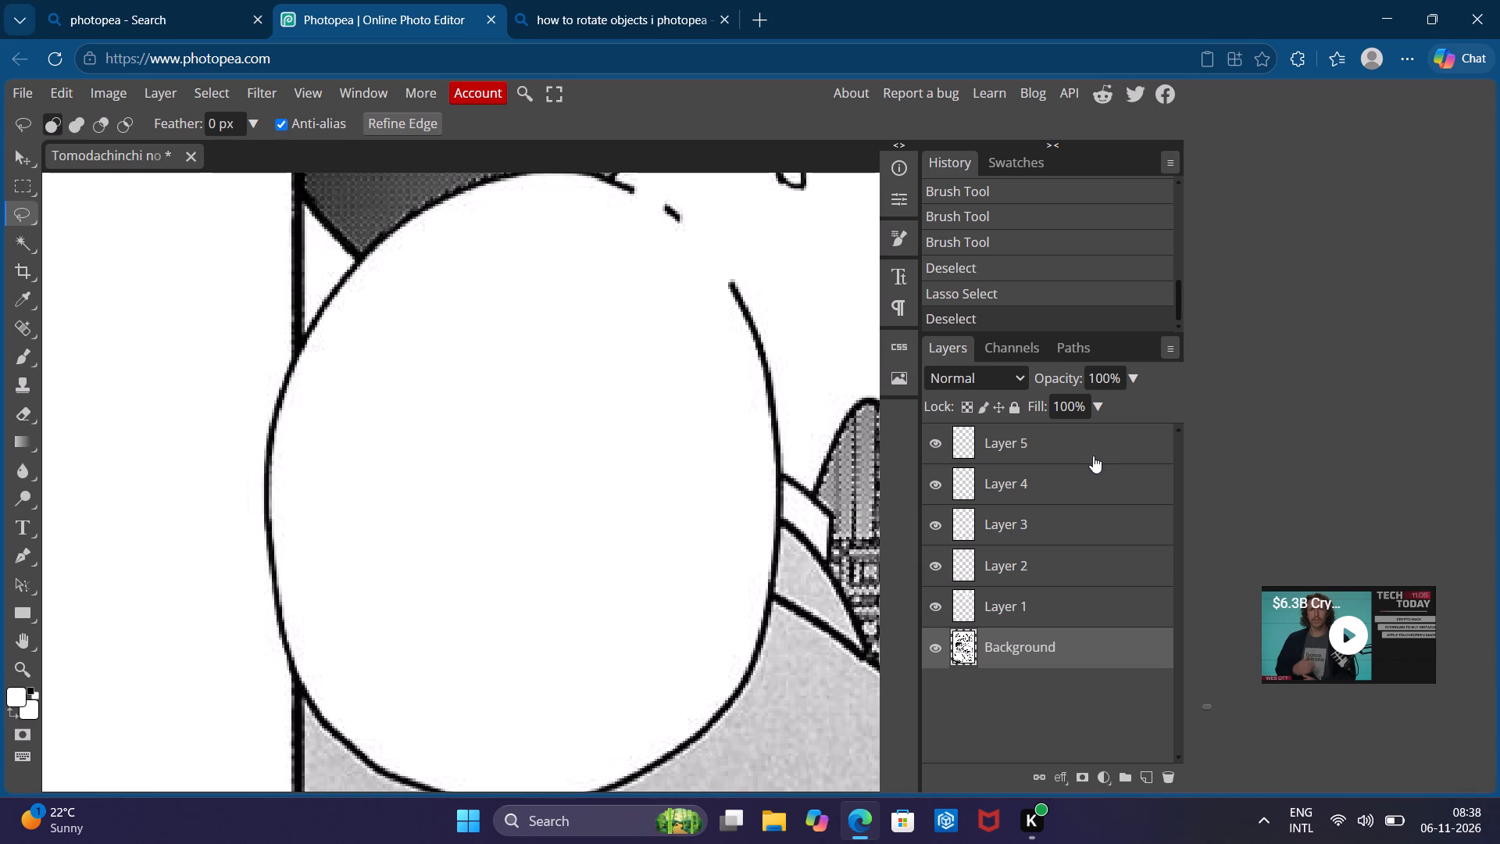
left_click(1076, 445)
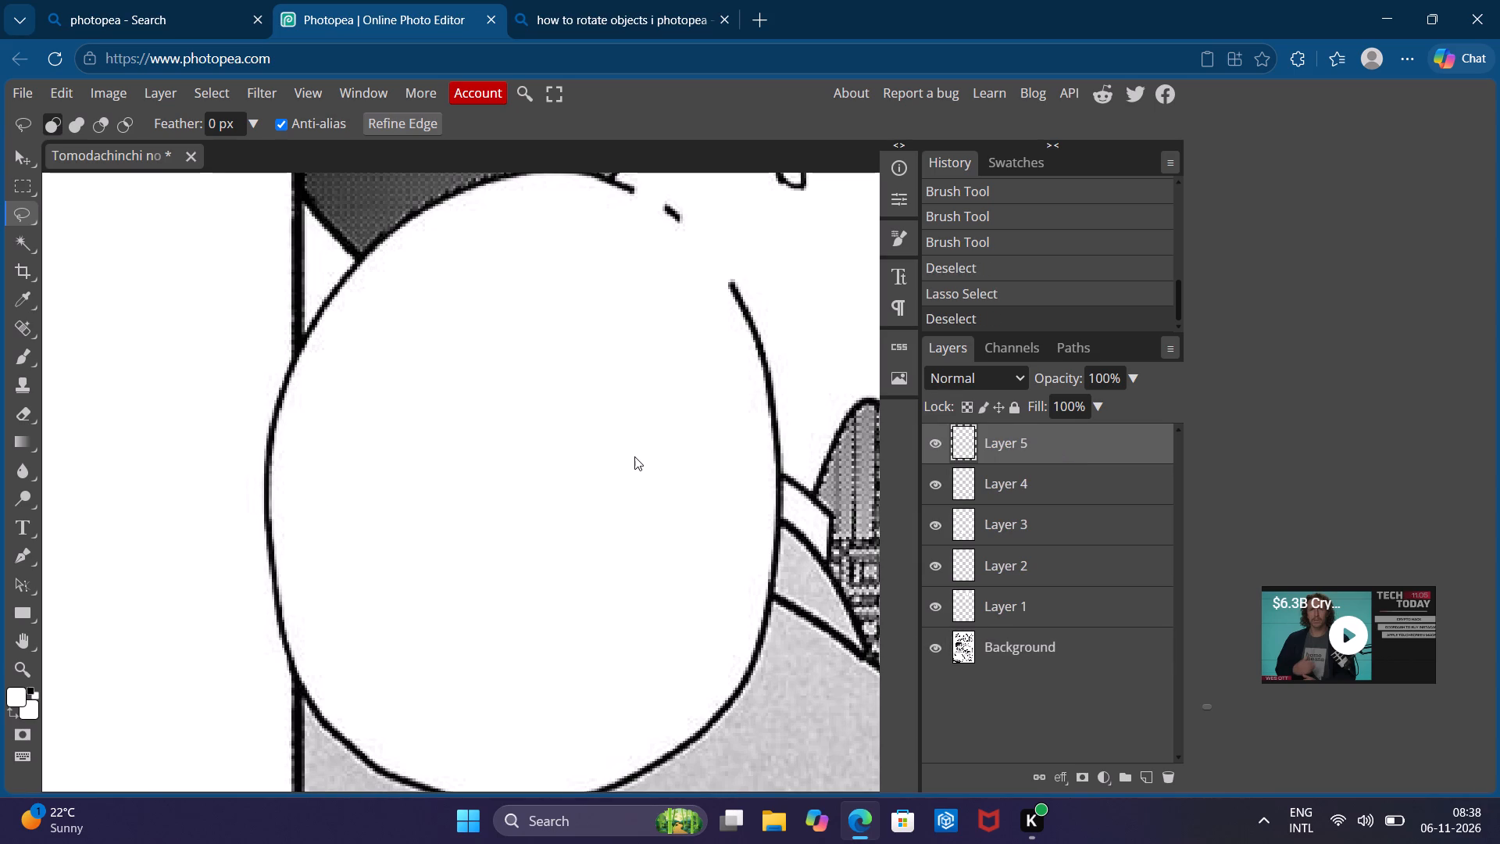
key("ctrl+v")
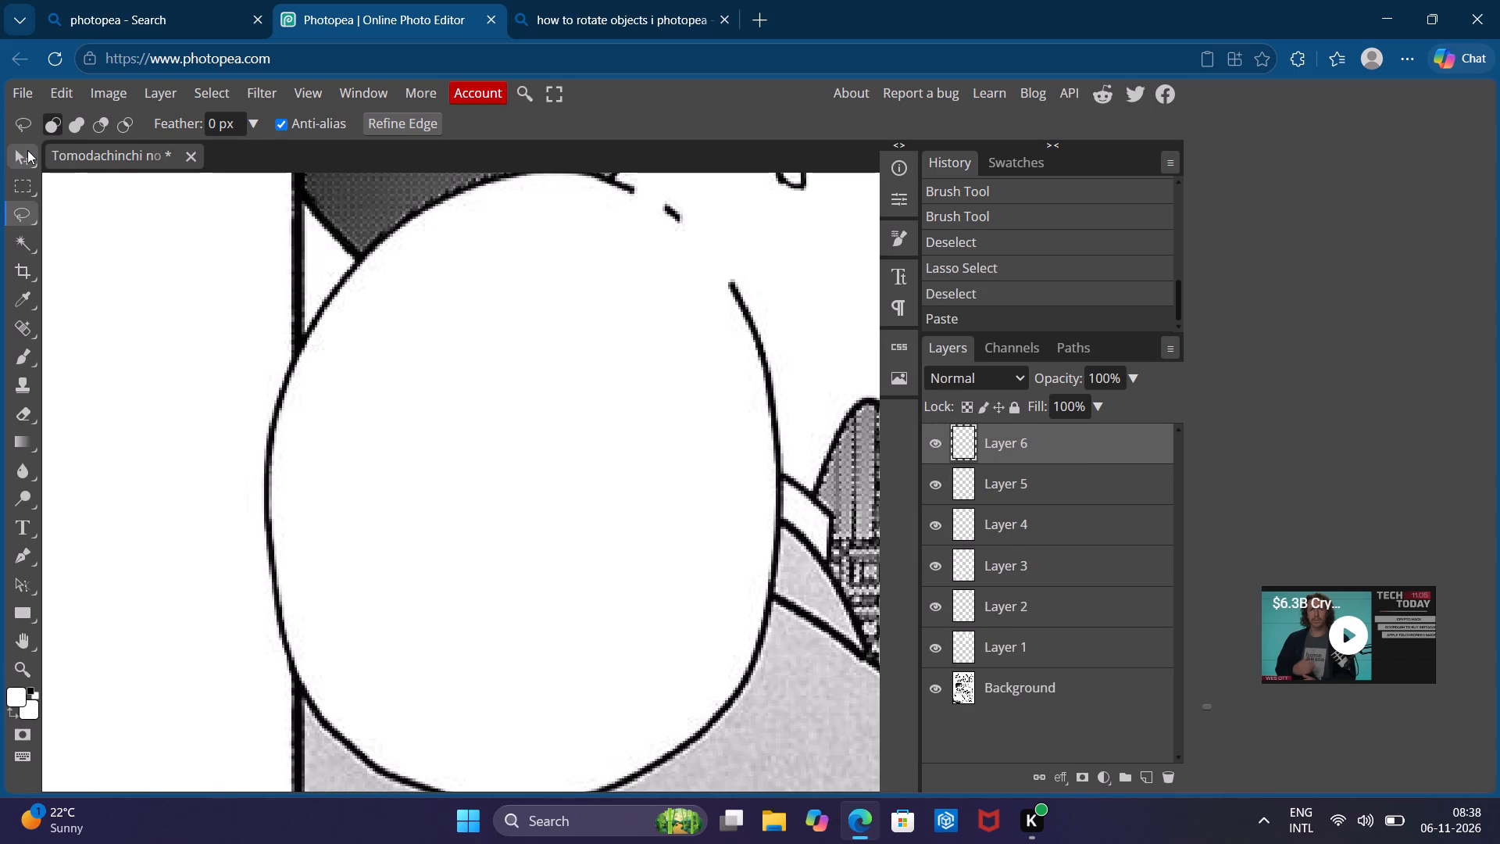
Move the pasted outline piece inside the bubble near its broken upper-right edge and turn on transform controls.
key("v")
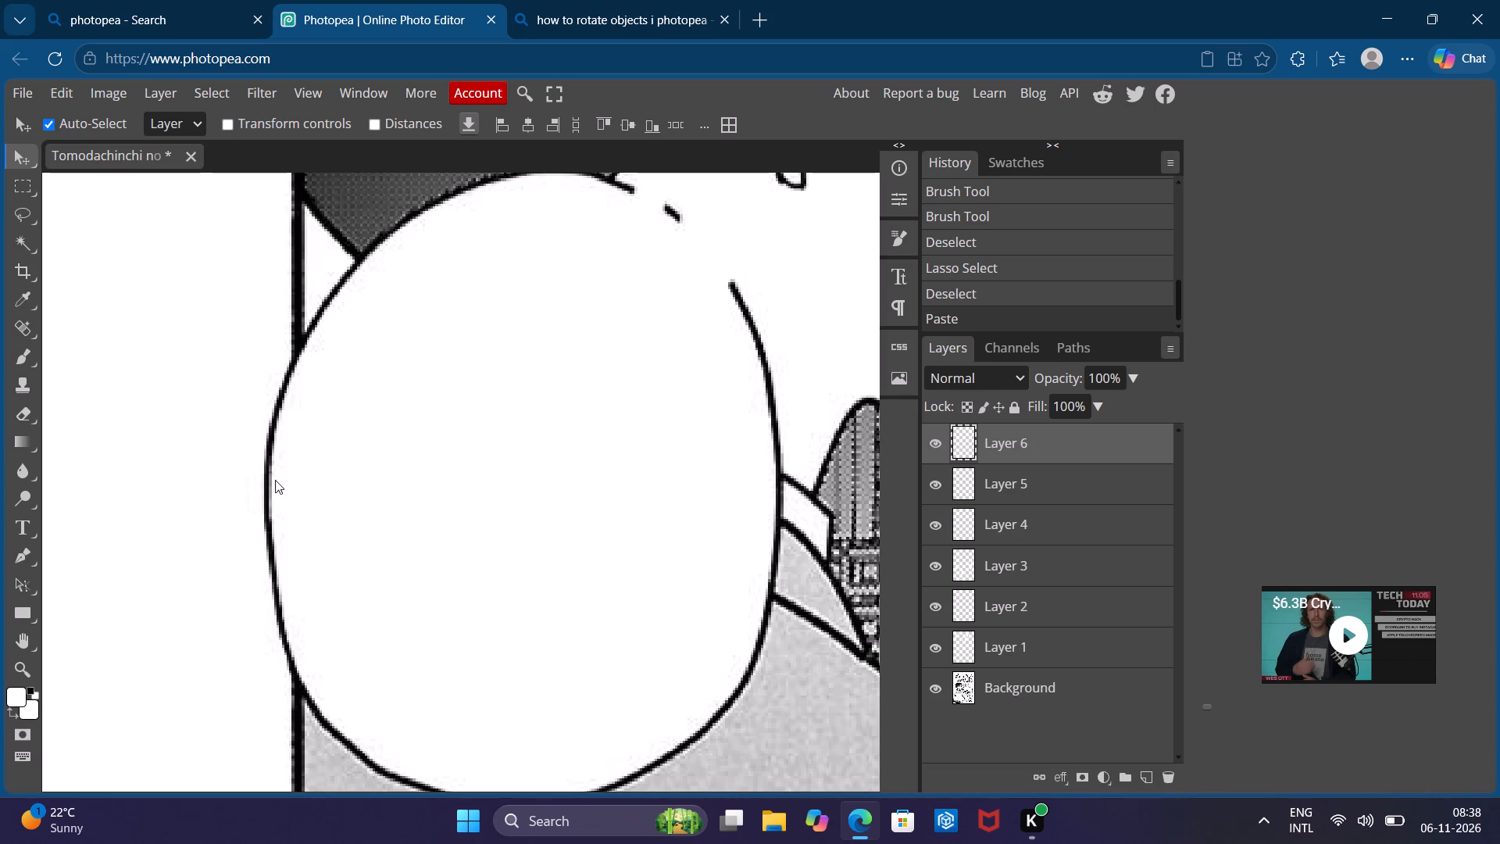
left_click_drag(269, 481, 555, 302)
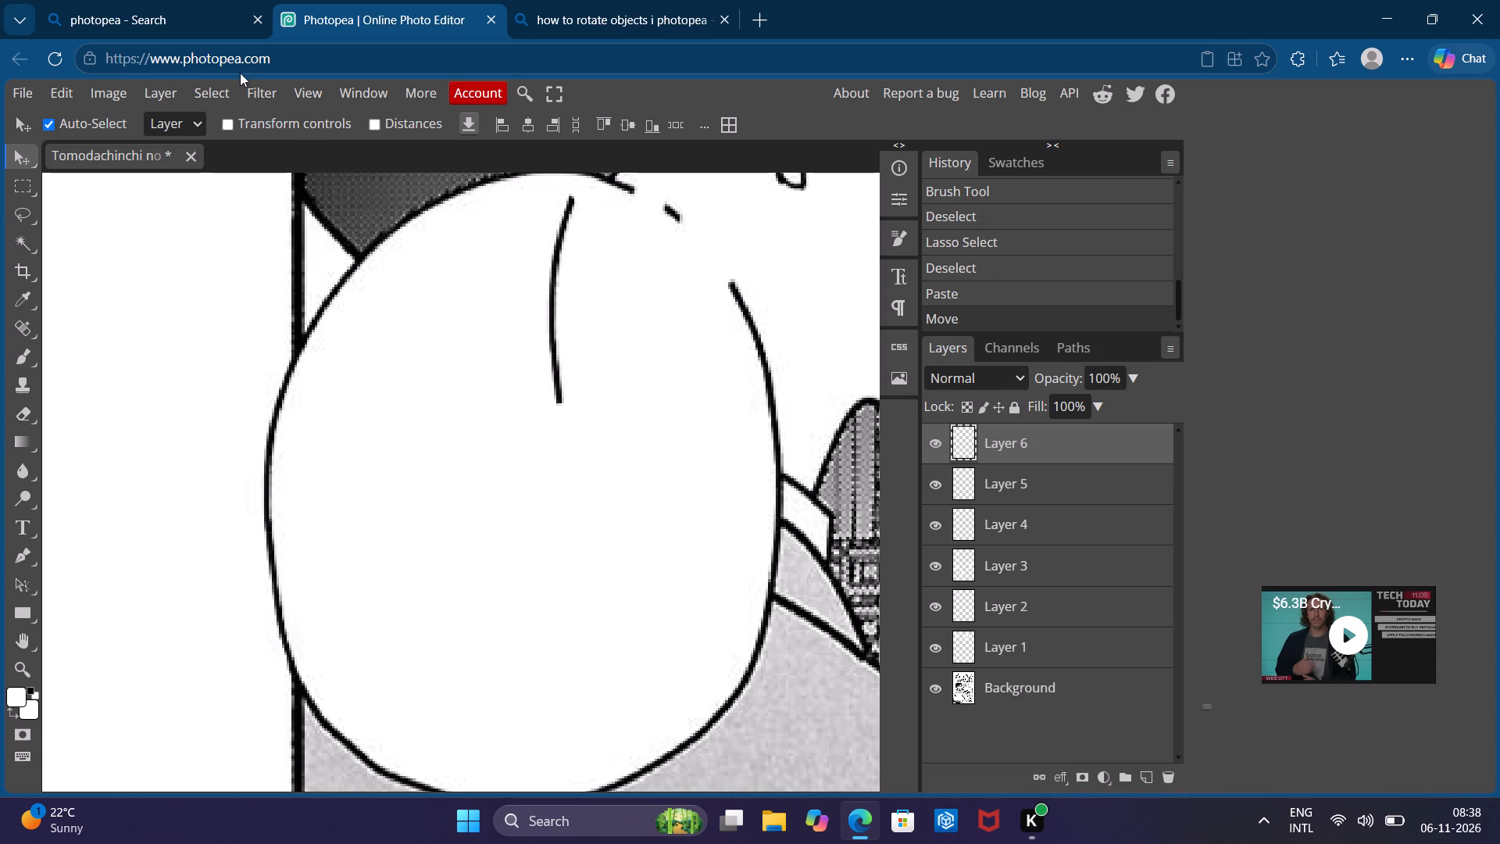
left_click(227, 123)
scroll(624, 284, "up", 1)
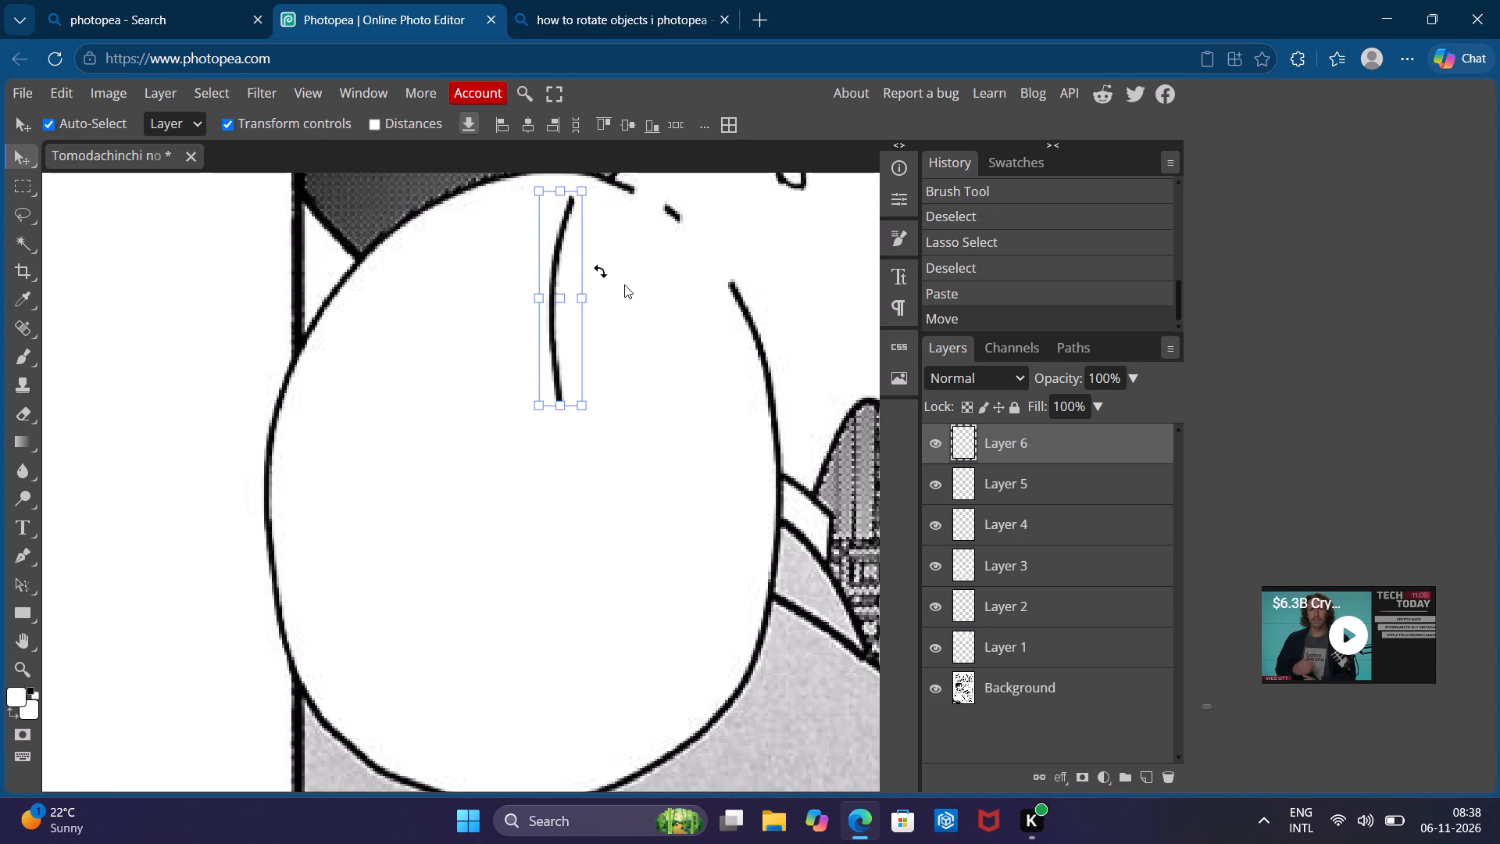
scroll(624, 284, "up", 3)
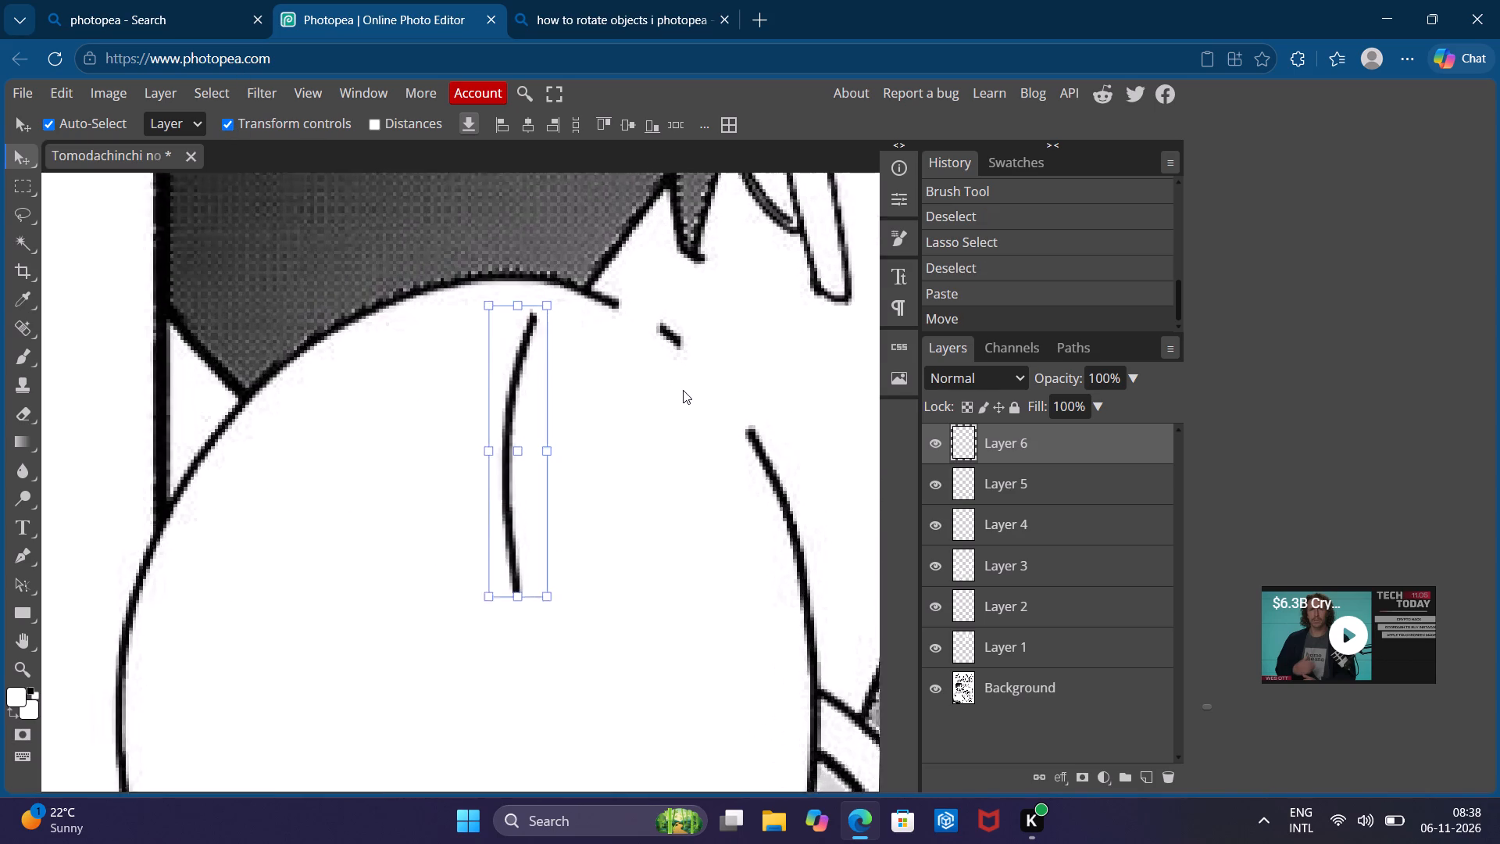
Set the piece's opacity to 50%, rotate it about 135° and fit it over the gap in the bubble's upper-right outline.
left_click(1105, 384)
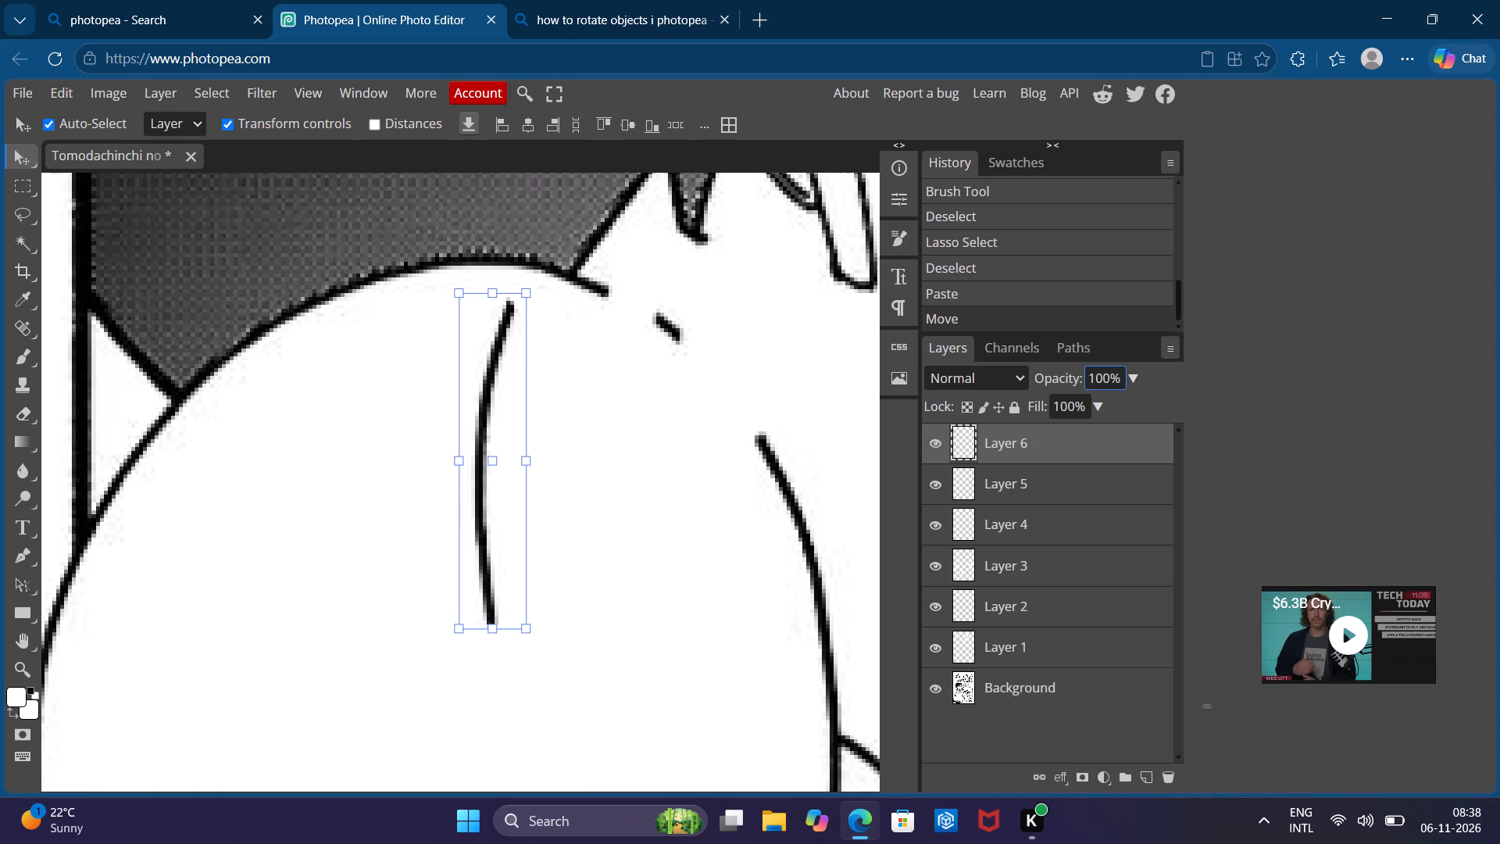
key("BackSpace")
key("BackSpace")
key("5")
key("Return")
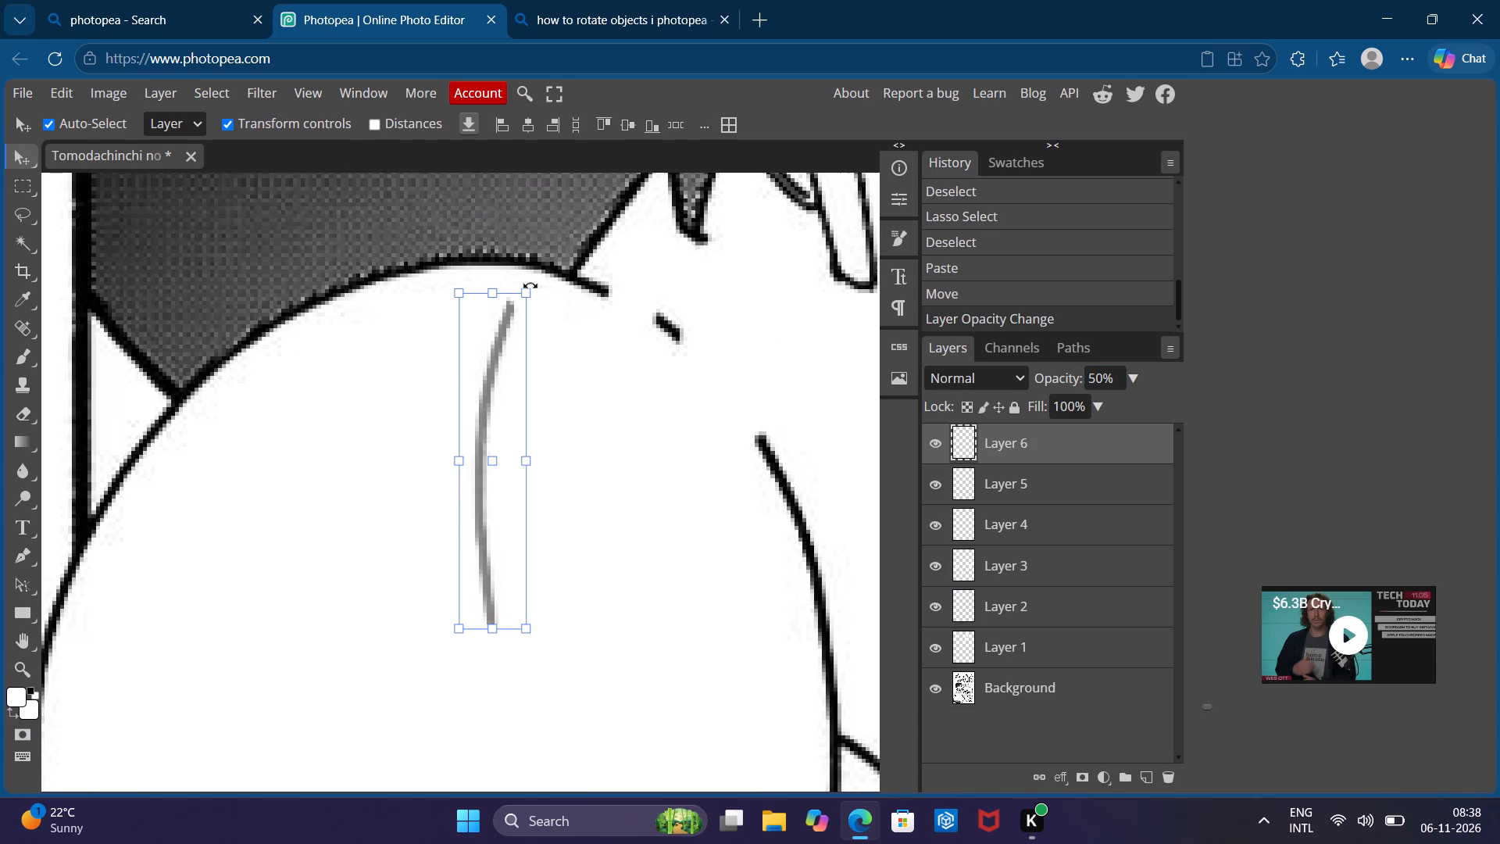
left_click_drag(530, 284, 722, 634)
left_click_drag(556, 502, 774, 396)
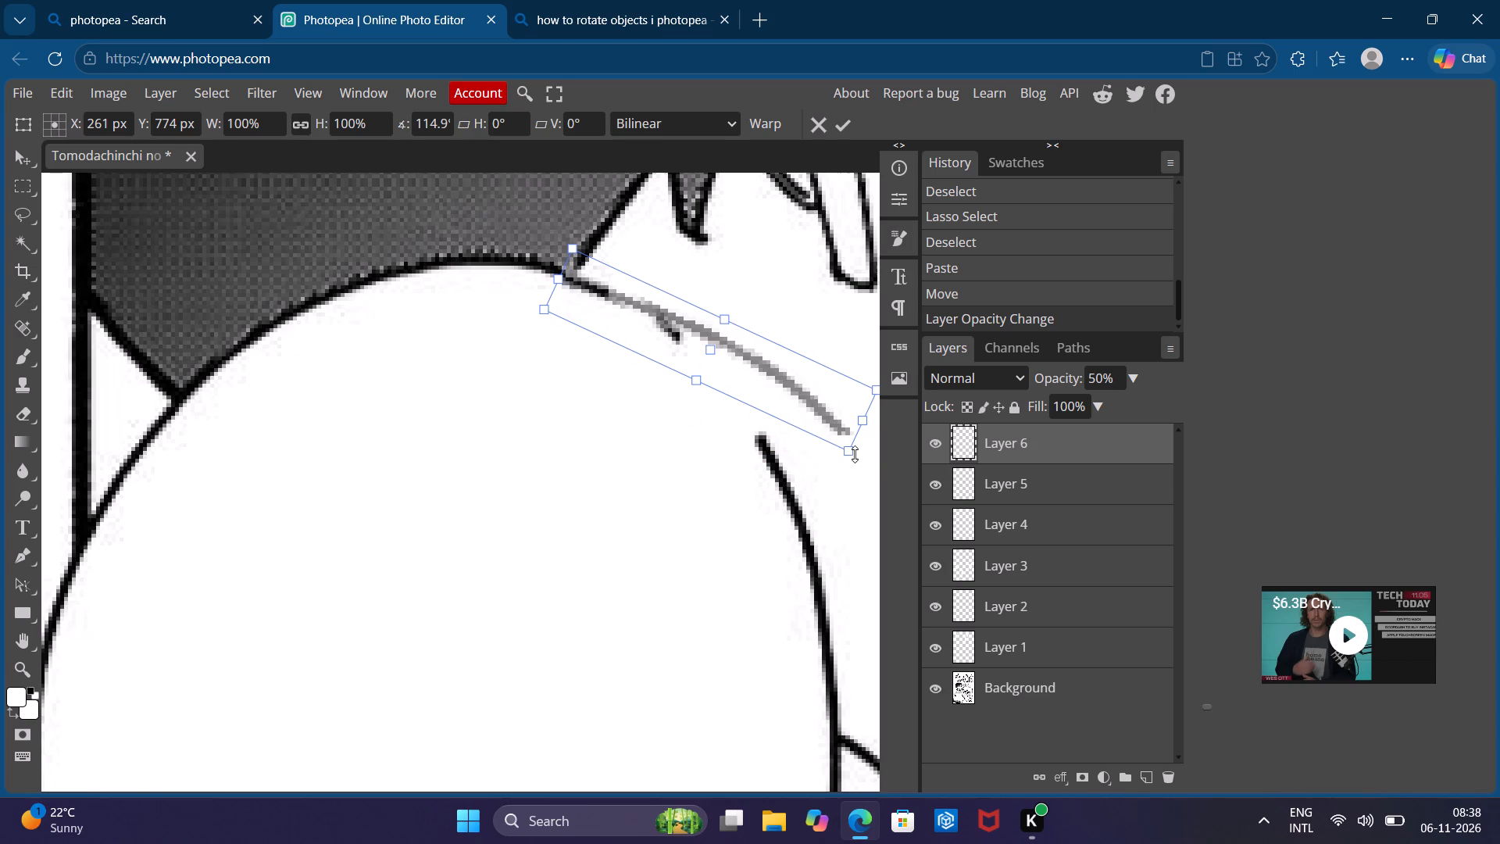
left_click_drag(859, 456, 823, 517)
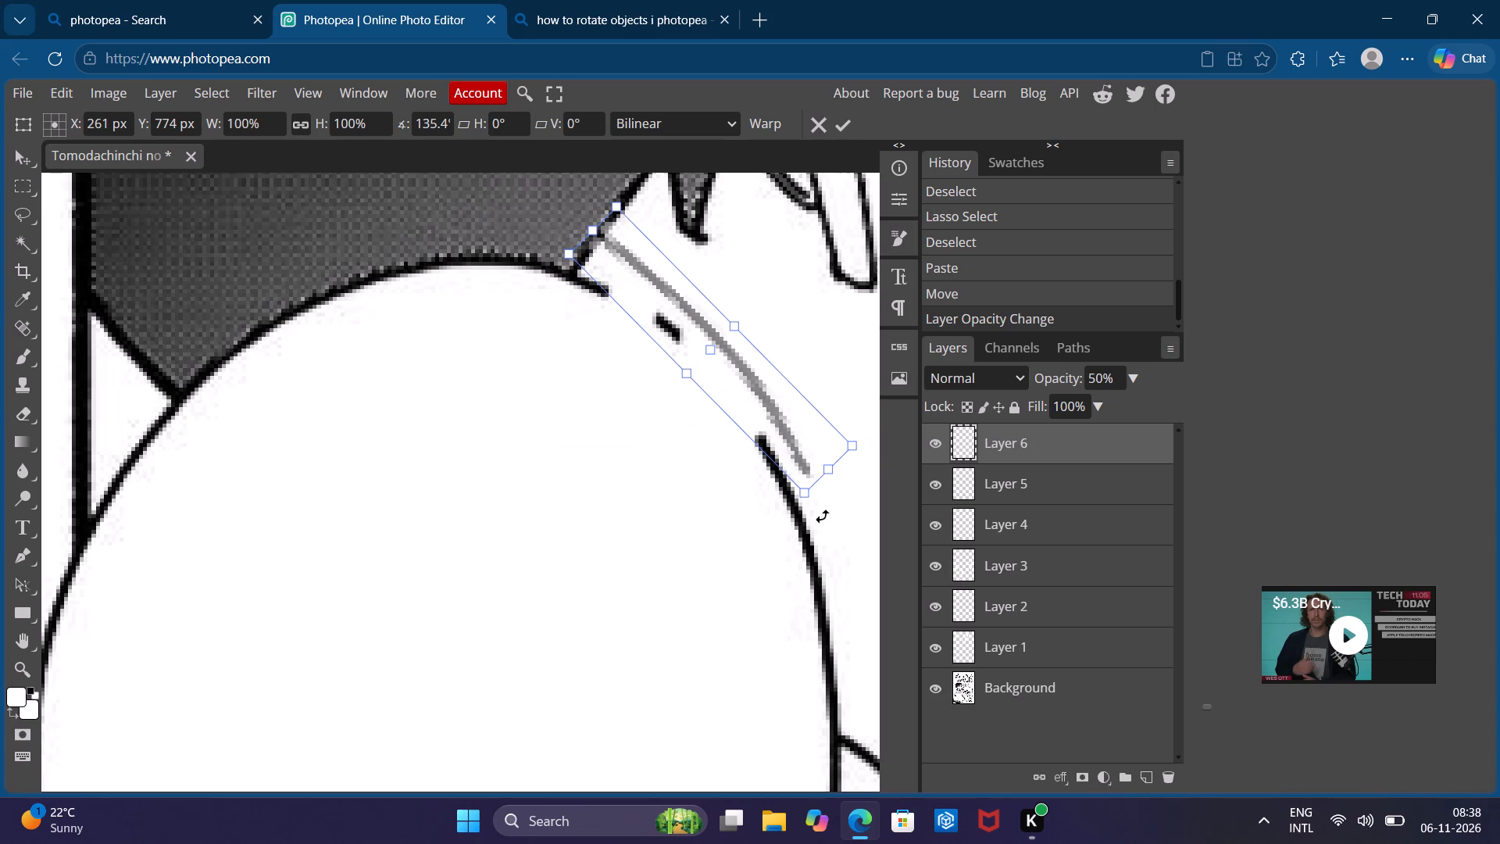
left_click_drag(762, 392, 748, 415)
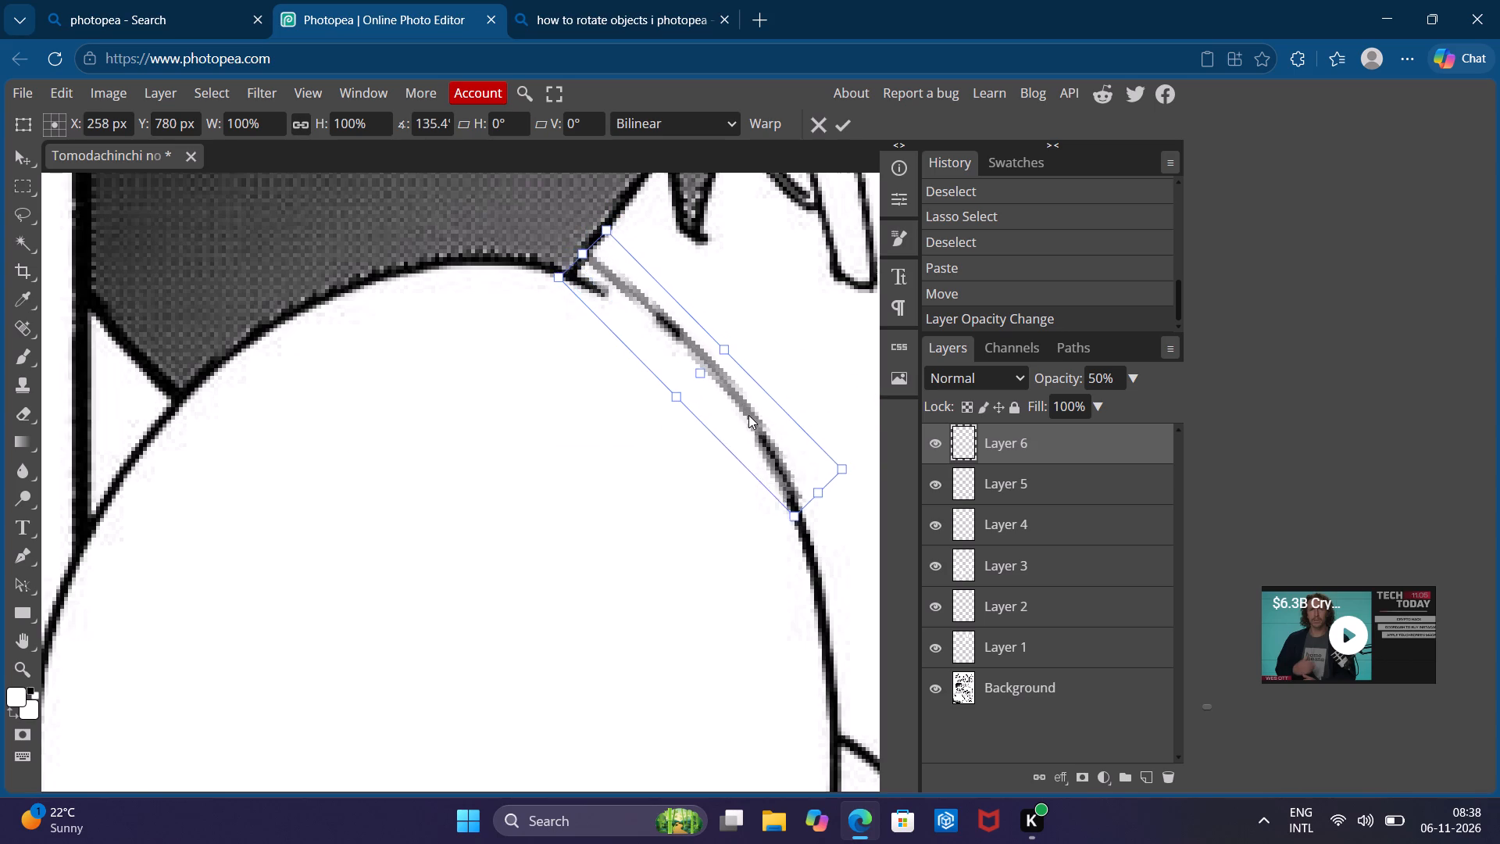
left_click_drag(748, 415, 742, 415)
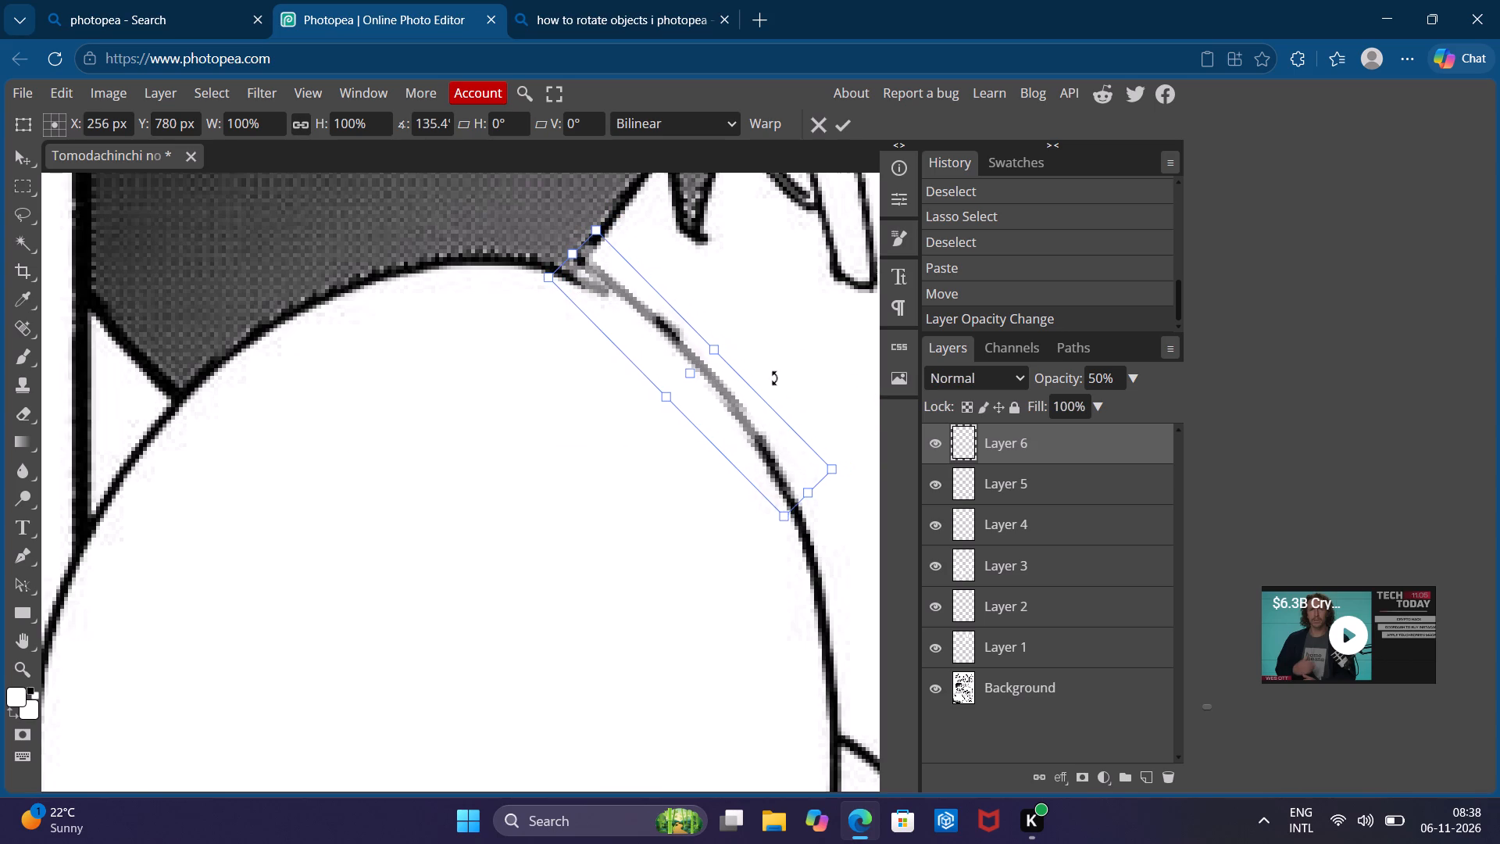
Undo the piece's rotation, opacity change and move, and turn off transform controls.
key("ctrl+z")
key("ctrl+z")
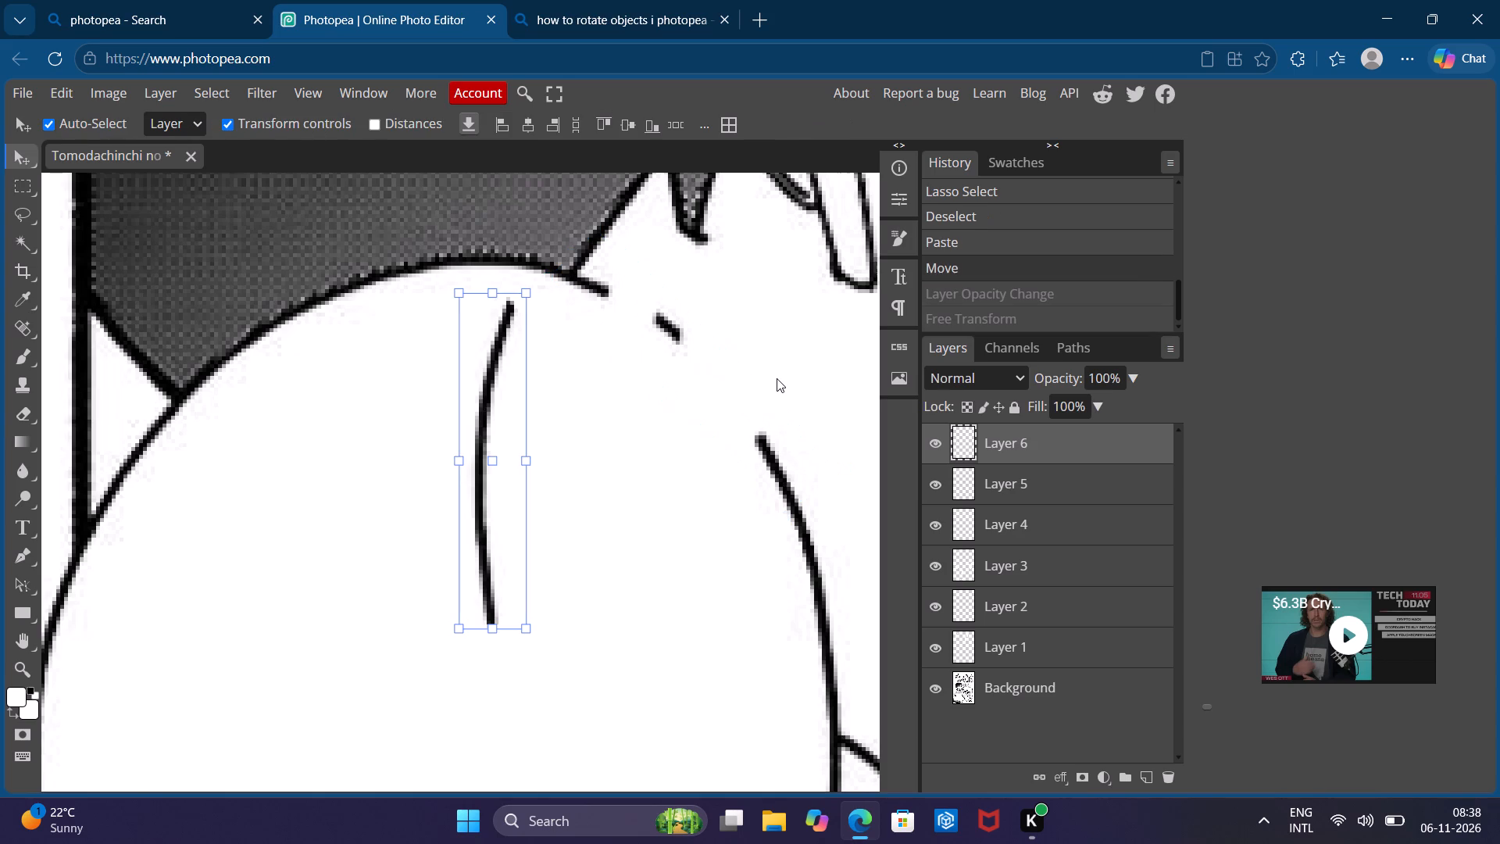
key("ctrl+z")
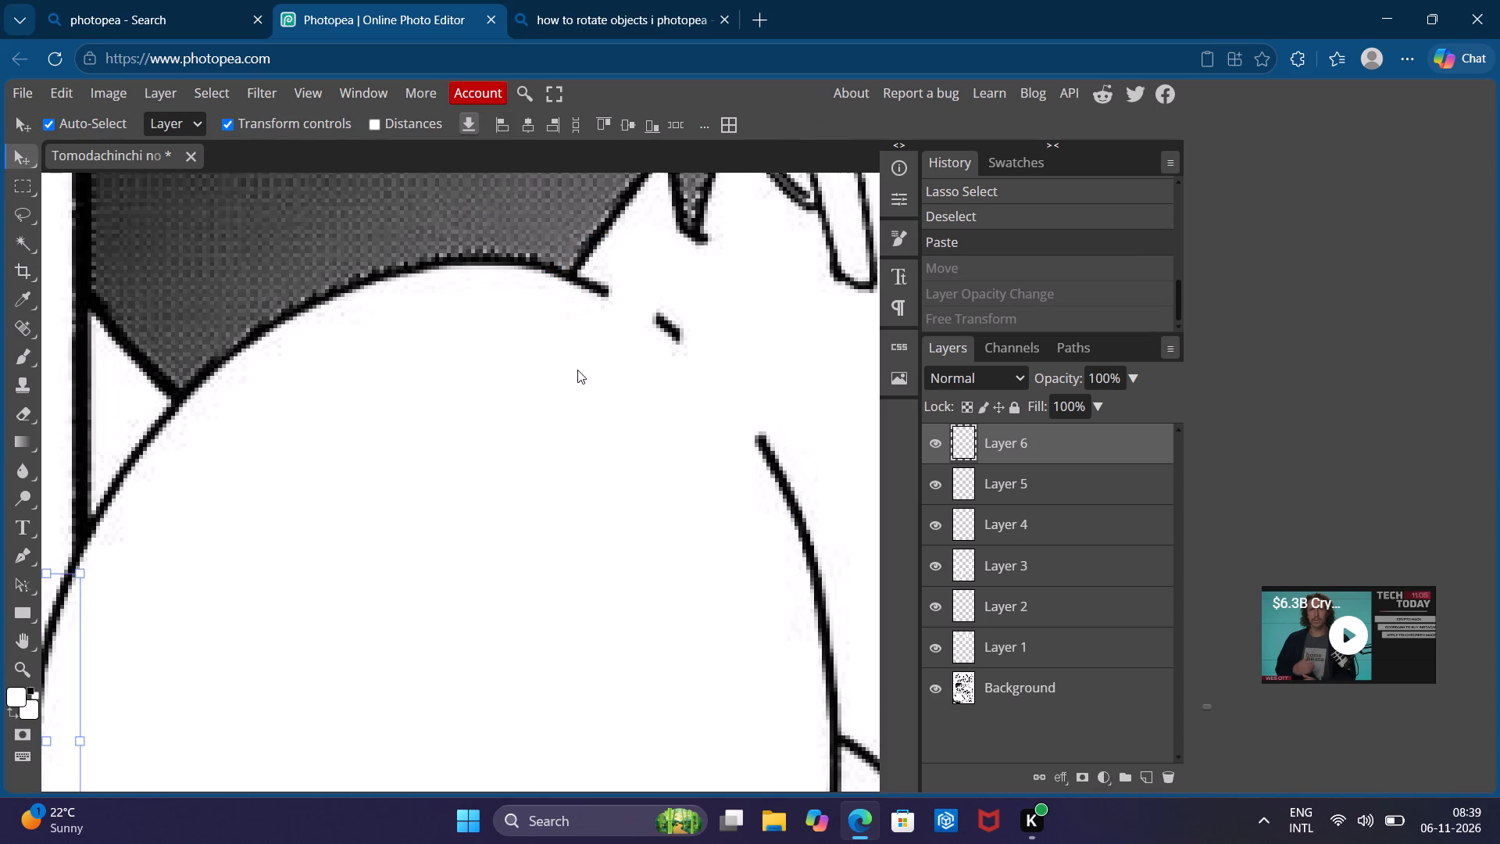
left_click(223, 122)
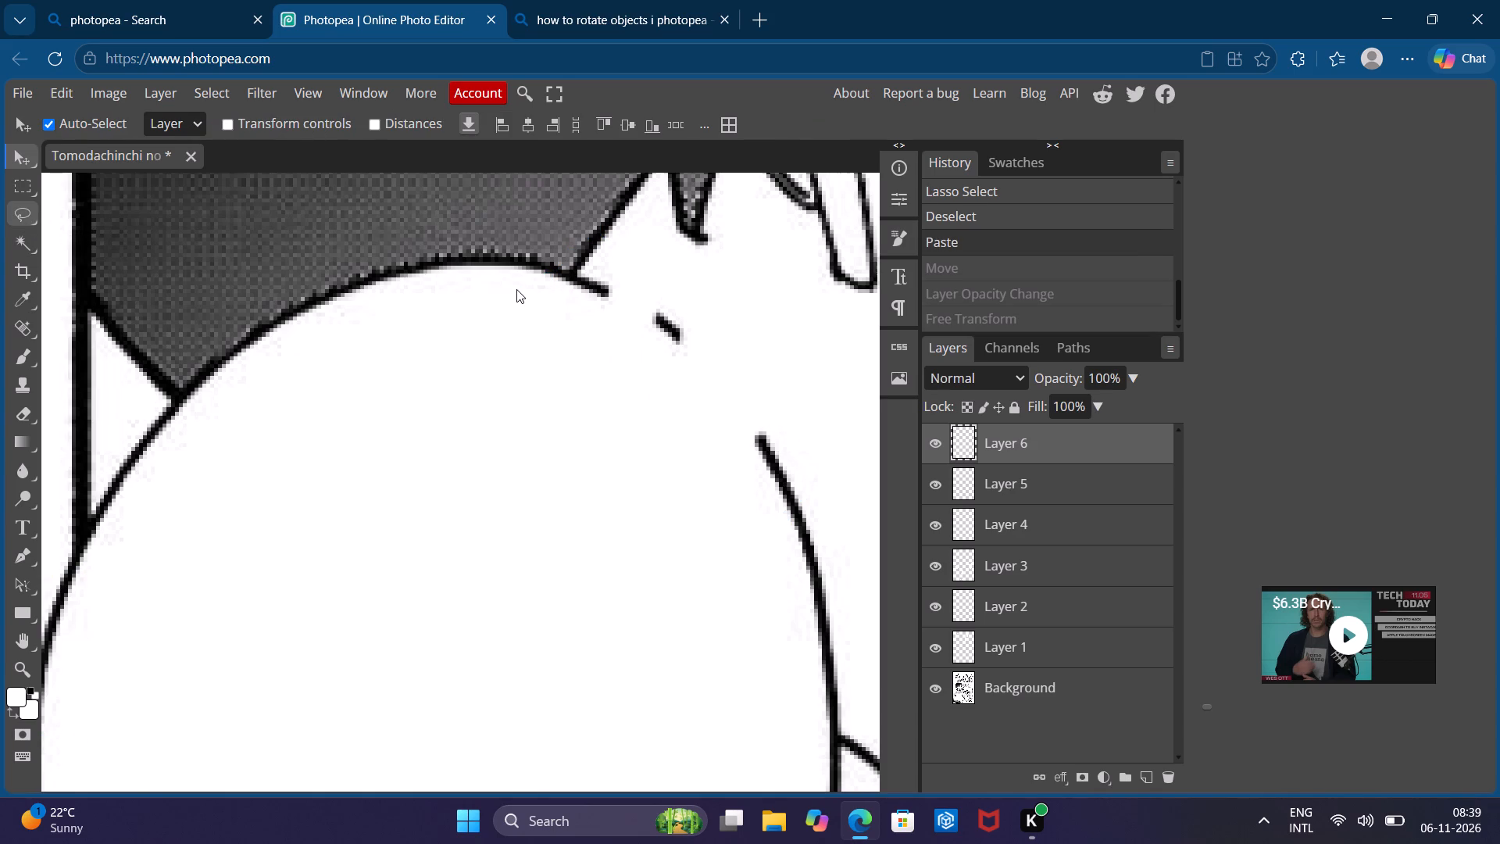
Lasso the lower-left curve of the second panel's left bubble outline on Background and paste a copy above Layer 6.
key("l")
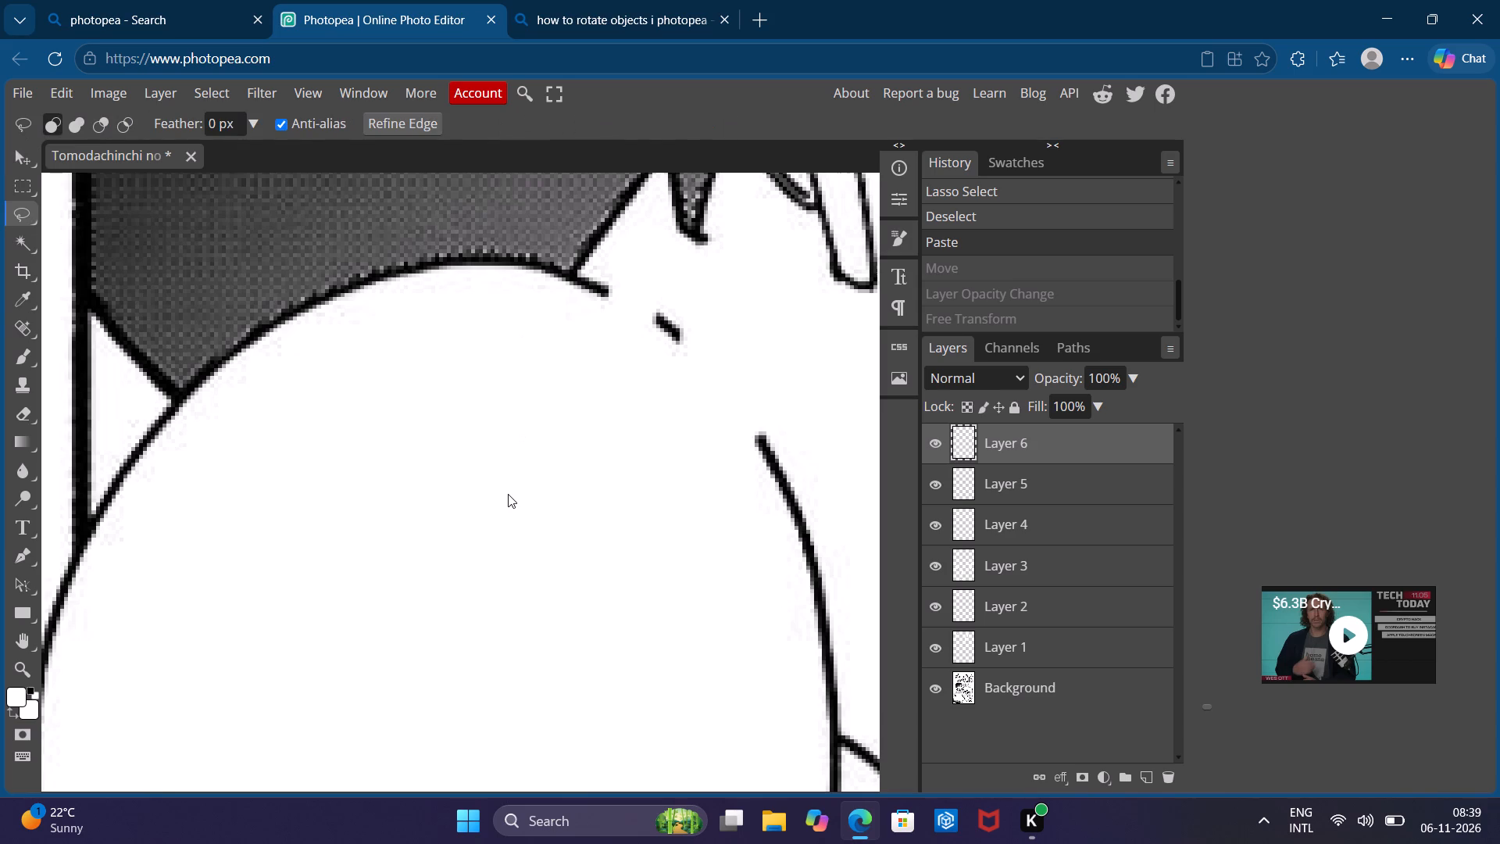
scroll(508, 494, "down", 1)
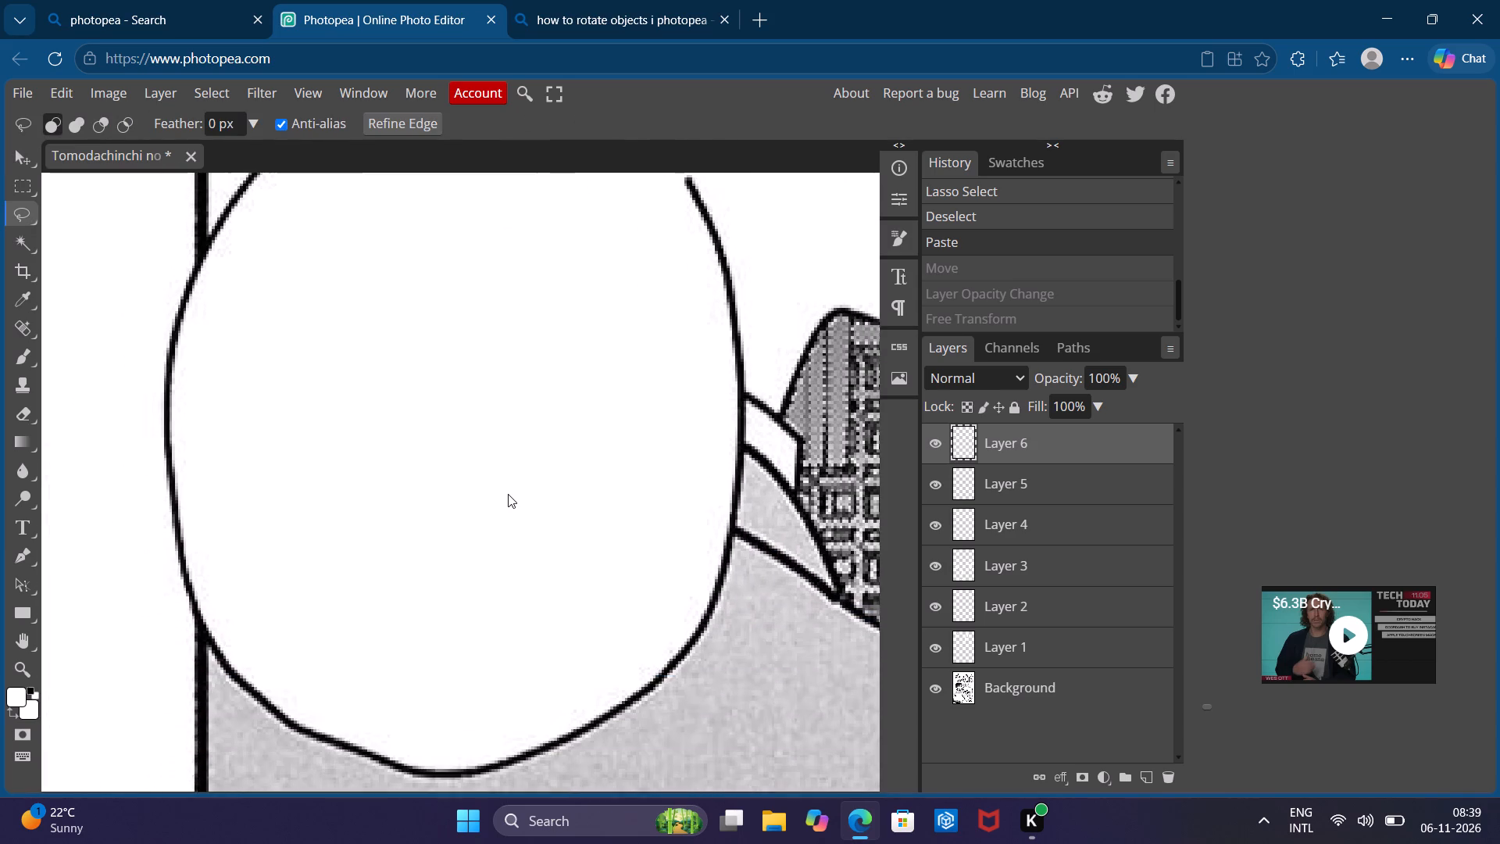
scroll(508, 494, "down", 4)
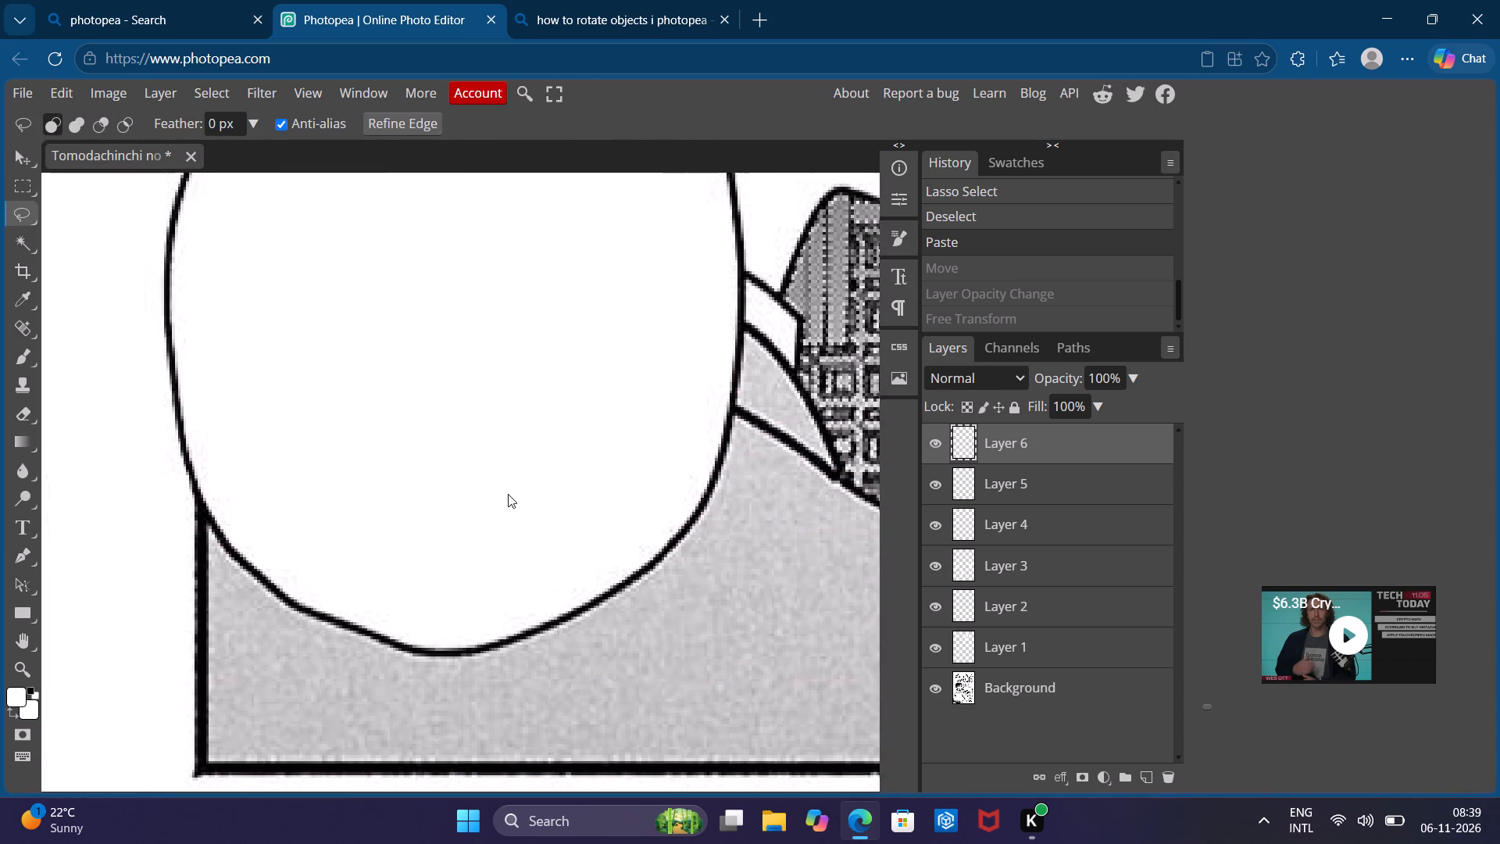
left_click_drag(286, 617, 325, 681)
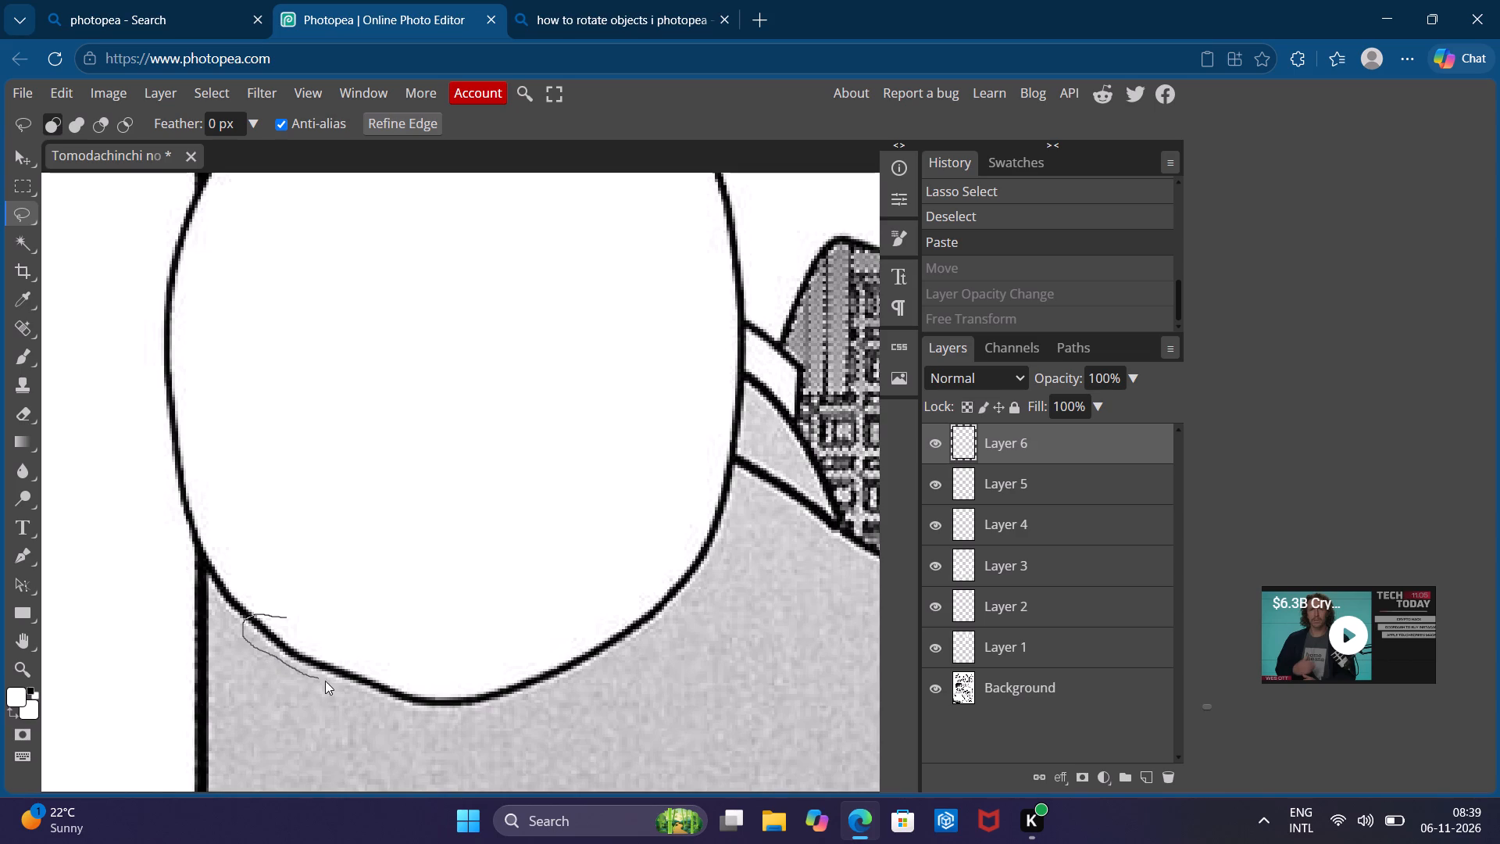
left_click_drag(325, 681, 509, 692)
left_click_drag(509, 692, 280, 617)
left_click_drag(280, 617, 273, 616)
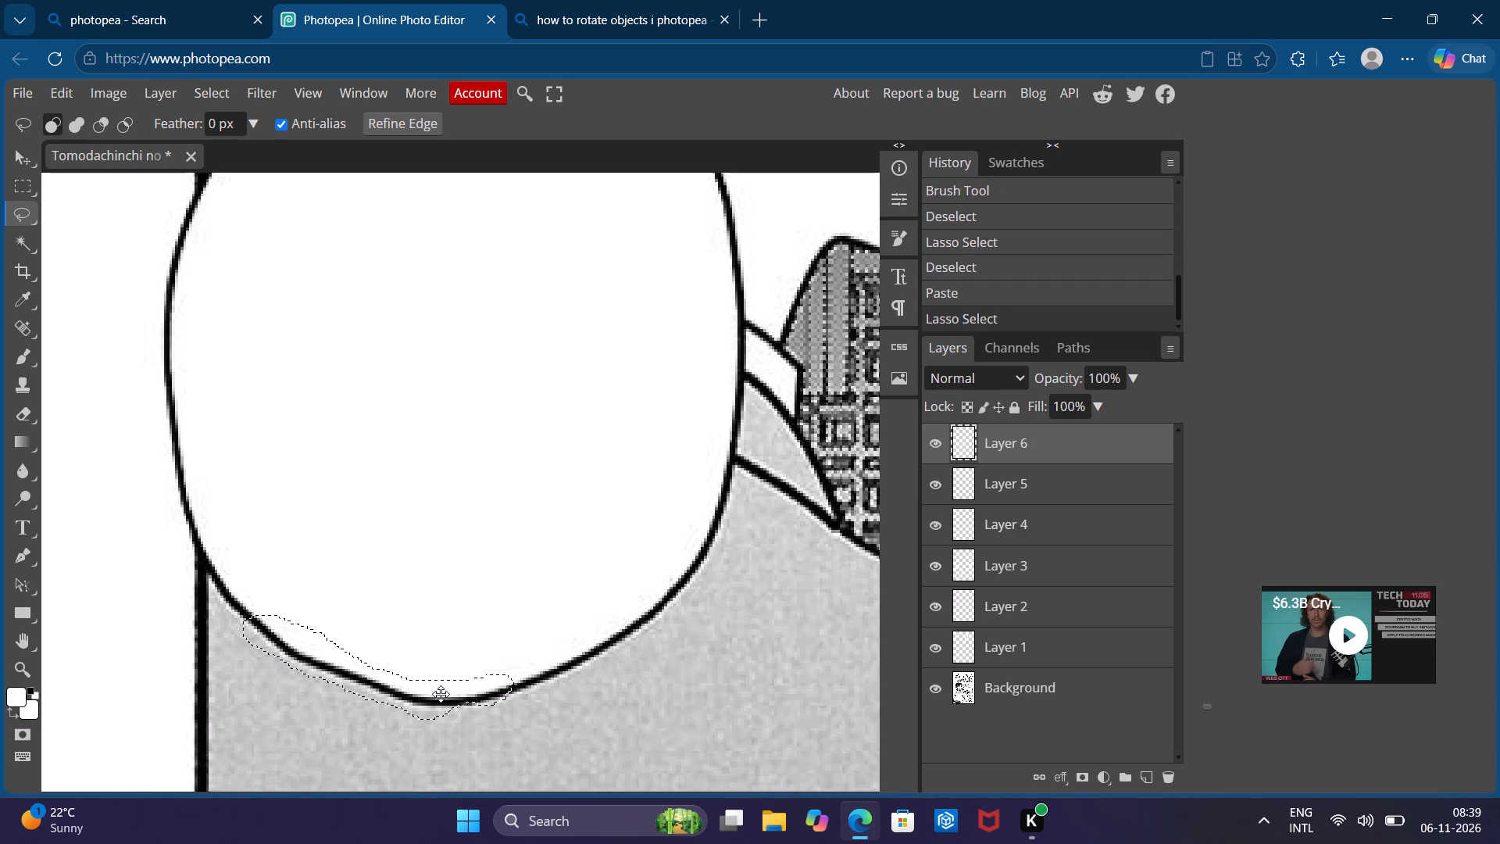
key("ctrl+c")
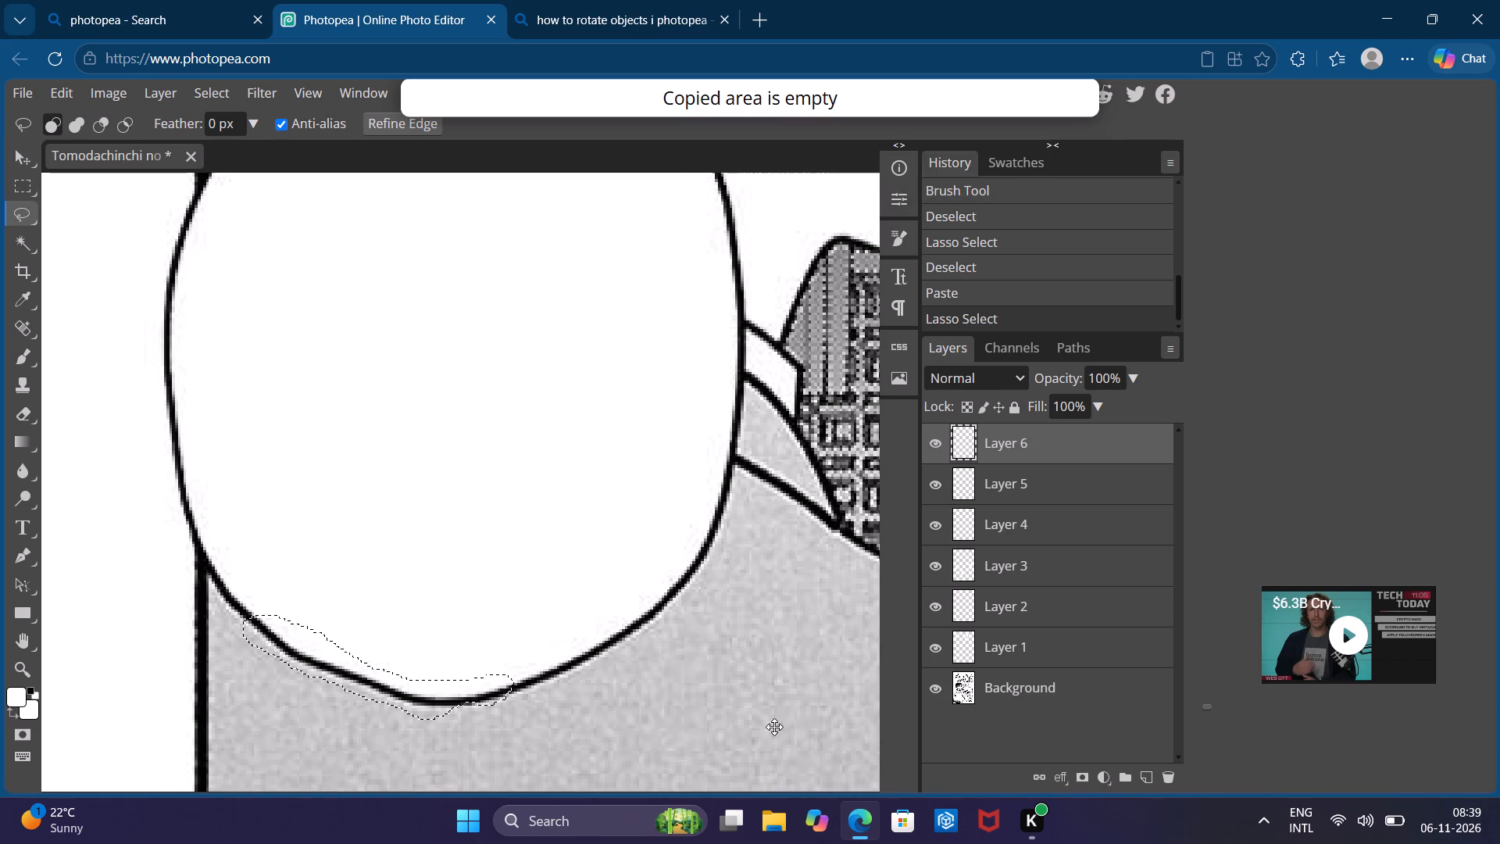
left_click(1026, 696)
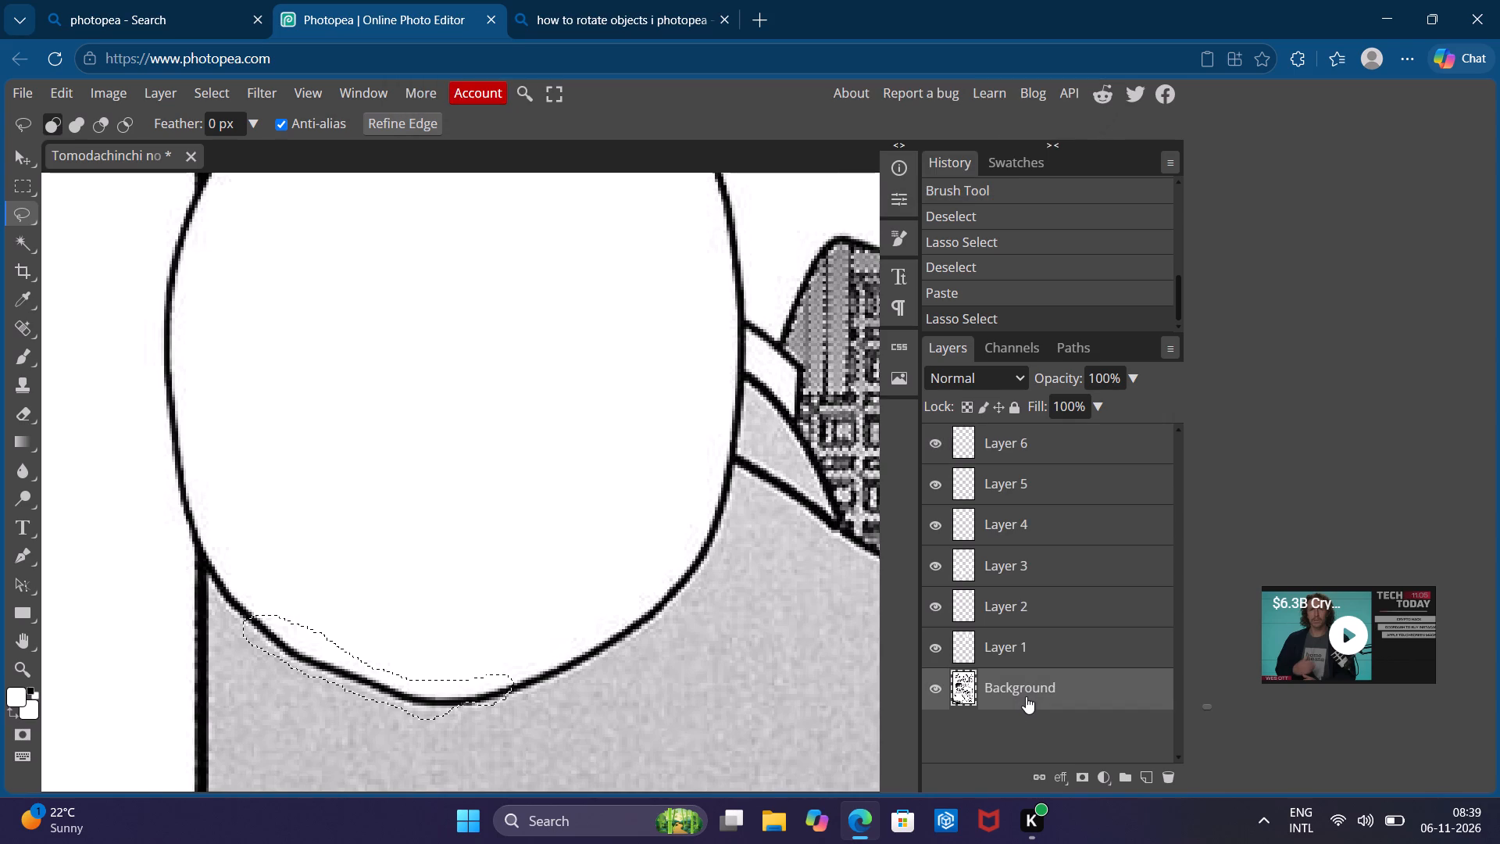
key("ctrl+c")
left_click(340, 659)
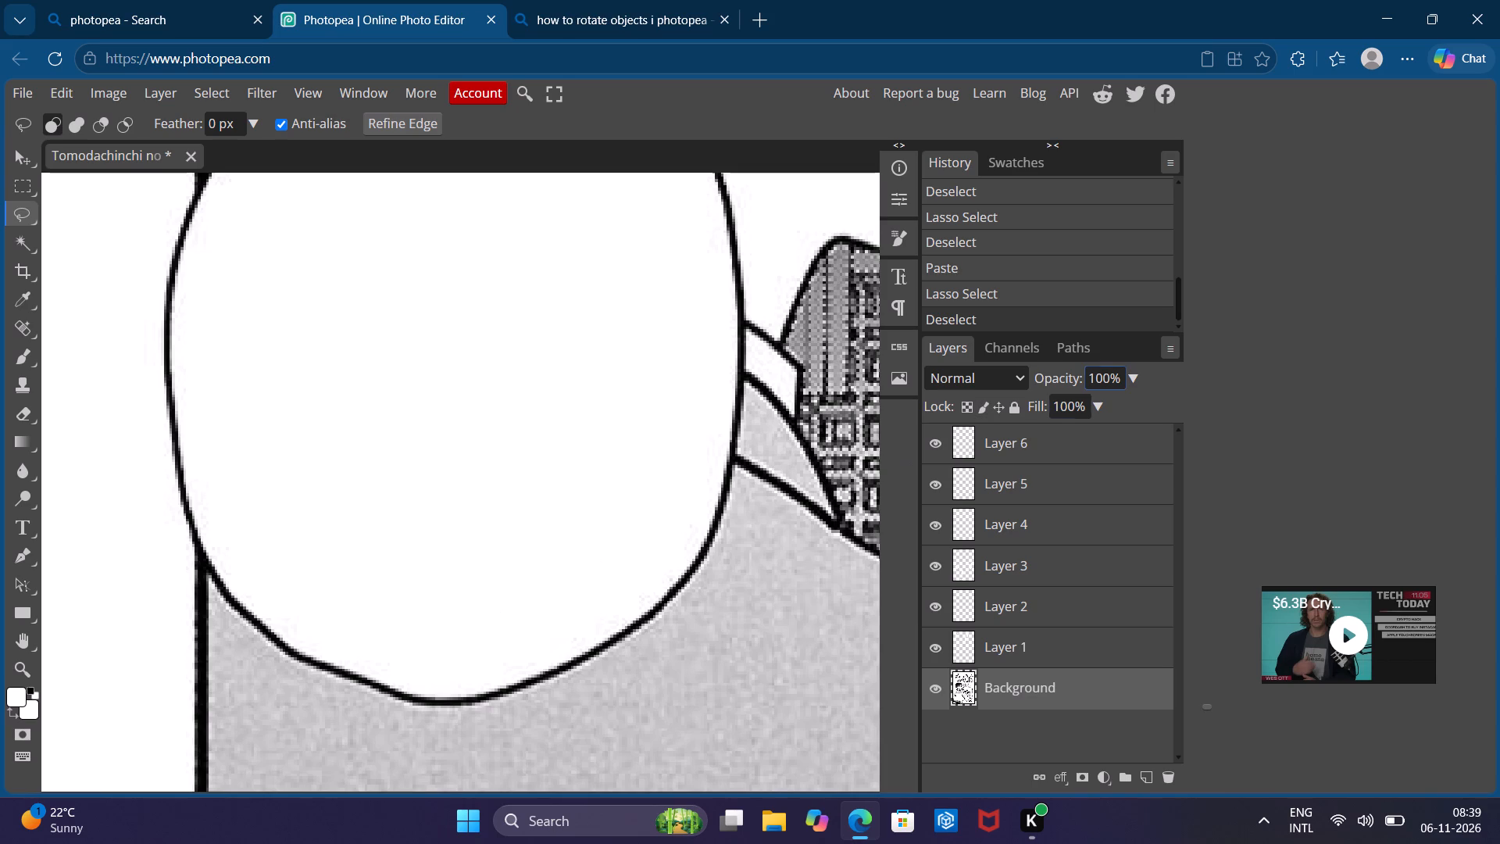
left_click(1032, 438)
scroll(682, 282, "up", 4)
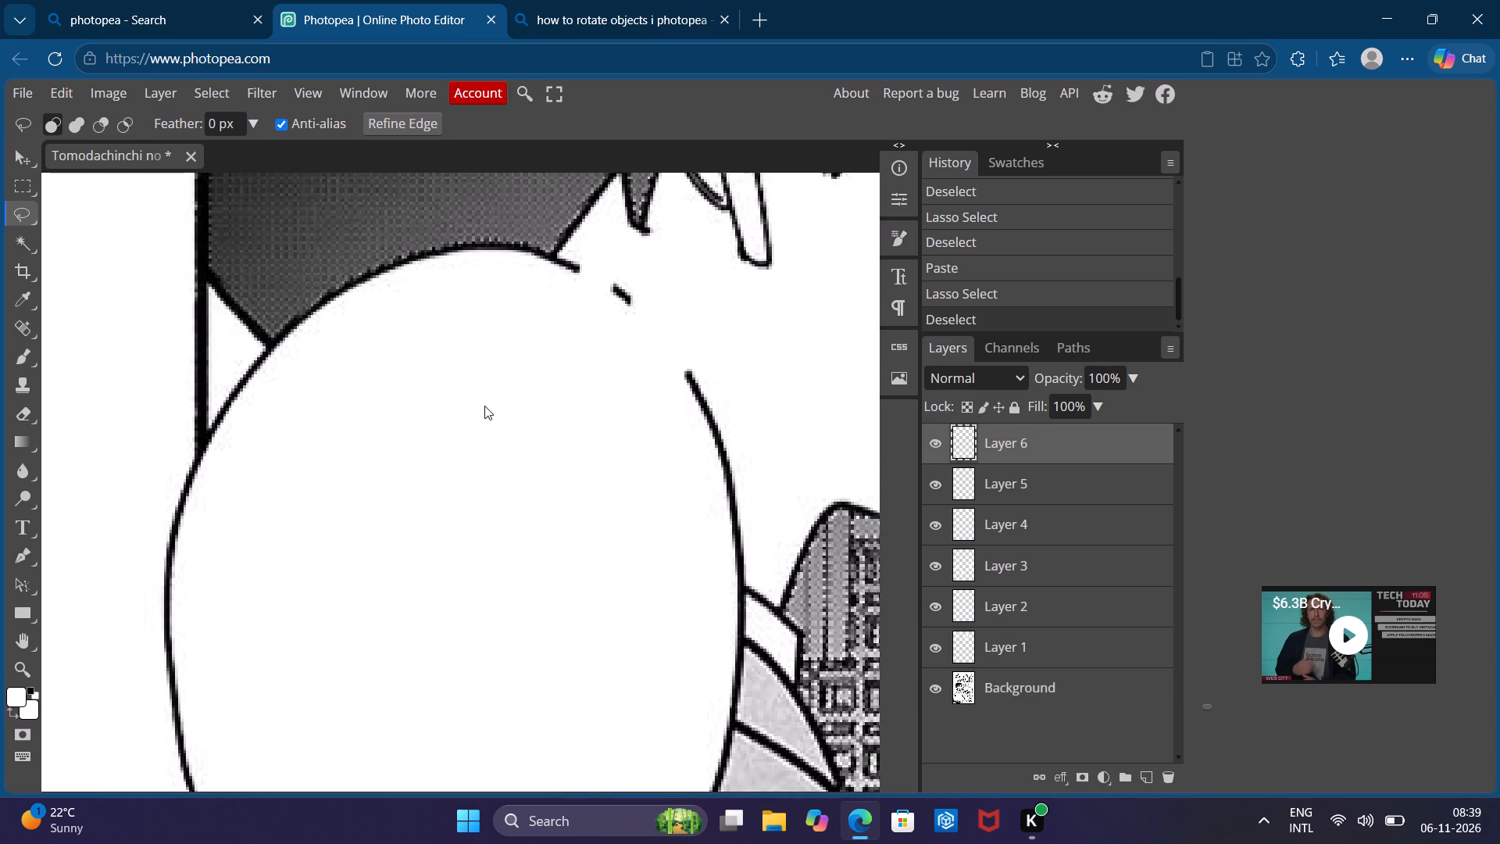
key("ctrl+v")
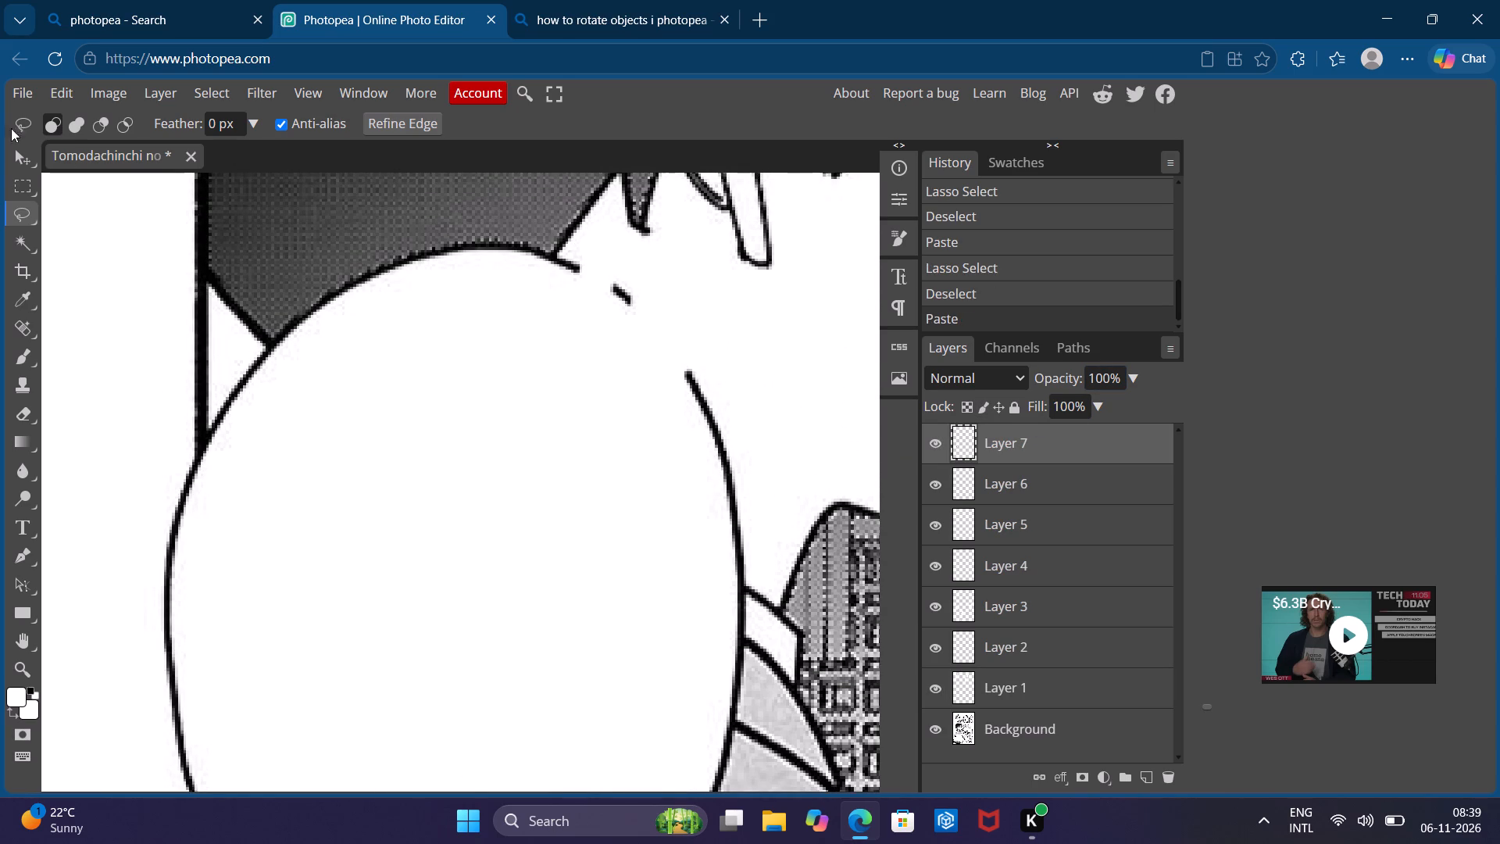
Move the pasted curve inside the bubble near the broken upper-right outline, turn on transform controls and rotate it about 179°.
left_click(23, 154)
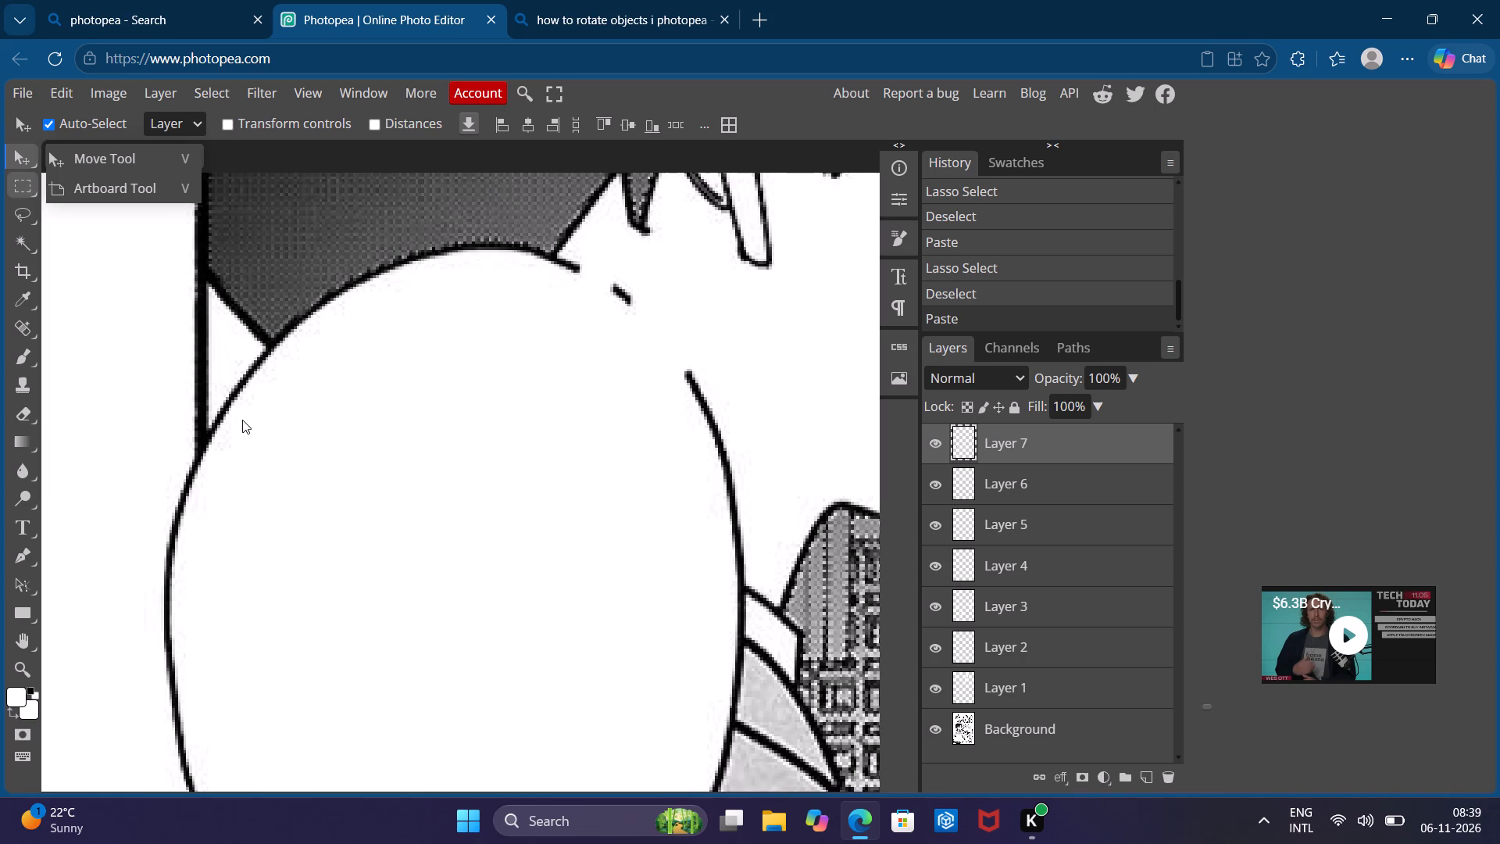
left_click(155, 167)
scroll(298, 563, "down", 5)
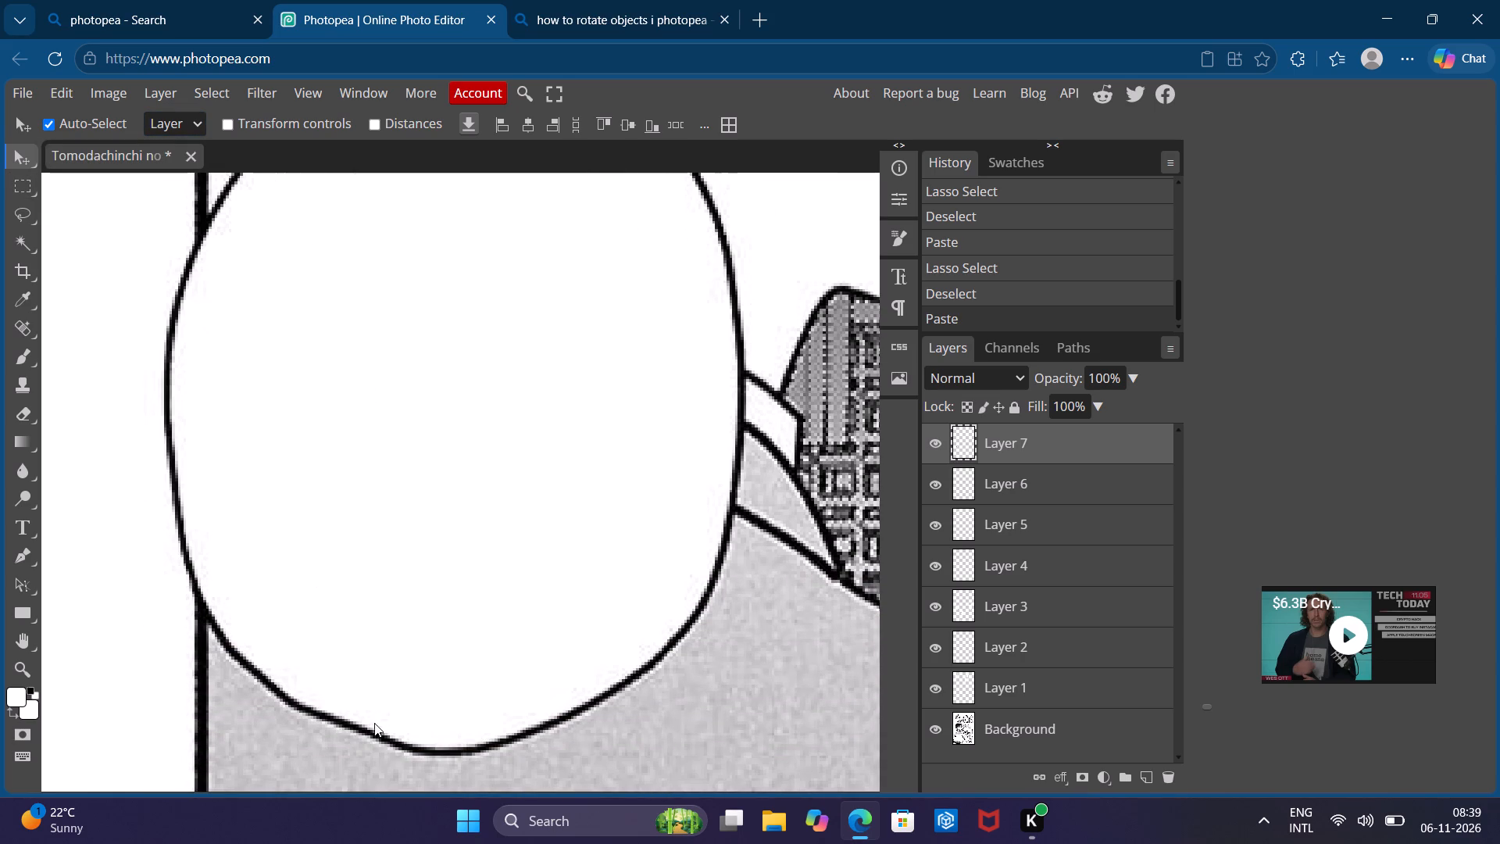
left_click_drag(361, 725, 592, 218)
scroll(567, 397, "up", 1)
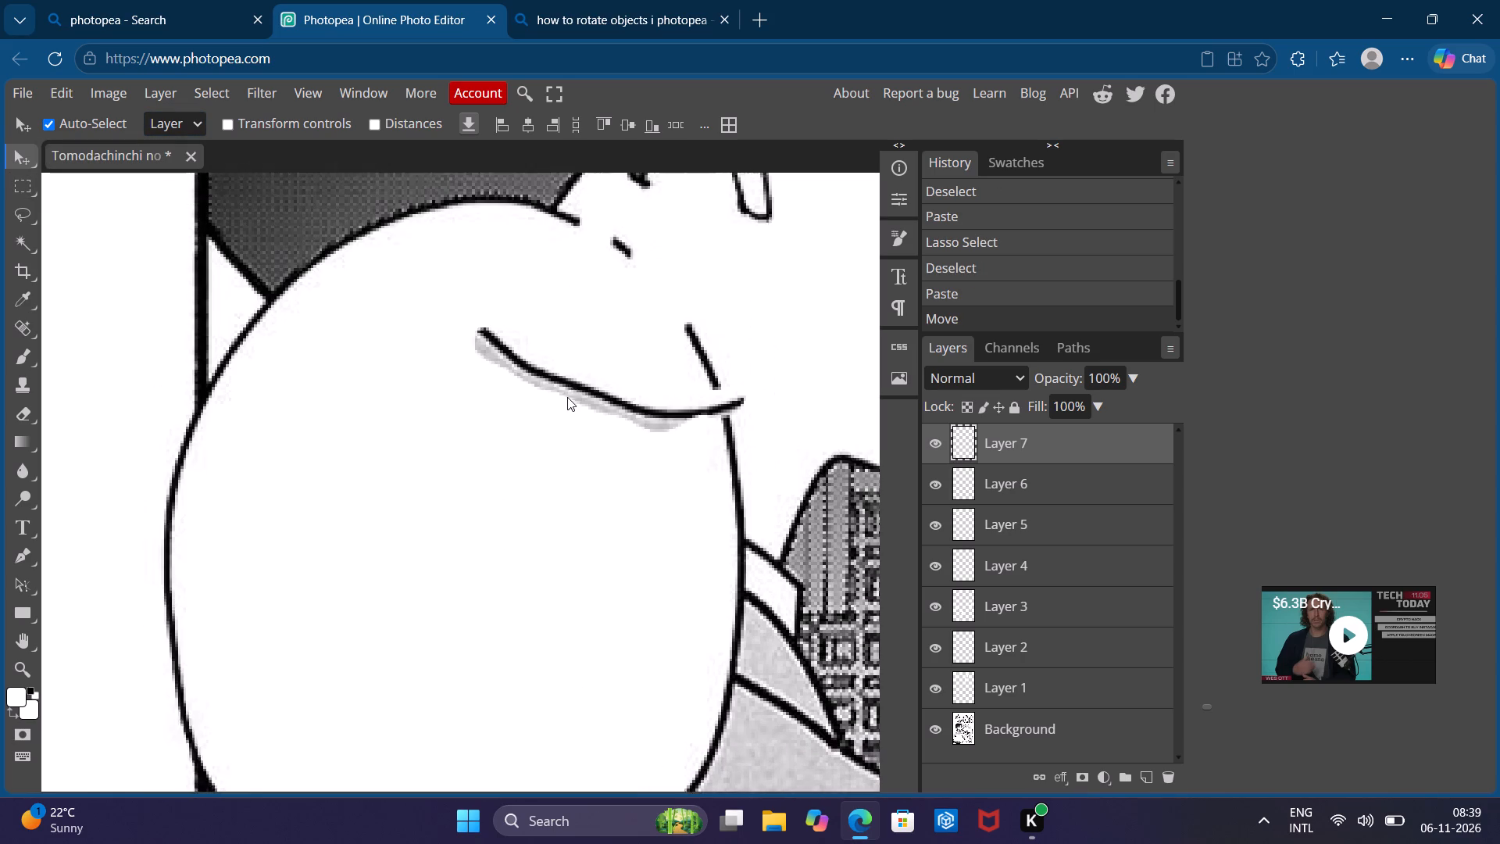
scroll(567, 397, "up", 2)
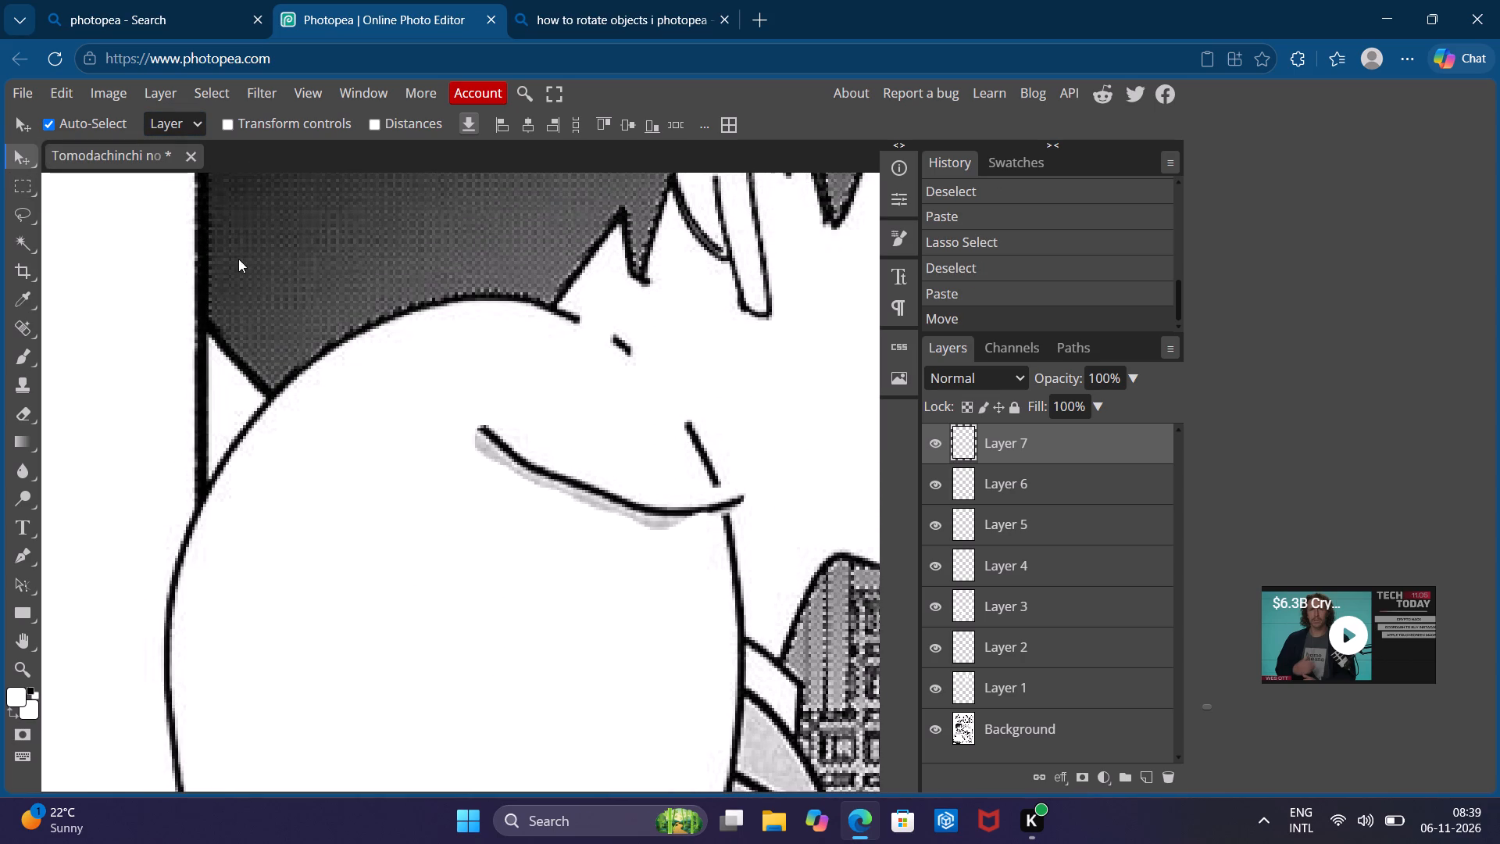
left_click(228, 123)
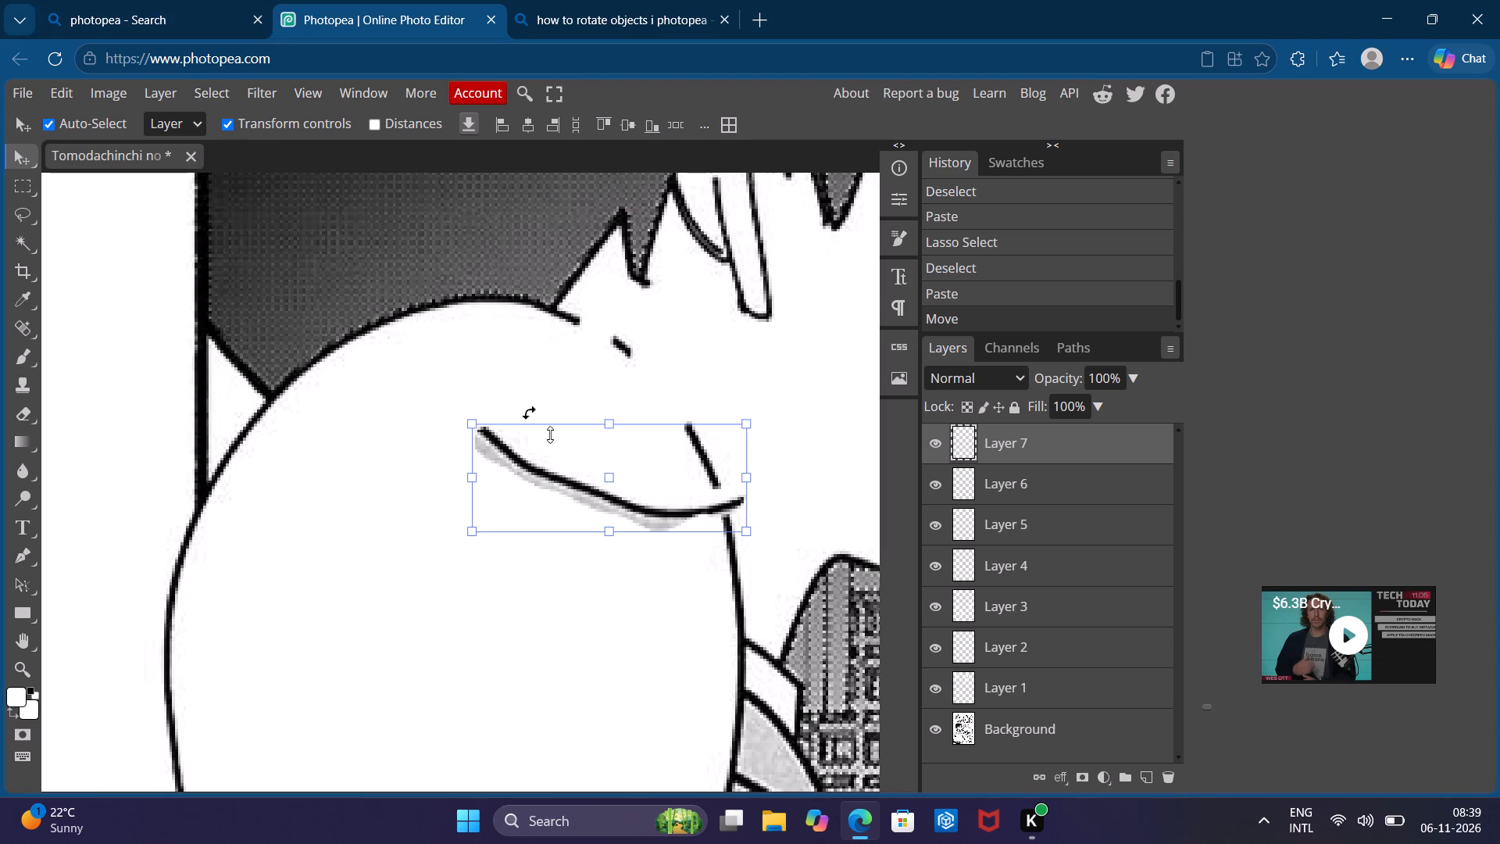
left_click_drag(755, 416, 774, 494)
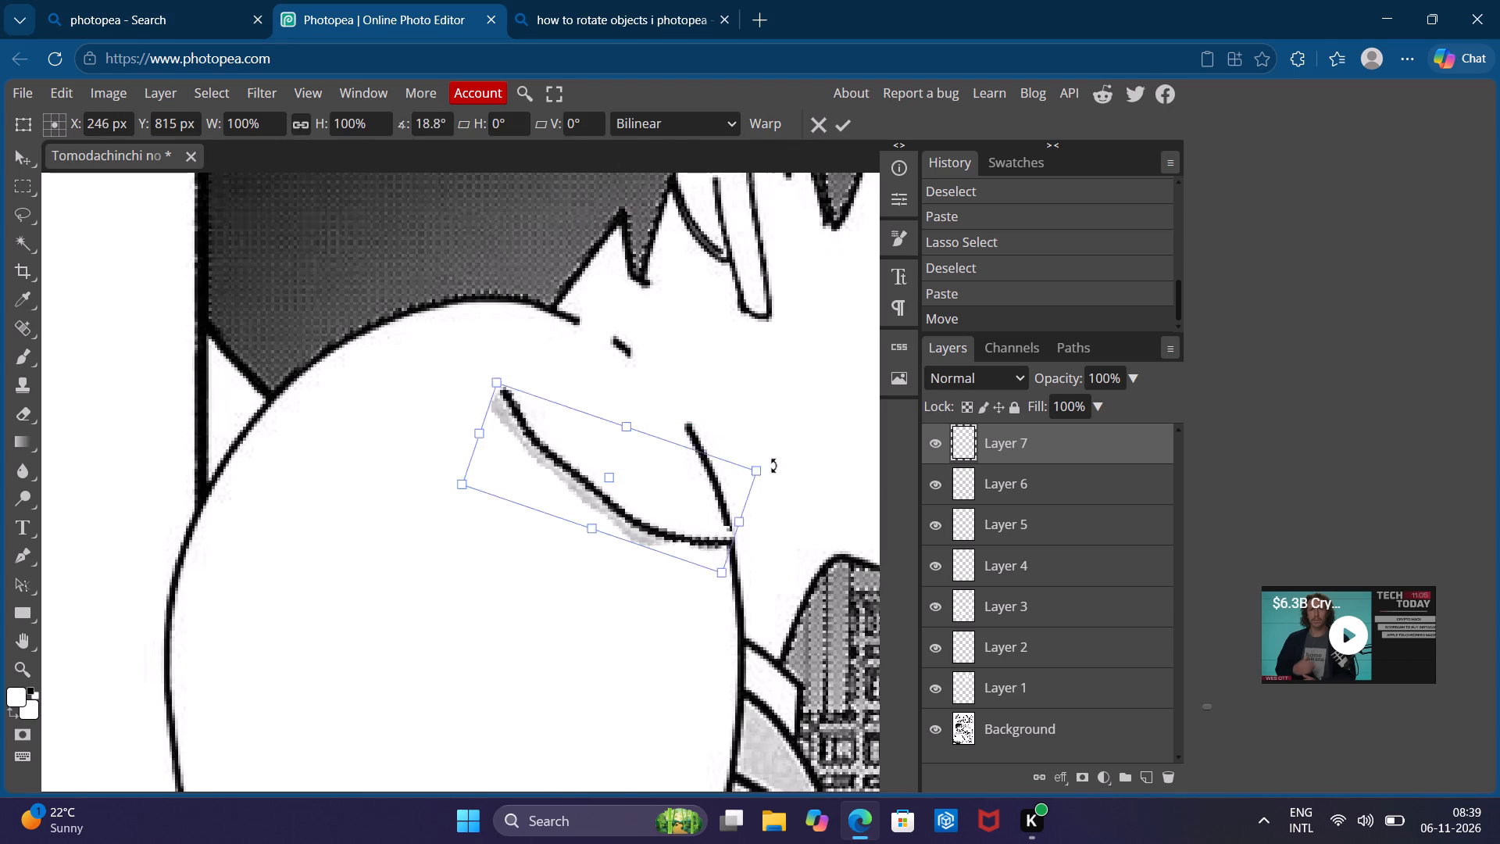
left_click_drag(774, 494, 421, 562)
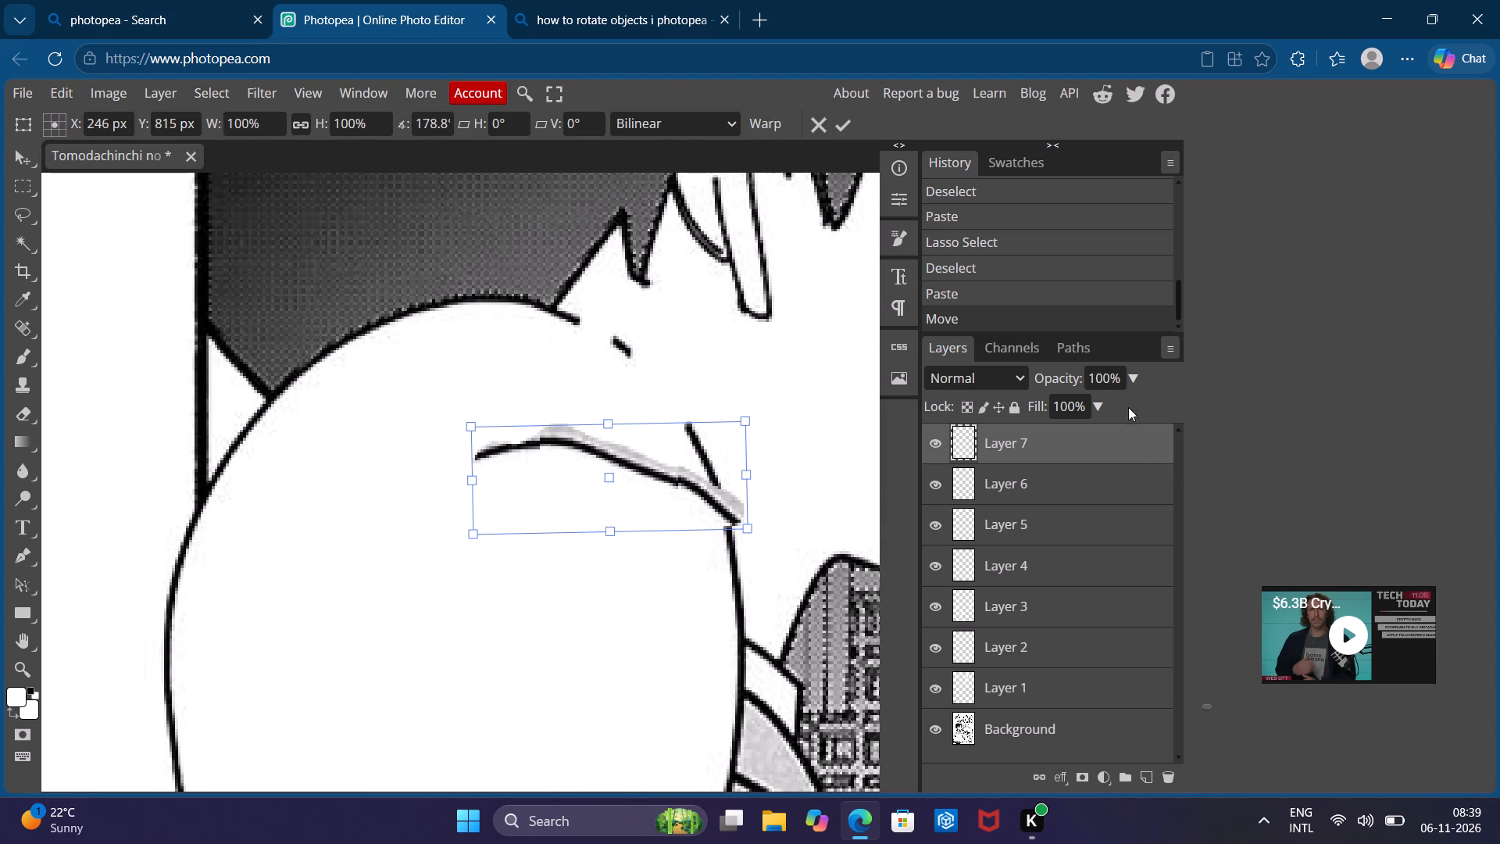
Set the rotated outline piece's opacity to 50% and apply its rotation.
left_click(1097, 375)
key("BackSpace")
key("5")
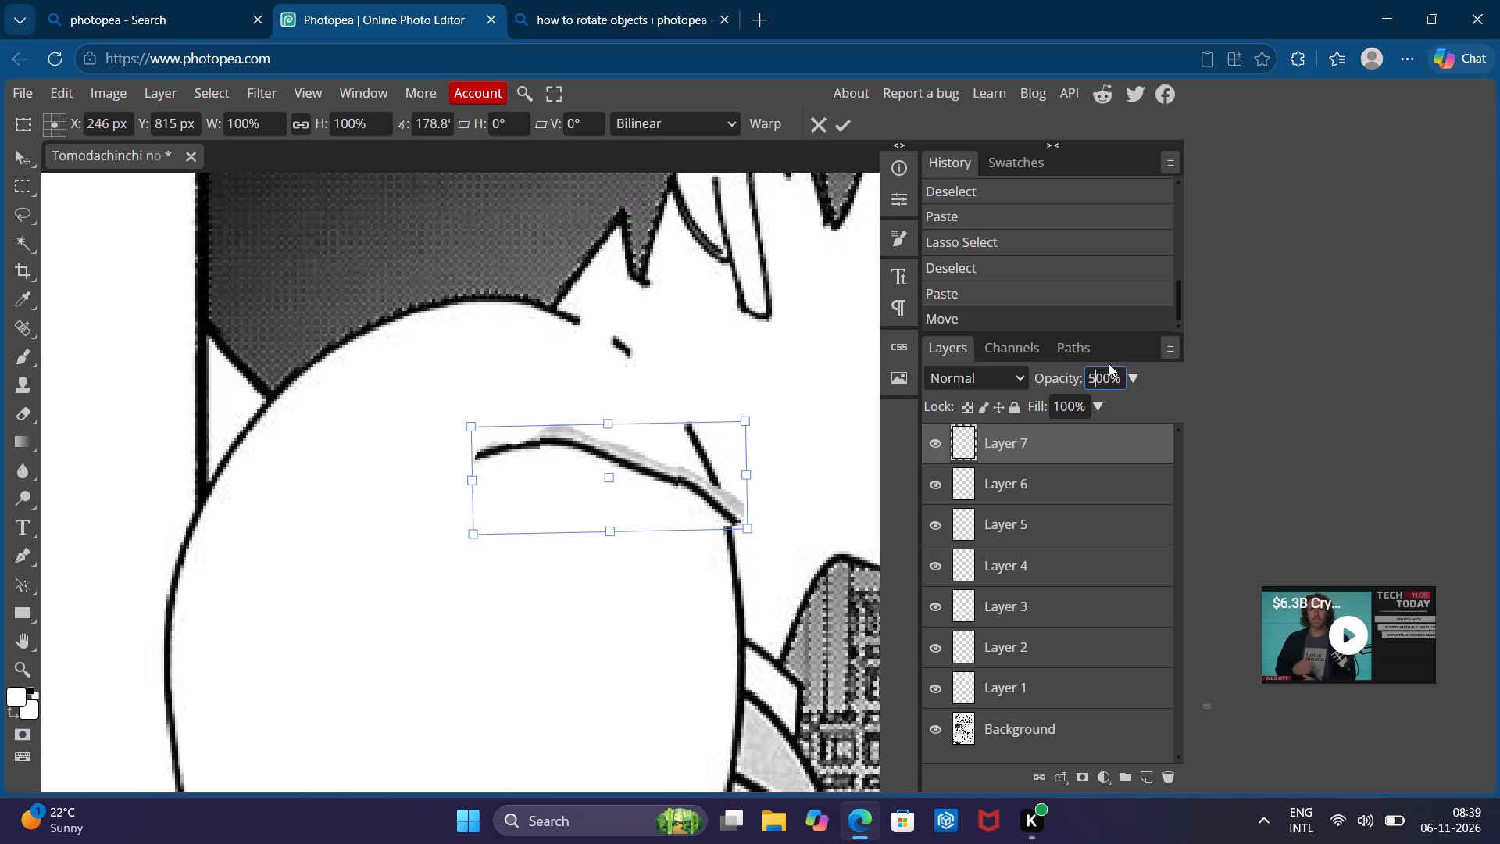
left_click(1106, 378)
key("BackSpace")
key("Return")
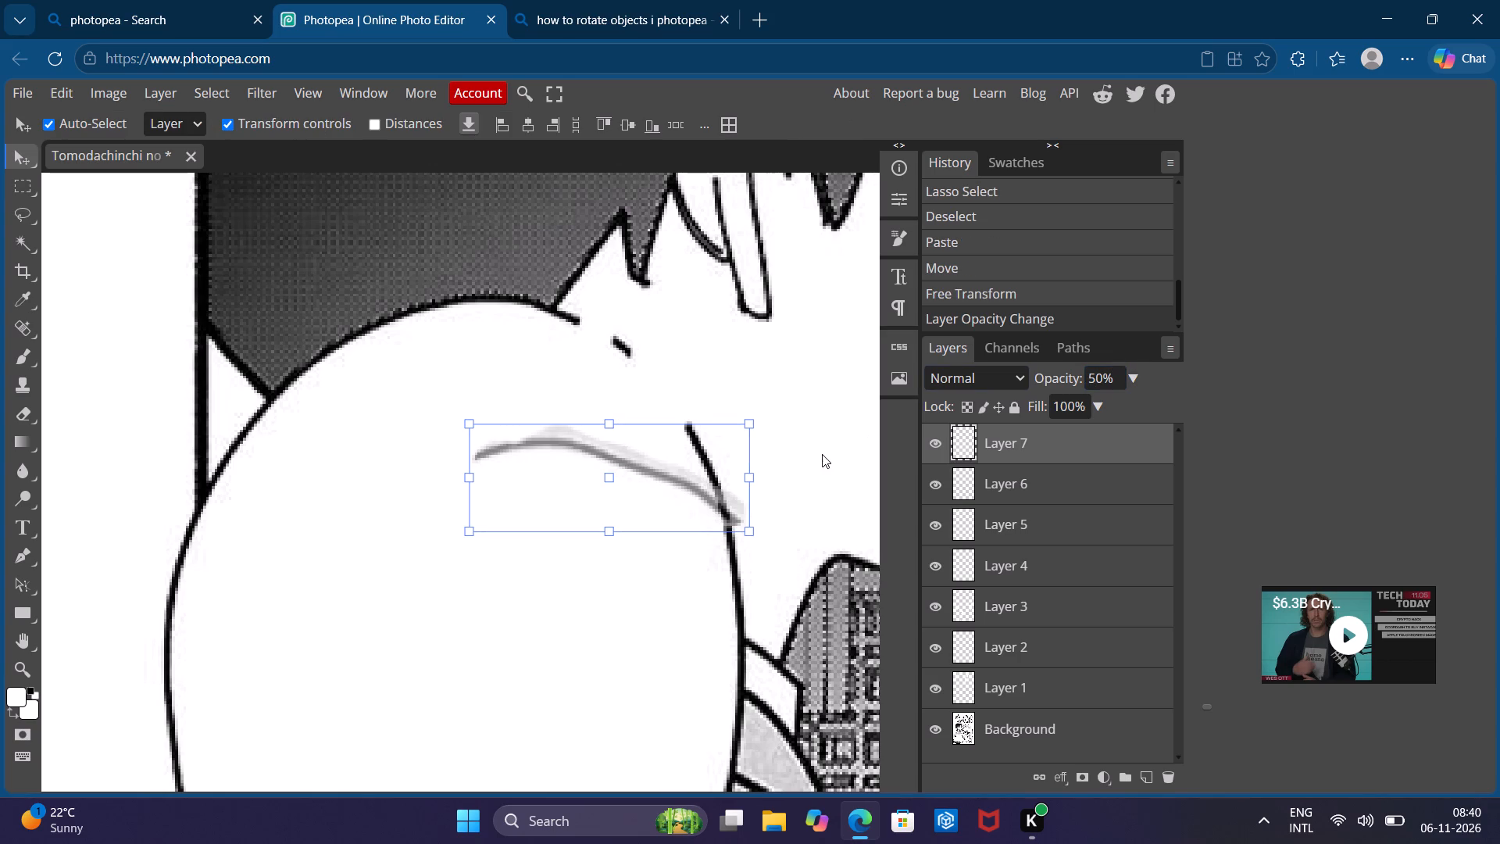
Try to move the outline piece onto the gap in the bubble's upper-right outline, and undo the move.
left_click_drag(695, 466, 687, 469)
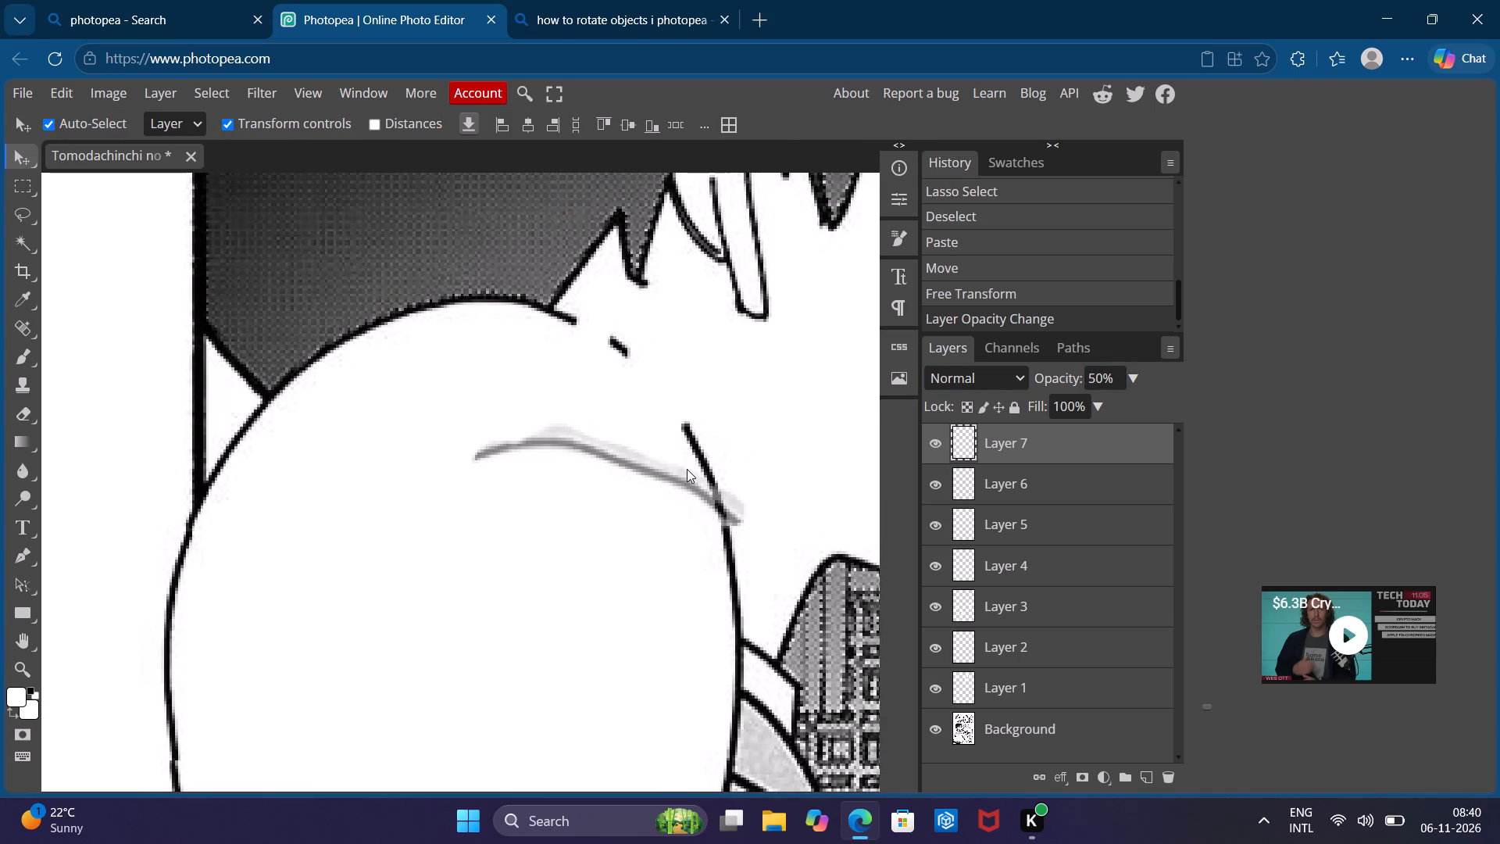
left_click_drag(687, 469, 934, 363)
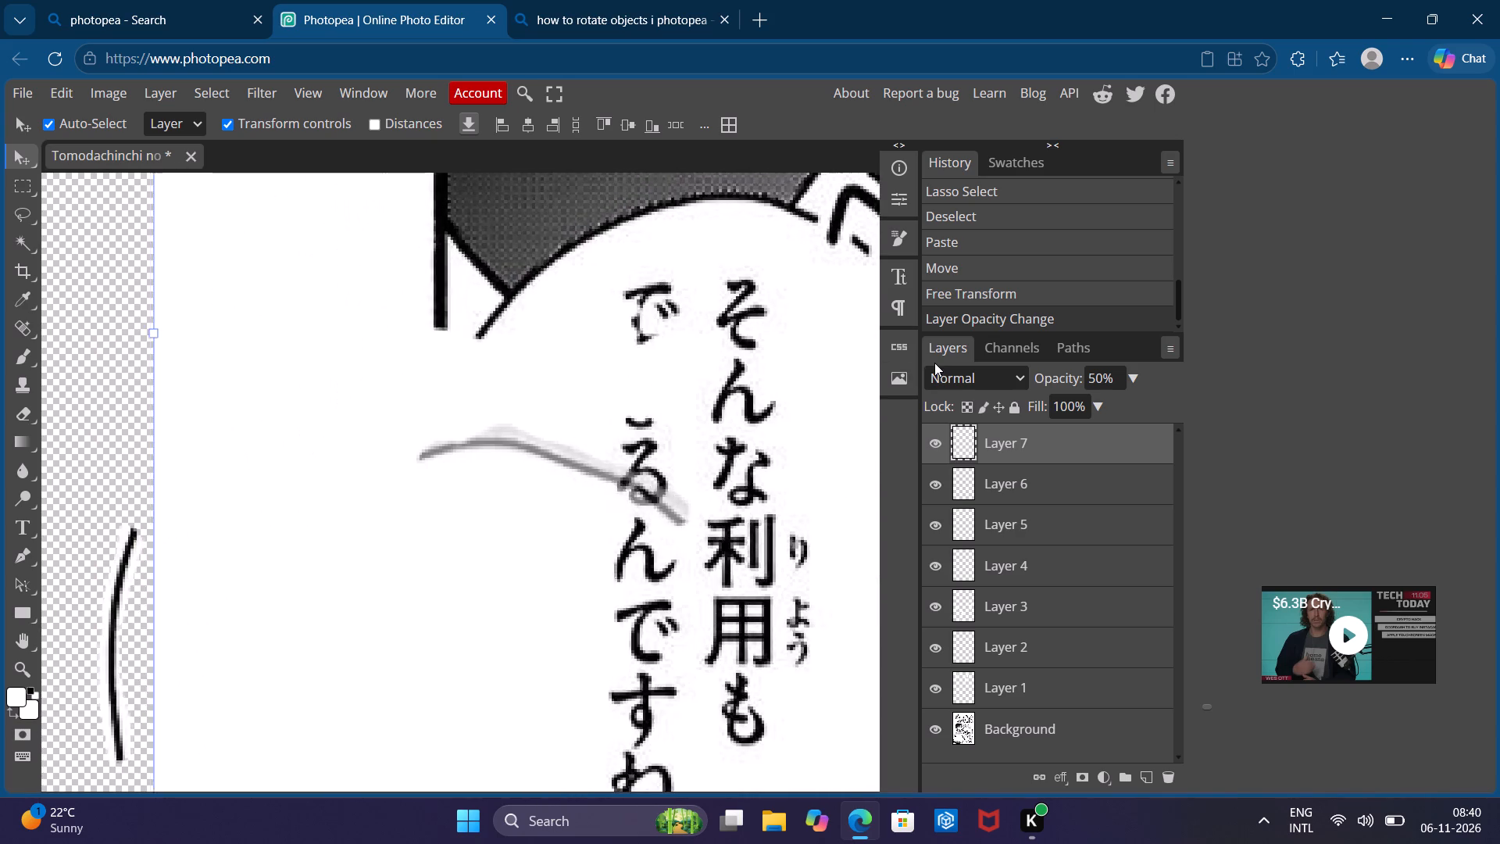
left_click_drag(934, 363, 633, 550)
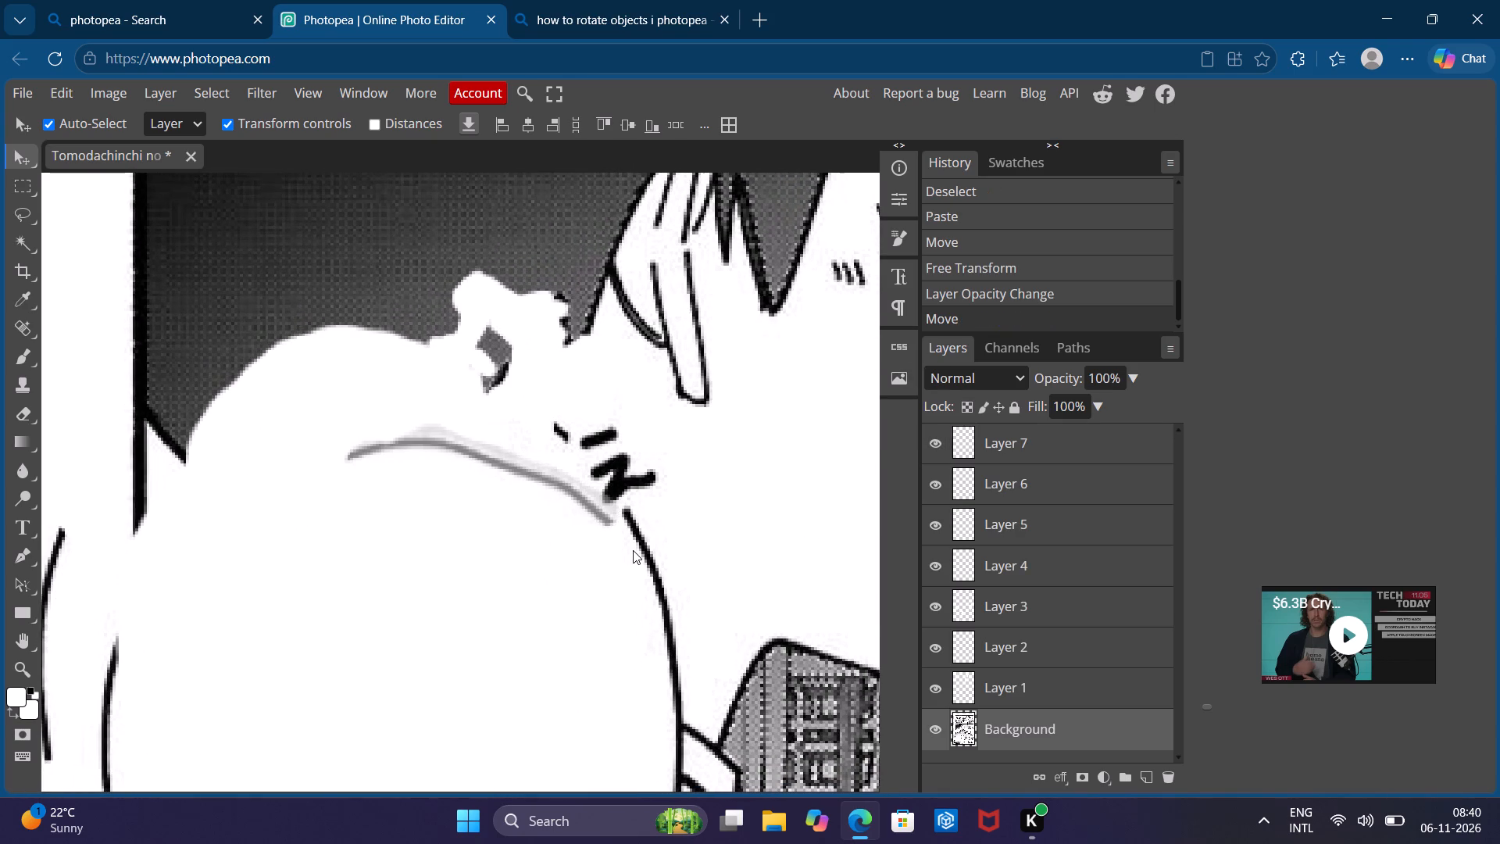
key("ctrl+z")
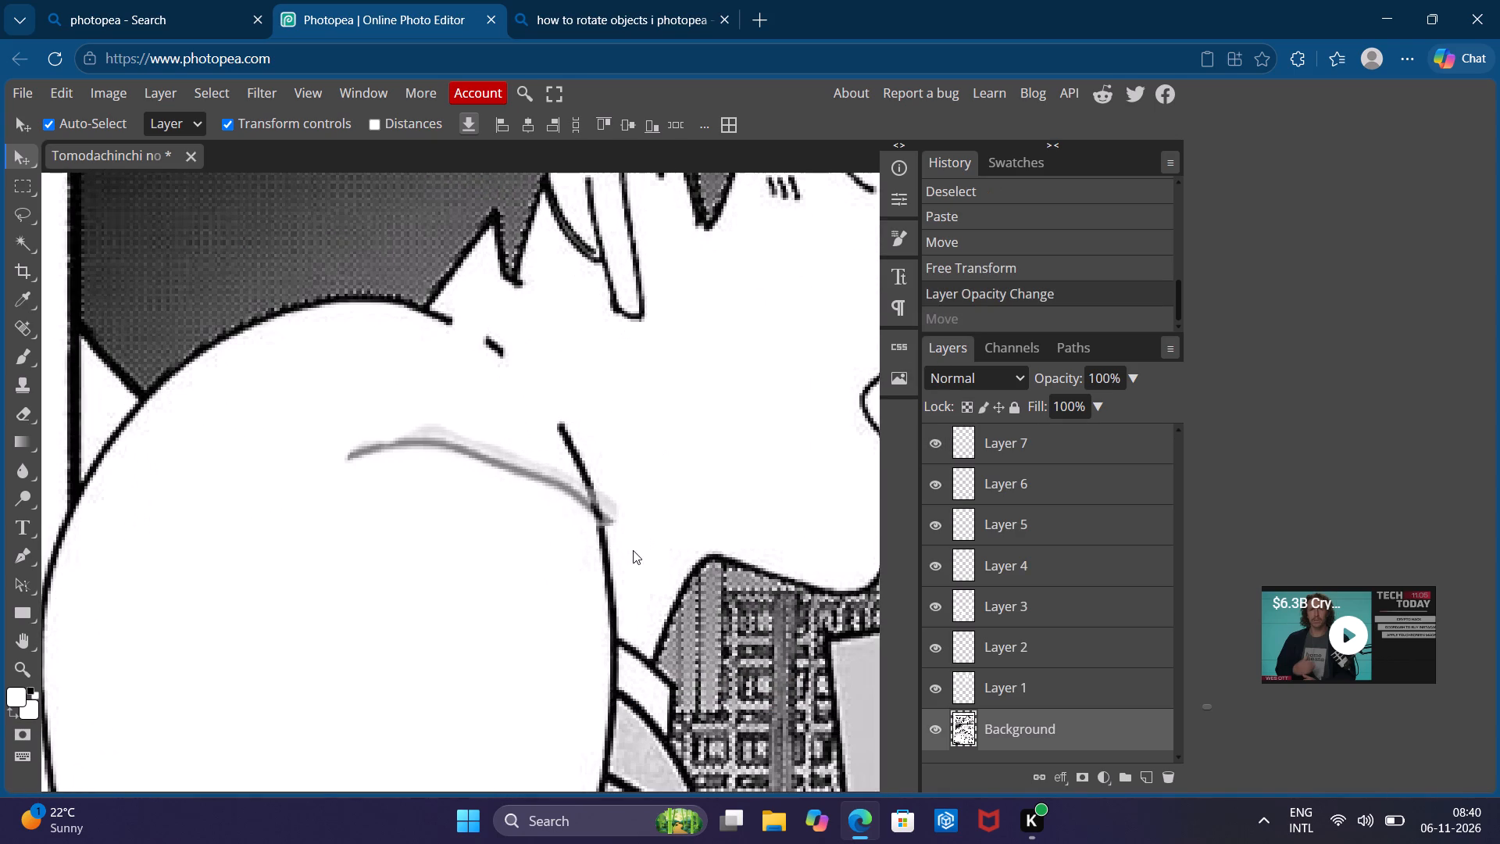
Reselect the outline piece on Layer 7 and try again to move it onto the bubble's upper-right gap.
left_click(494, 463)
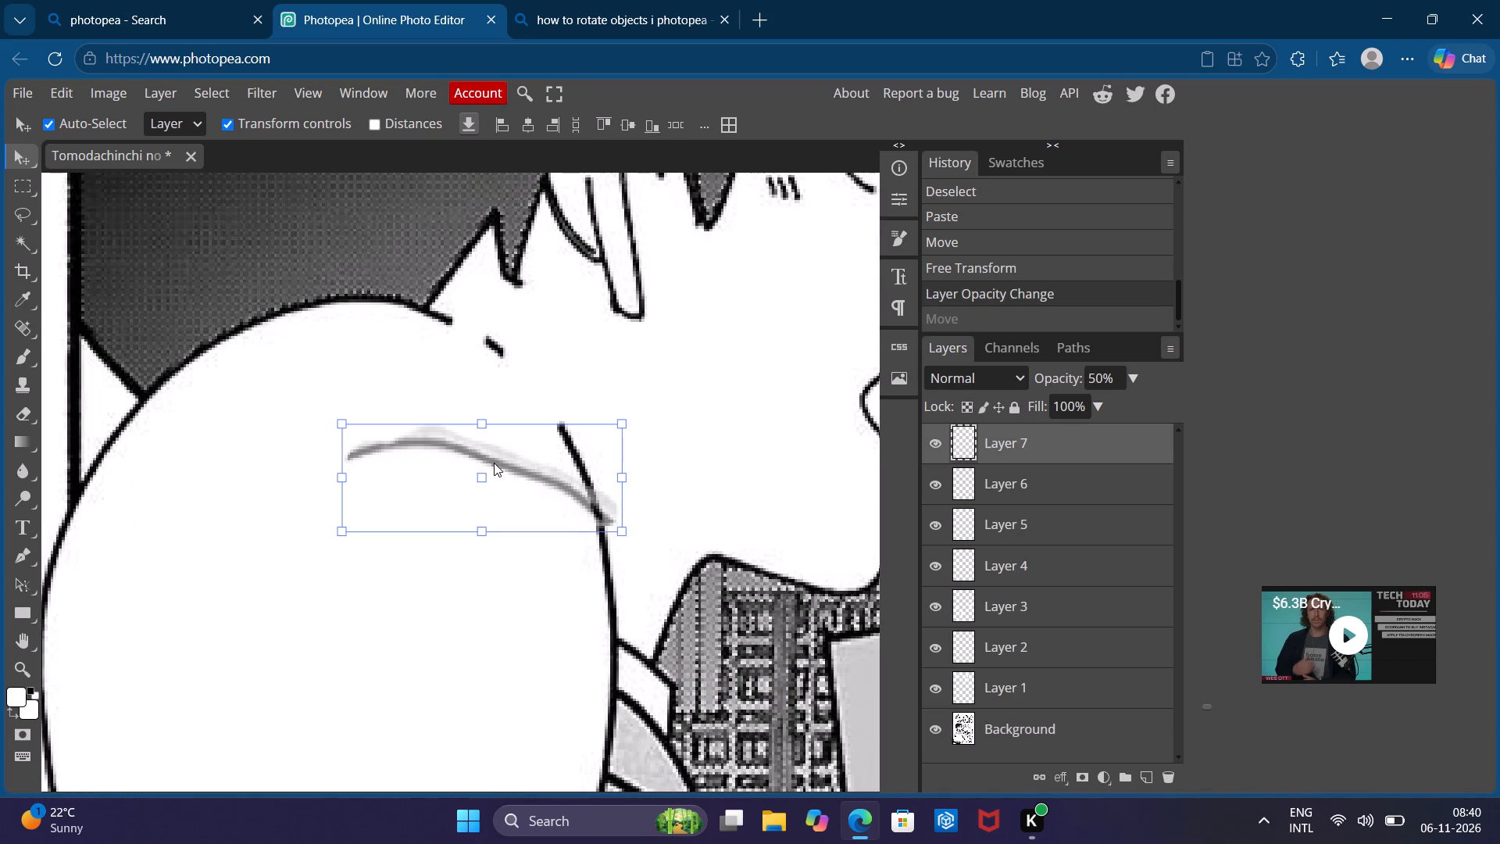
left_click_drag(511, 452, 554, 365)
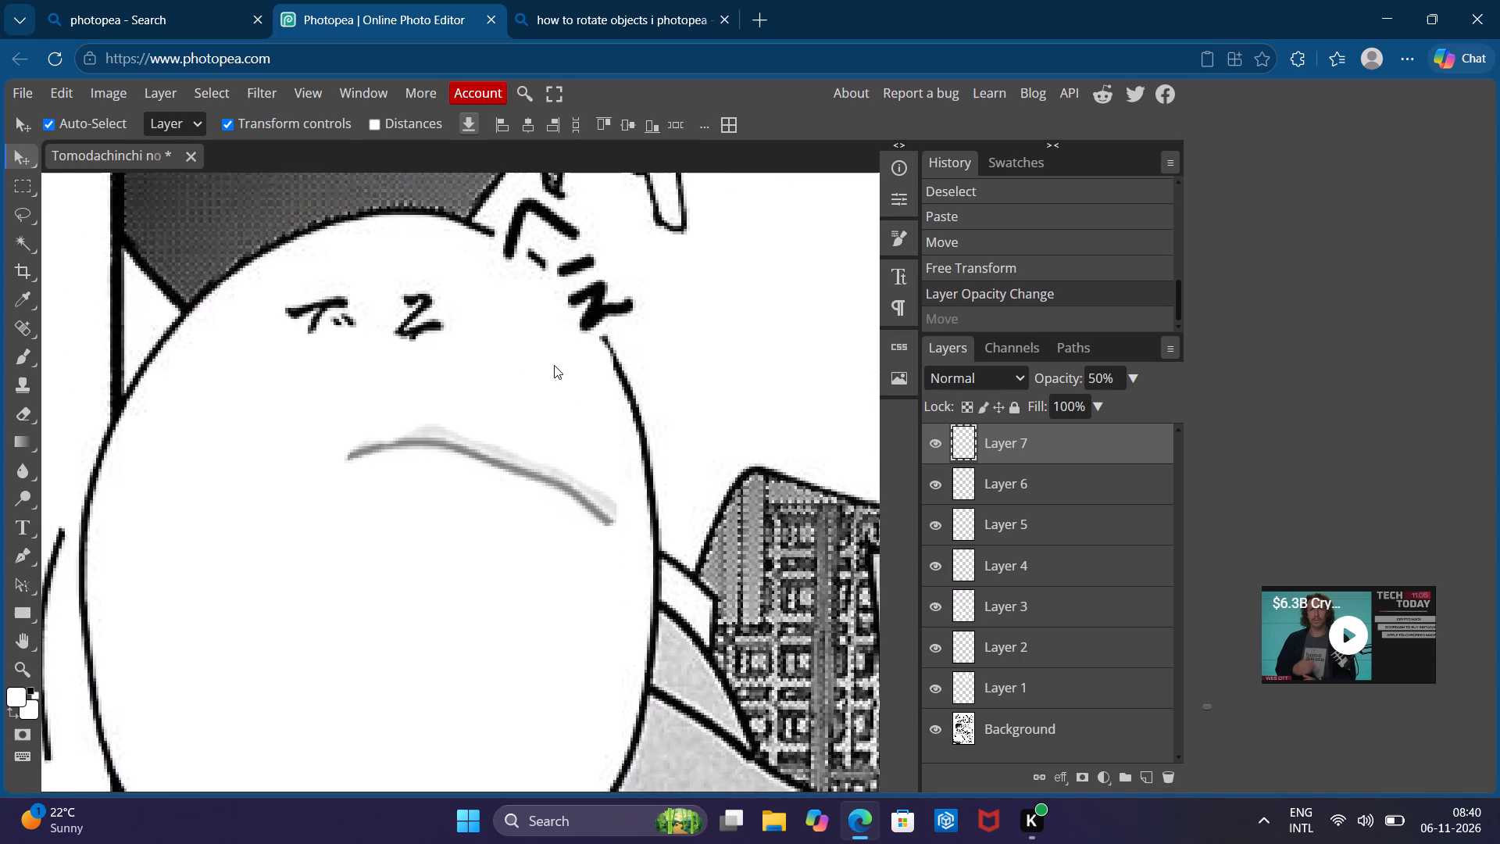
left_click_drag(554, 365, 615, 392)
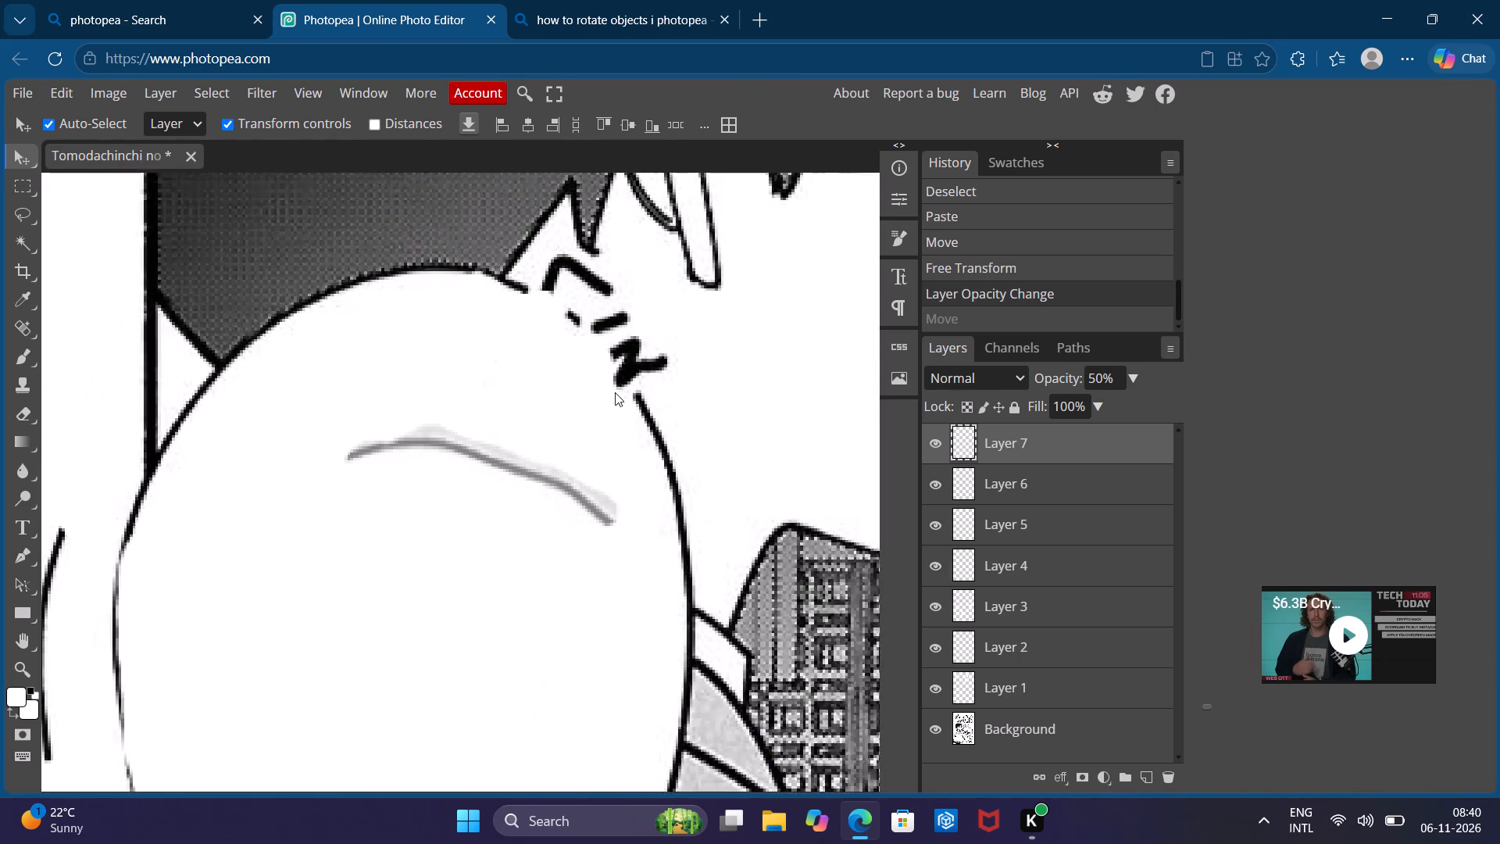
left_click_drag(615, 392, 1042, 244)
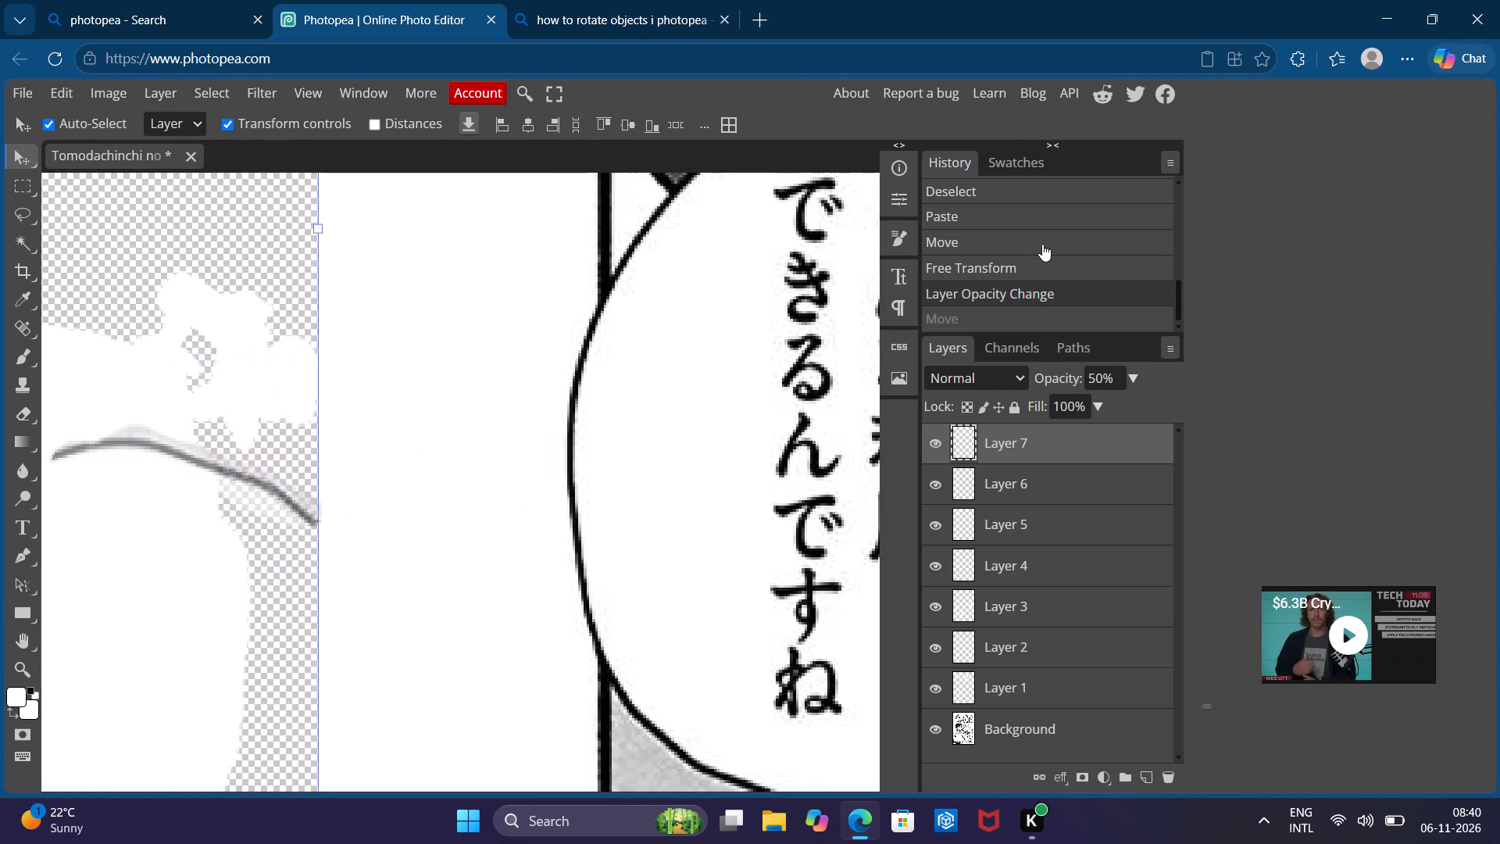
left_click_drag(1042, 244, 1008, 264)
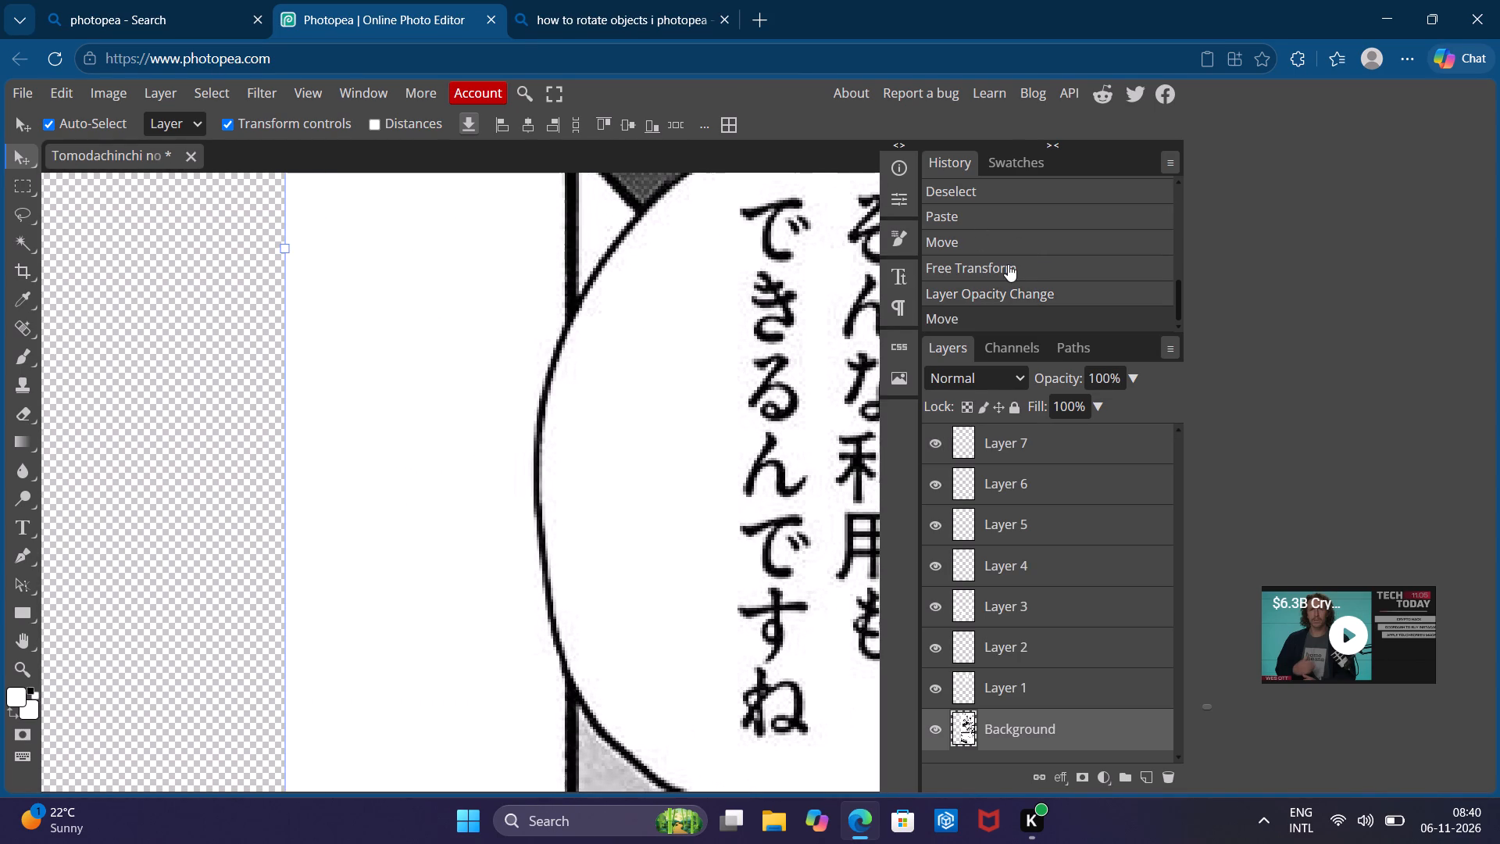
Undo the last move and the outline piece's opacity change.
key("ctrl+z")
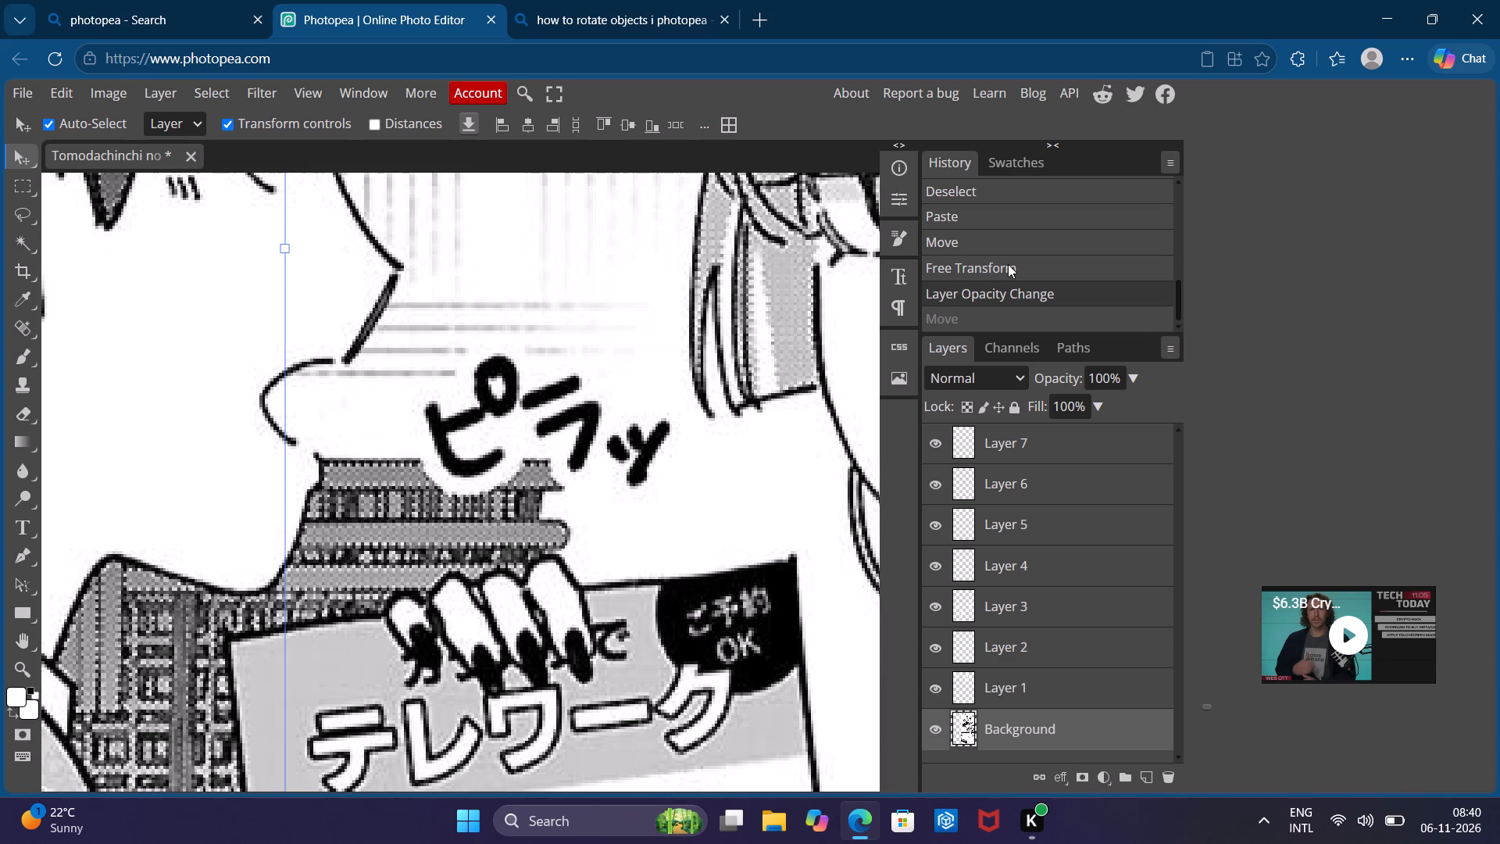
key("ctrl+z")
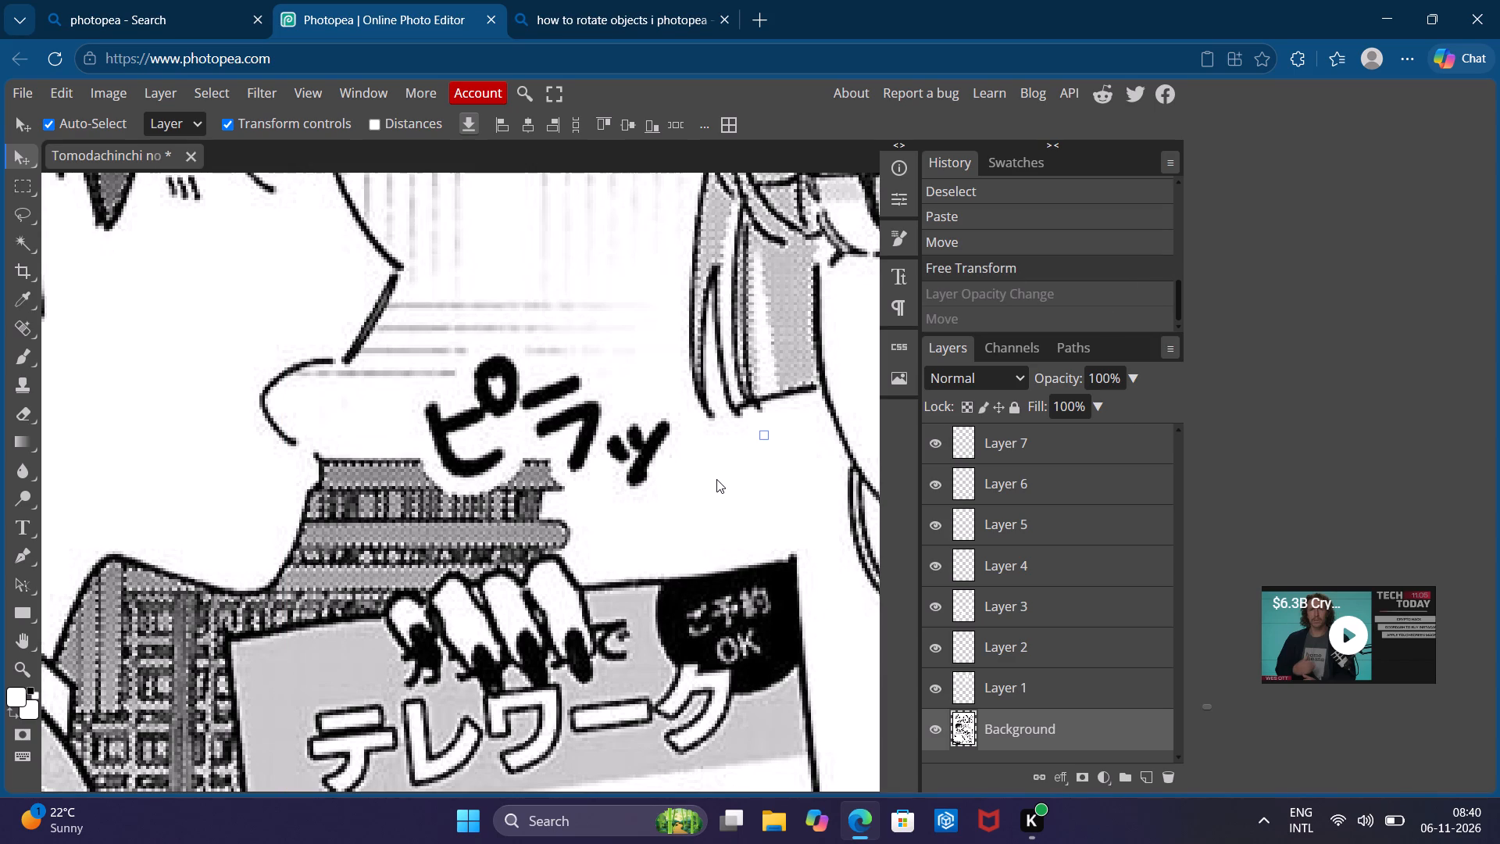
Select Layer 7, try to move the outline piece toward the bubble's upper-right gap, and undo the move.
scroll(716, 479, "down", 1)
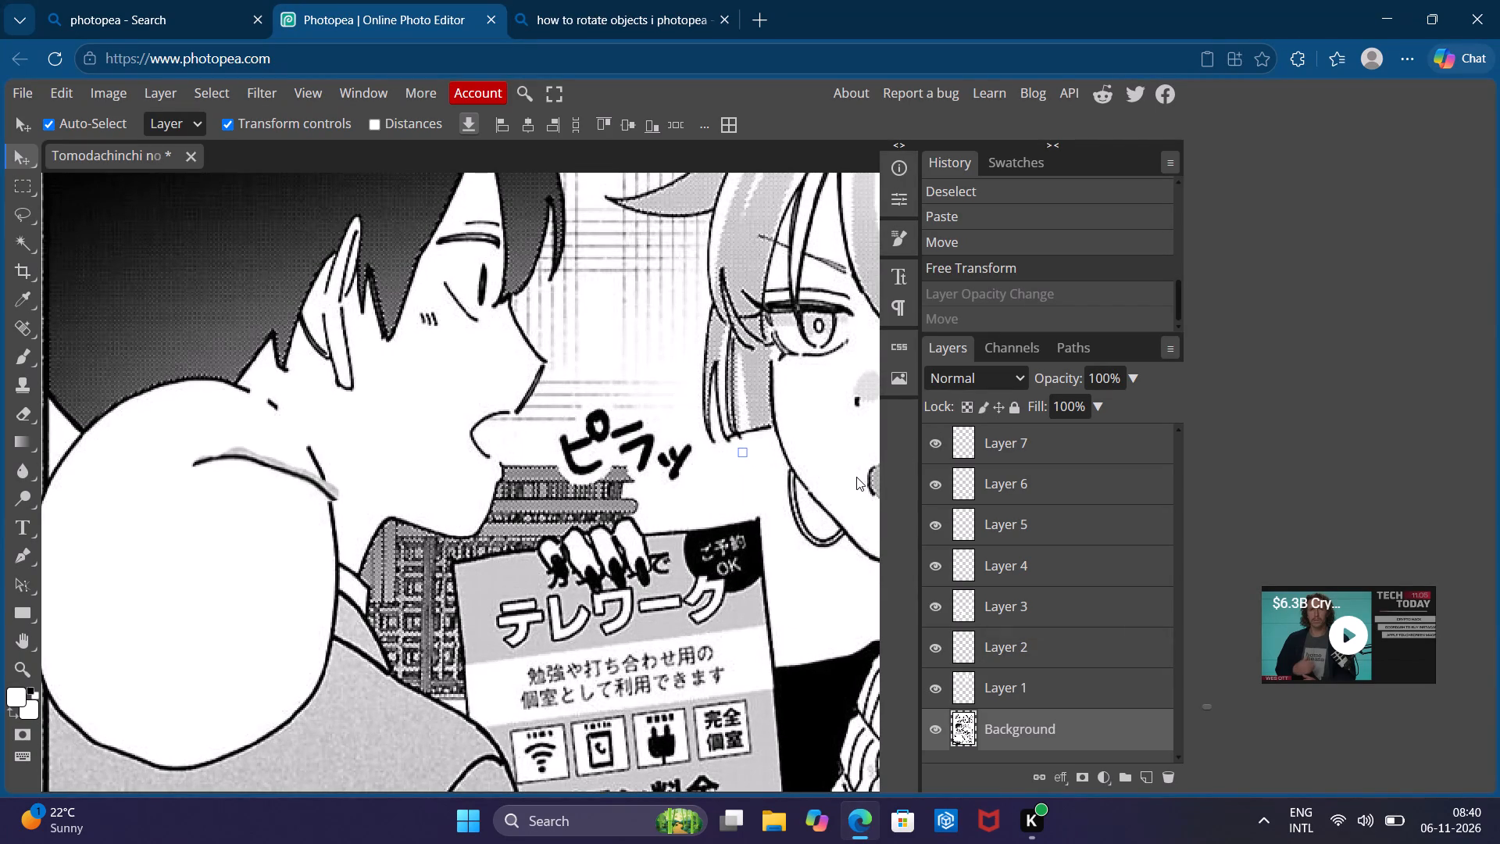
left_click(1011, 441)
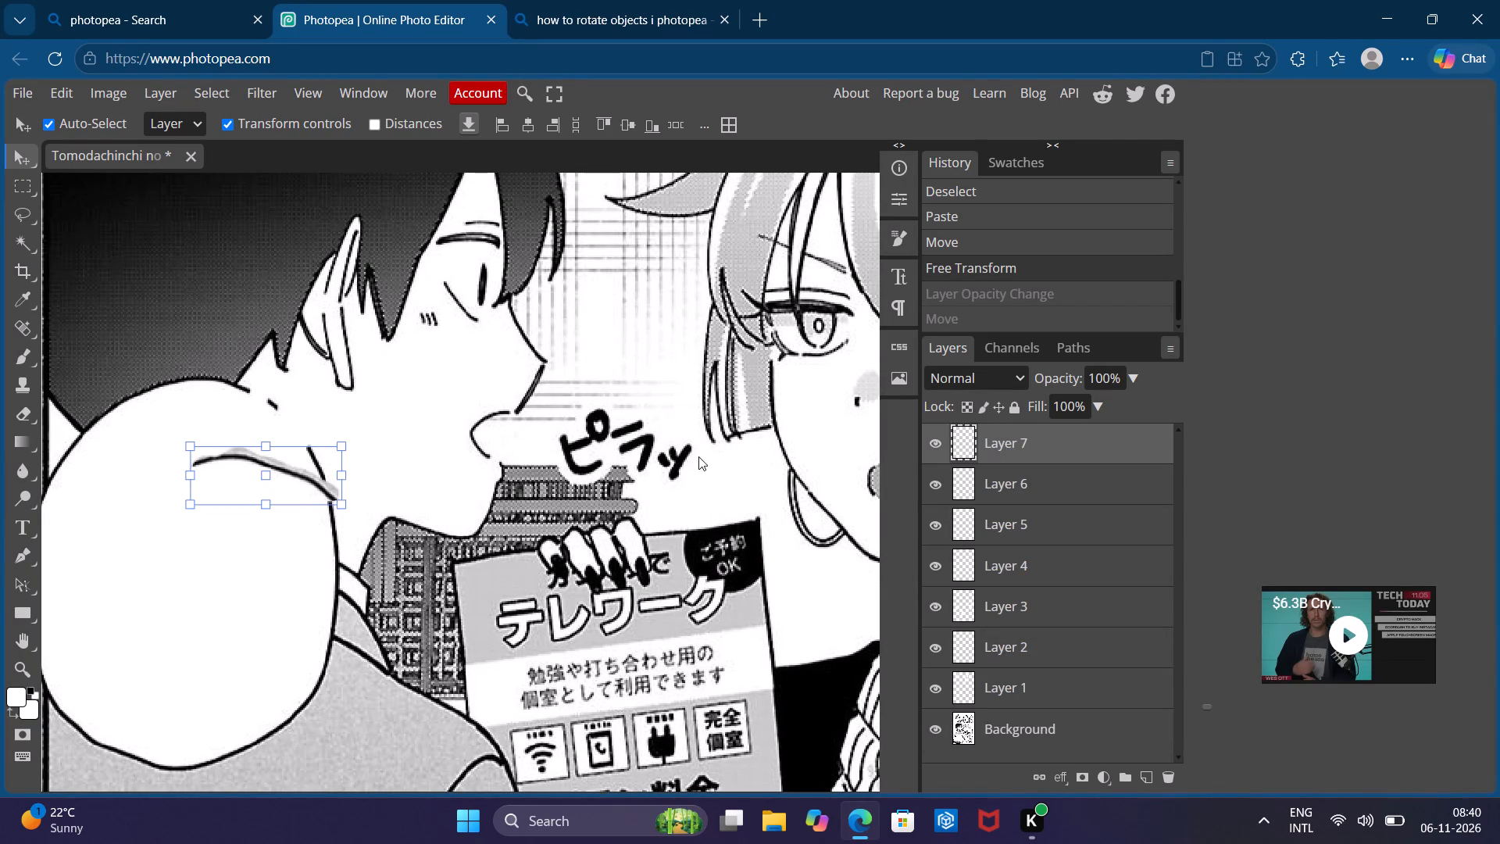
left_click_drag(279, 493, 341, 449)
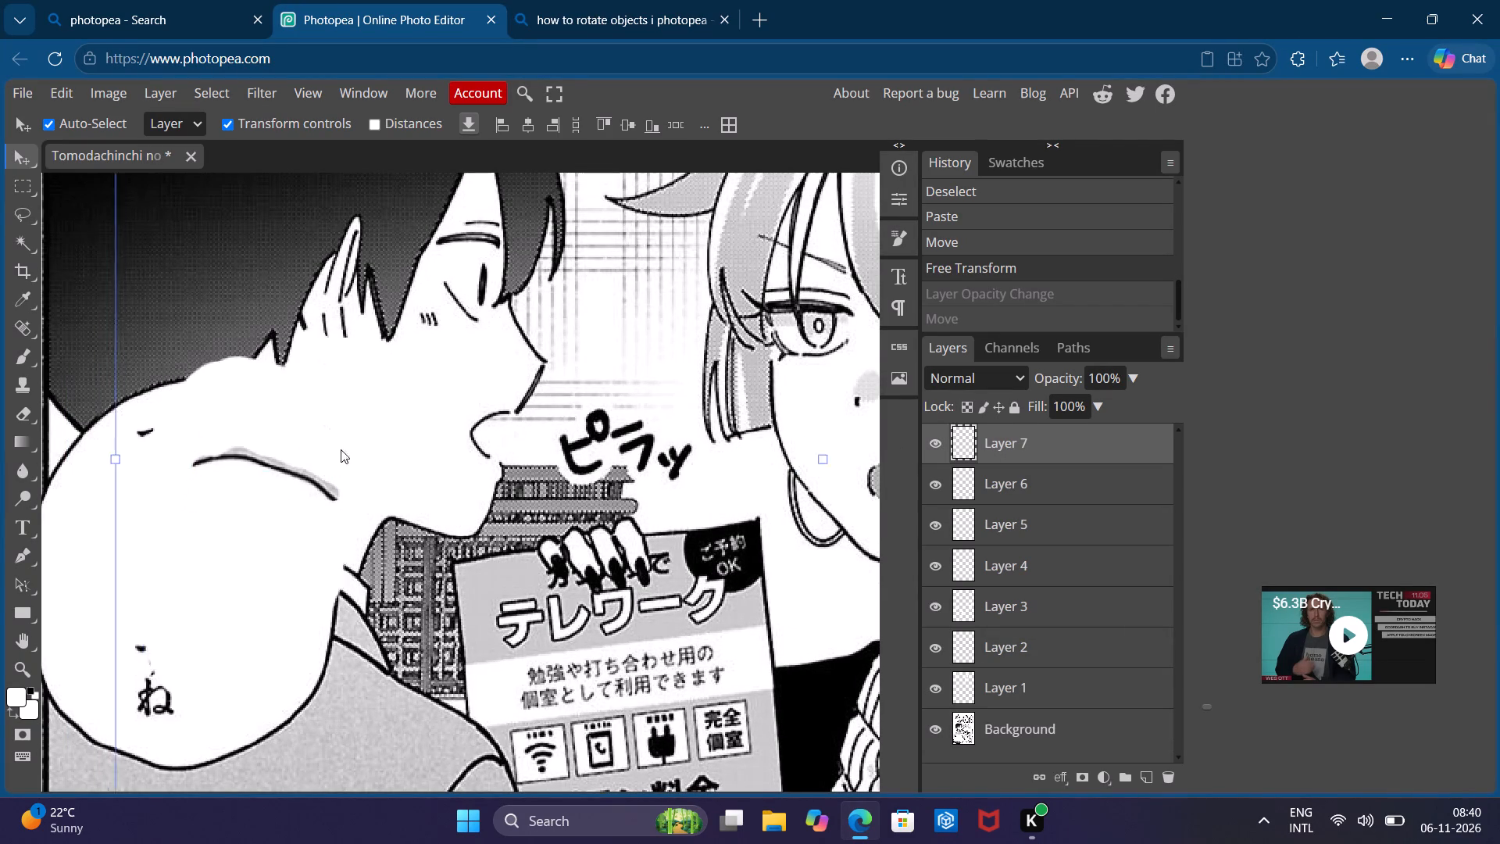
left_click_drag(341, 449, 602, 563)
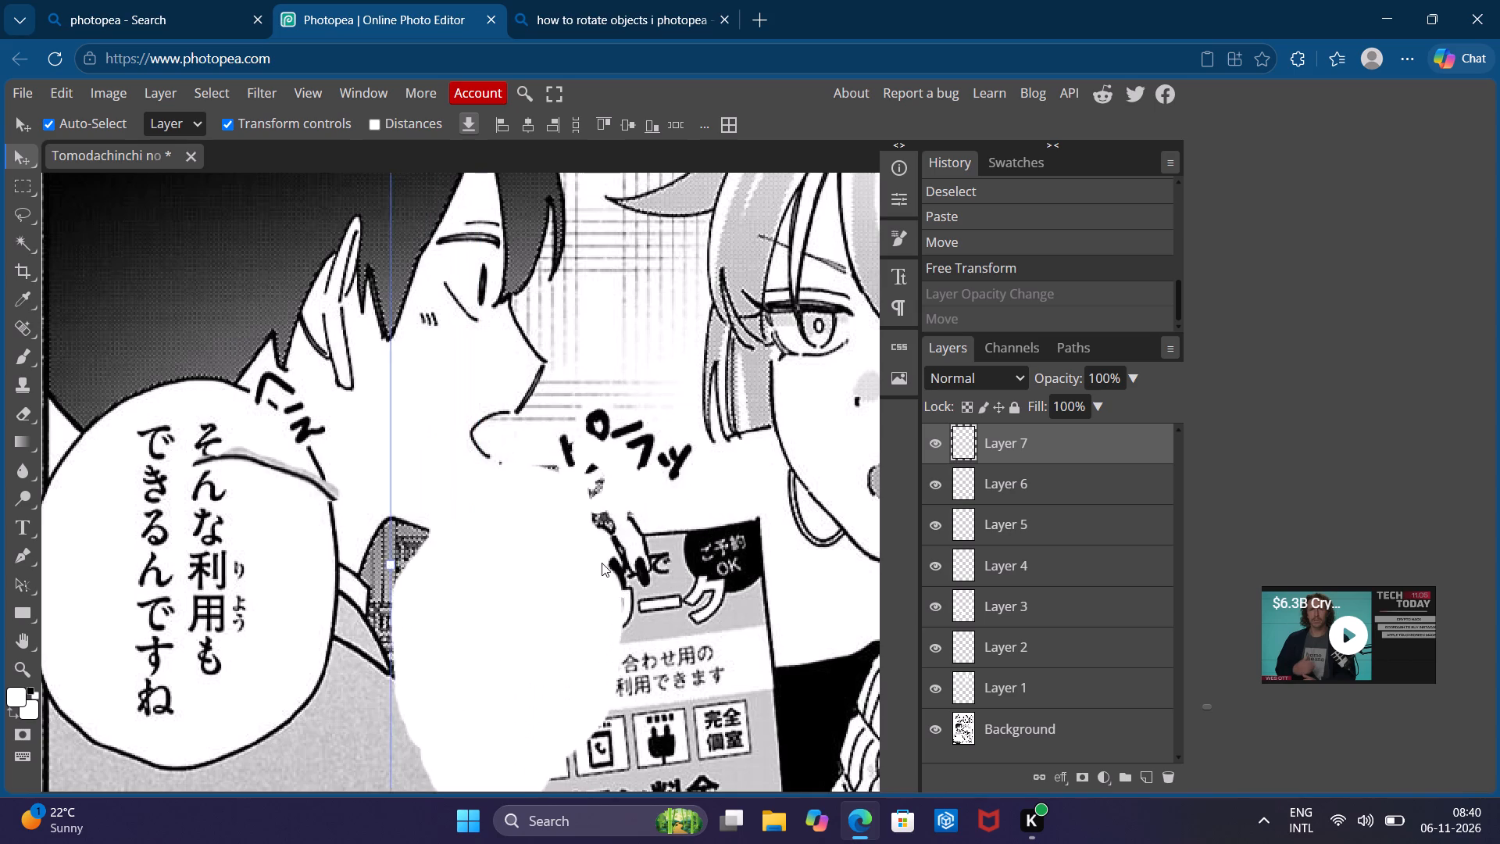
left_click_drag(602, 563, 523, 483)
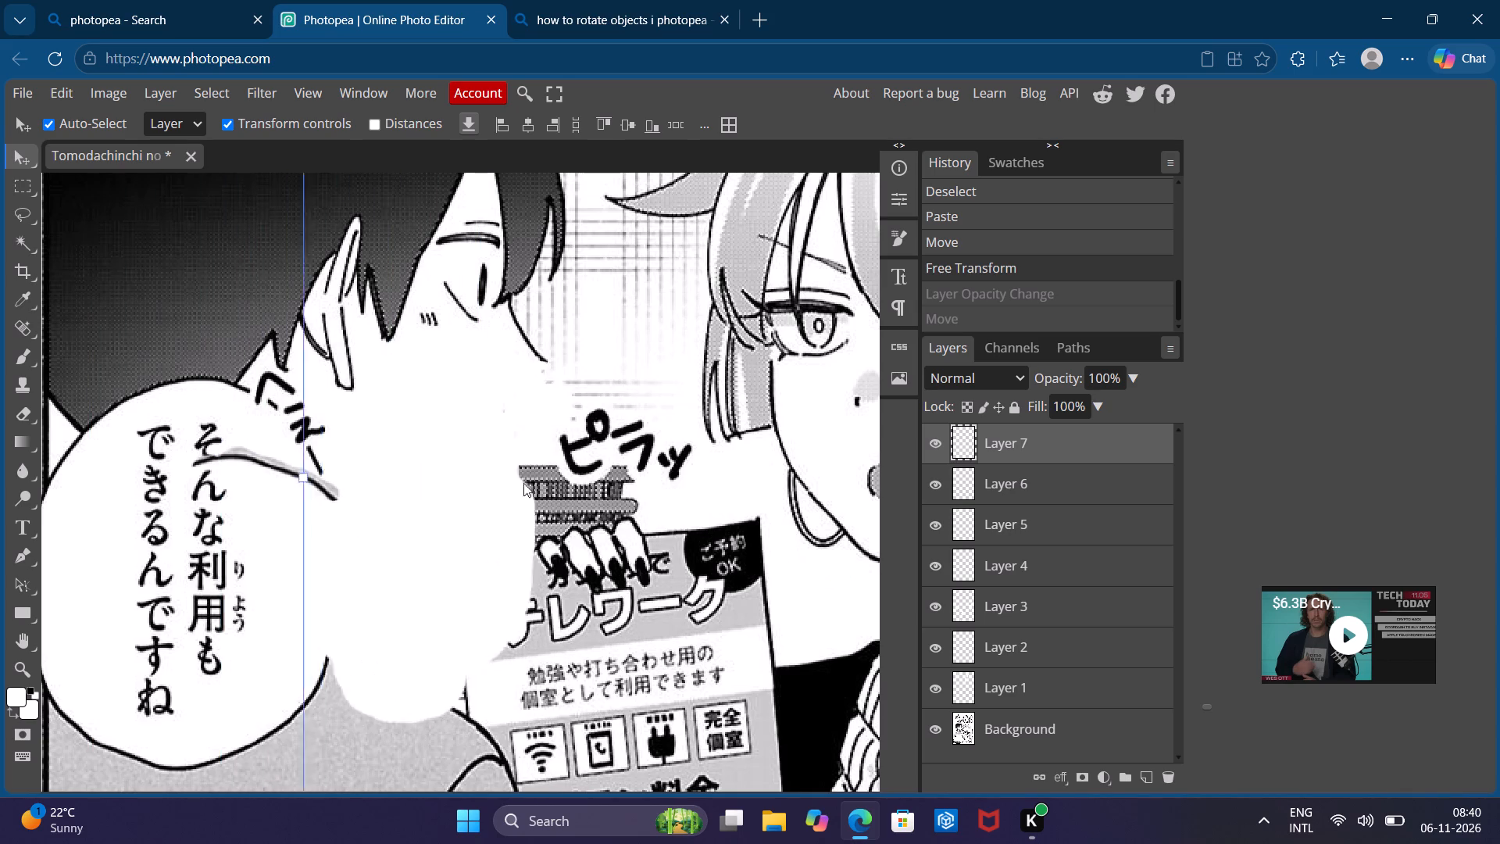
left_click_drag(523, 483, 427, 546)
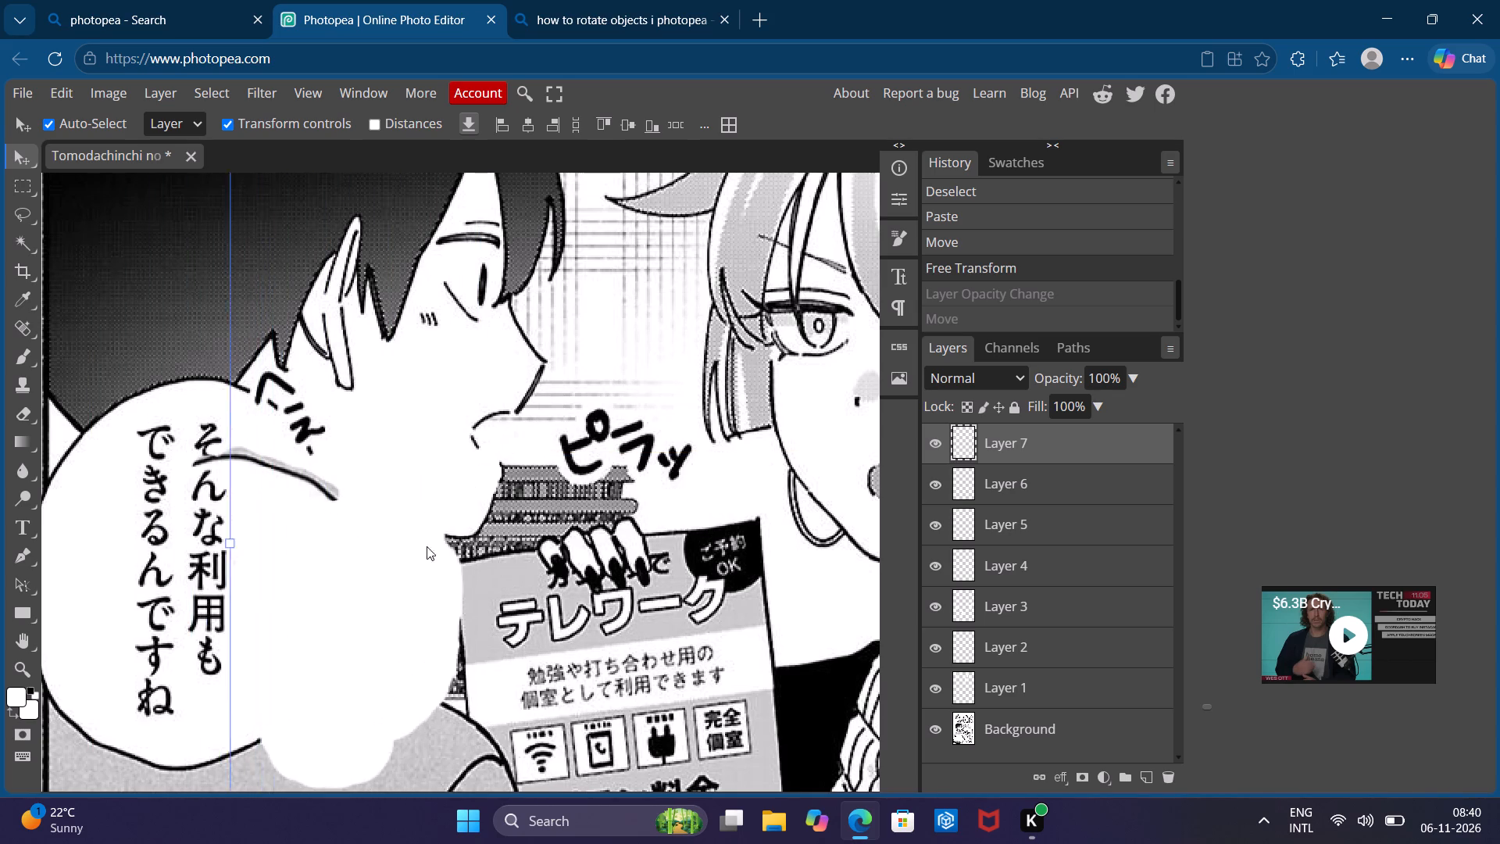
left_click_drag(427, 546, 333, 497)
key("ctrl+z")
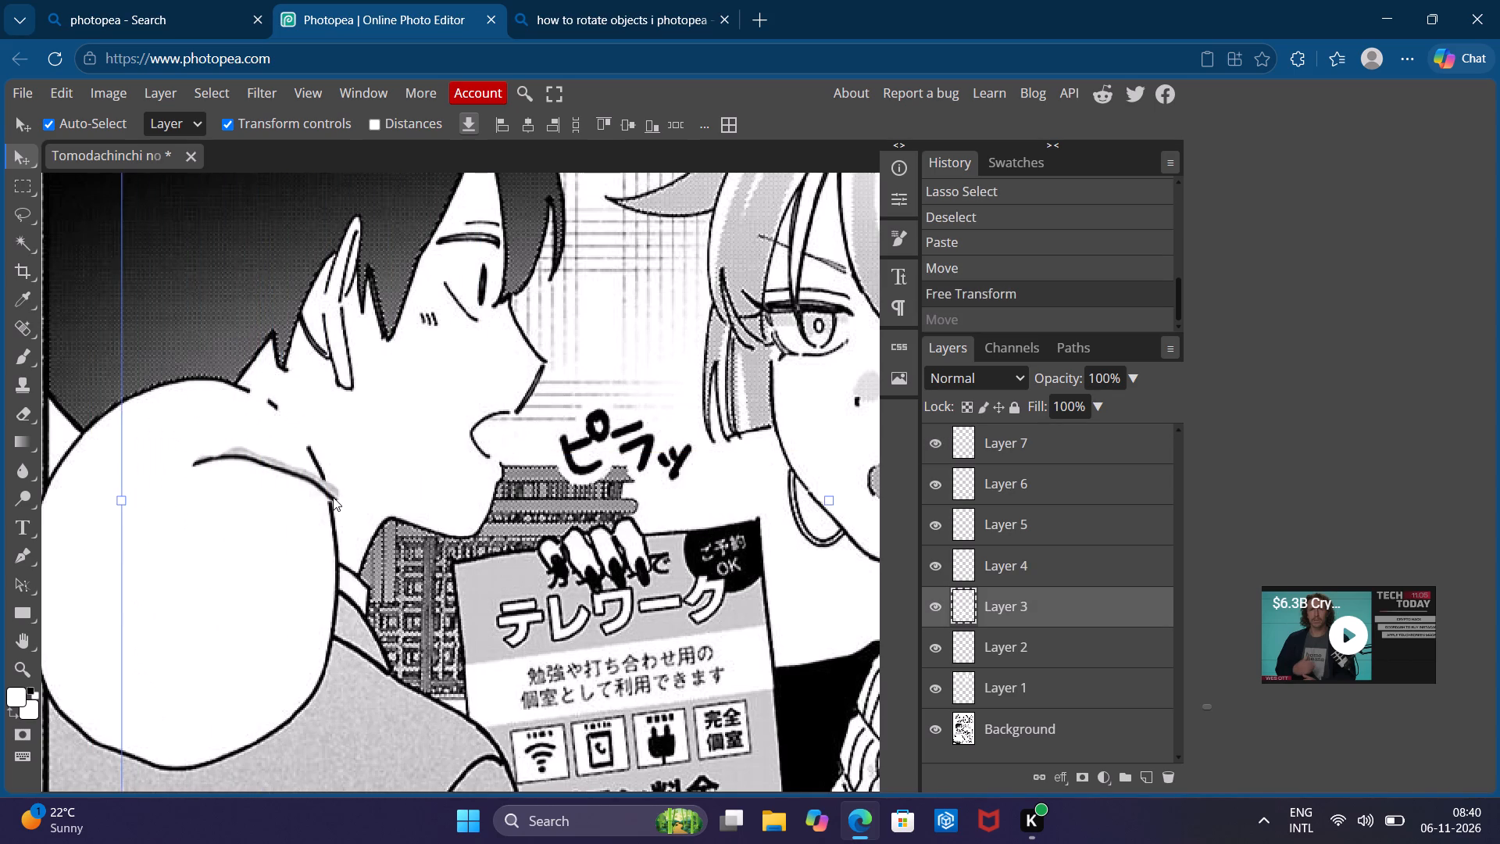
Undo the outline piece's rotation, move and paste, removing Layer 7.
key("ctrl+z")
key("ctrl+z")
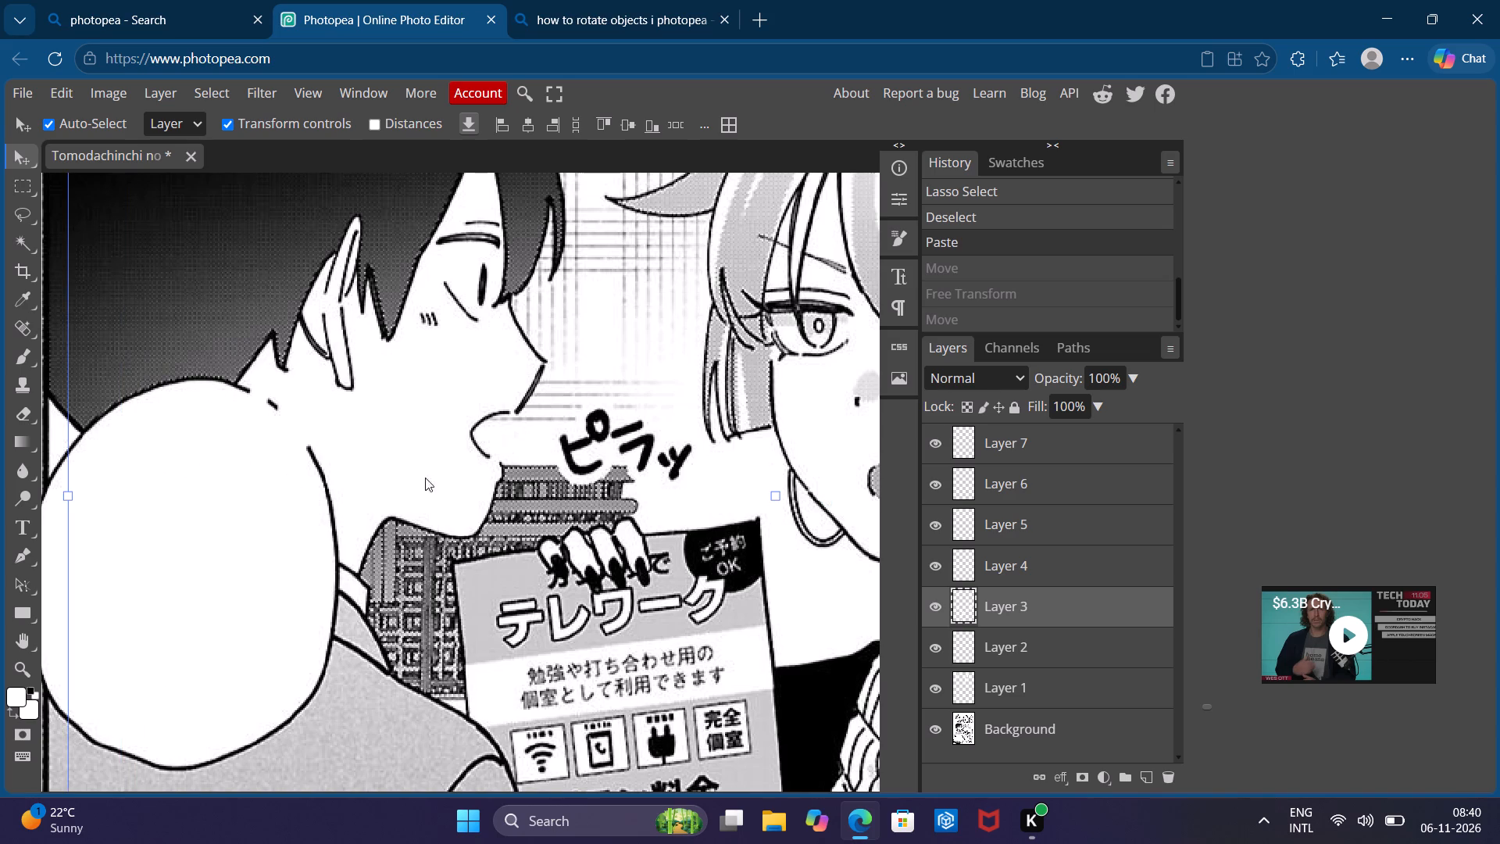
scroll(562, 481, "right", 3)
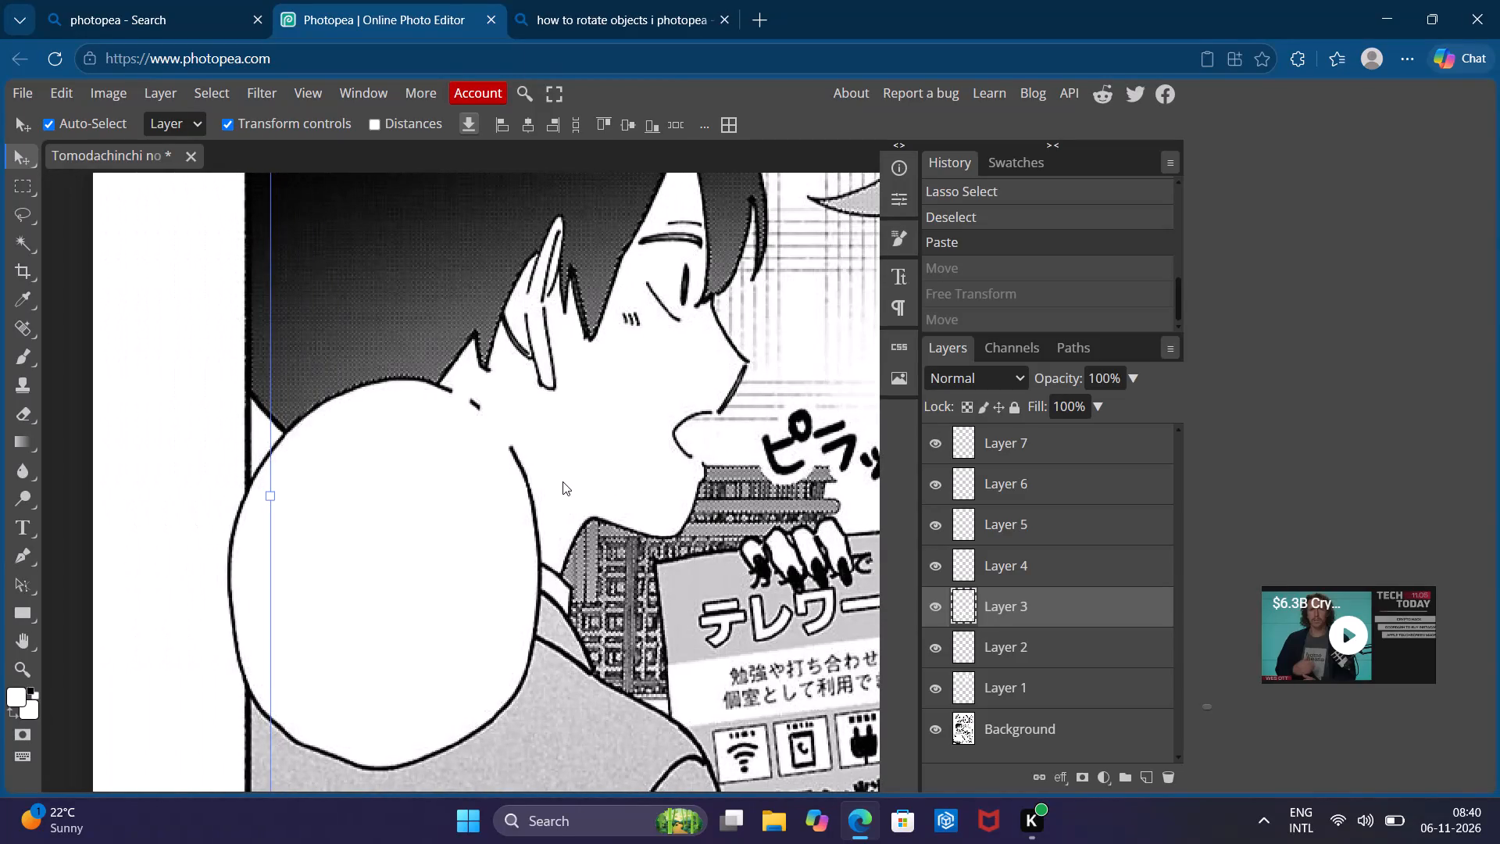
key("ctrl+z")
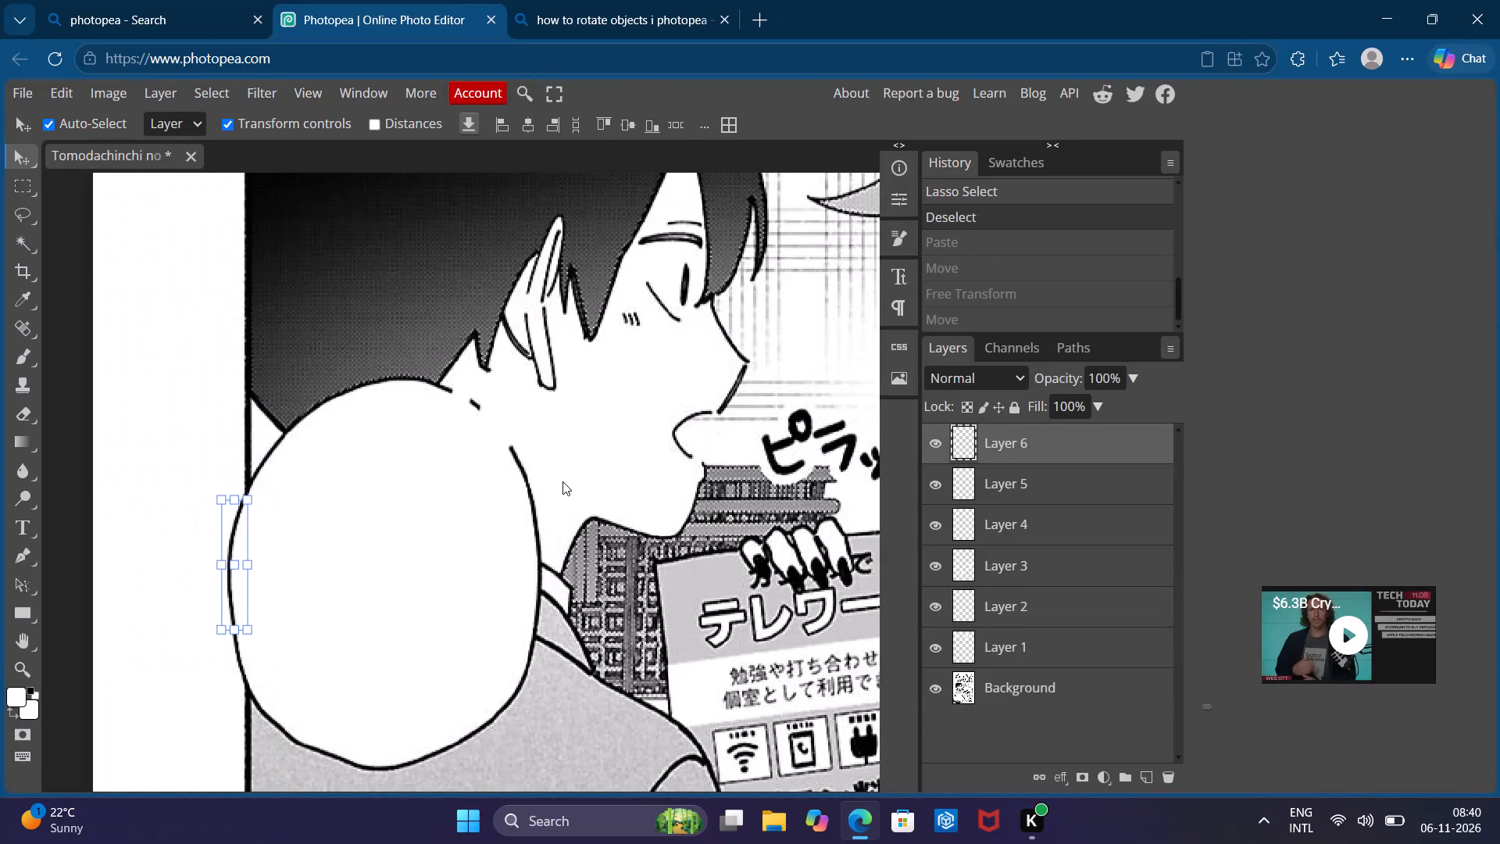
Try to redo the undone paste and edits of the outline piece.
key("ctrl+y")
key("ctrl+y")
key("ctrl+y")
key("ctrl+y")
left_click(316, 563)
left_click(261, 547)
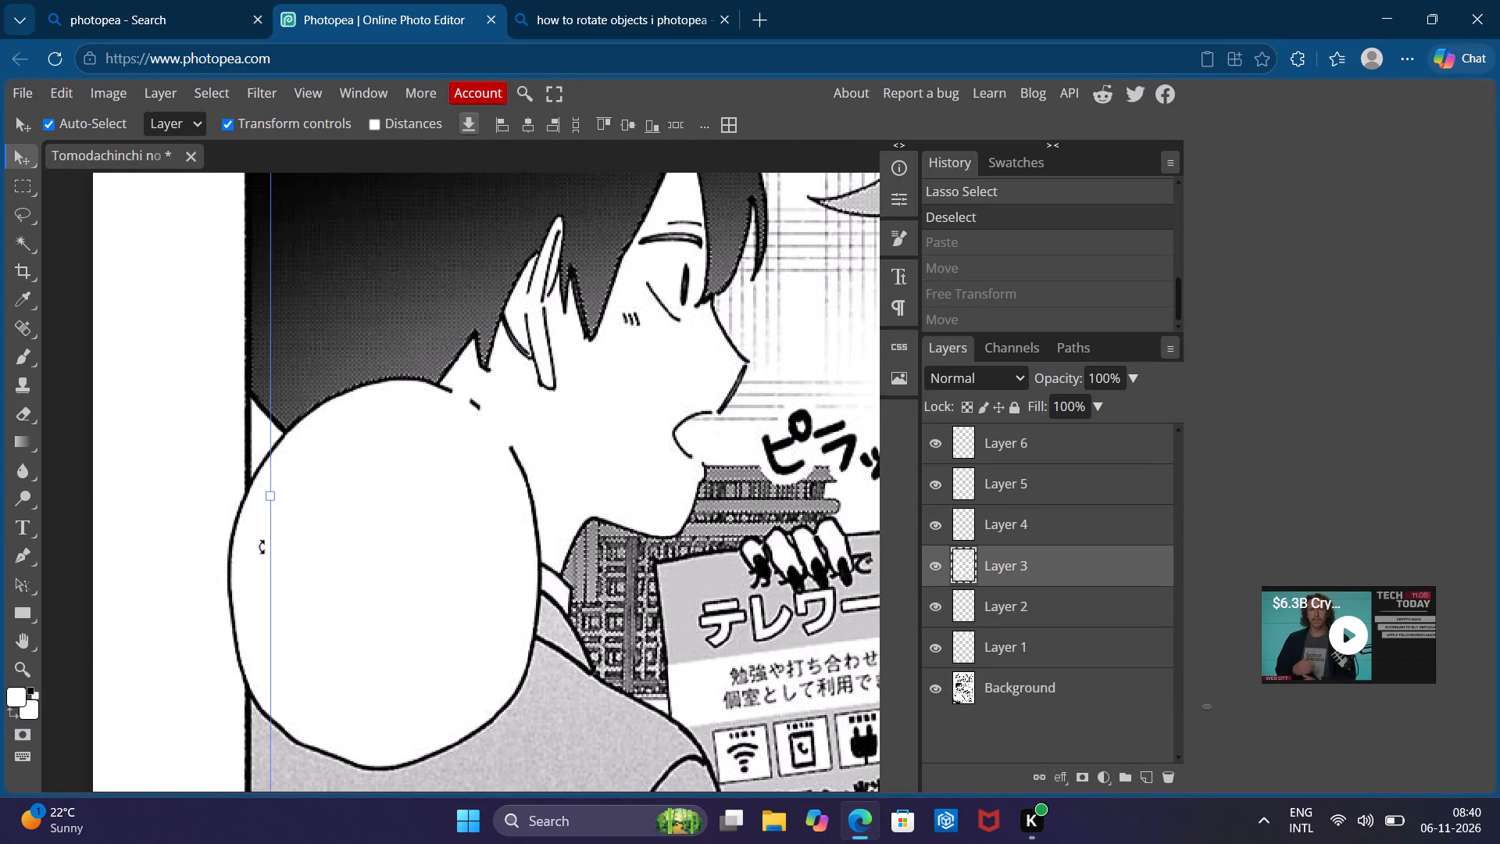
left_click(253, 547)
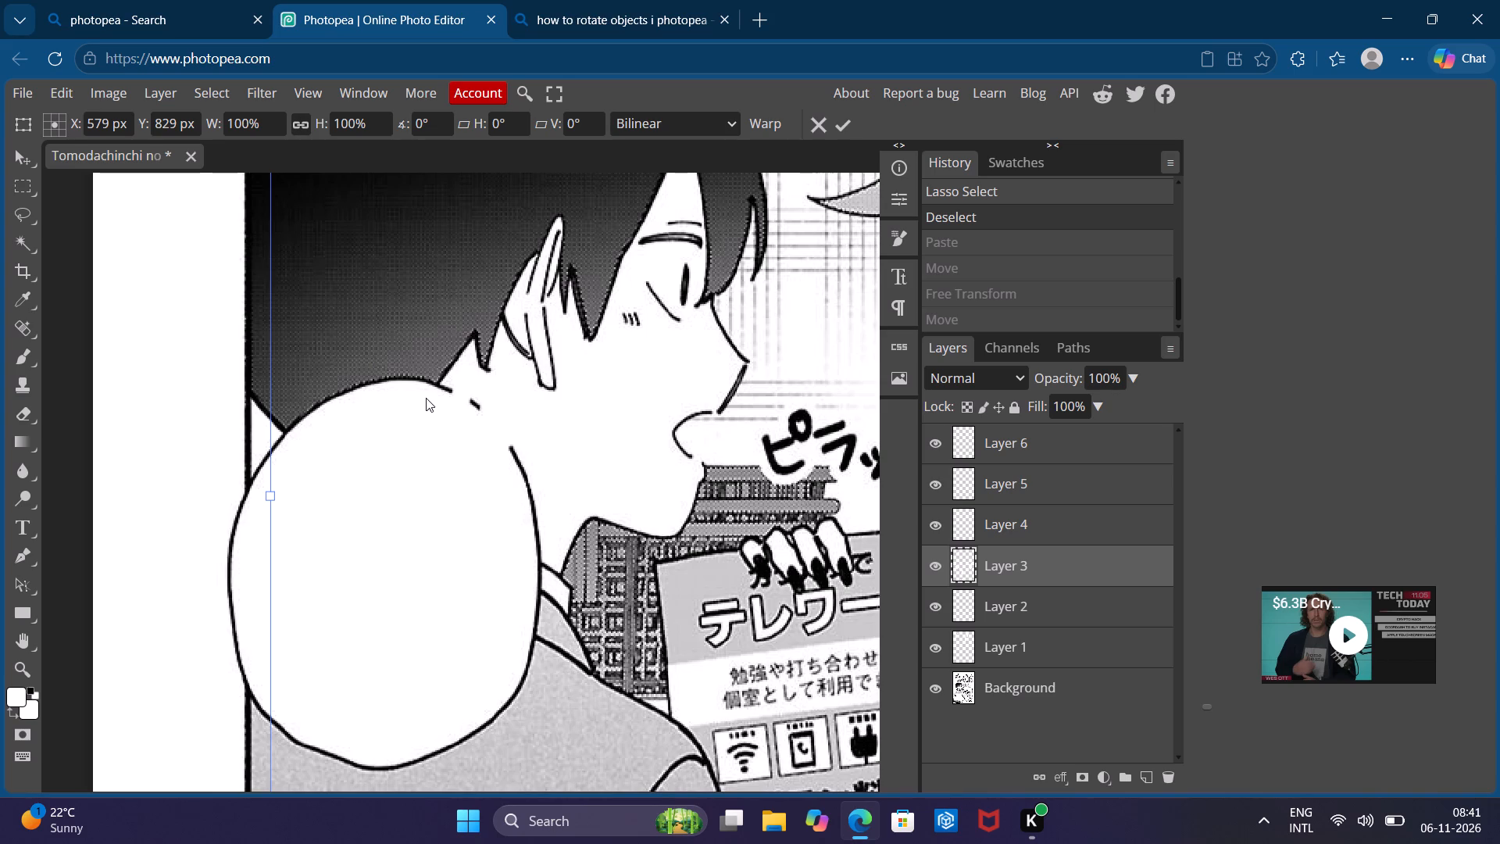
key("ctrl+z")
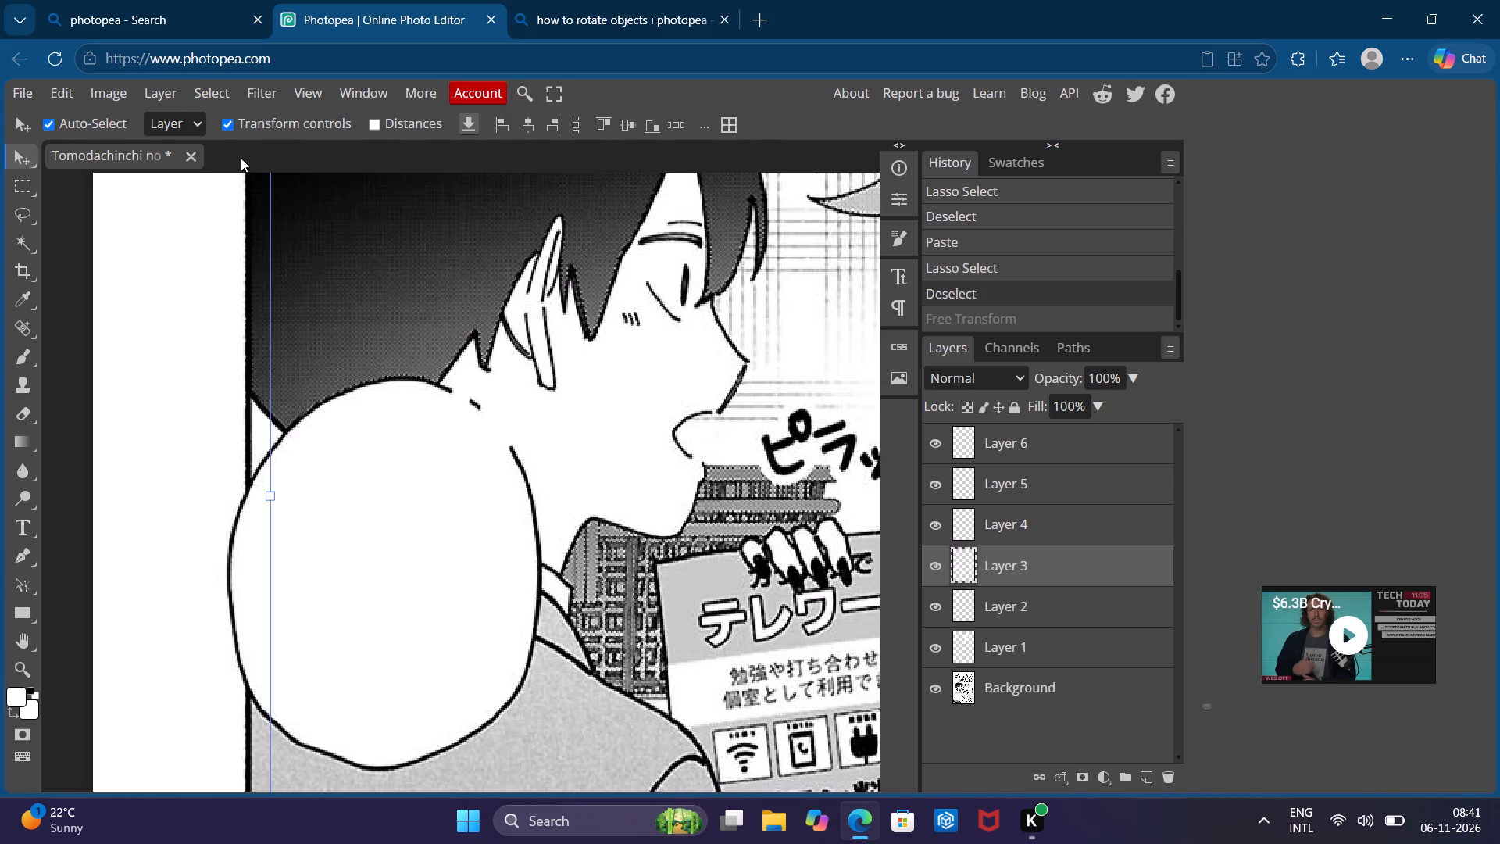
Turn off the transform controls for the Move tool.
left_click(228, 125)
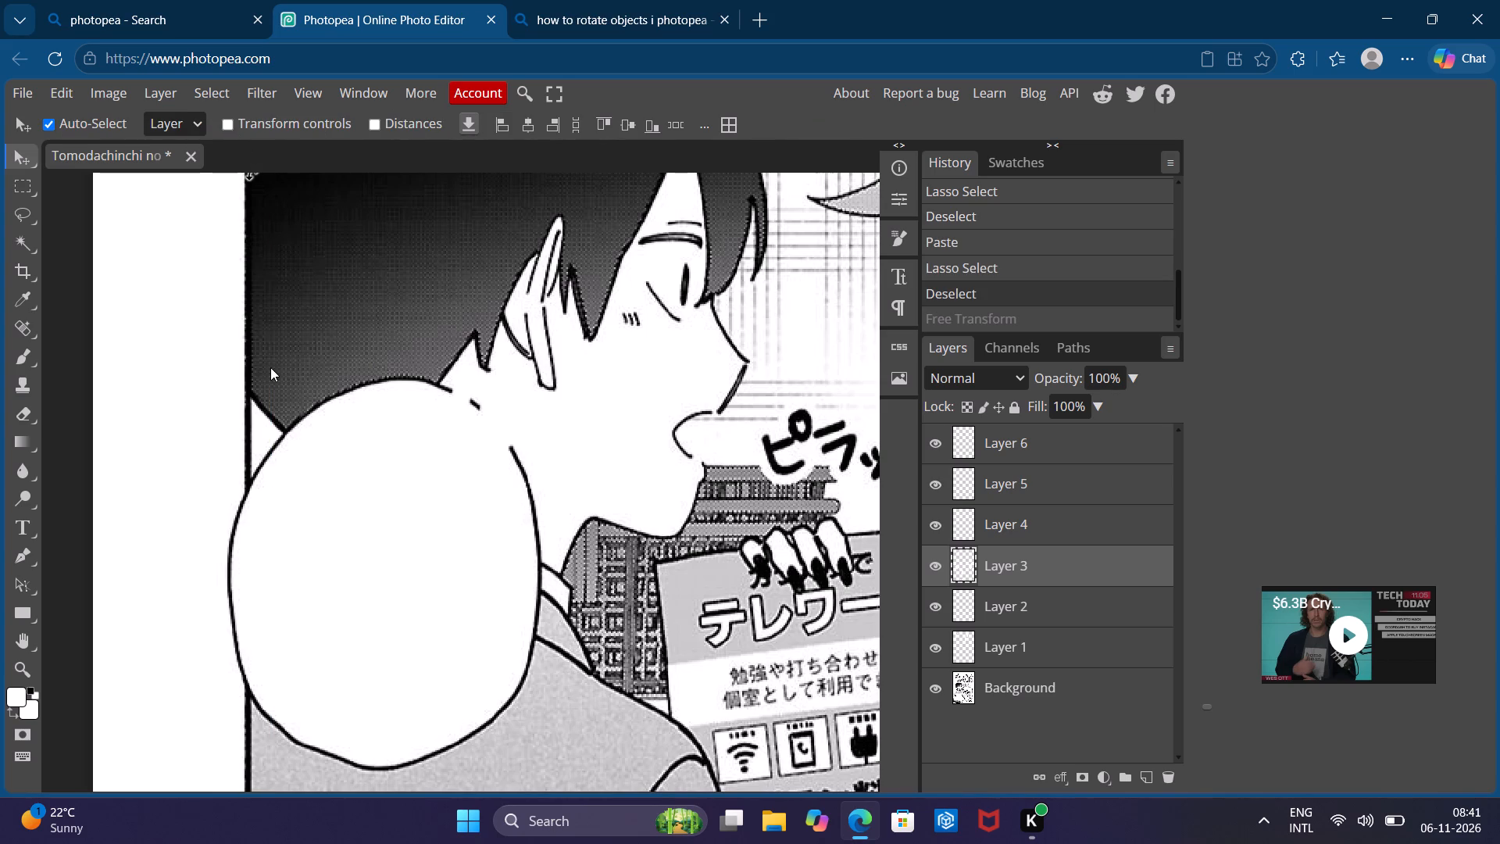
Make the Background layer active for work on the speech bubble's lower outline.
left_click(1002, 681)
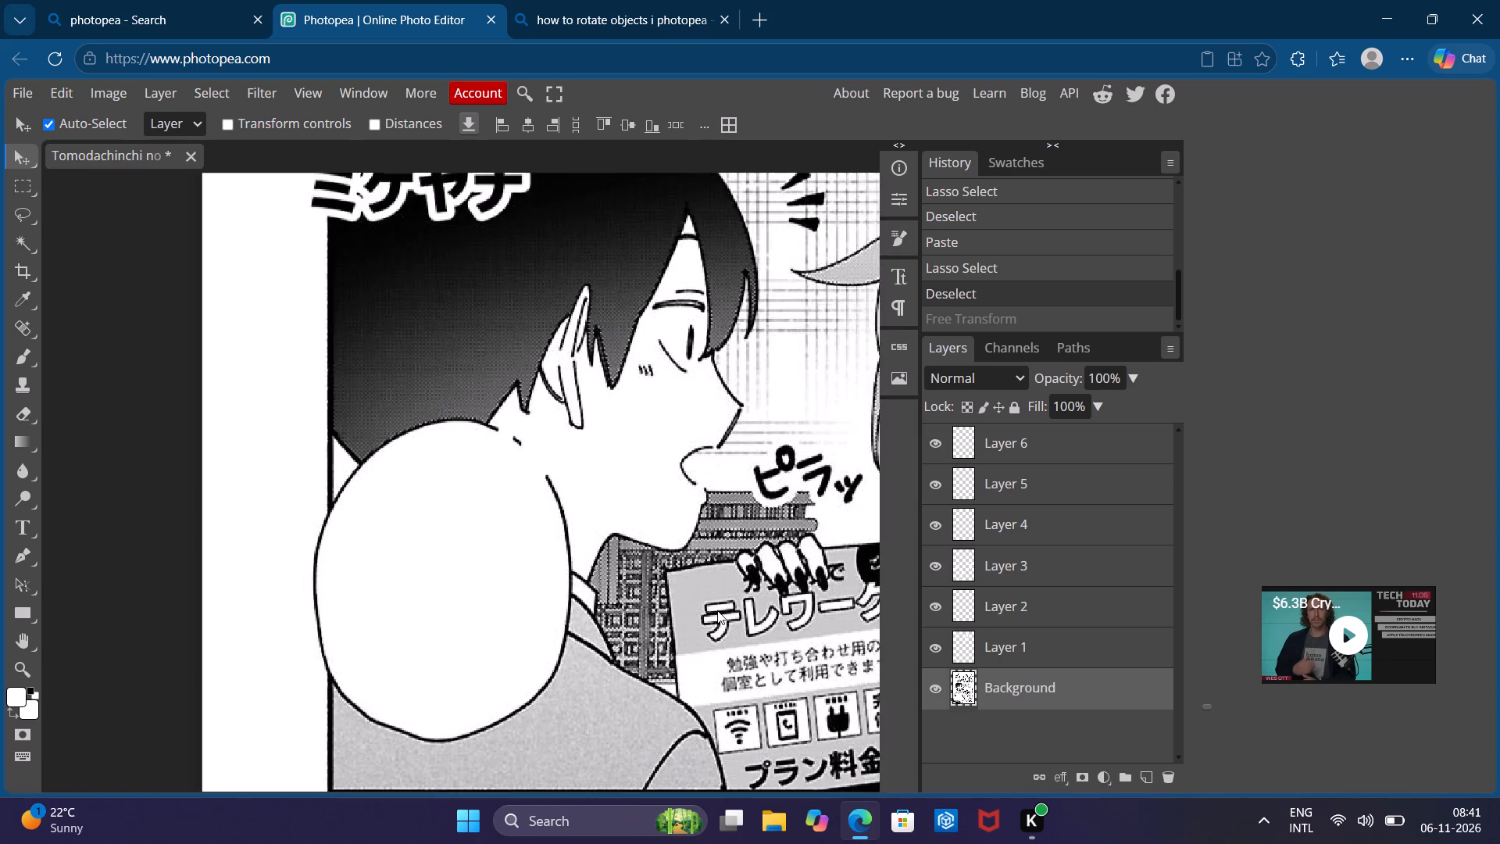
scroll(282, 617, "down", 2)
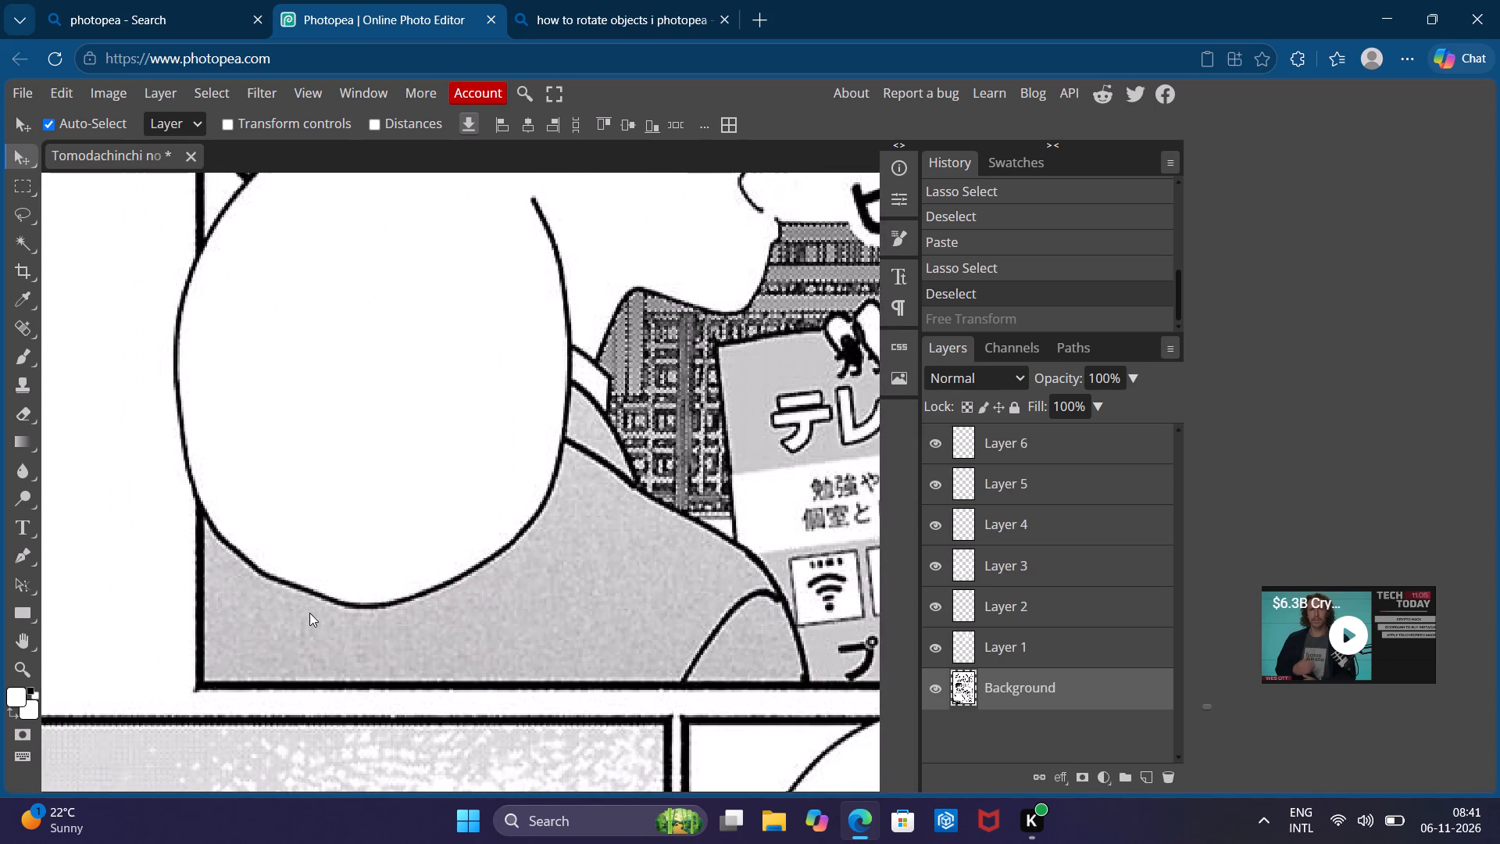
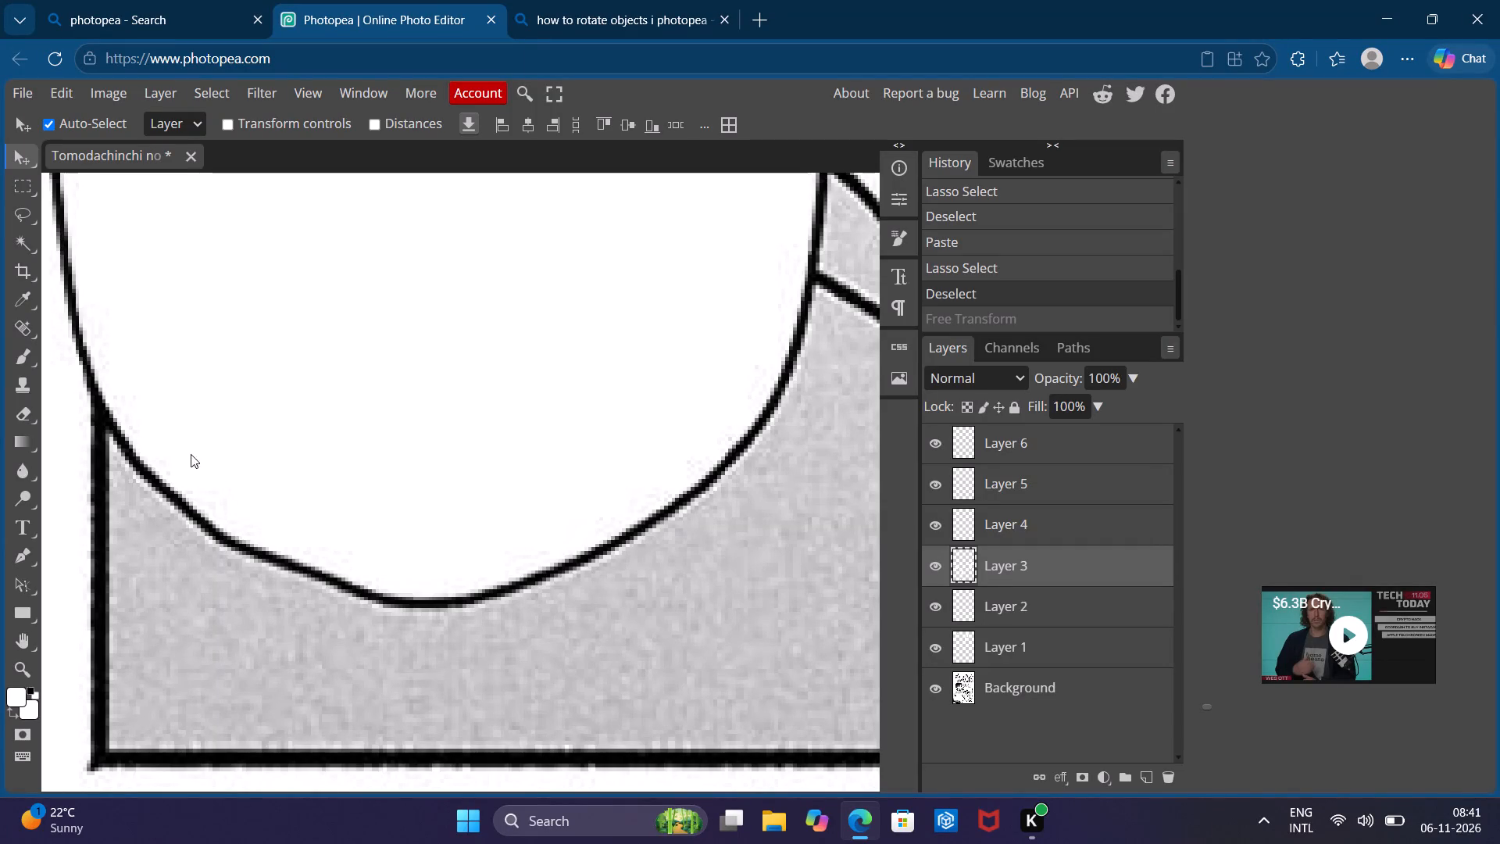
Lasso the speech bubble's lower-left outline segment, copy it from the Background layer and paste it above Layer 6.
key("l")
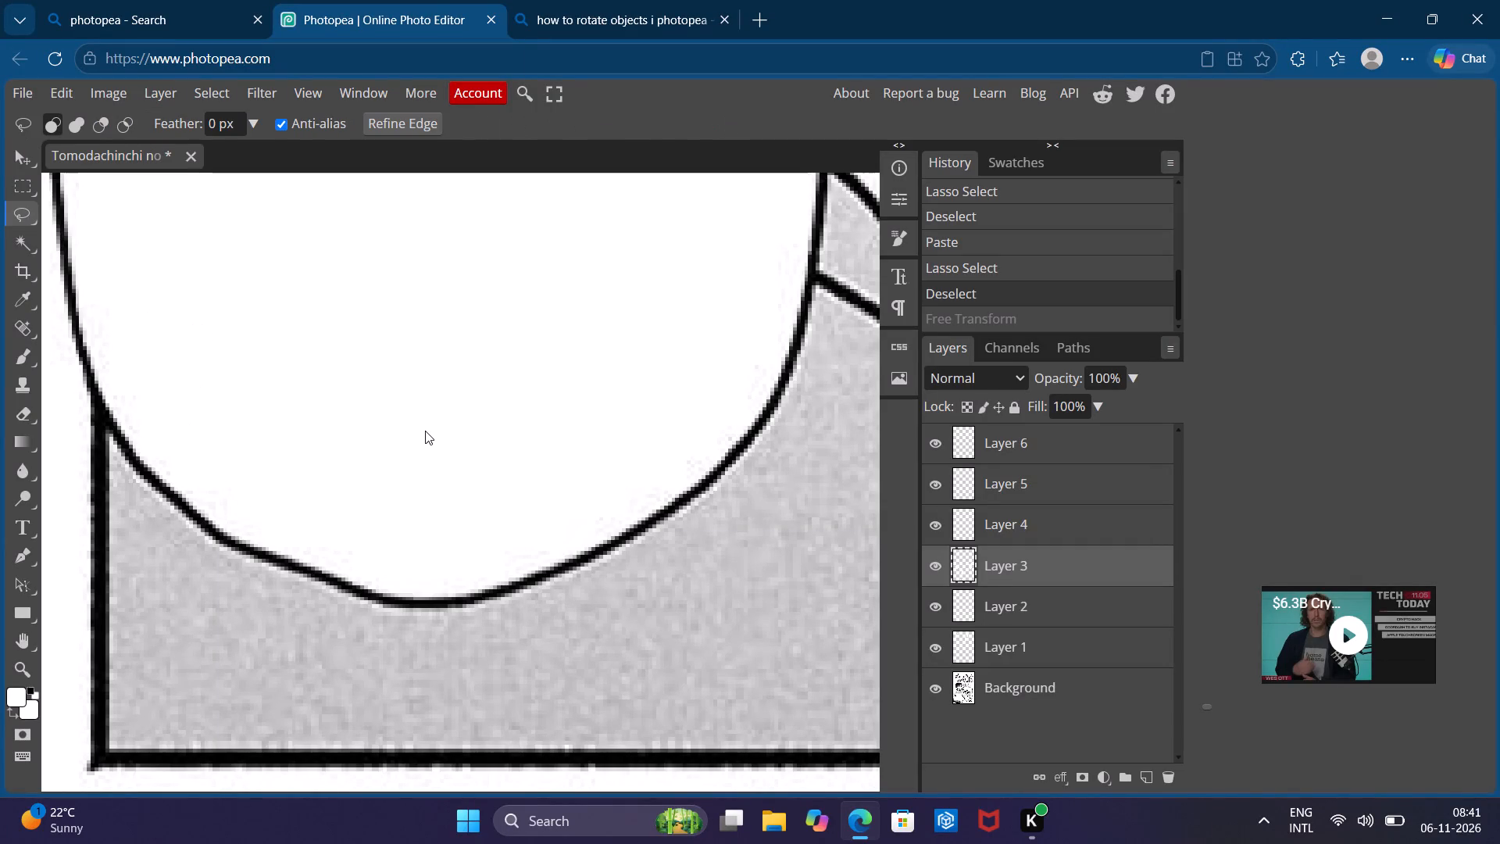
left_click_drag(244, 516, 313, 545)
left_click_drag(313, 545, 148, 506)
left_click_drag(148, 506, 269, 522)
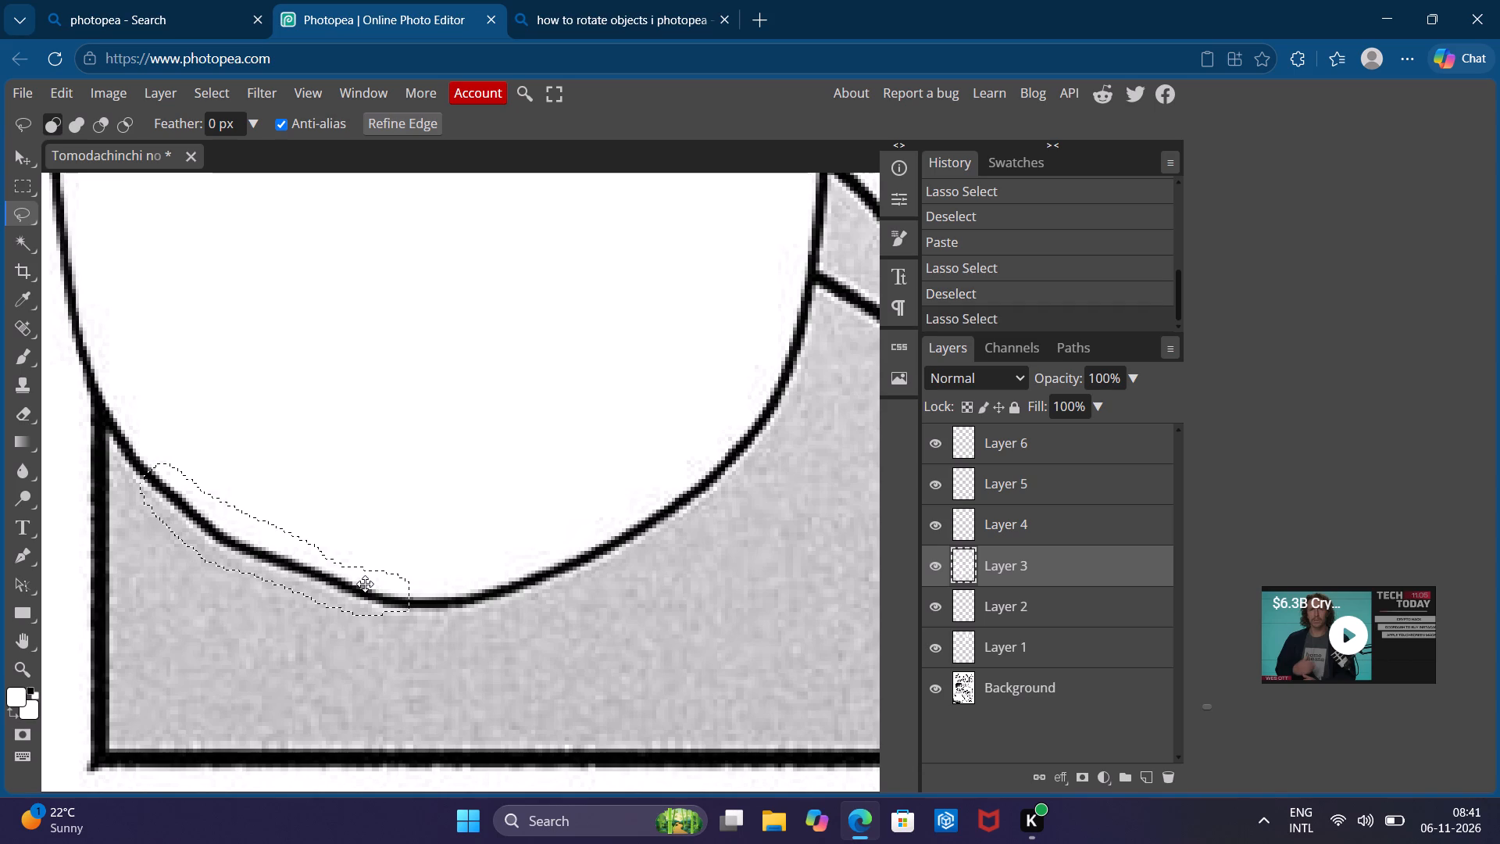
key("ctrl+c")
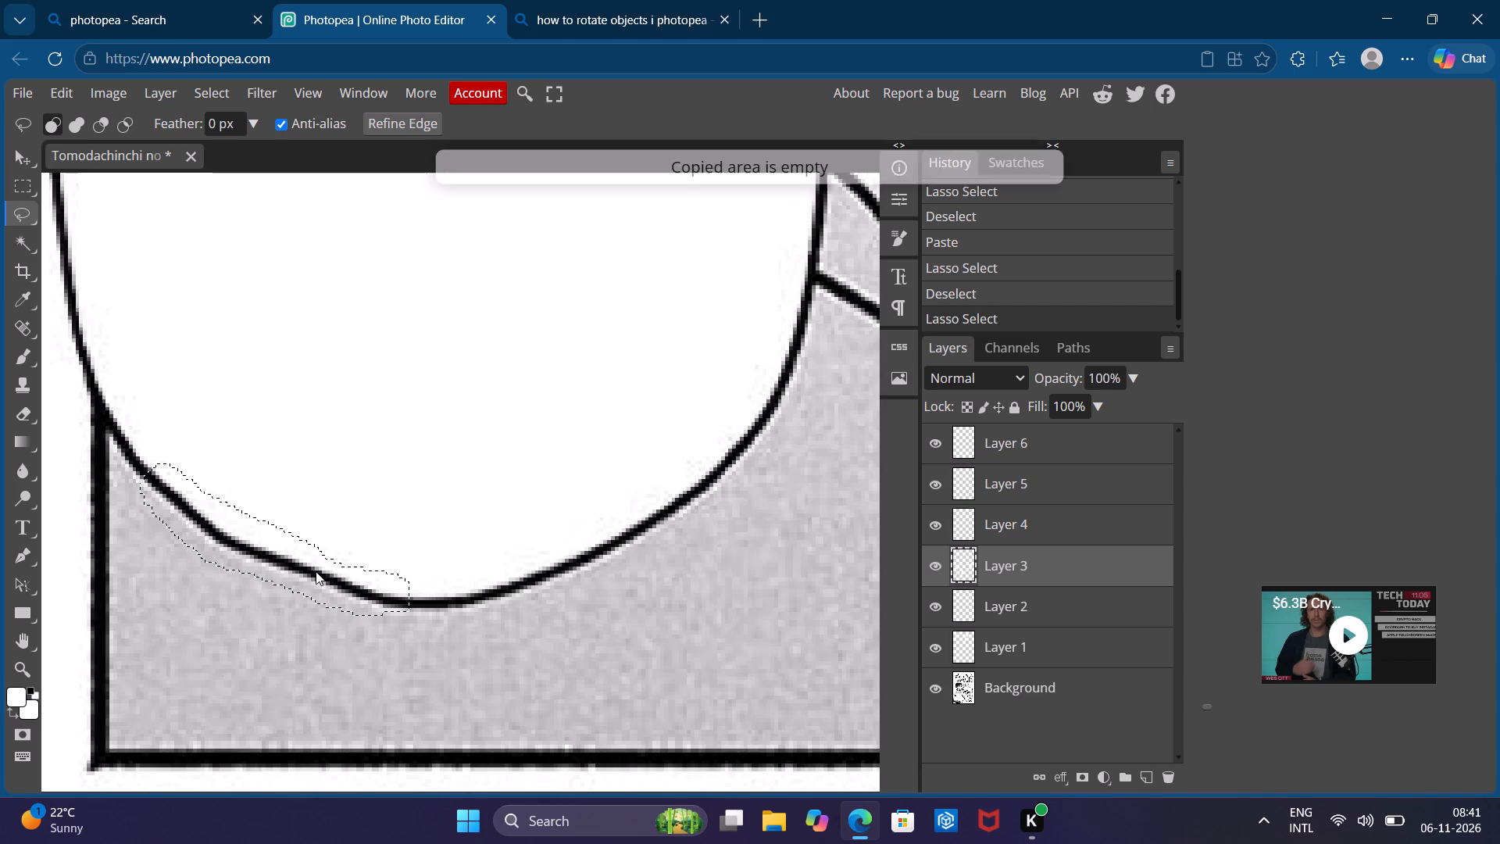
left_click(1005, 688)
key("ctrl+c")
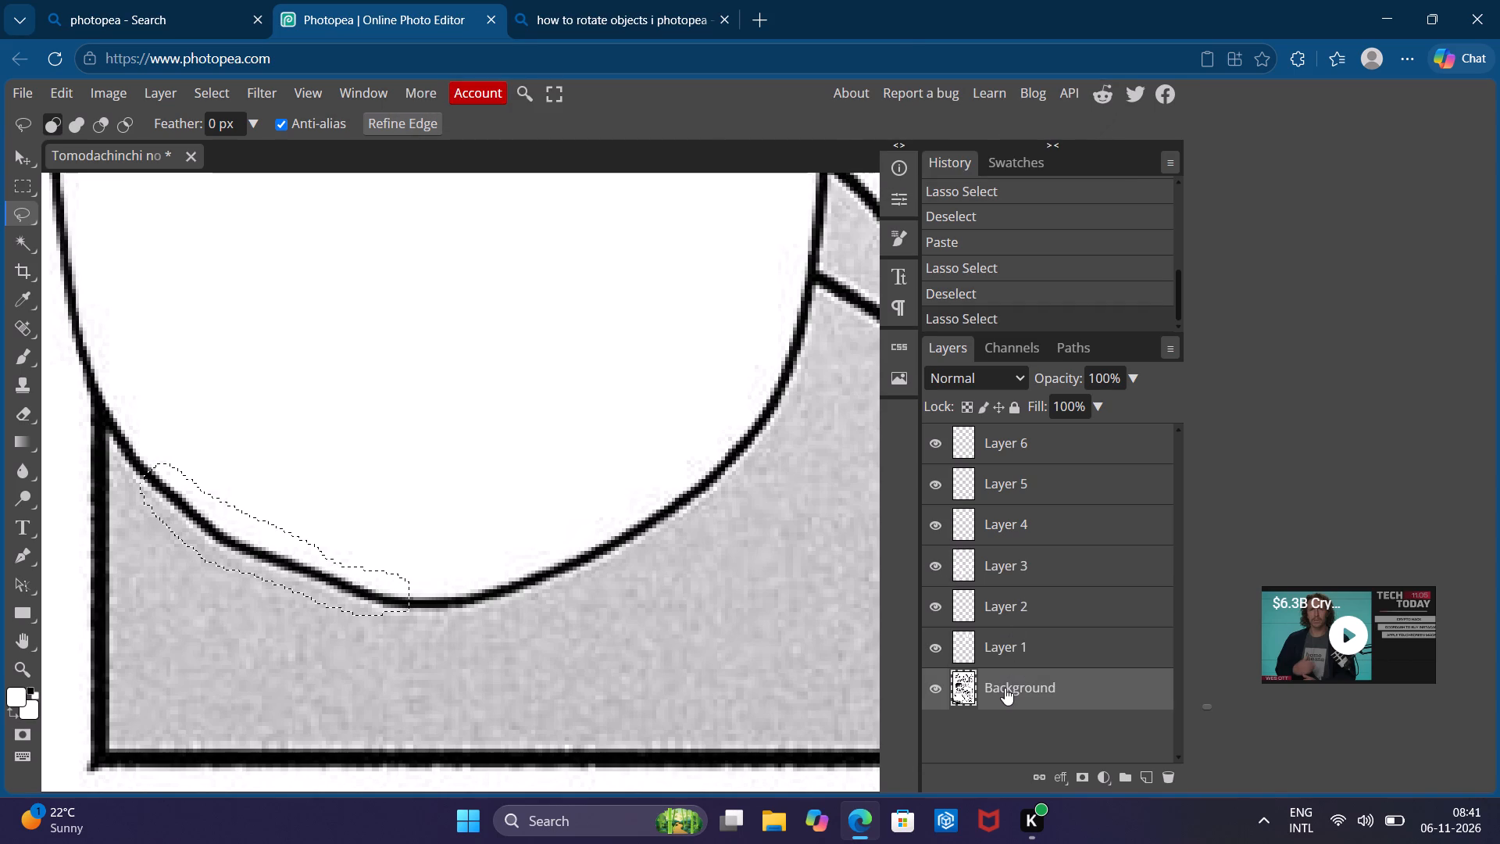
left_click(1128, 456)
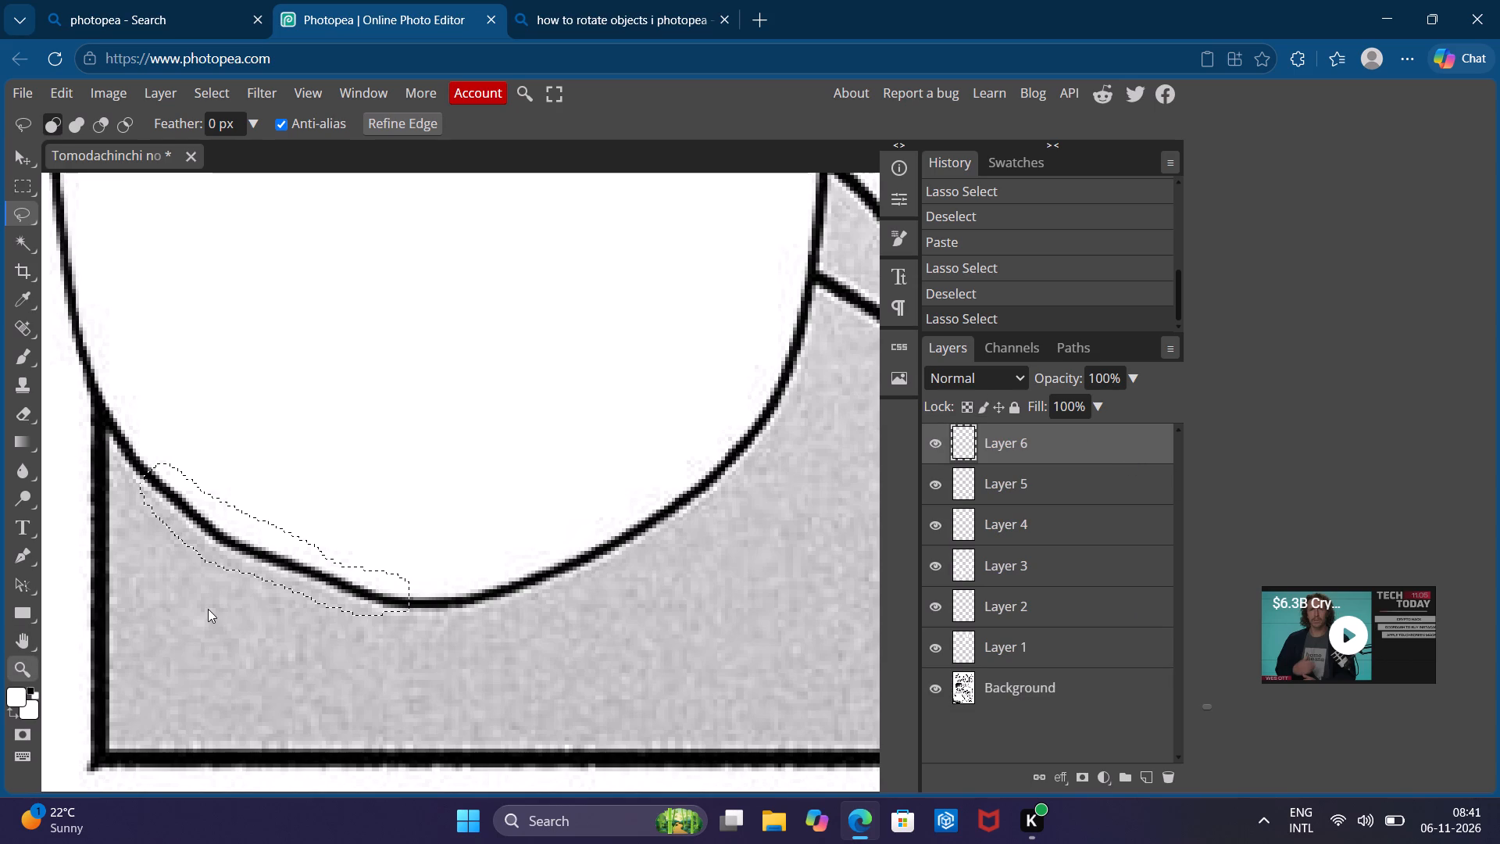
left_click(267, 549)
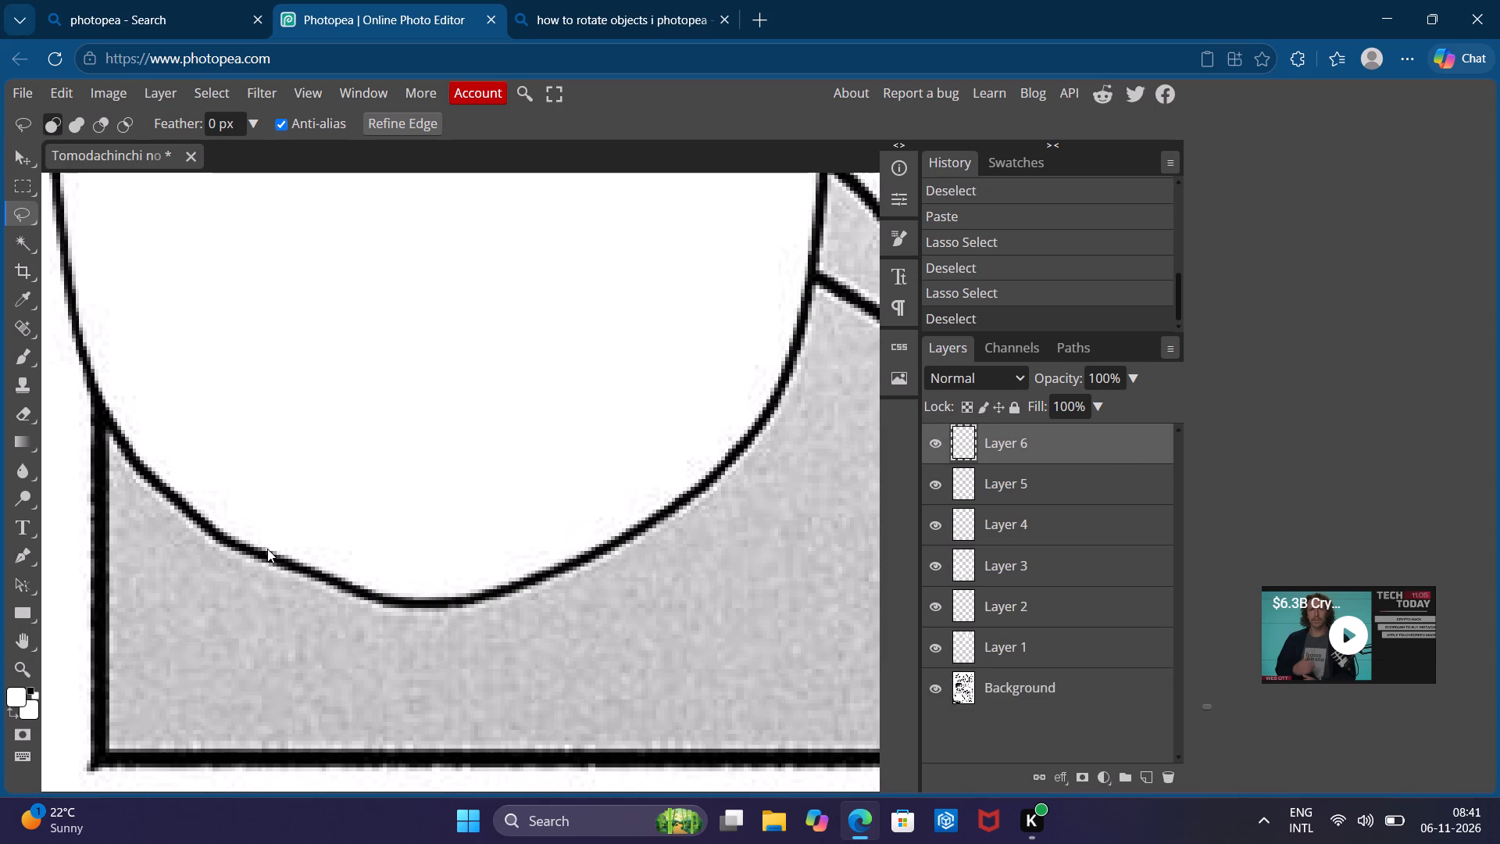
key("ctrl+v")
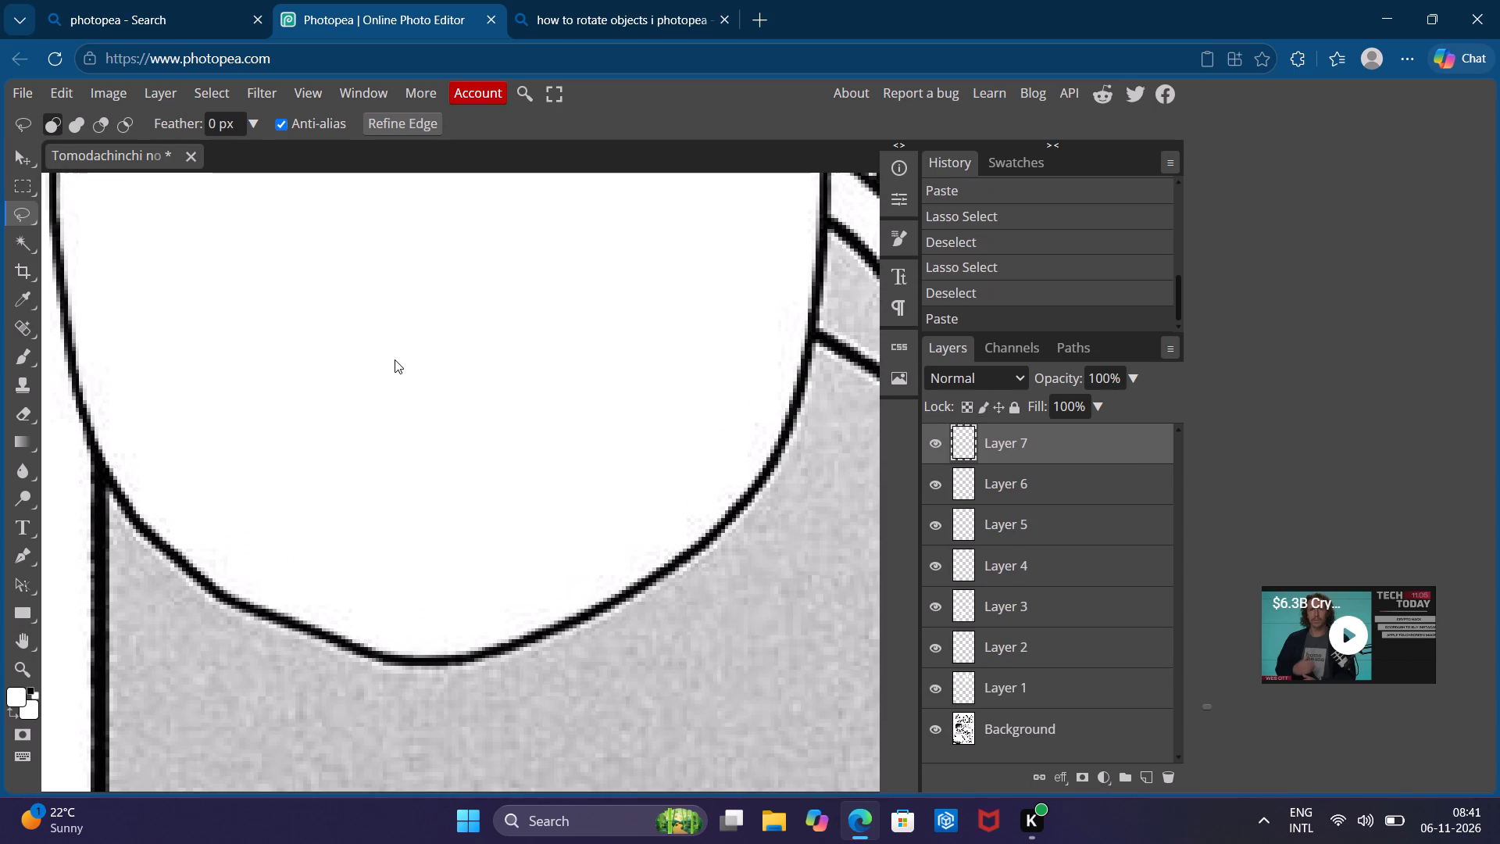
Move the pasted outline piece up to the gap in the bubble's upper-right outline.
left_click(14, 161)
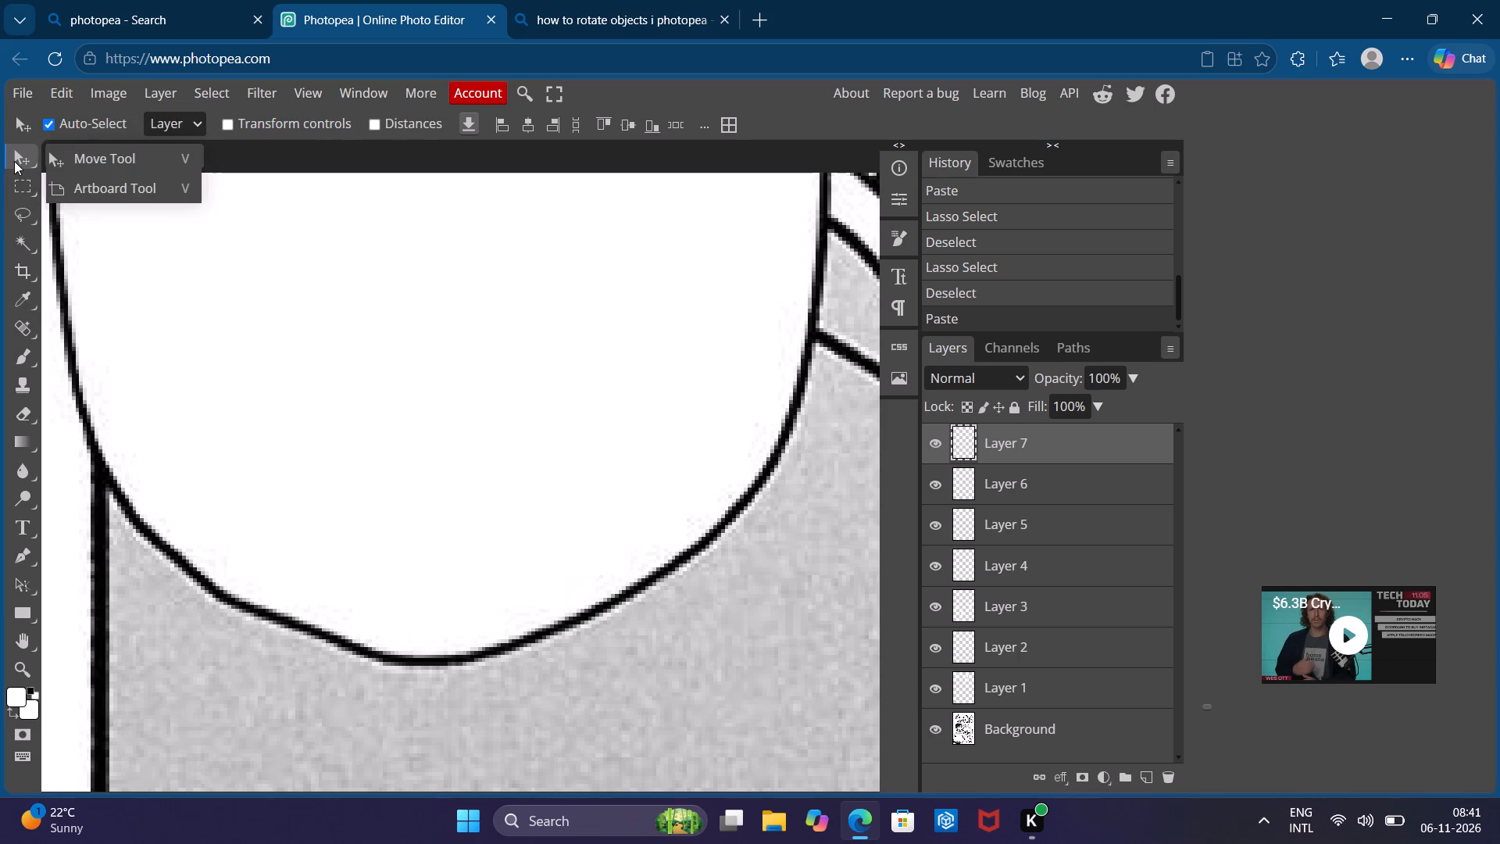
left_click(172, 162)
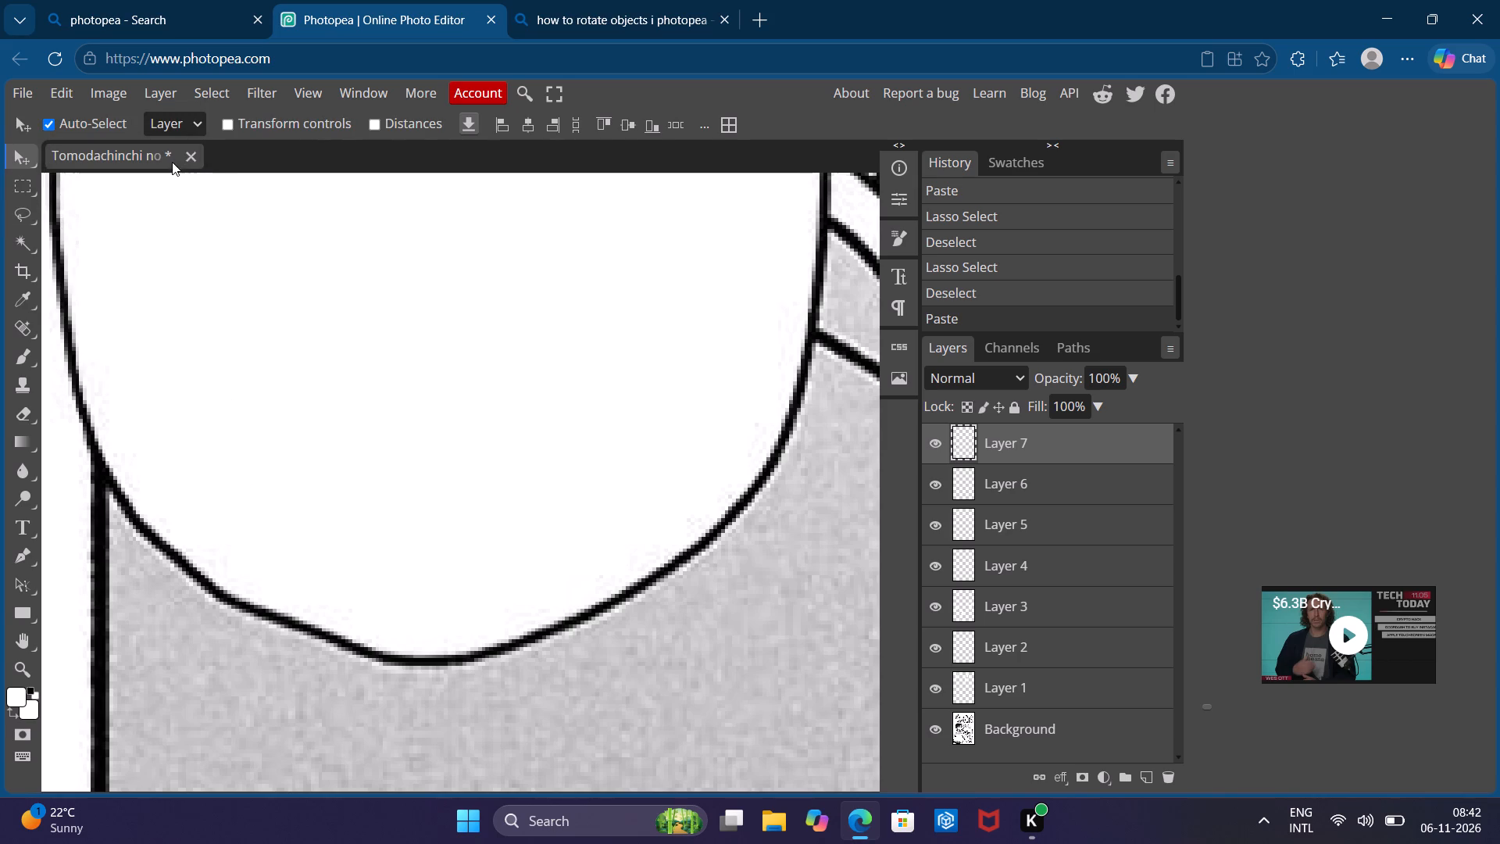
left_click_drag(270, 613, 401, 336)
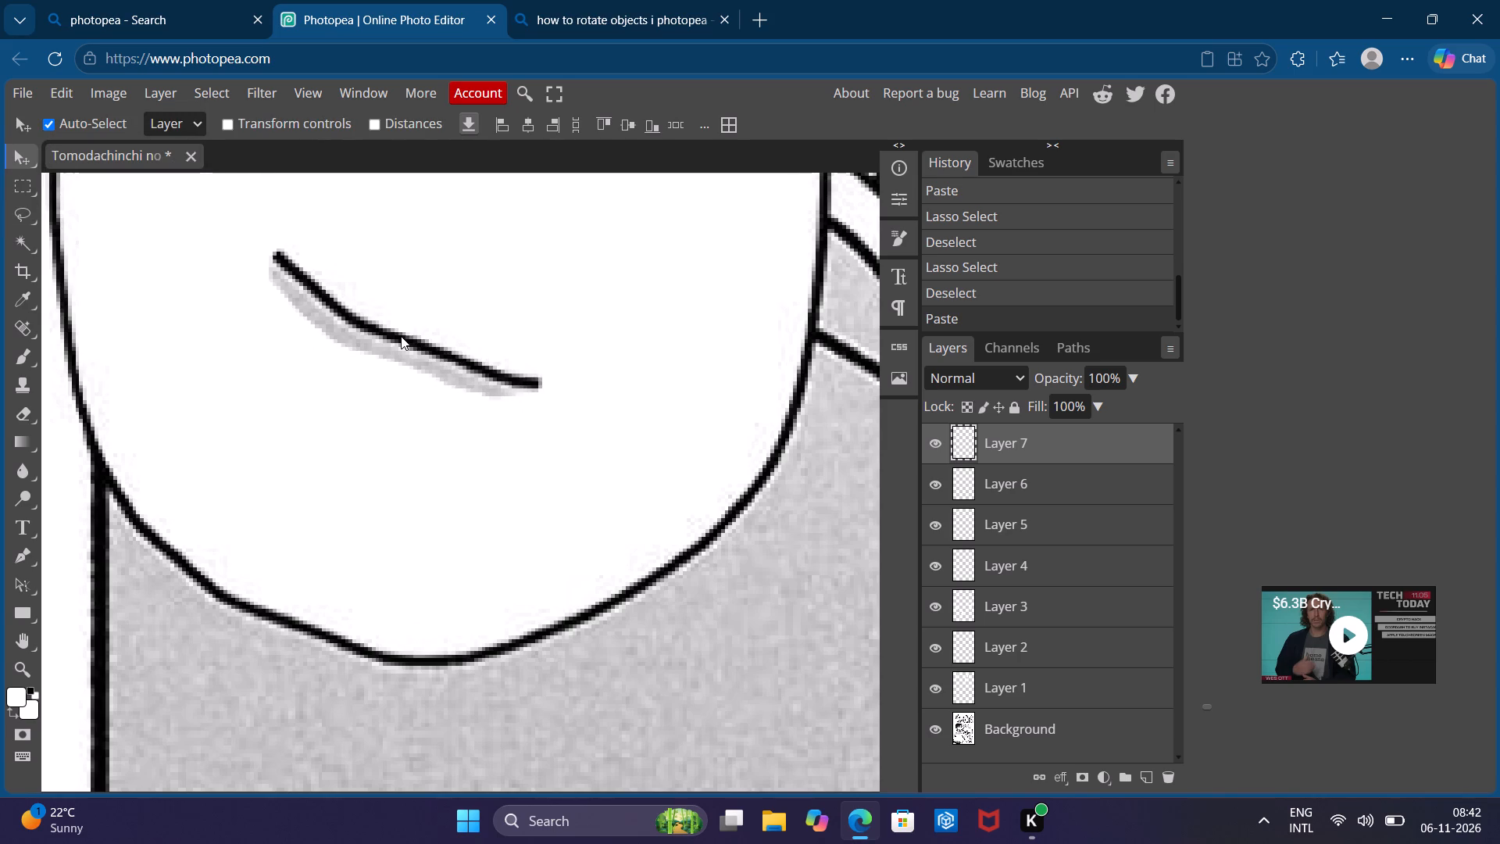
scroll(401, 336, "up", 3)
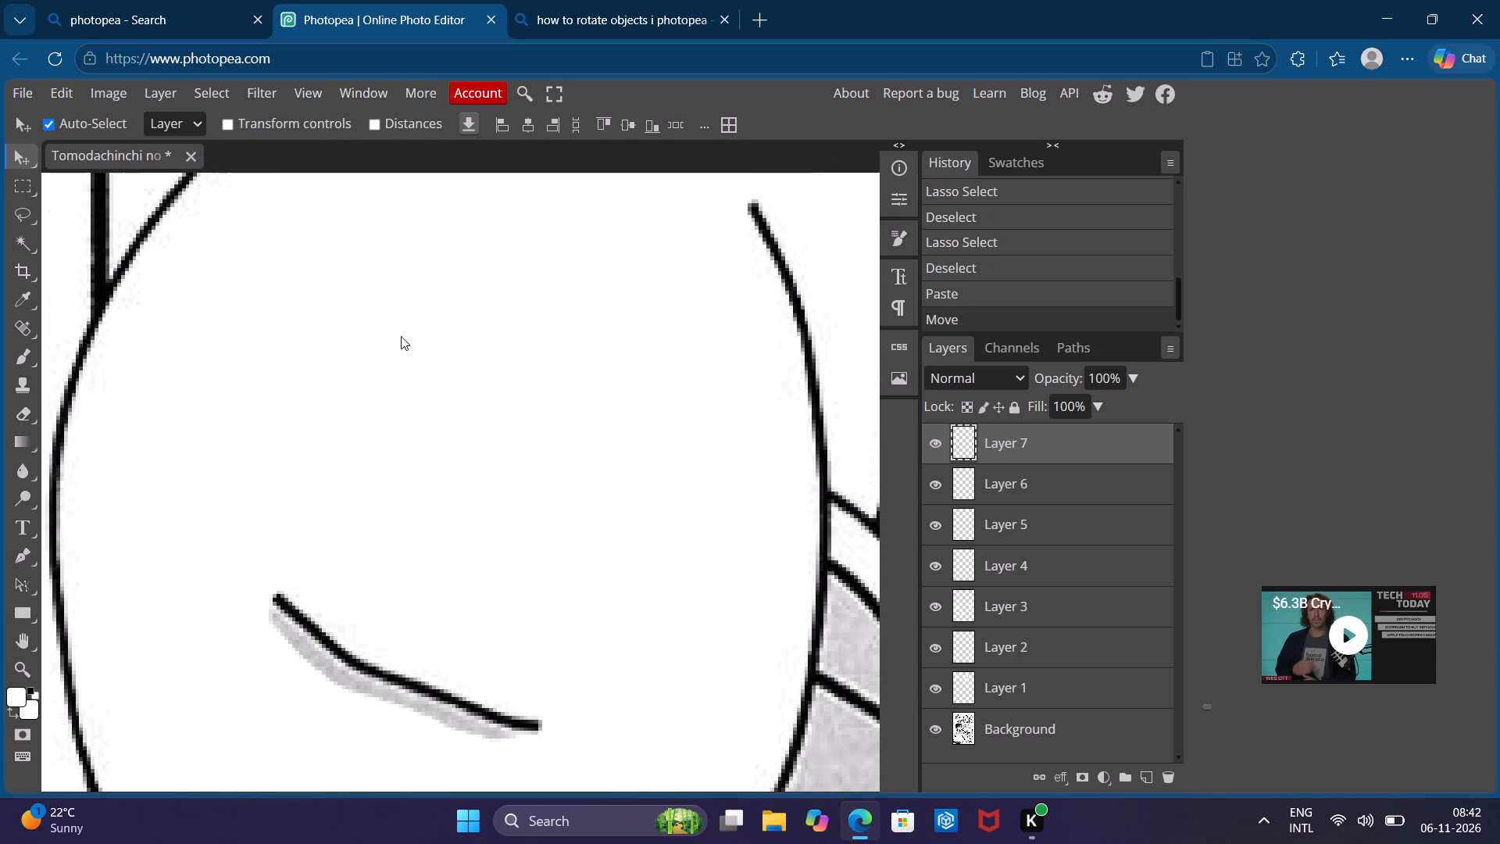
left_click_drag(375, 565, 587, 183)
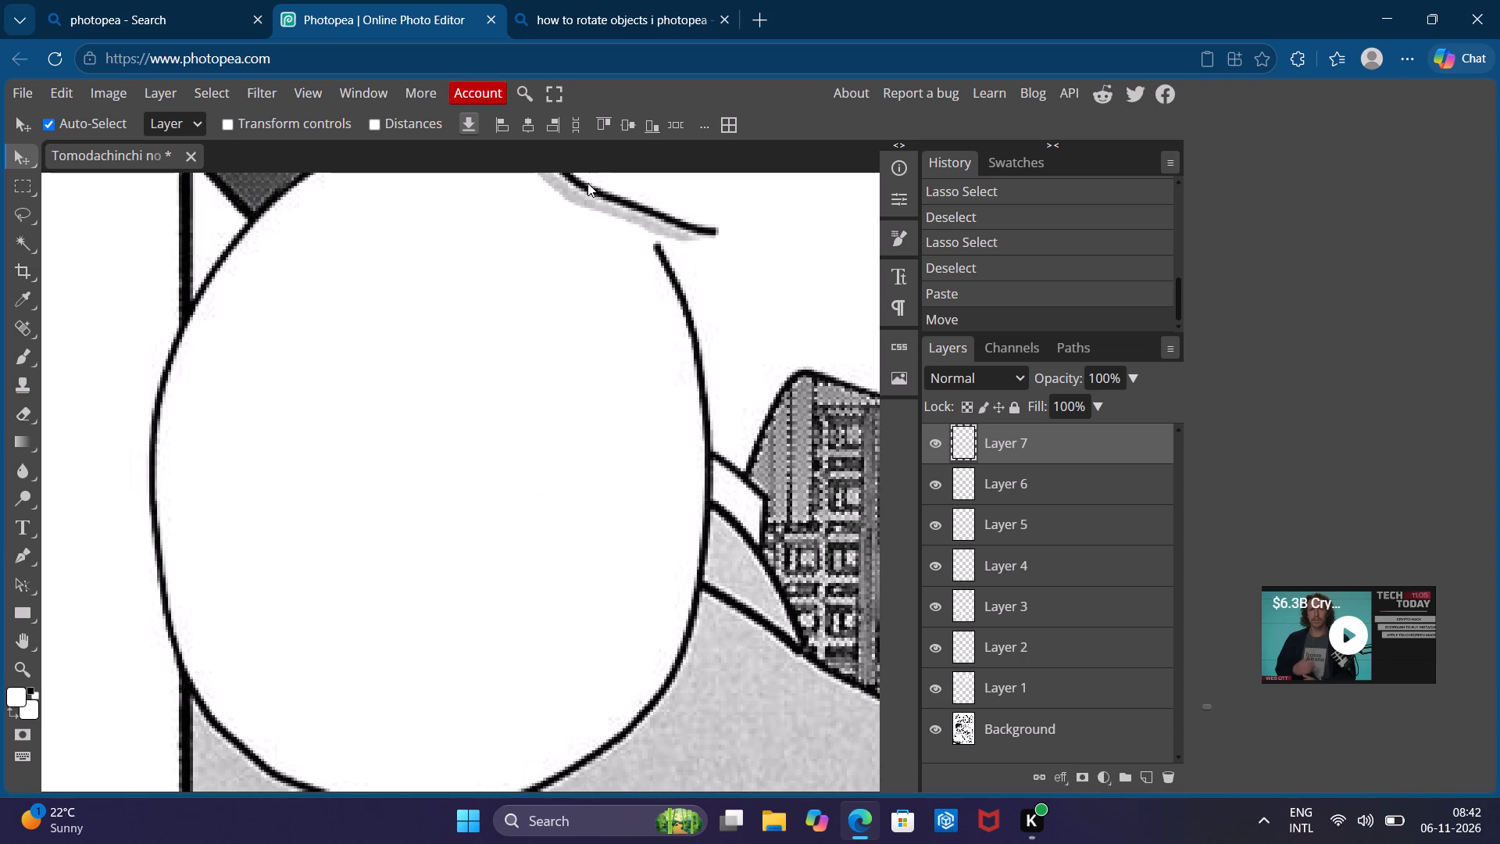
scroll(587, 183, "up", 2)
scroll(570, 257, "up", 1)
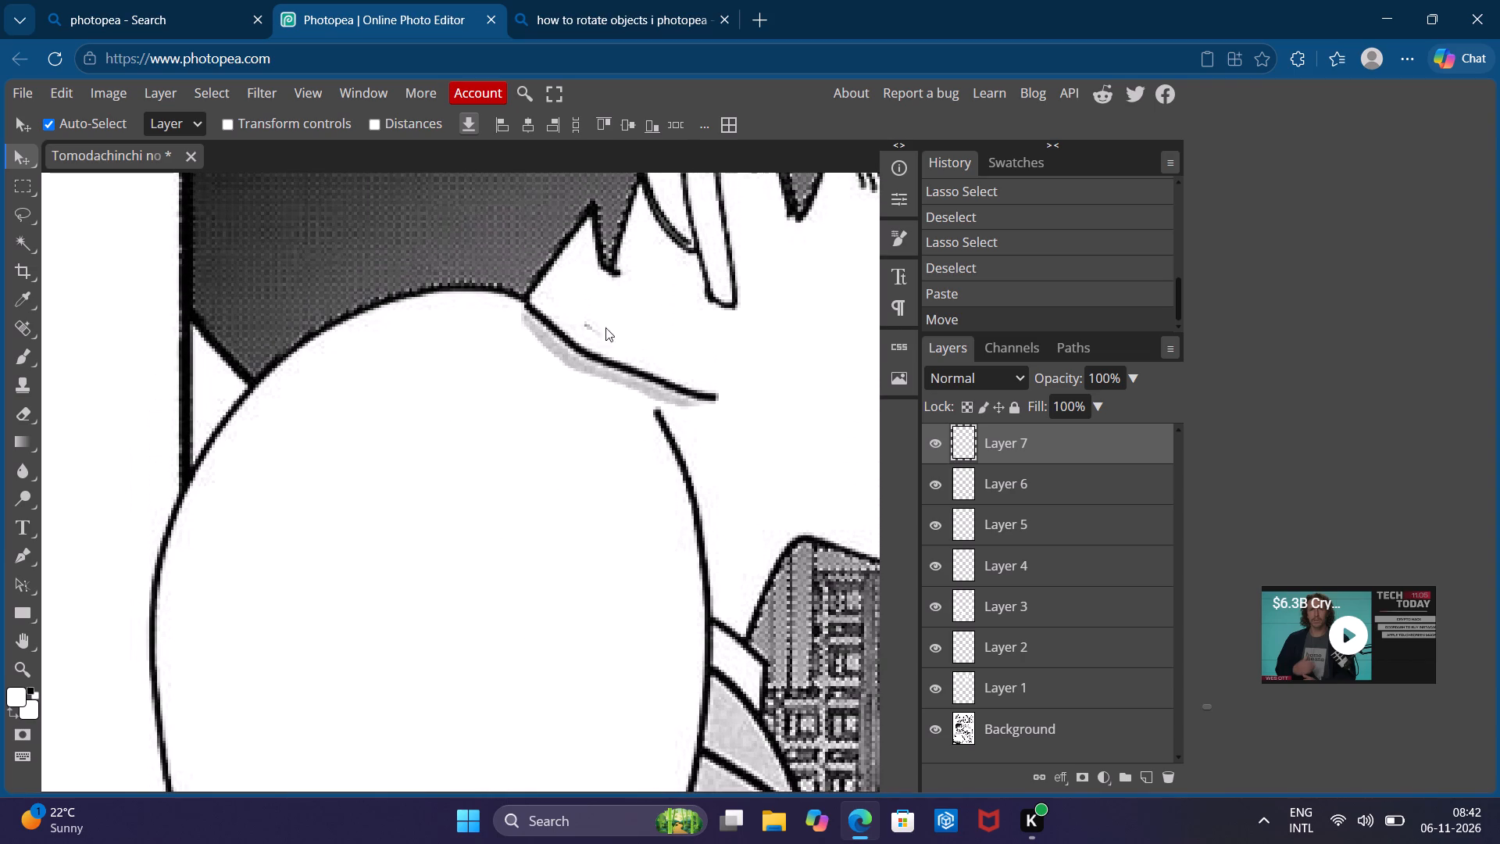
Turn on transform controls, rotate the pasted piece to about -157° and position it across the gap at about X 261, Y 784 px.
left_click(230, 123)
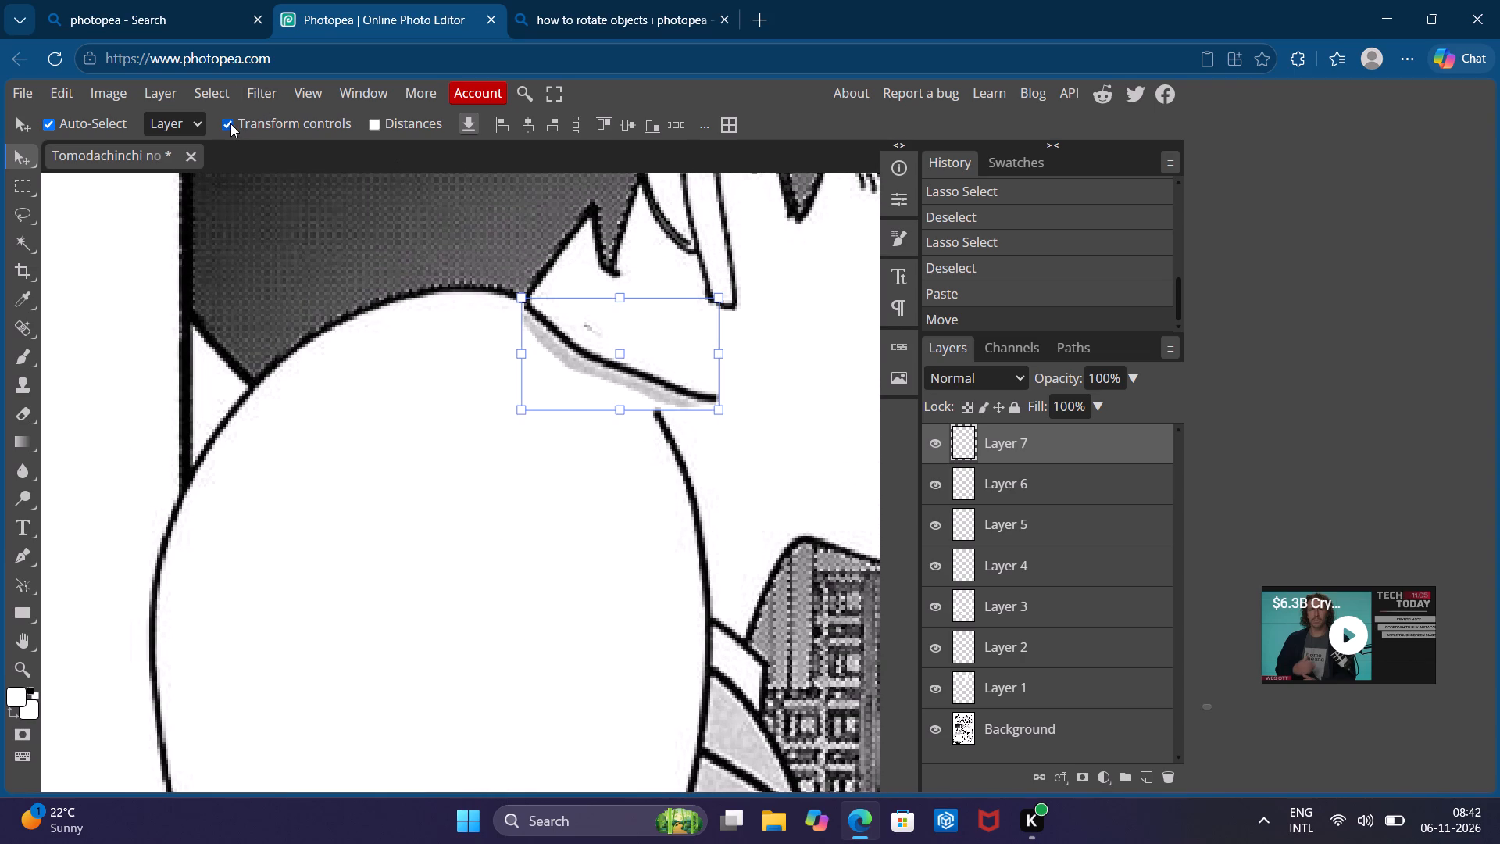
left_click_drag(730, 292, 712, 468)
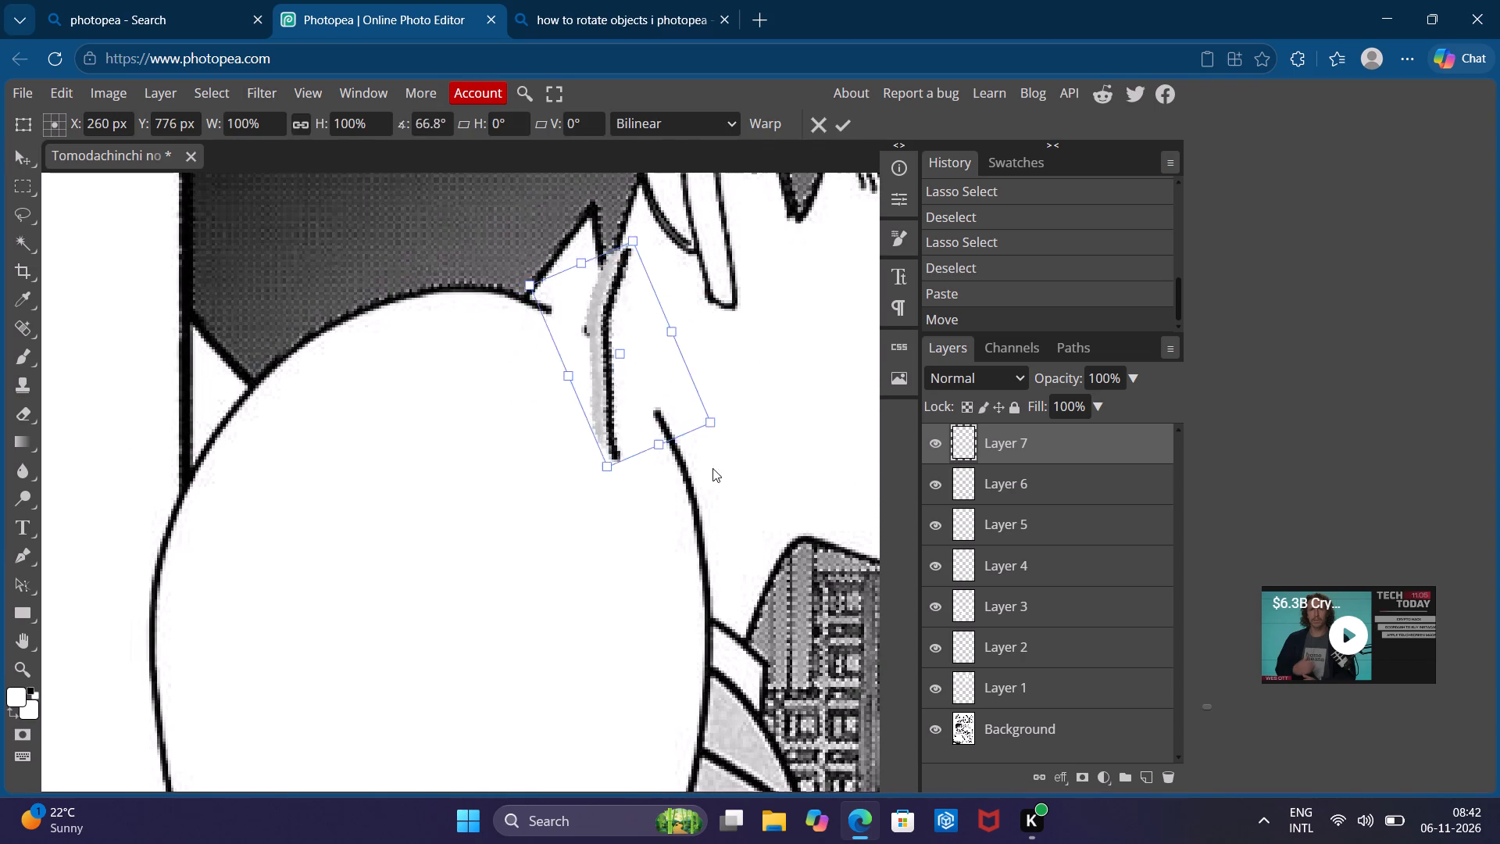
left_click_drag(712, 468, 500, 367)
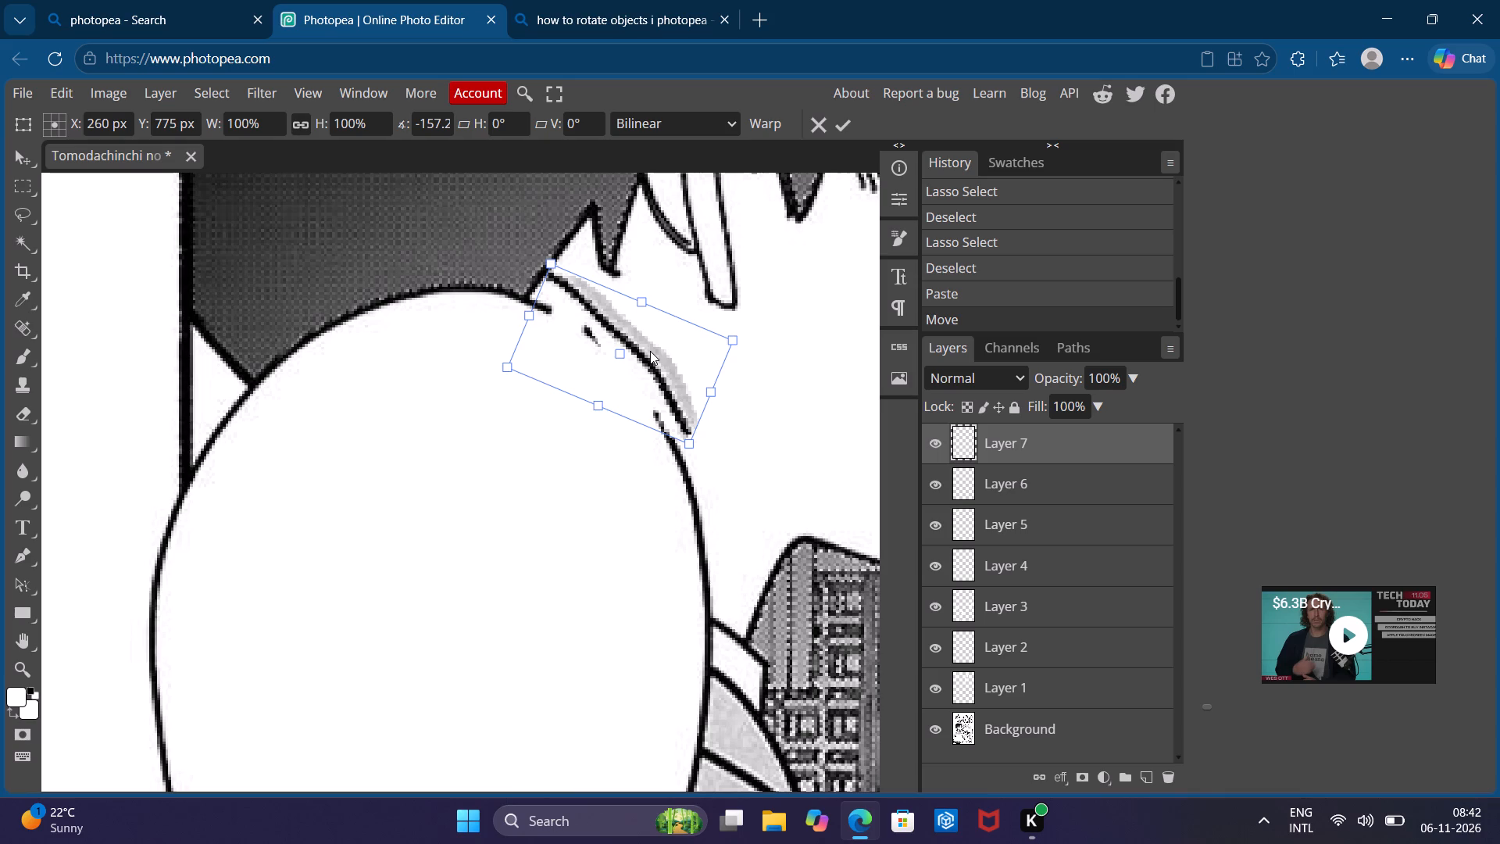
left_click_drag(650, 351, 654, 374)
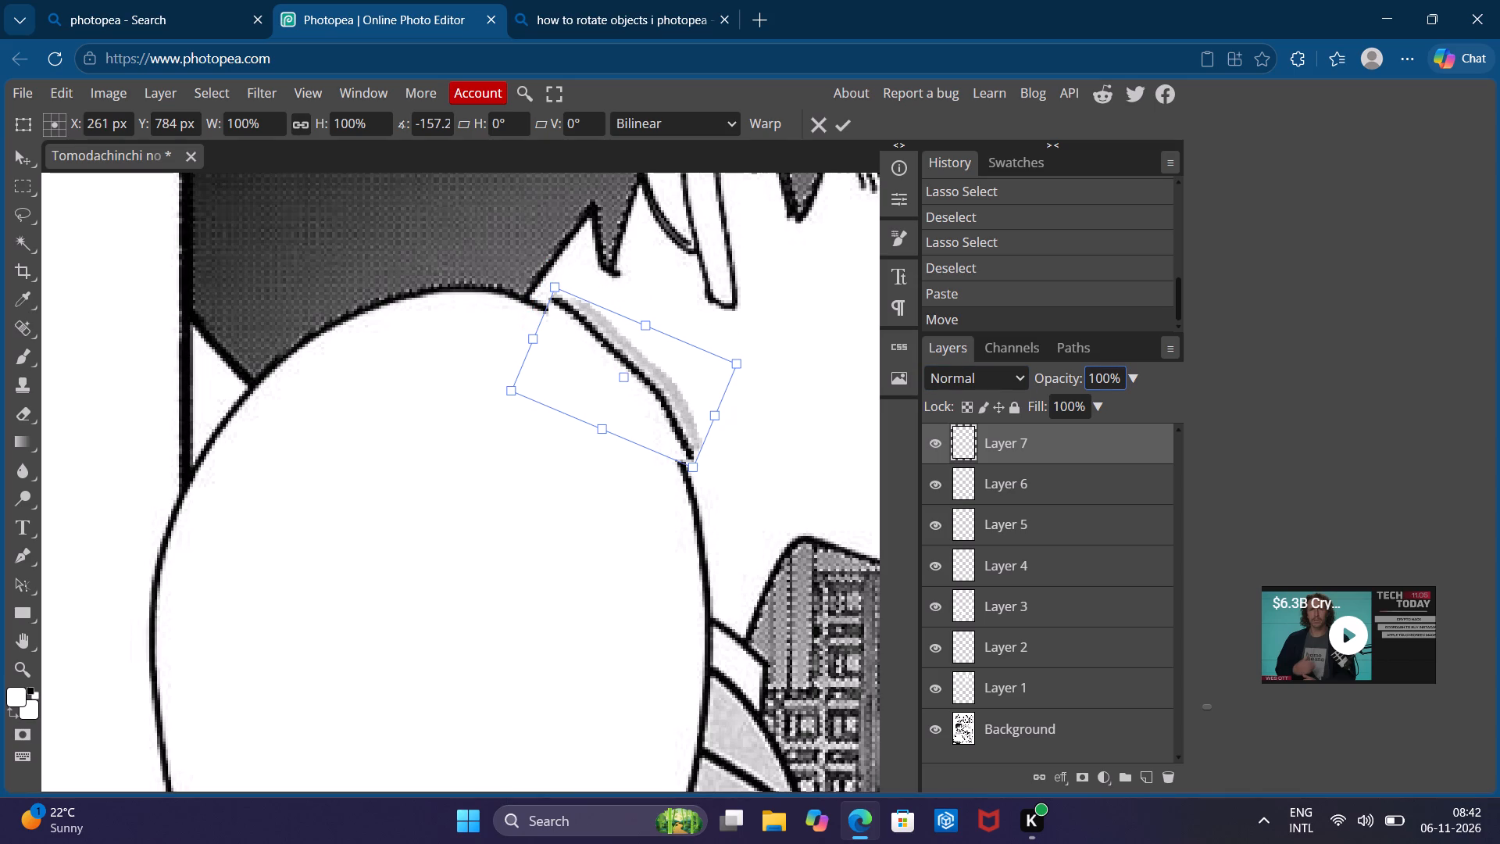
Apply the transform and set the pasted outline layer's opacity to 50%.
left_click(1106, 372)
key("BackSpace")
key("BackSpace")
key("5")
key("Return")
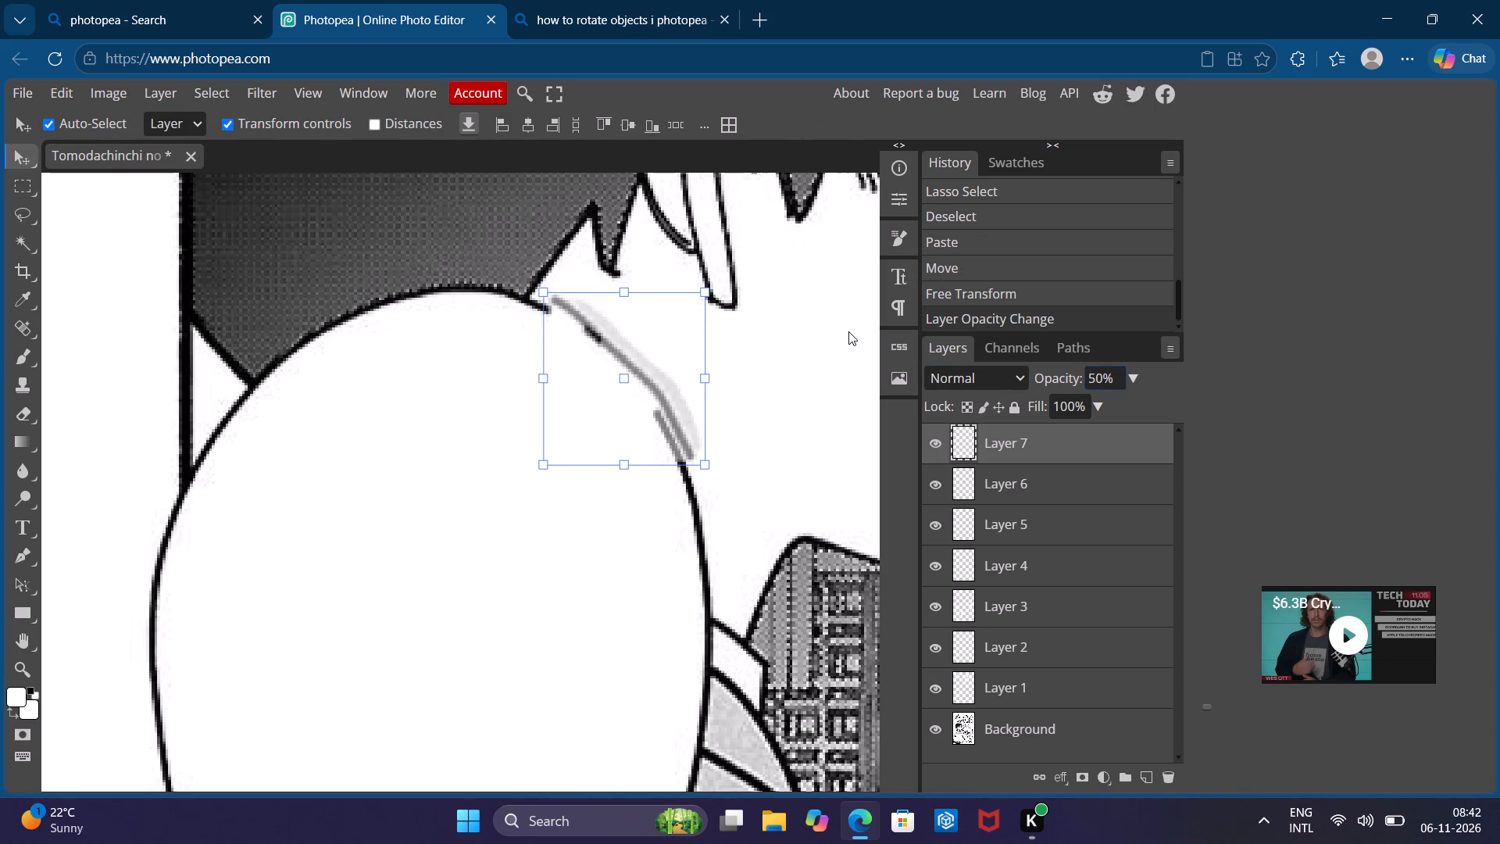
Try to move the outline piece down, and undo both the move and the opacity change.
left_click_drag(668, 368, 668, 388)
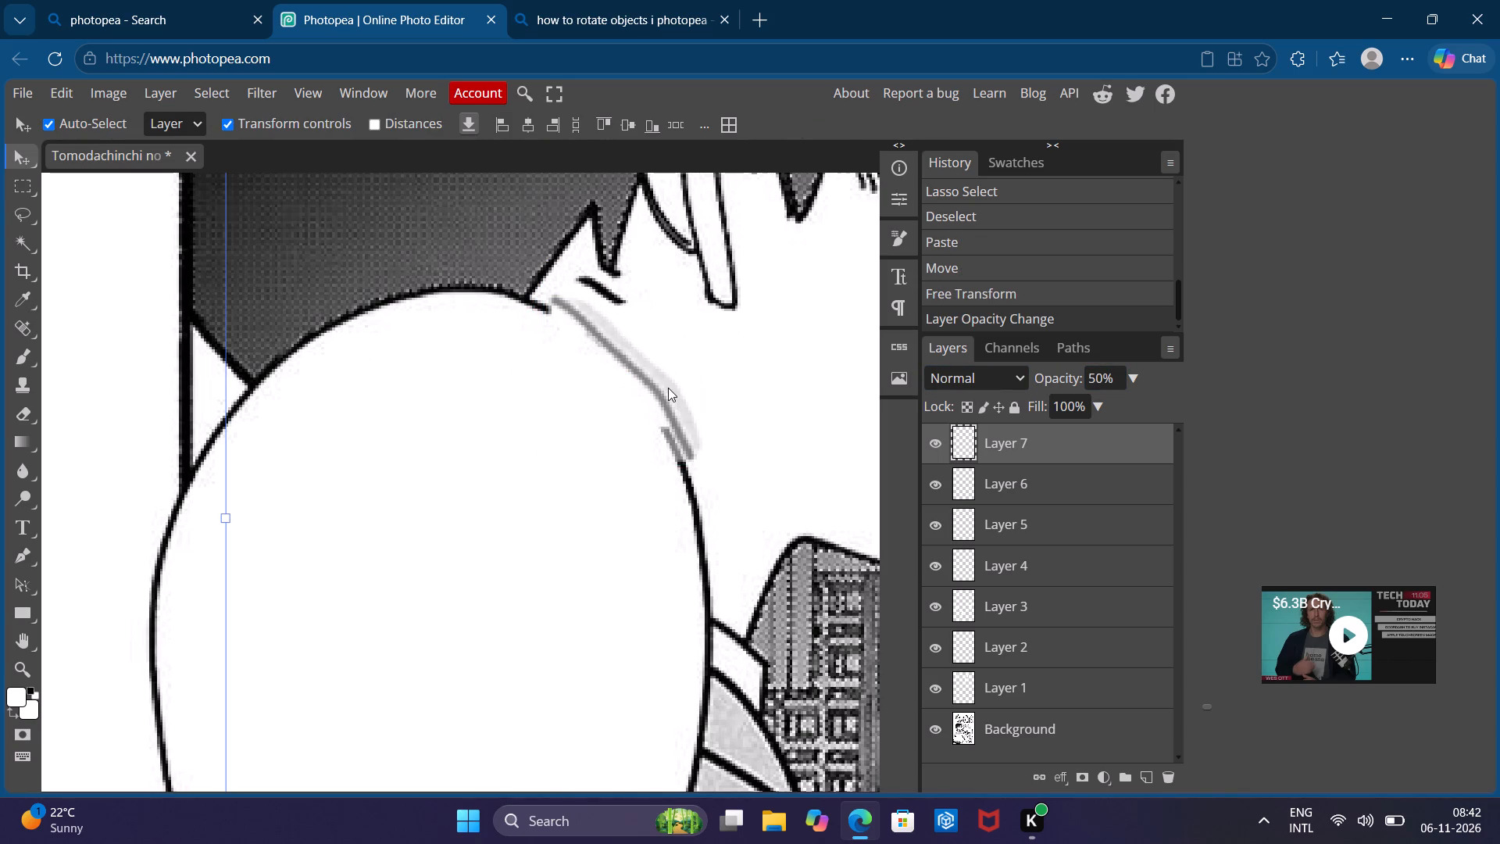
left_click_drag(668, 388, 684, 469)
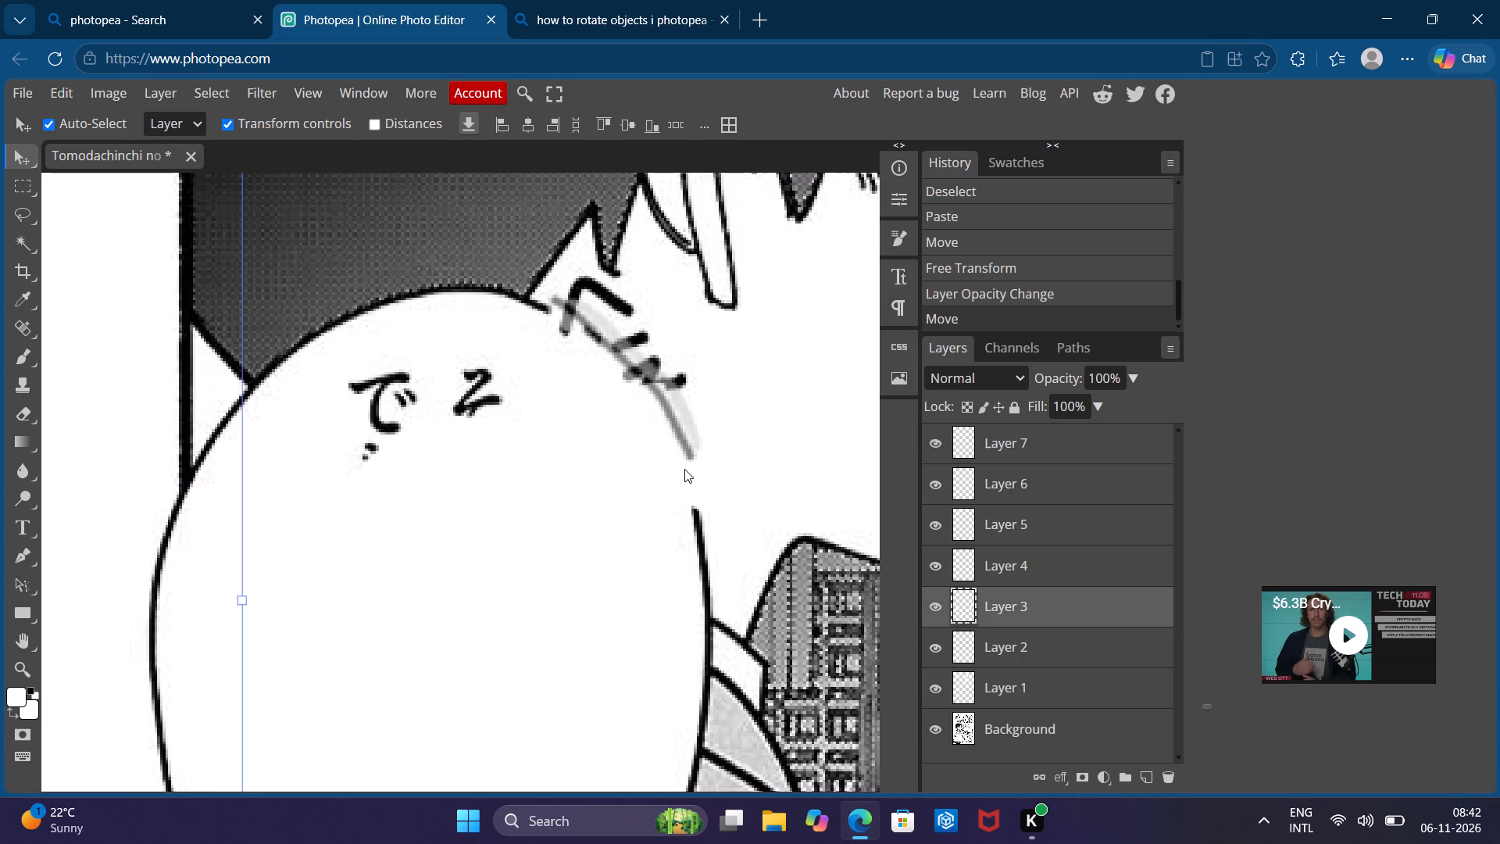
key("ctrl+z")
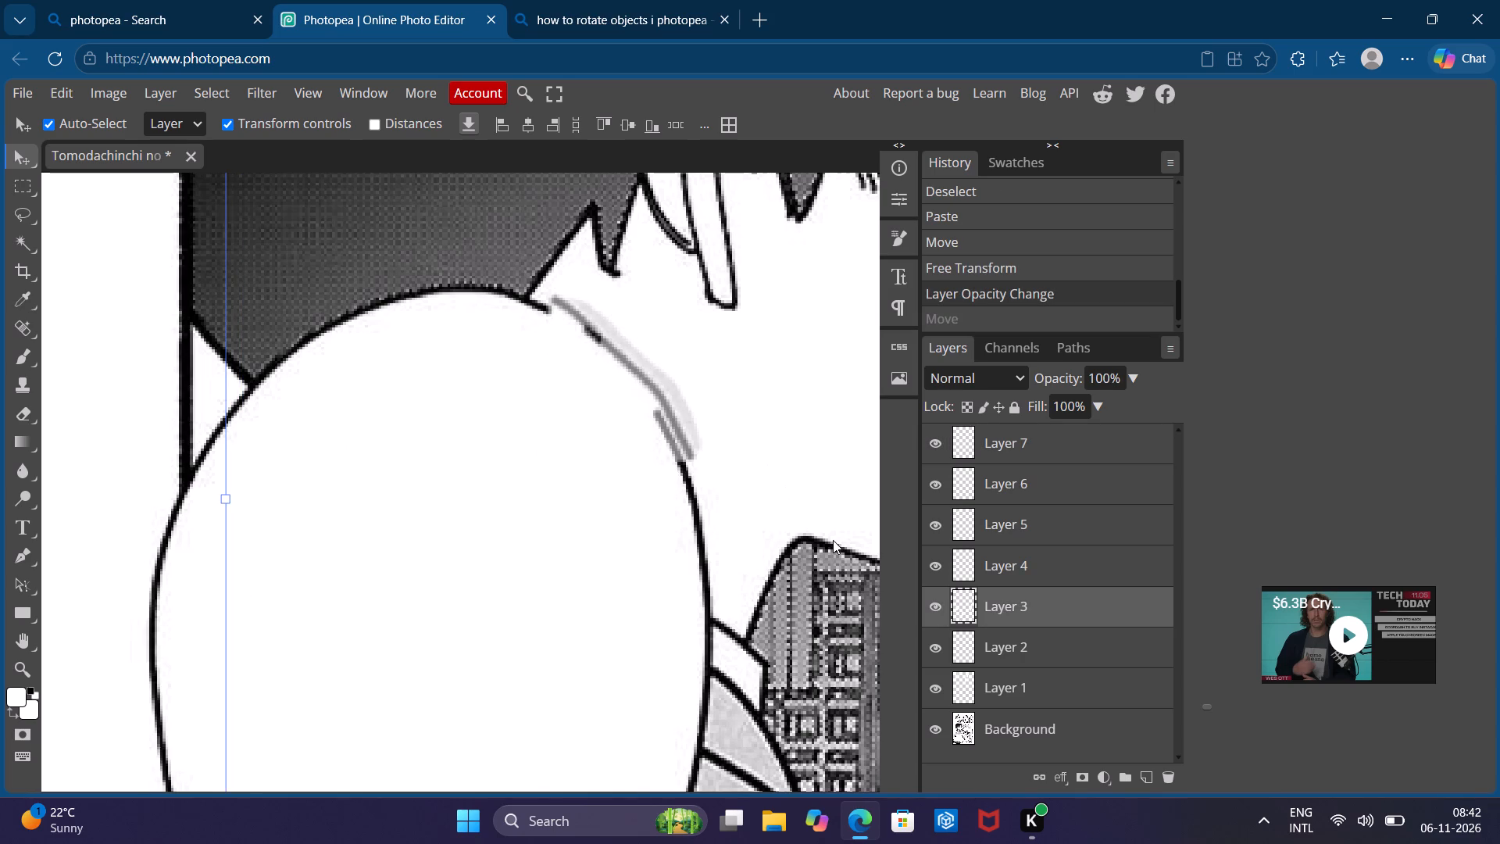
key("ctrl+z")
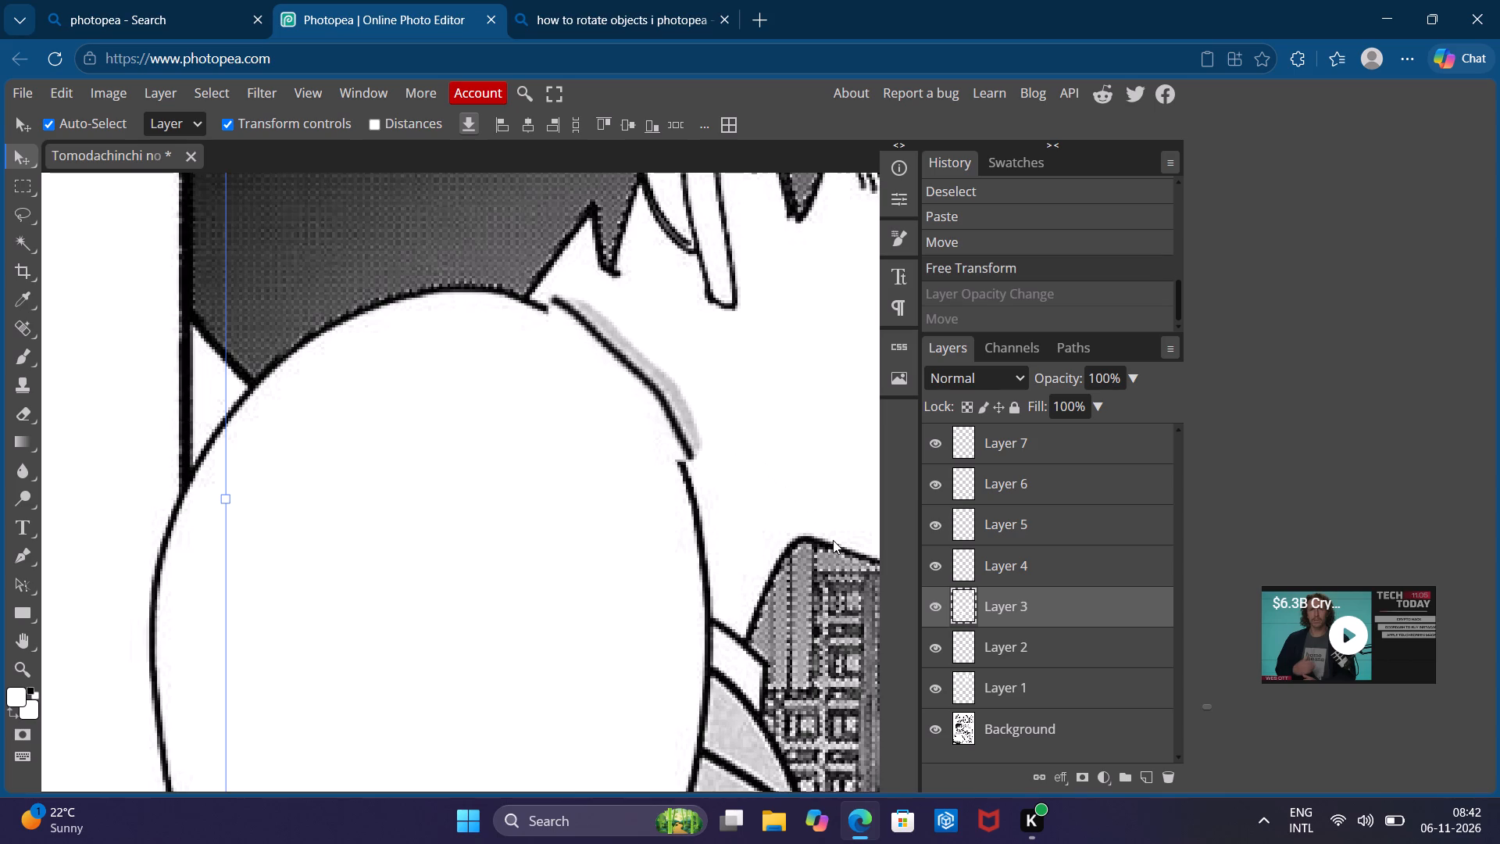
Set the opacity of the pasted outline layer, Layer 7, to 50%.
left_click(1057, 443)
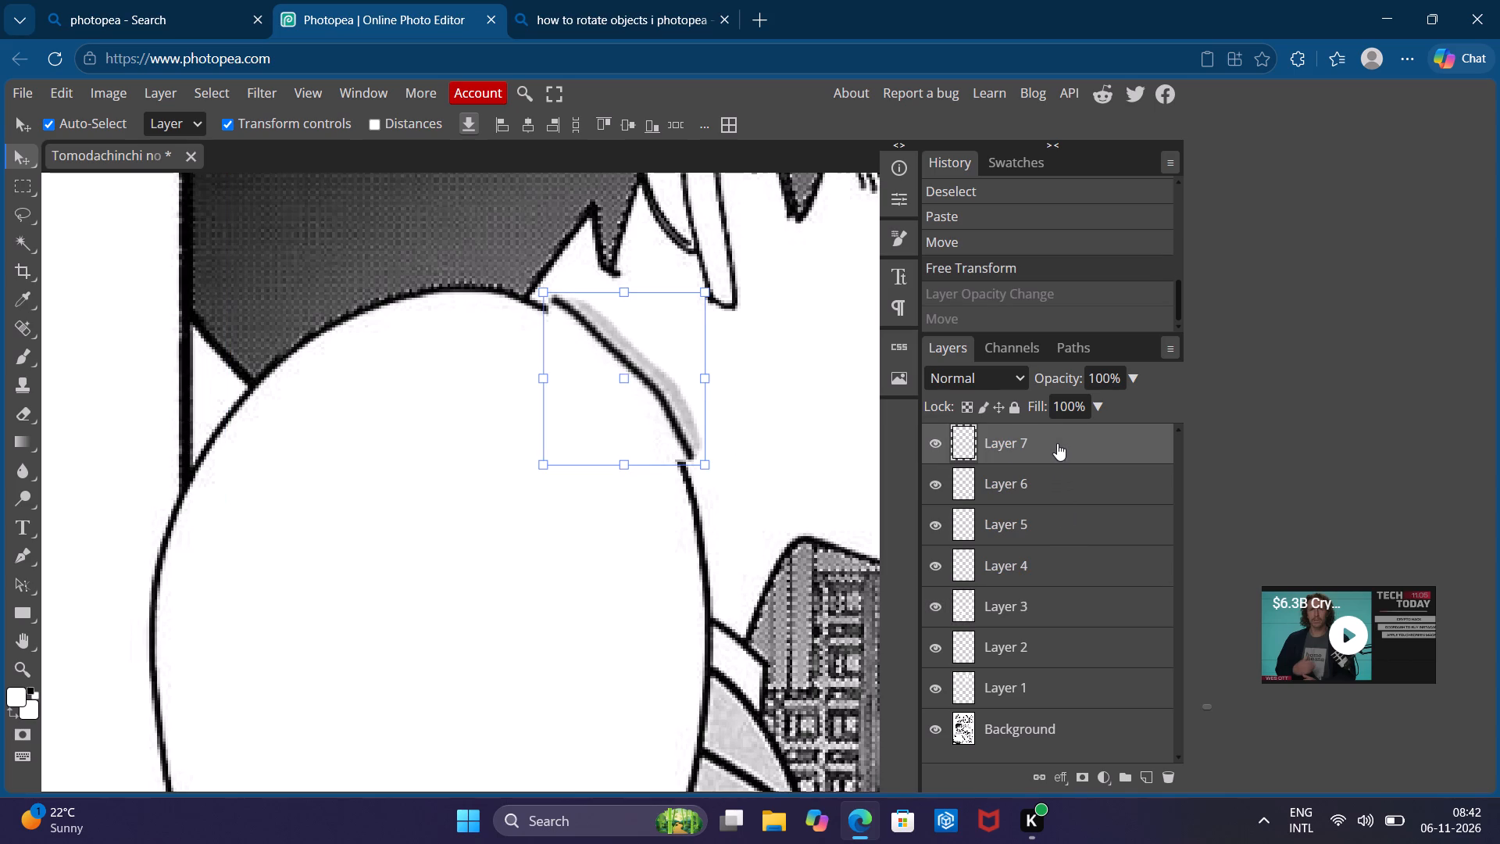
left_click(1105, 377)
key("BackSpace")
key("BackSpace")
key("5")
key("Return")
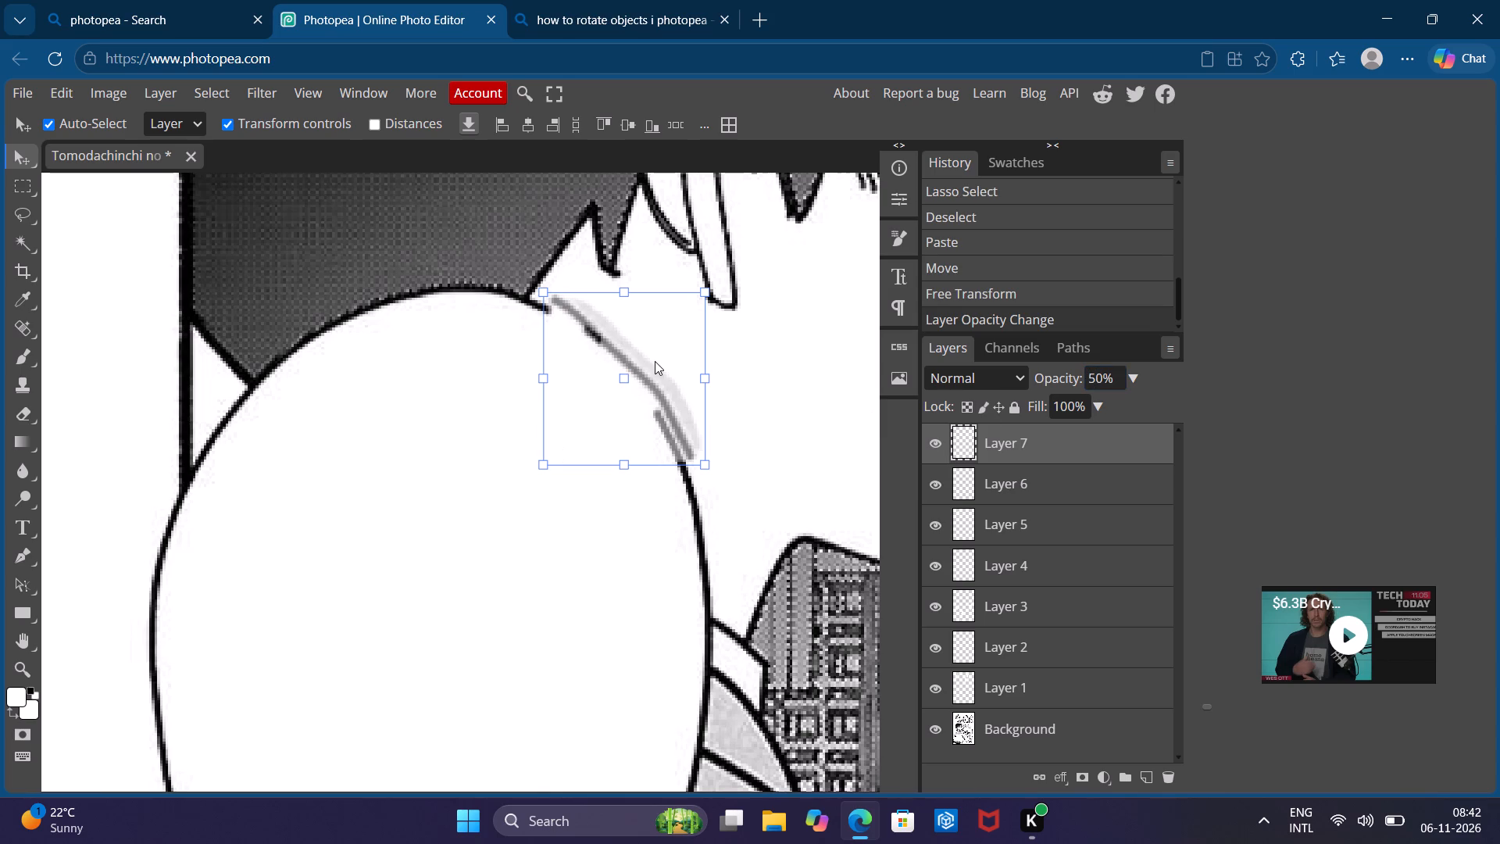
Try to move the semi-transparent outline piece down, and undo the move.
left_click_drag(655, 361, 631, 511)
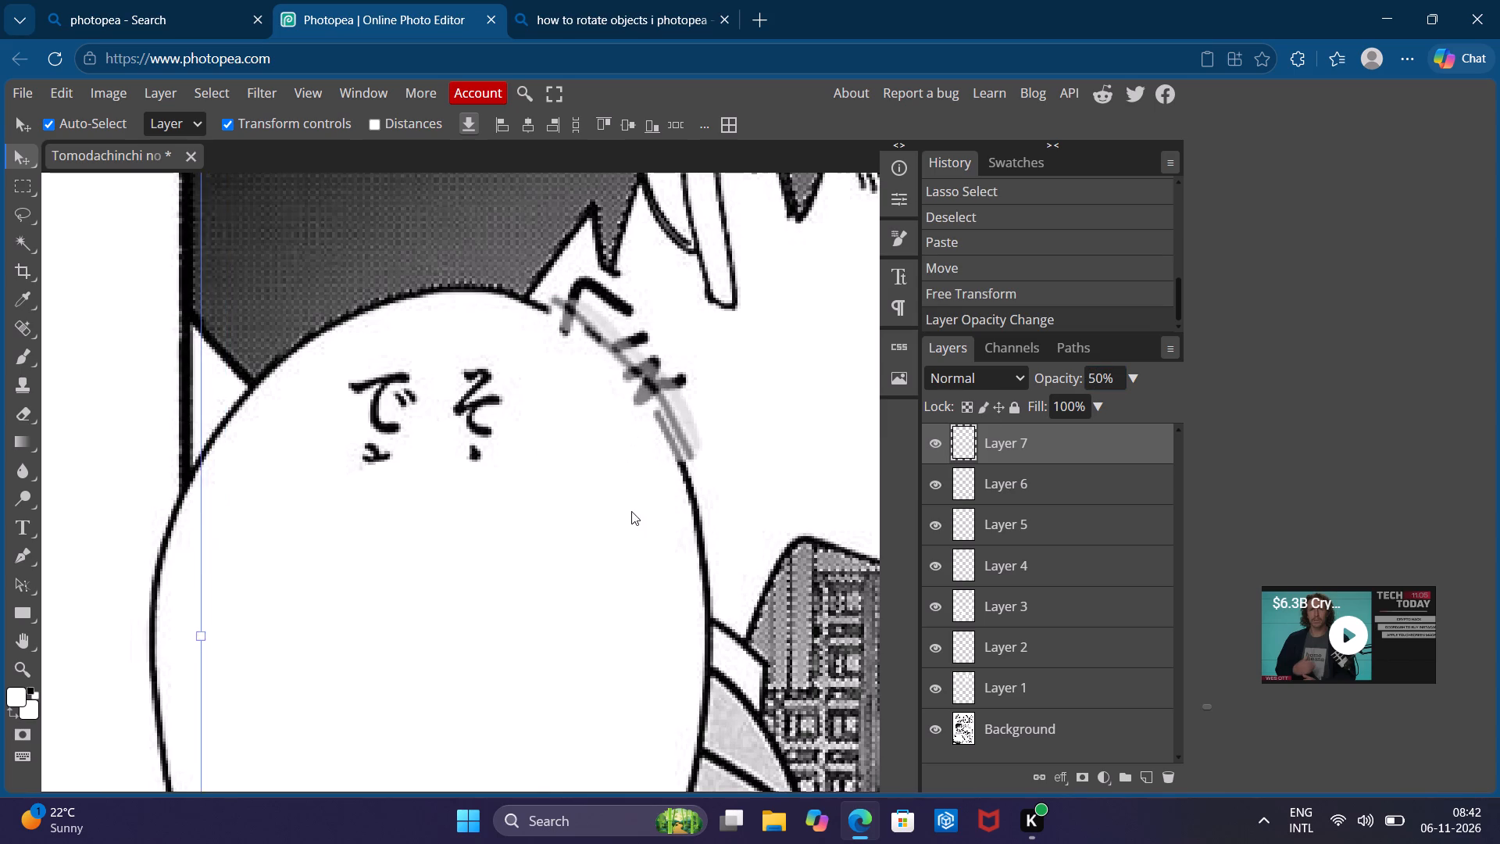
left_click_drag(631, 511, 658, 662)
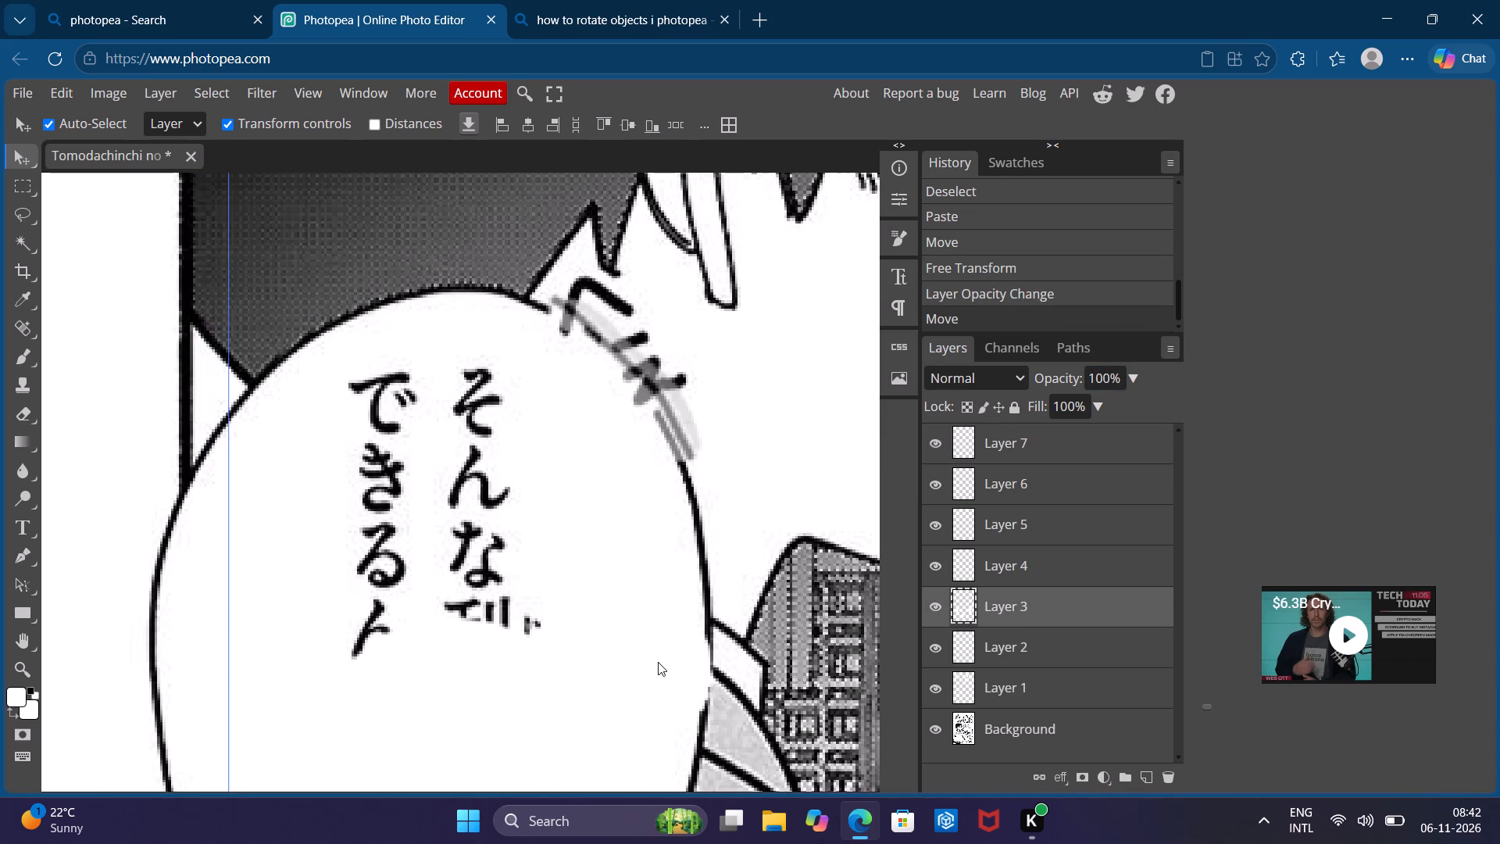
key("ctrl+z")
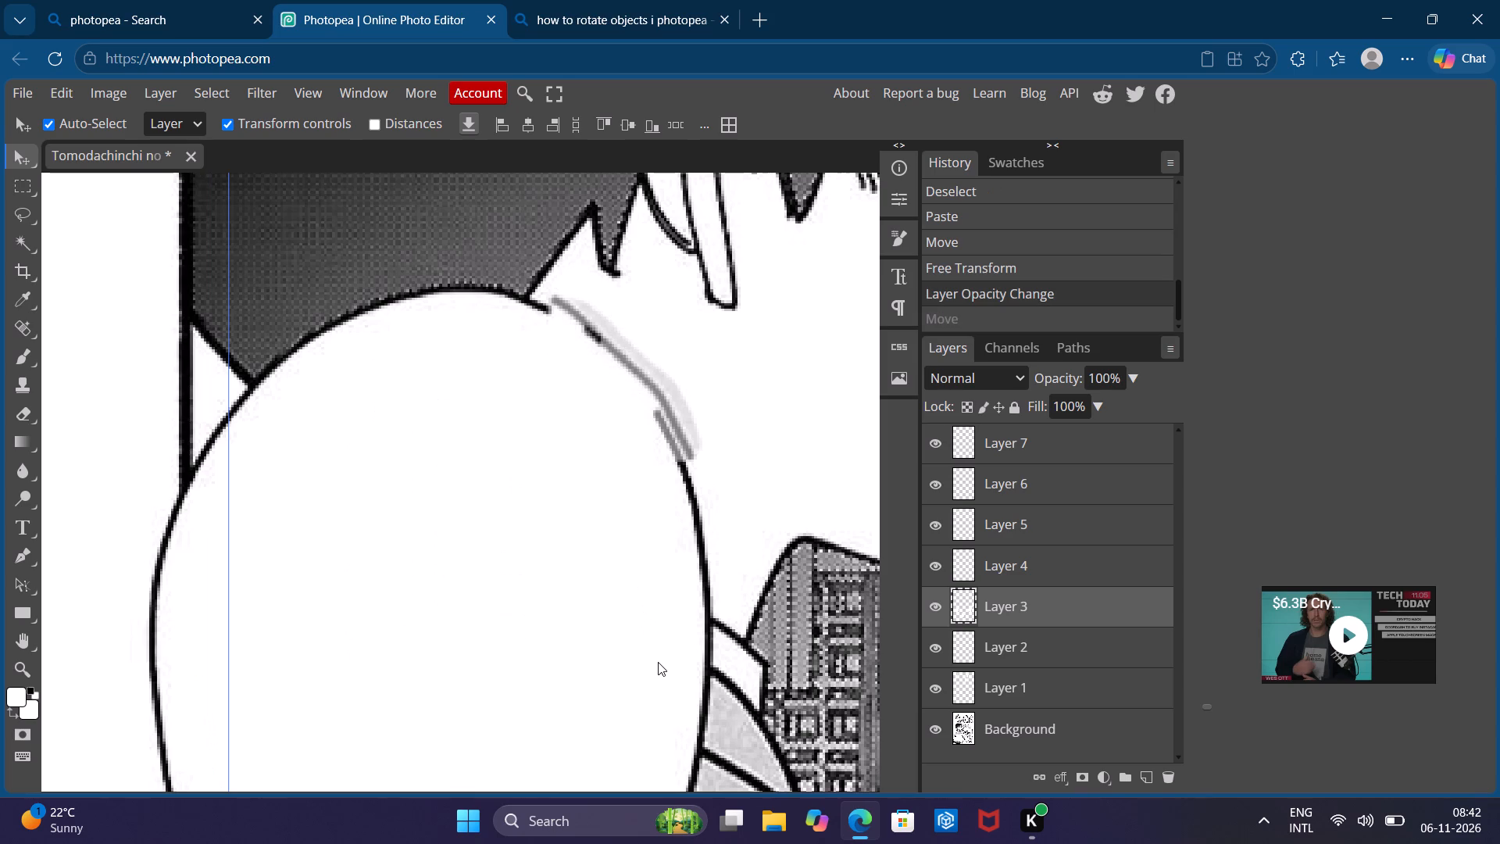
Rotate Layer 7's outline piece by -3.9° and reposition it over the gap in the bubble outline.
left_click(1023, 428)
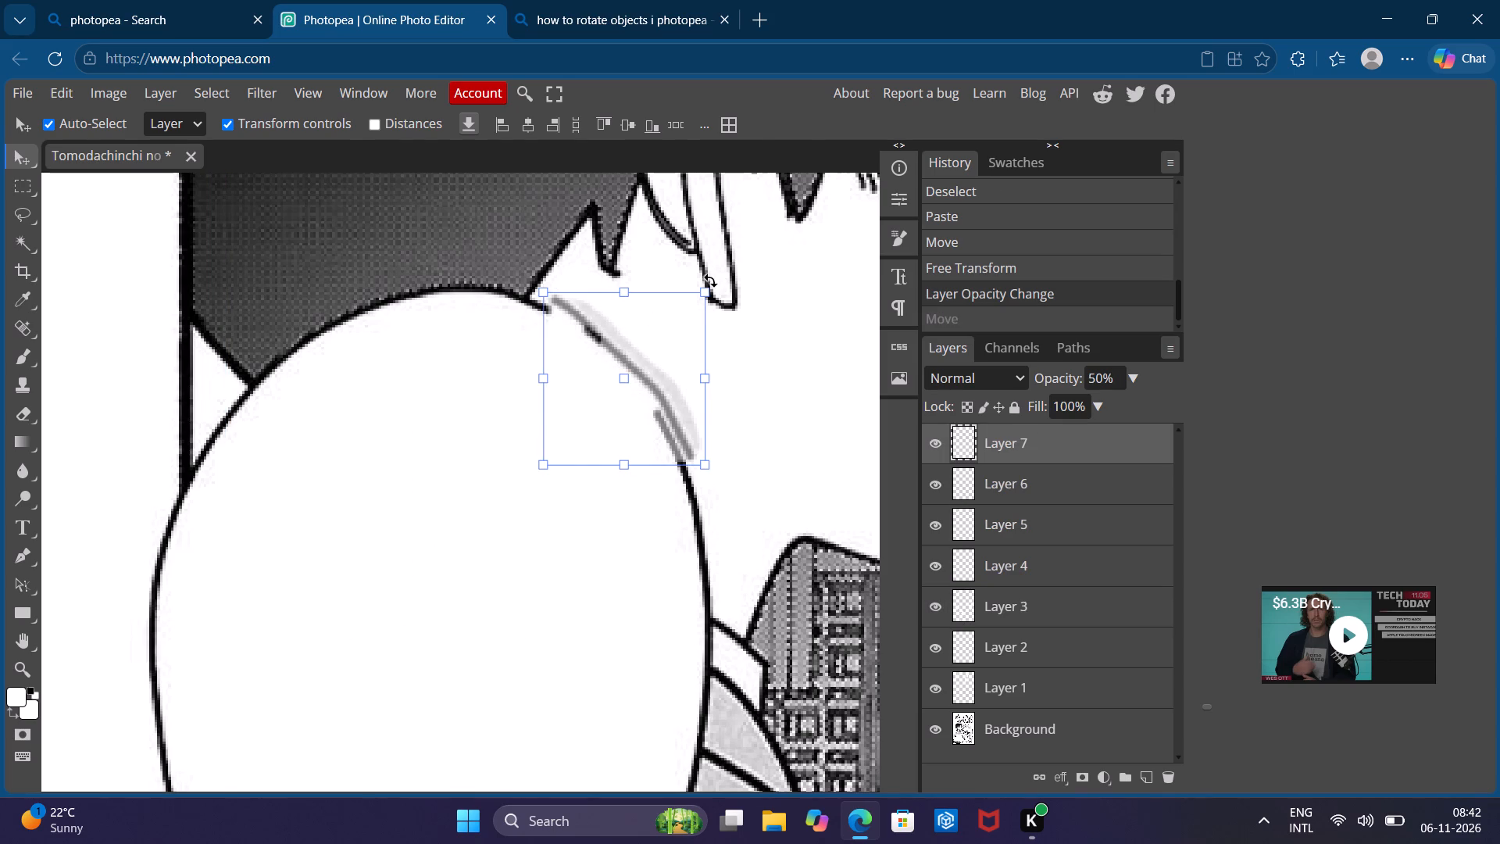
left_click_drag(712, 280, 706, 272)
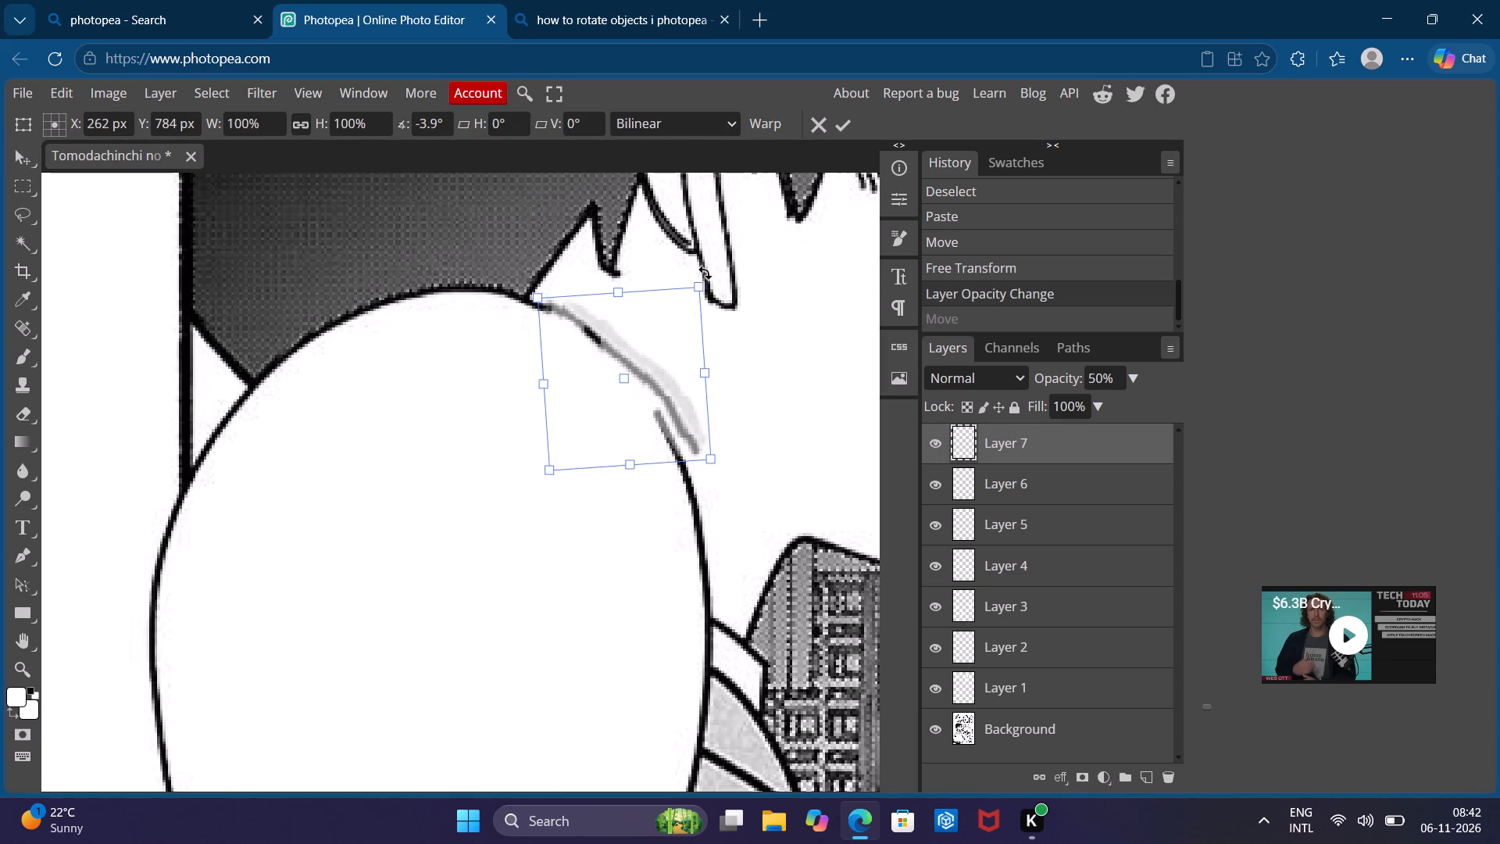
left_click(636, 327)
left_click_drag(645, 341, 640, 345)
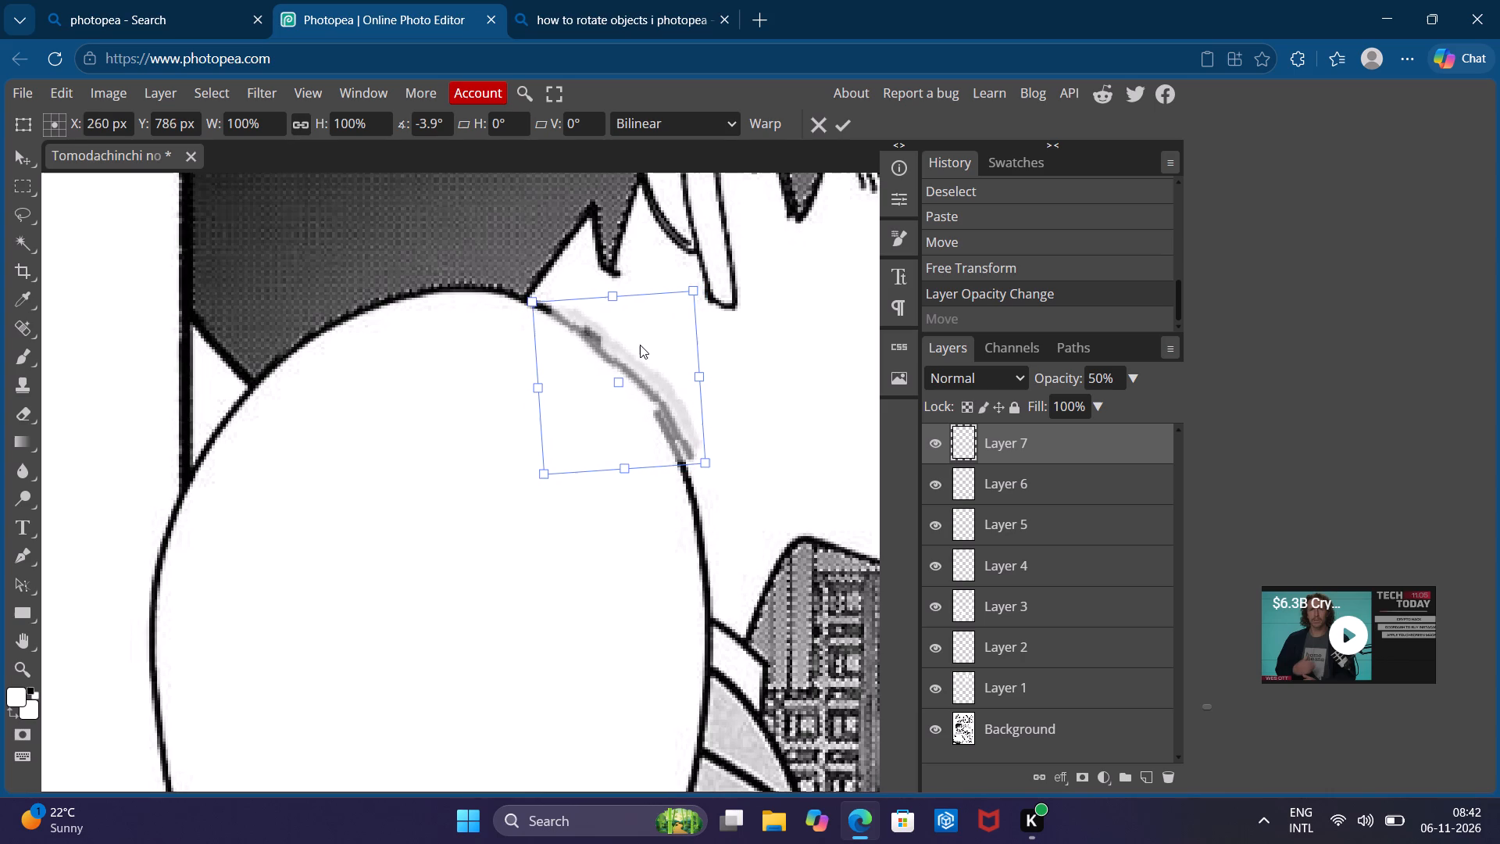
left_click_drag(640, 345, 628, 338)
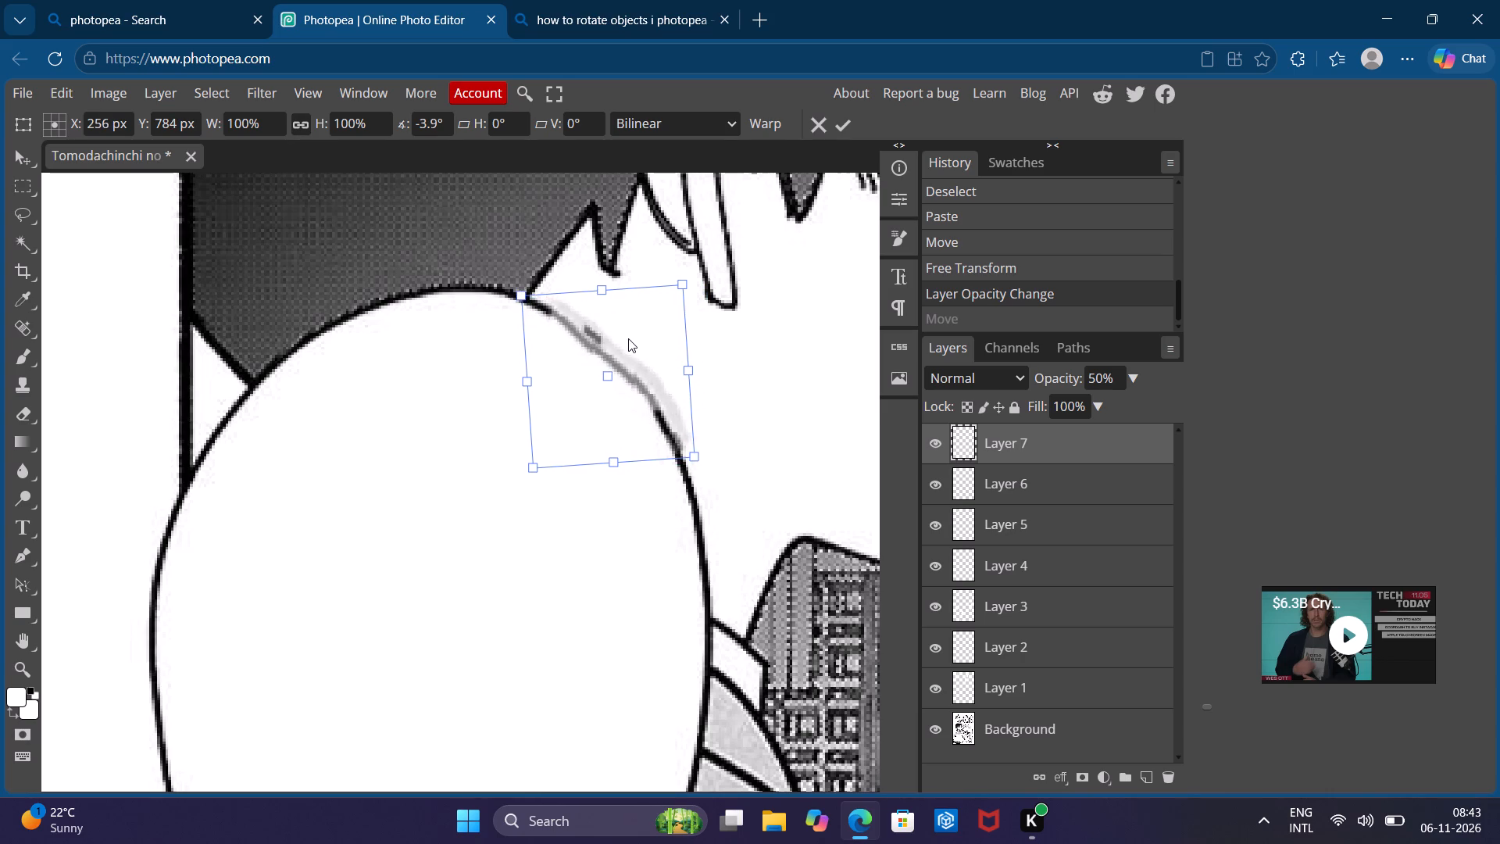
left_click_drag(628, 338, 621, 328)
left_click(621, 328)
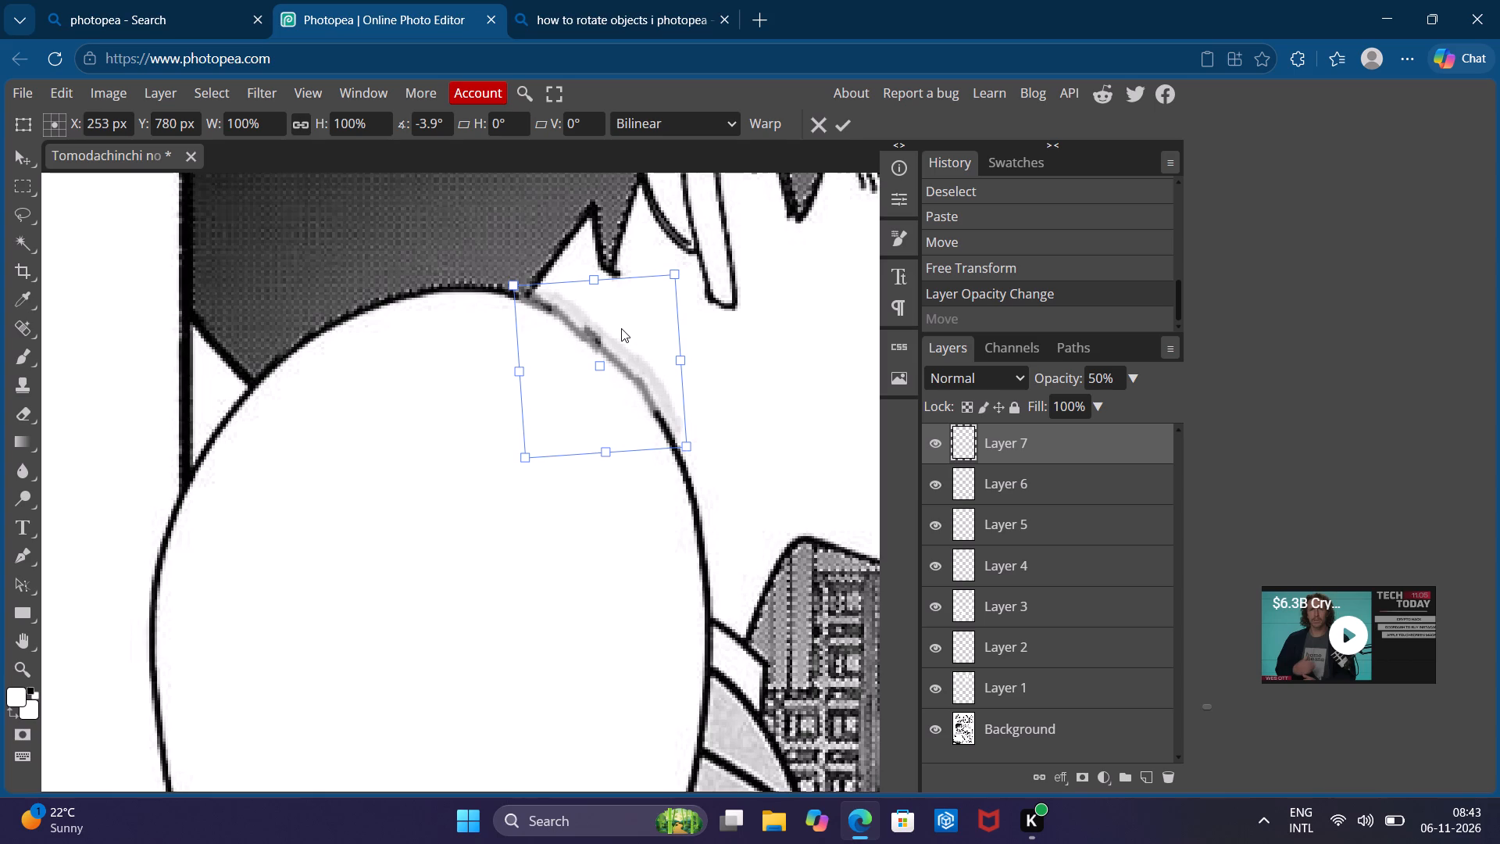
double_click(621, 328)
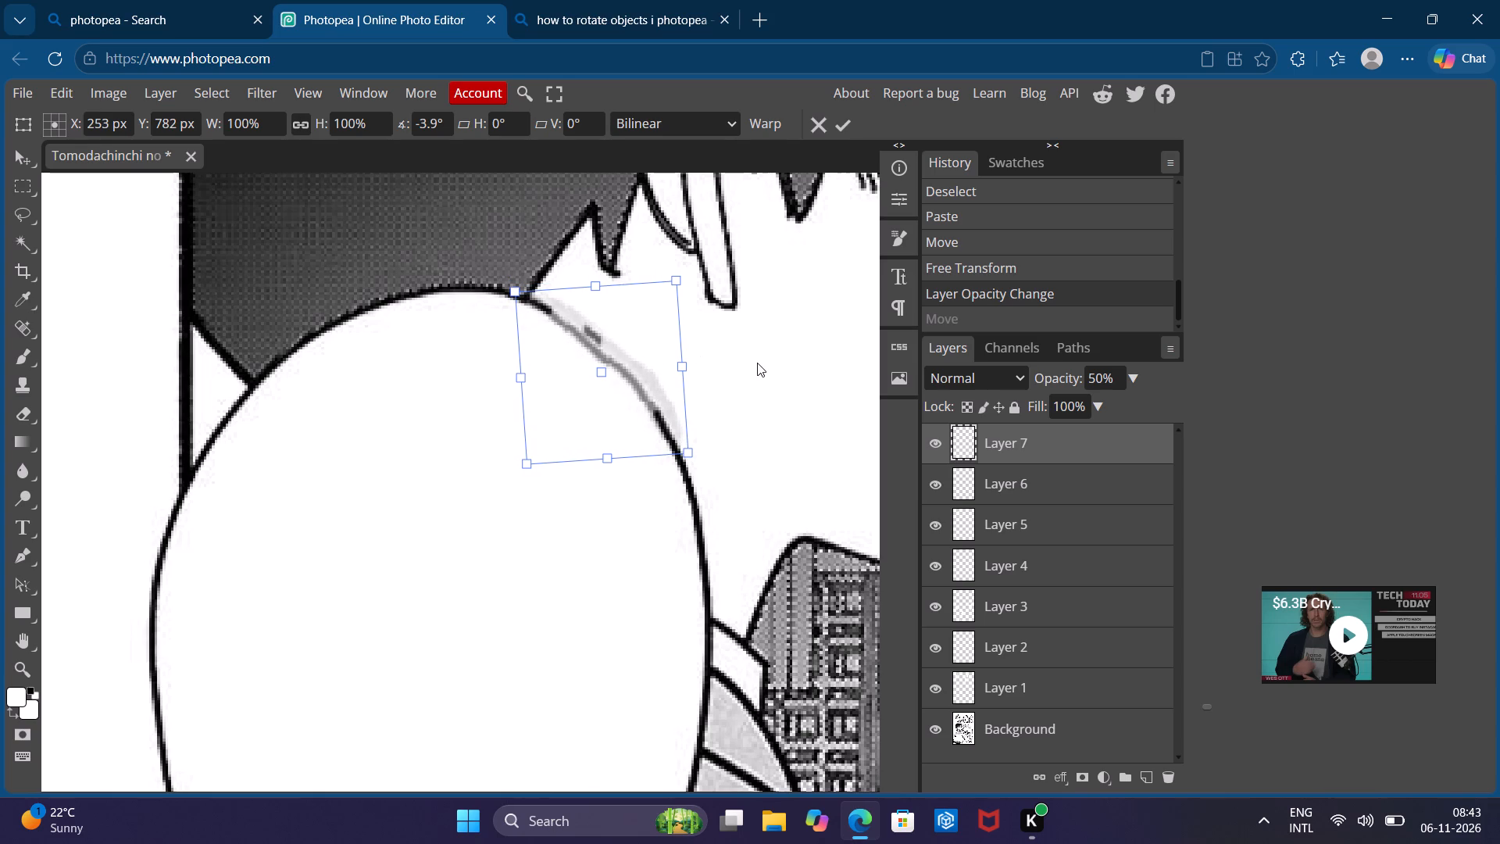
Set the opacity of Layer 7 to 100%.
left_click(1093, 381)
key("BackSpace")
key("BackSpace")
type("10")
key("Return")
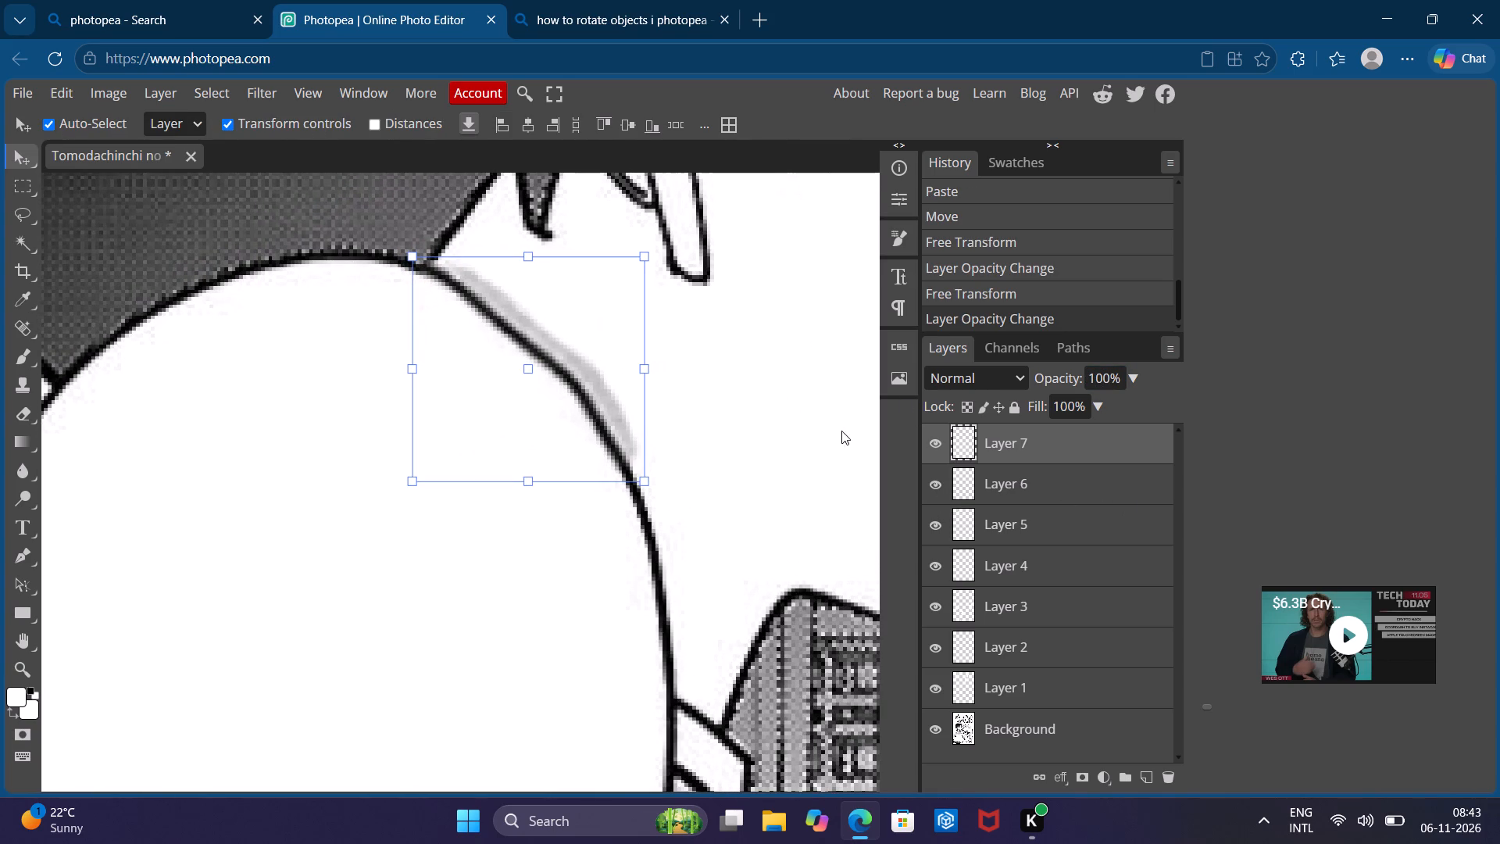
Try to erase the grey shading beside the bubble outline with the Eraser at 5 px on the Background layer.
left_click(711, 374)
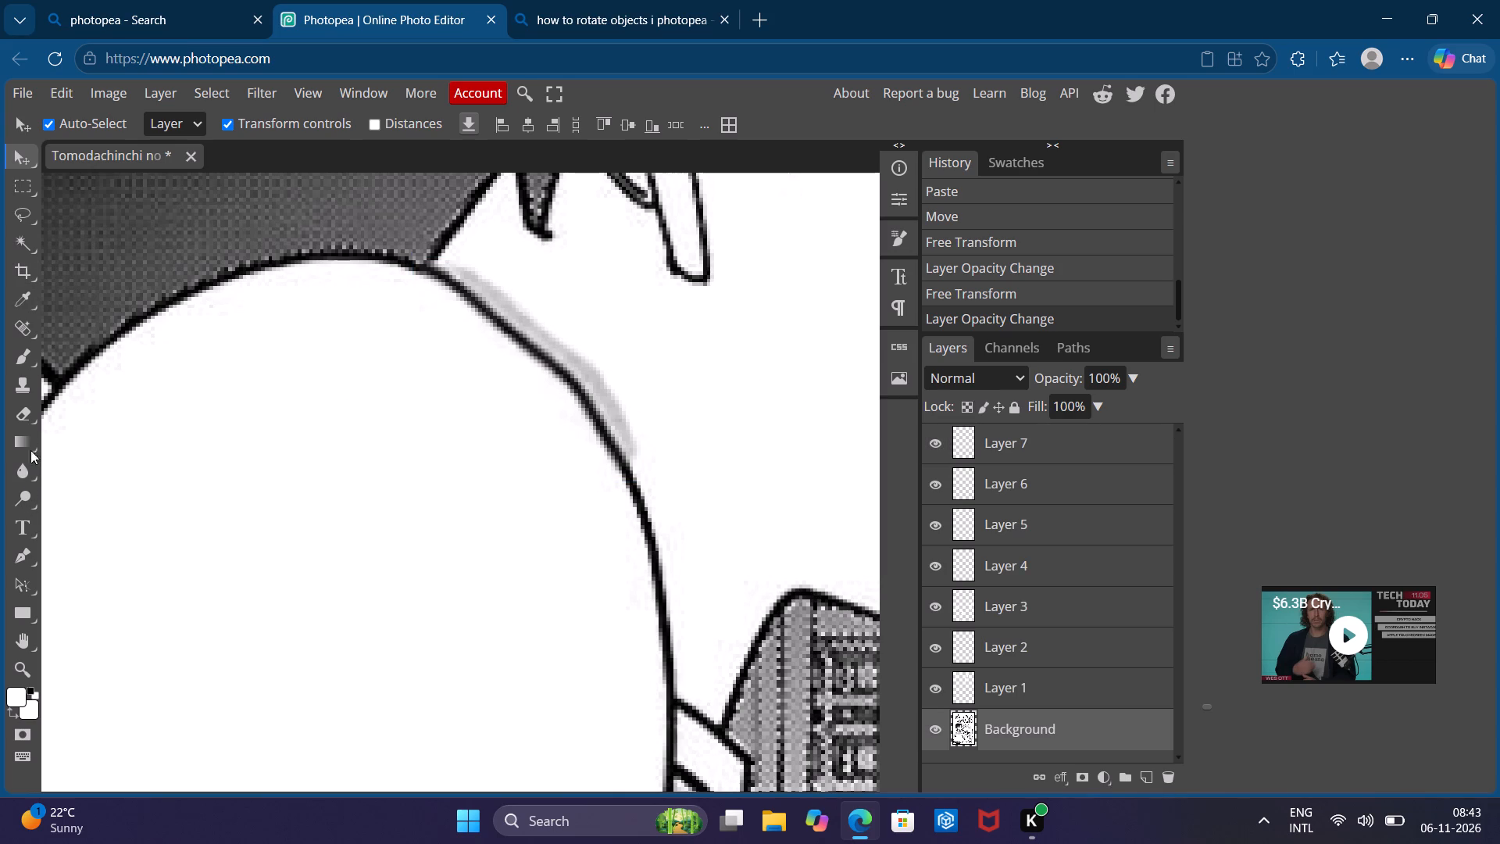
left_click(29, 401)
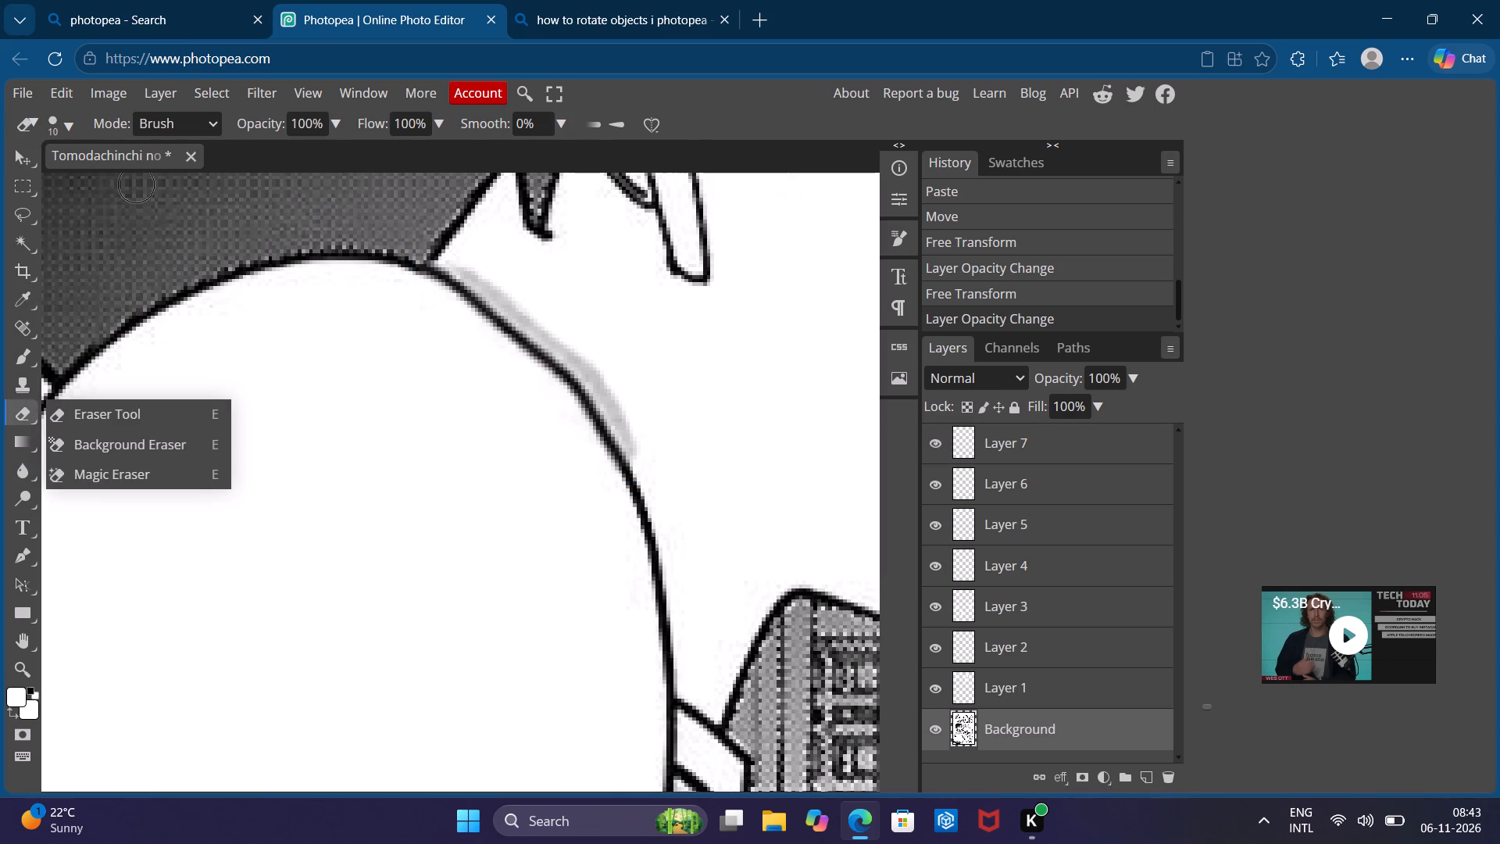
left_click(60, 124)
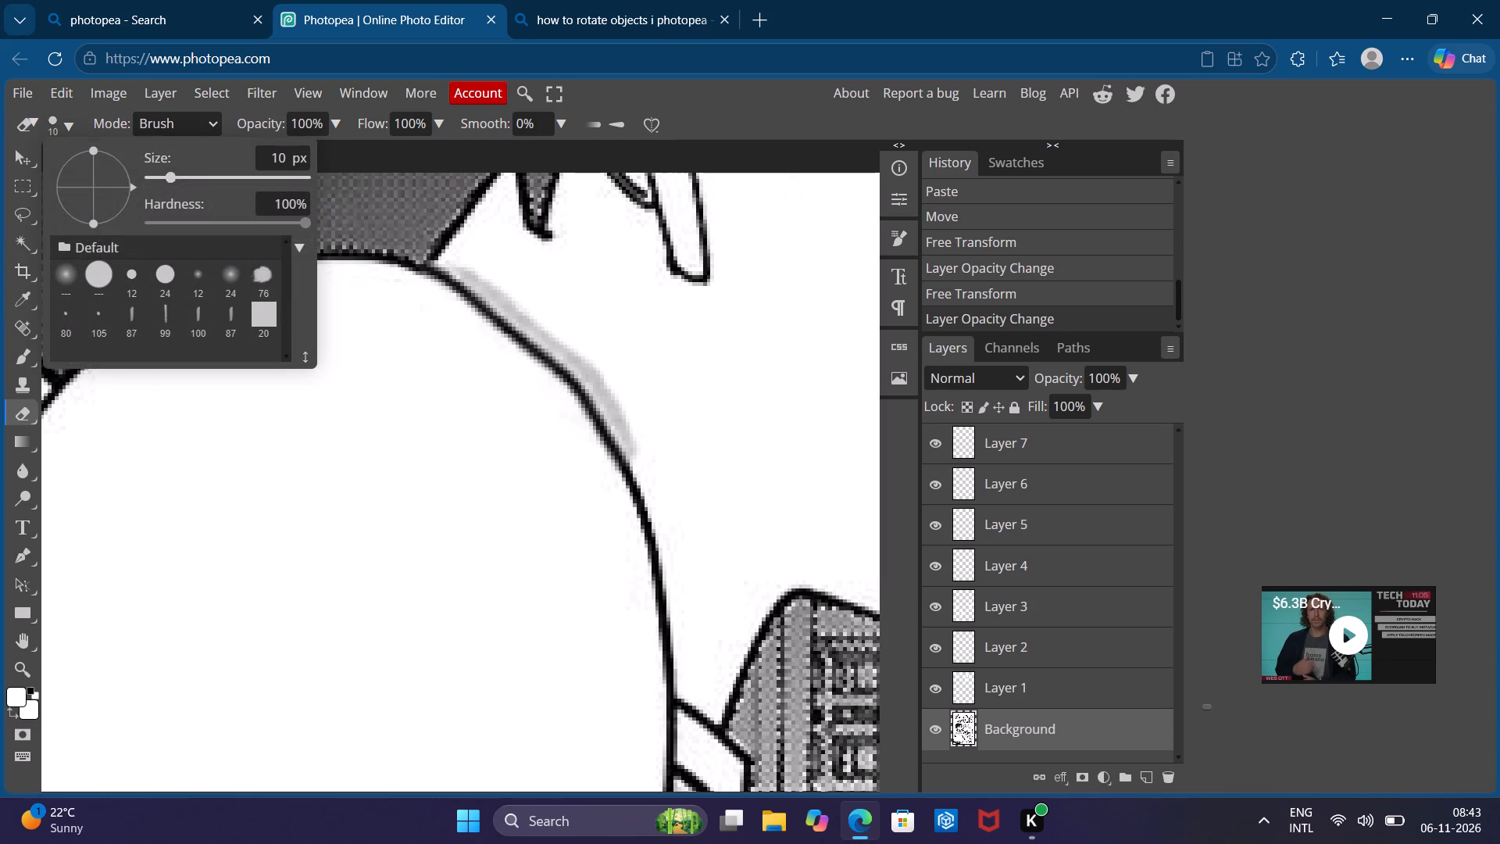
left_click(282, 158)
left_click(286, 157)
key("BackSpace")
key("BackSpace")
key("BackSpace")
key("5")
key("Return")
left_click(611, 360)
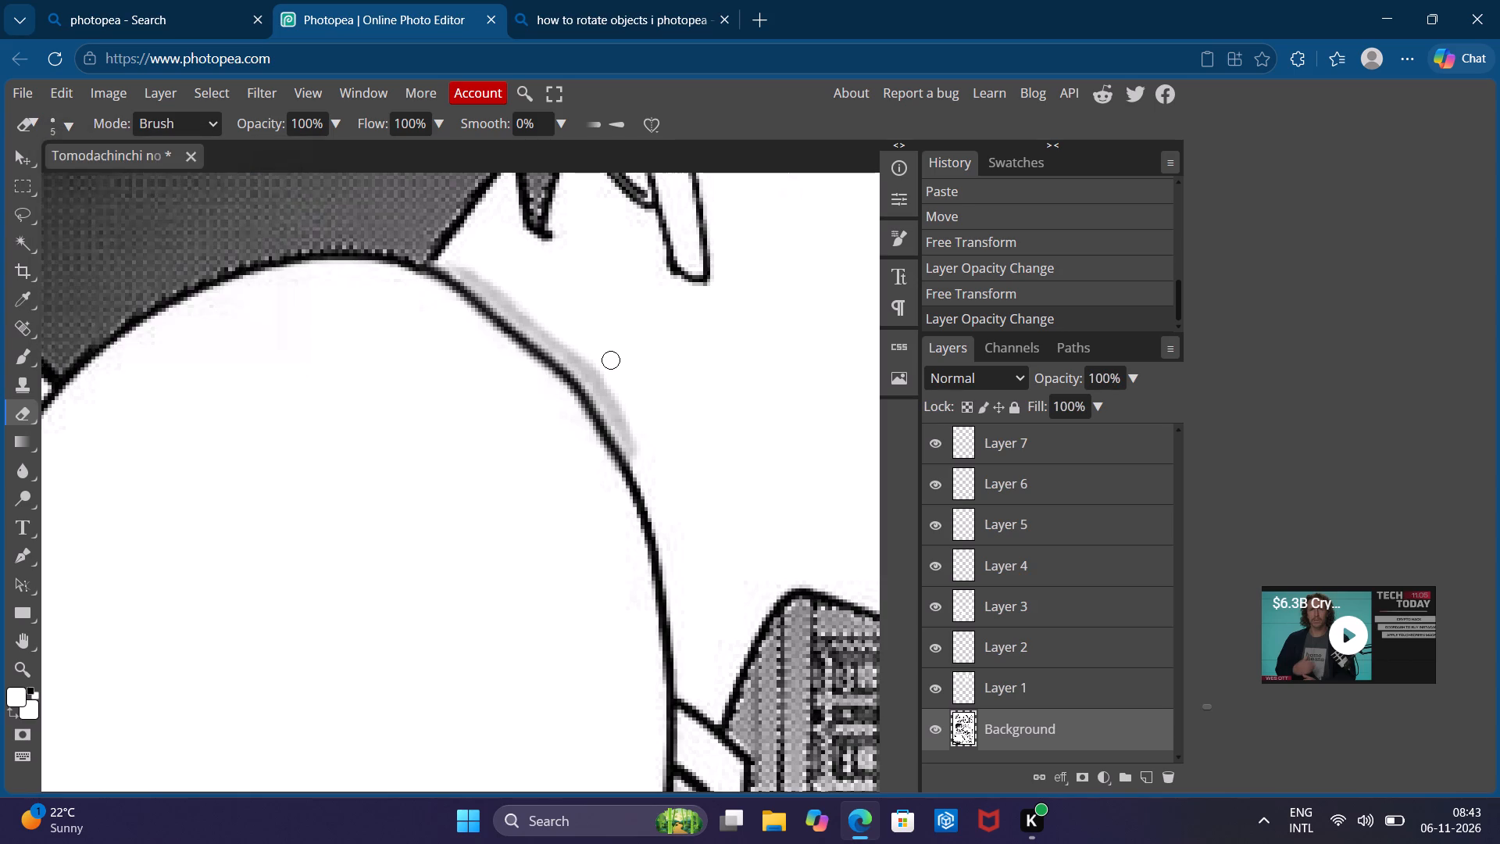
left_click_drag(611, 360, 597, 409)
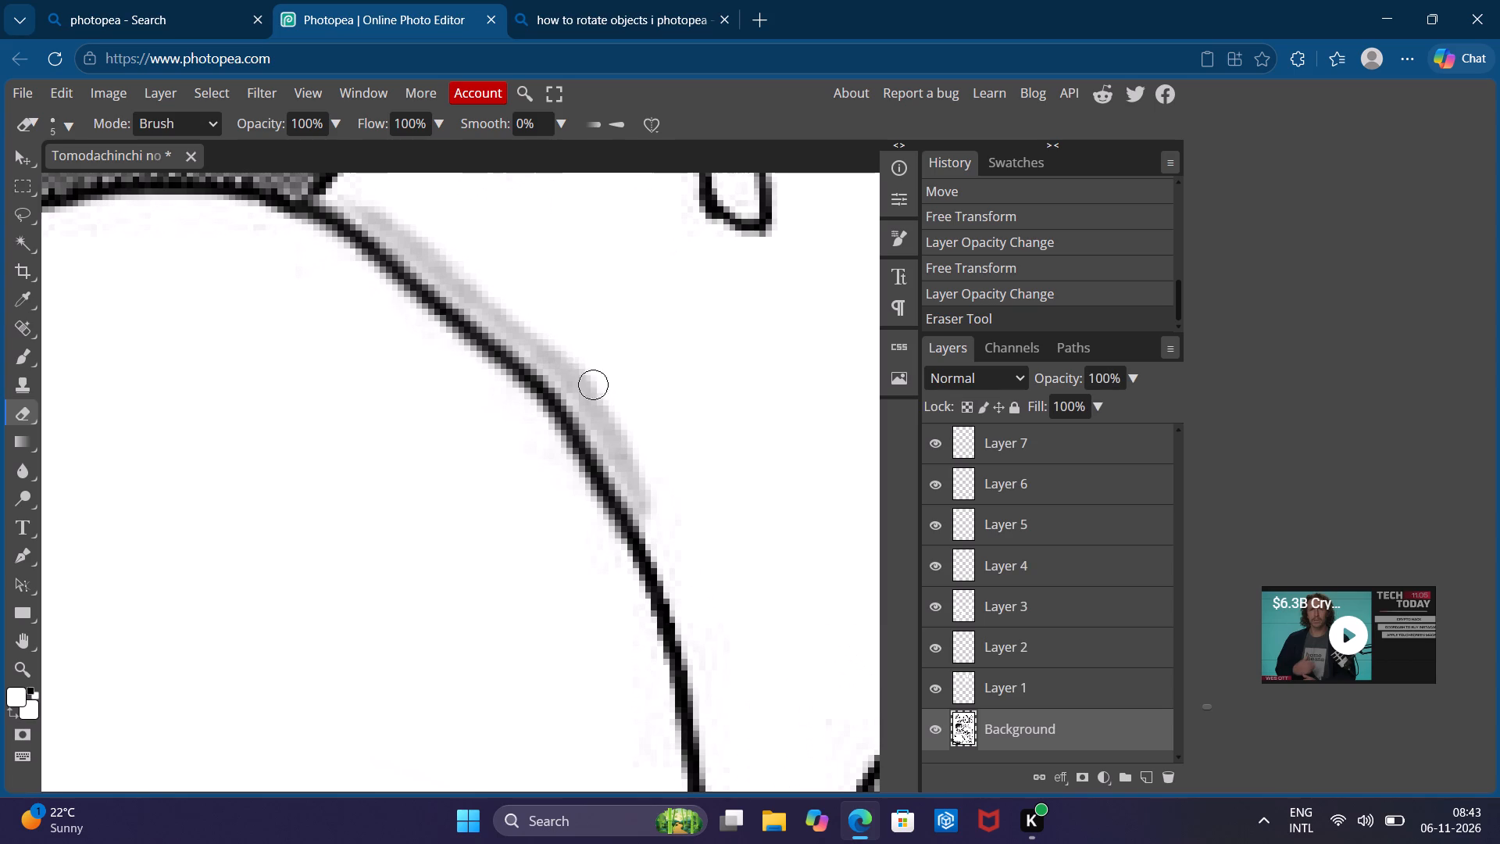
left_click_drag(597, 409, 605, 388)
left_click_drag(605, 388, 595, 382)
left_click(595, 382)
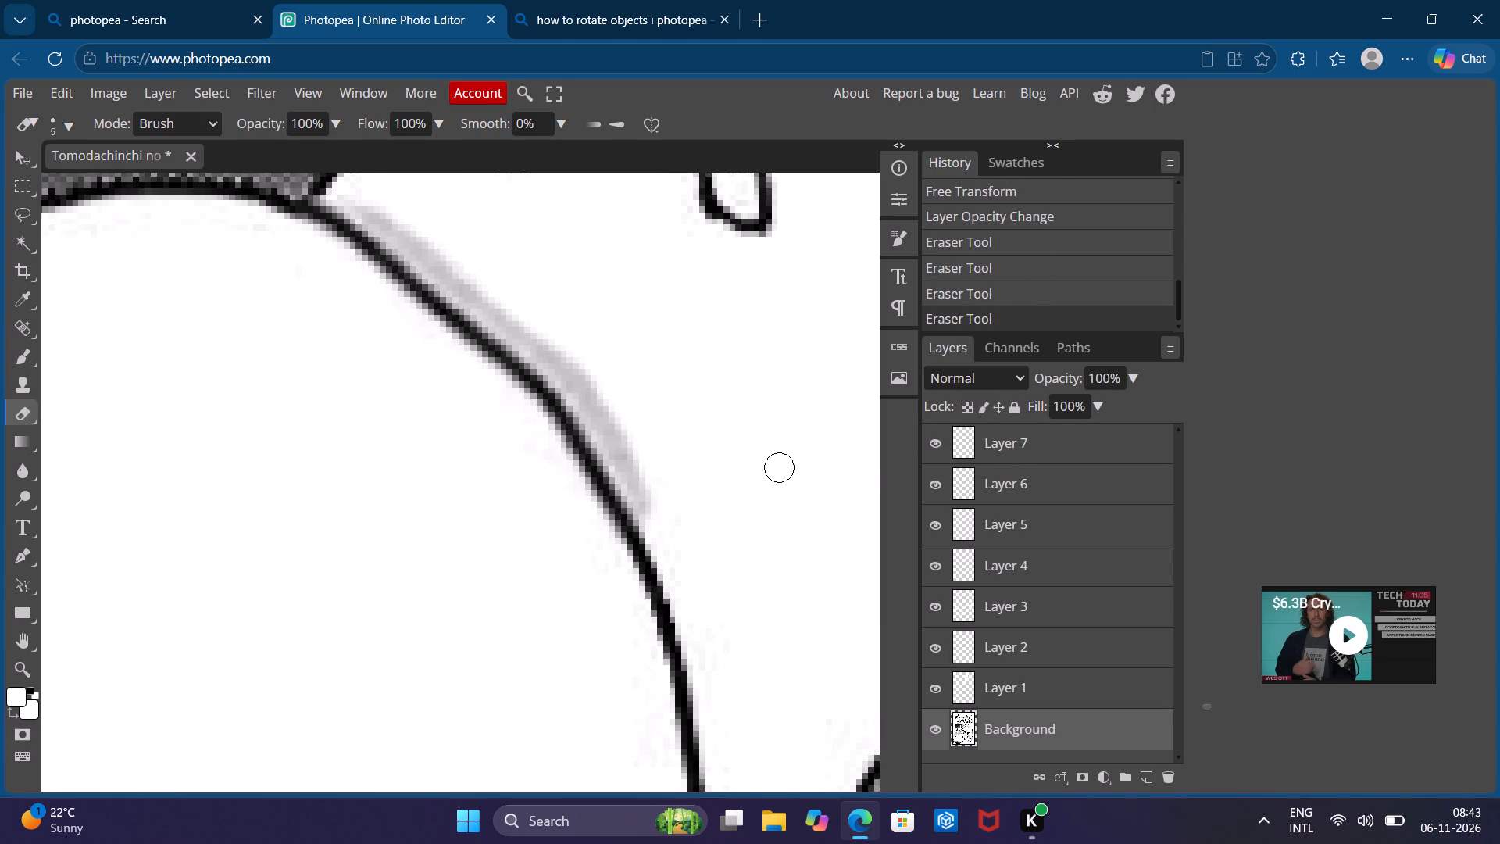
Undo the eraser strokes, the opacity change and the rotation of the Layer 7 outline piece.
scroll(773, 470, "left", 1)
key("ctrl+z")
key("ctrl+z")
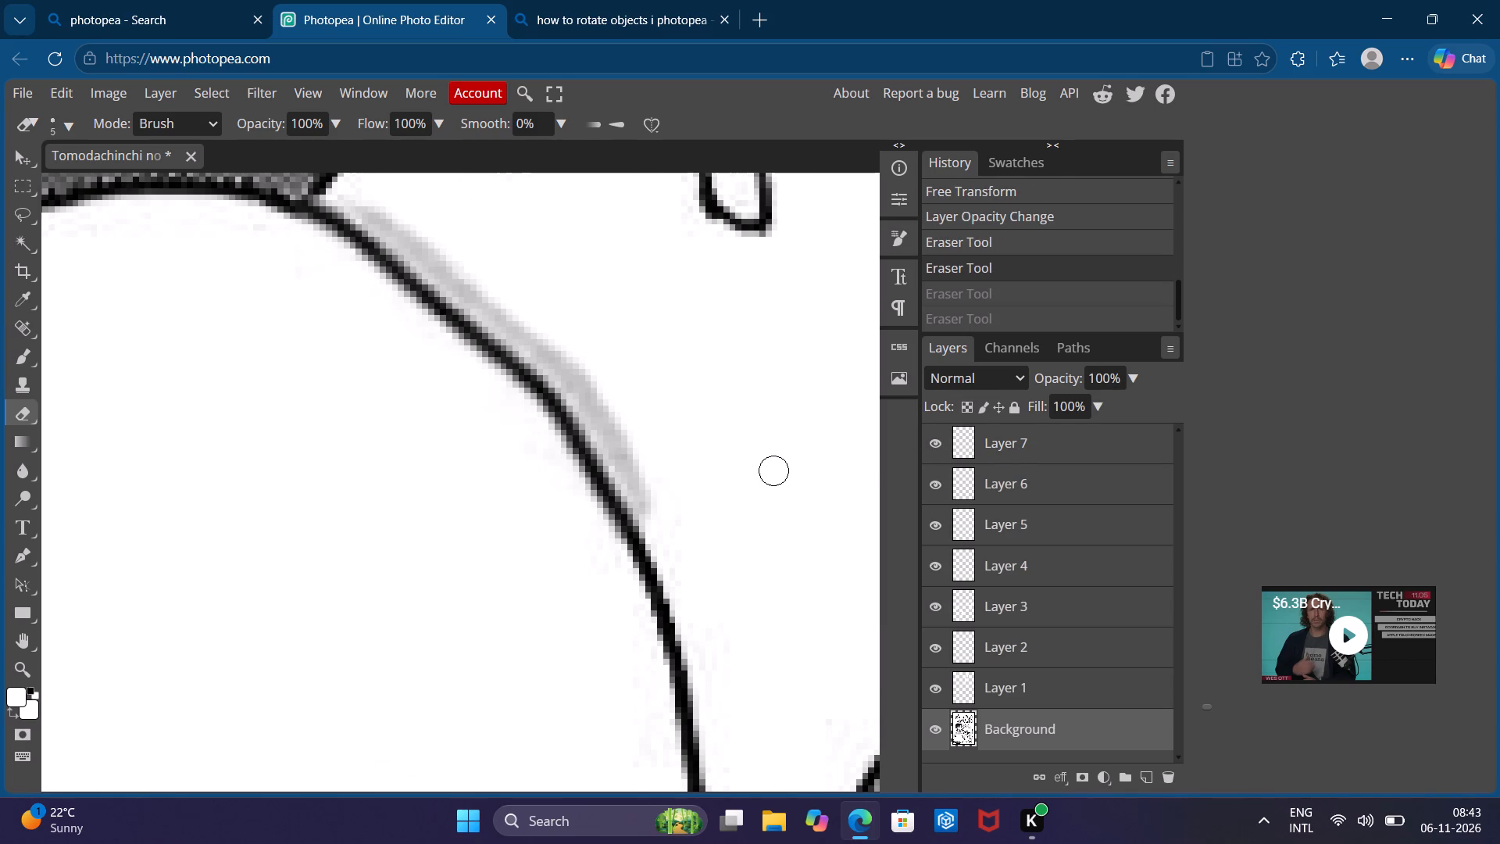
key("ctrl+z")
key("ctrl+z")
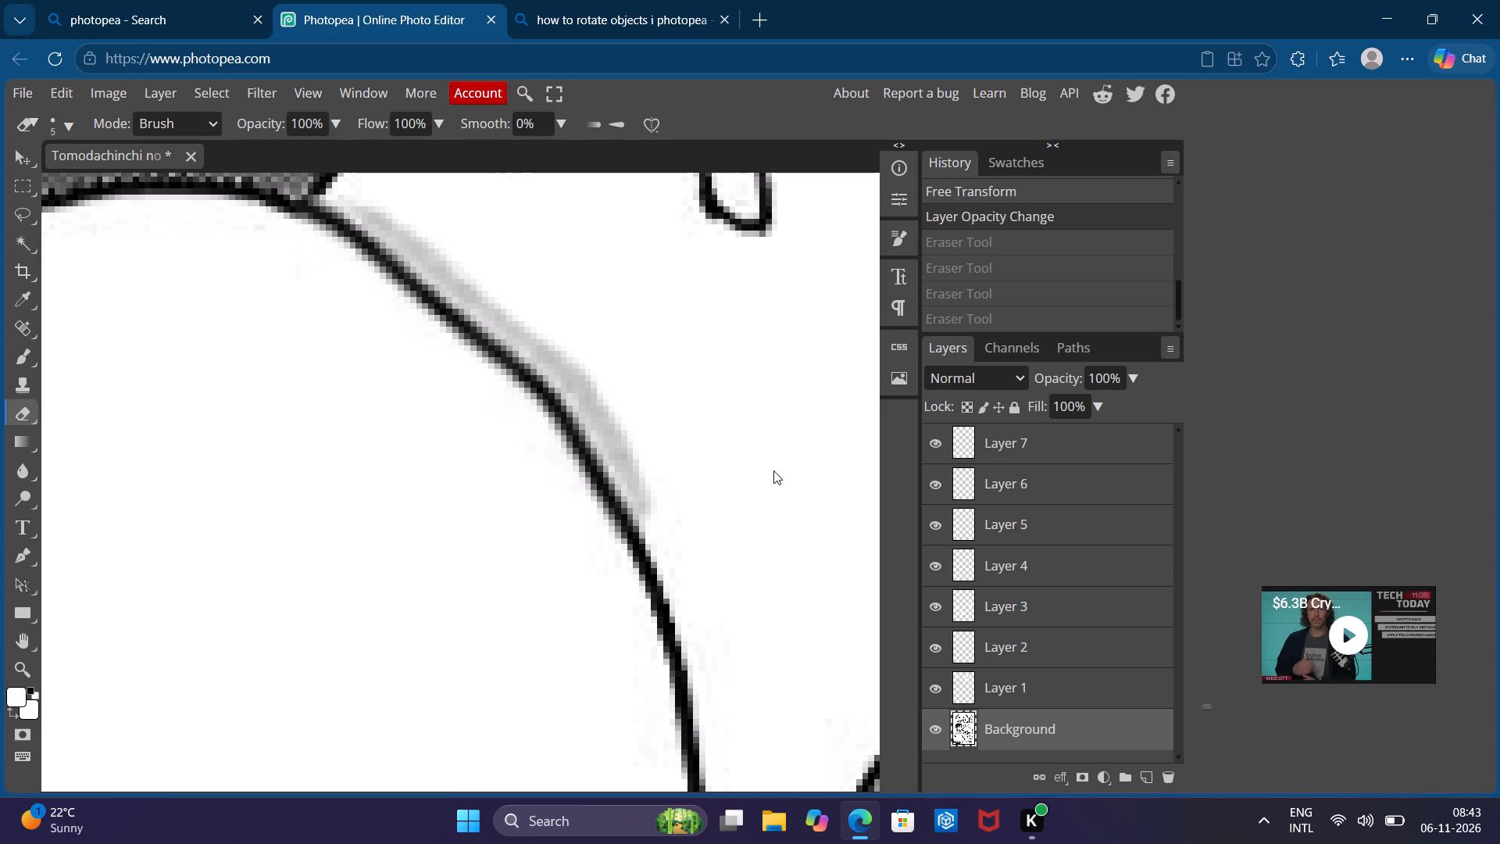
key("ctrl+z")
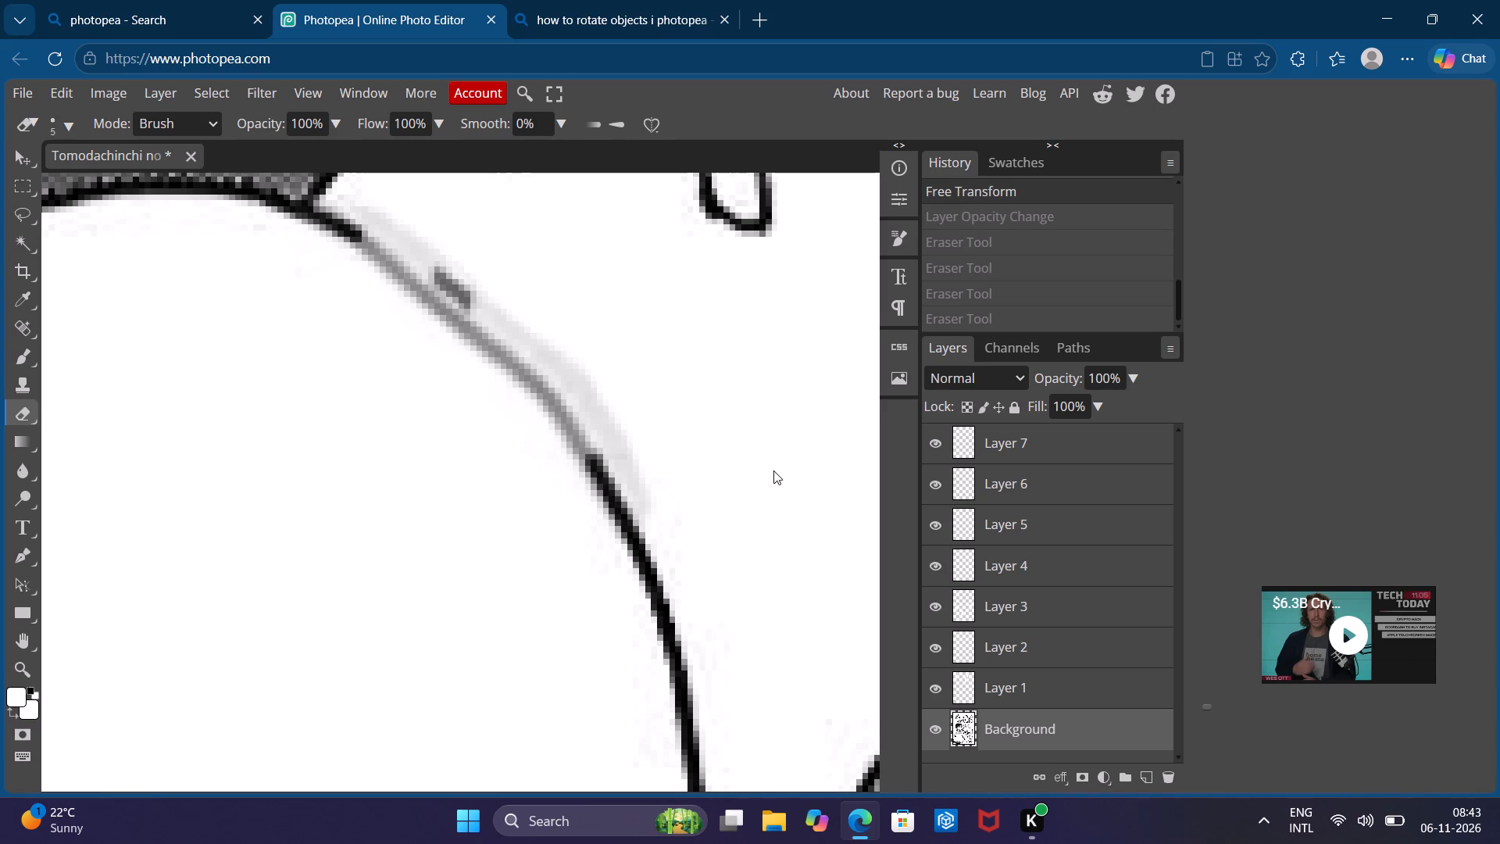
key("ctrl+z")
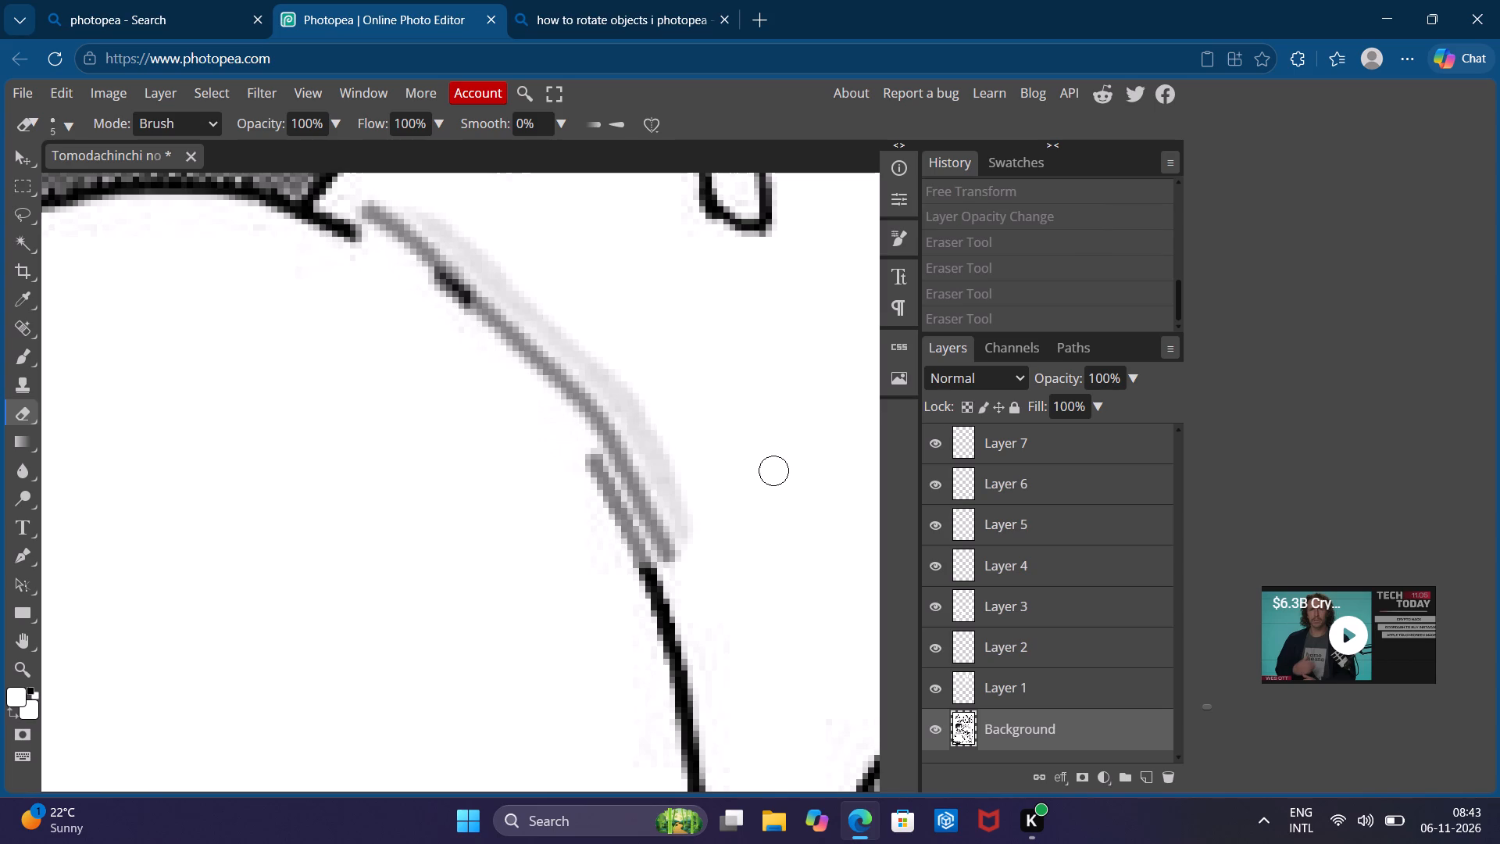
Set the opacity of Layer 7 to 100%.
left_click(1055, 450)
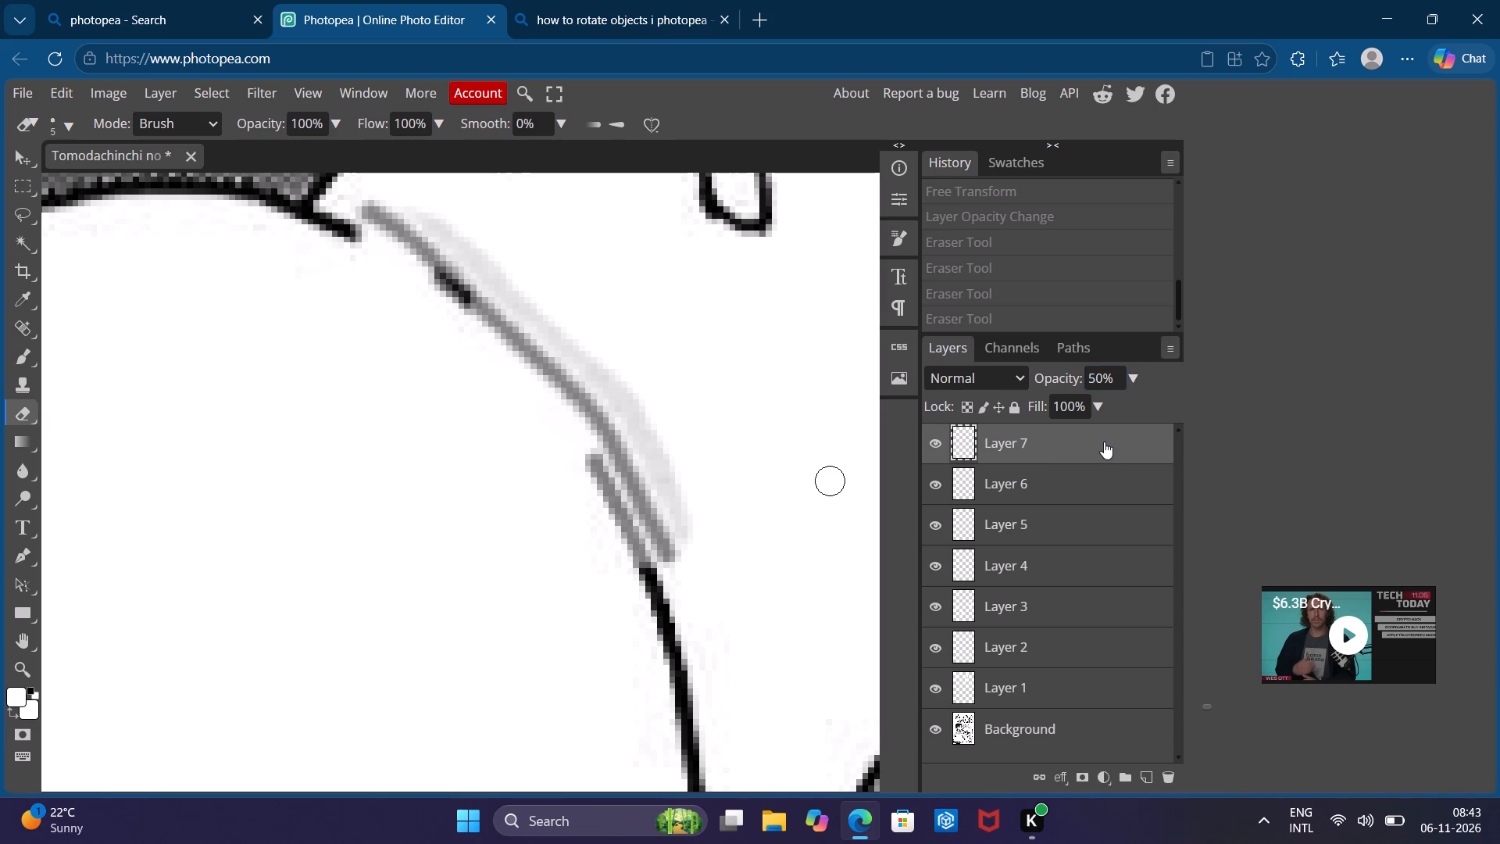
left_click(1097, 374)
key("BackSpace")
type("10")
key("Return")
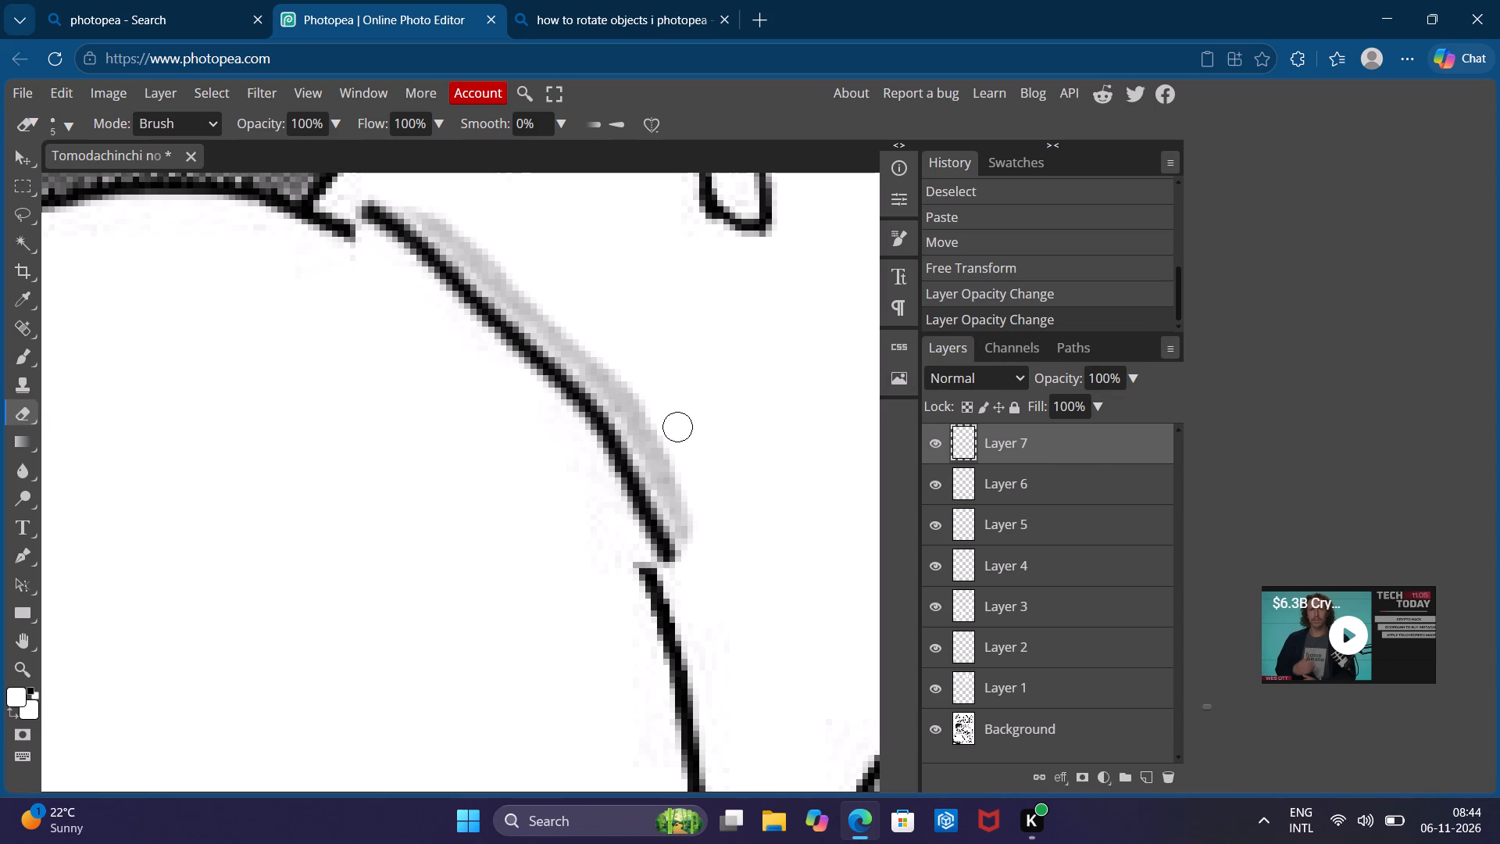
Move Layer 7's outline piece to bridge the gap, aligning its ends with the existing bubble outline.
left_click(7, 145)
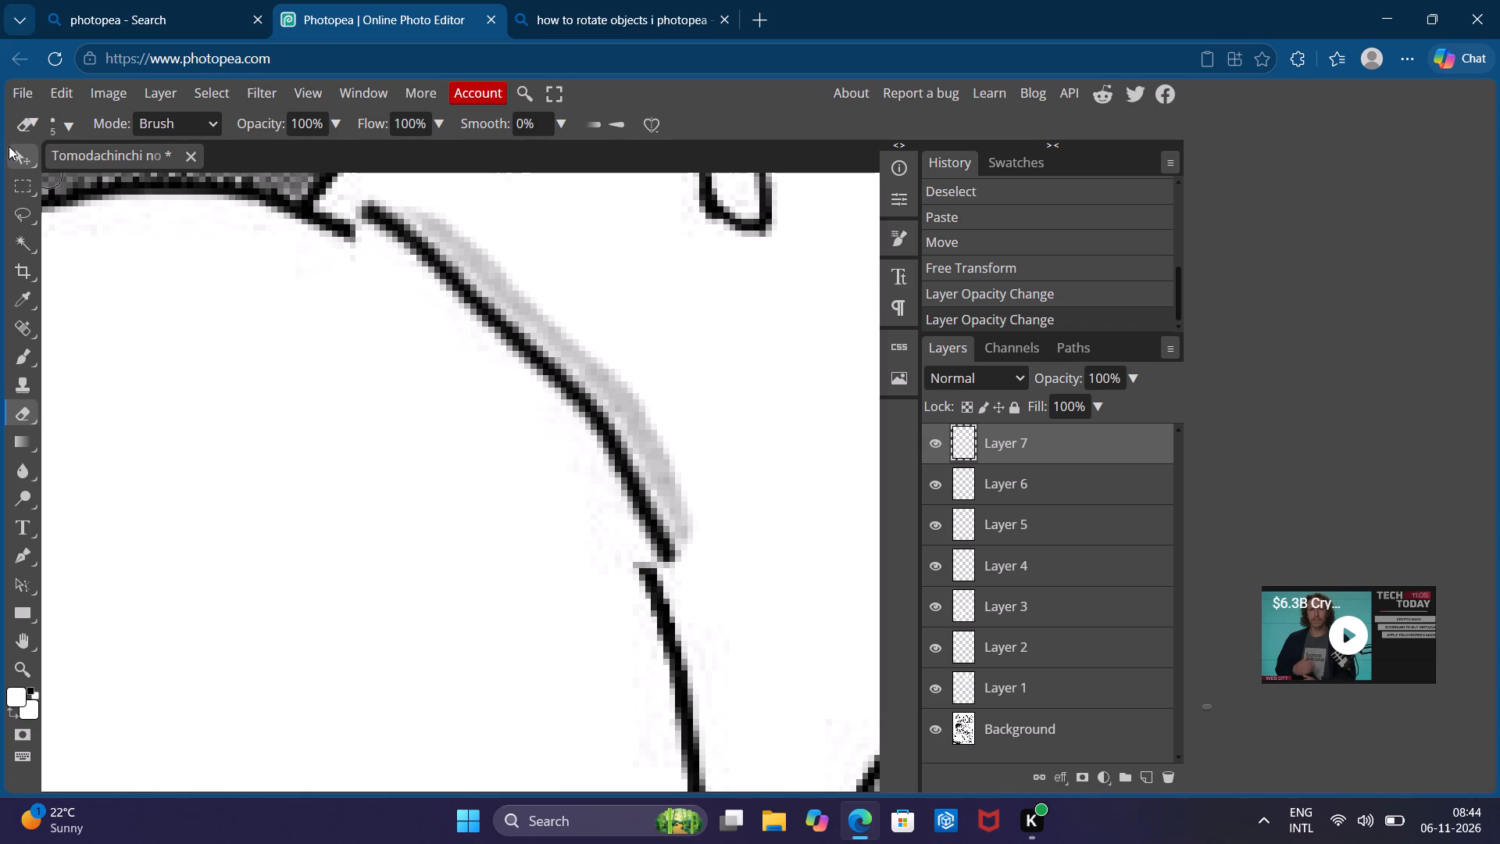
left_click(12, 150)
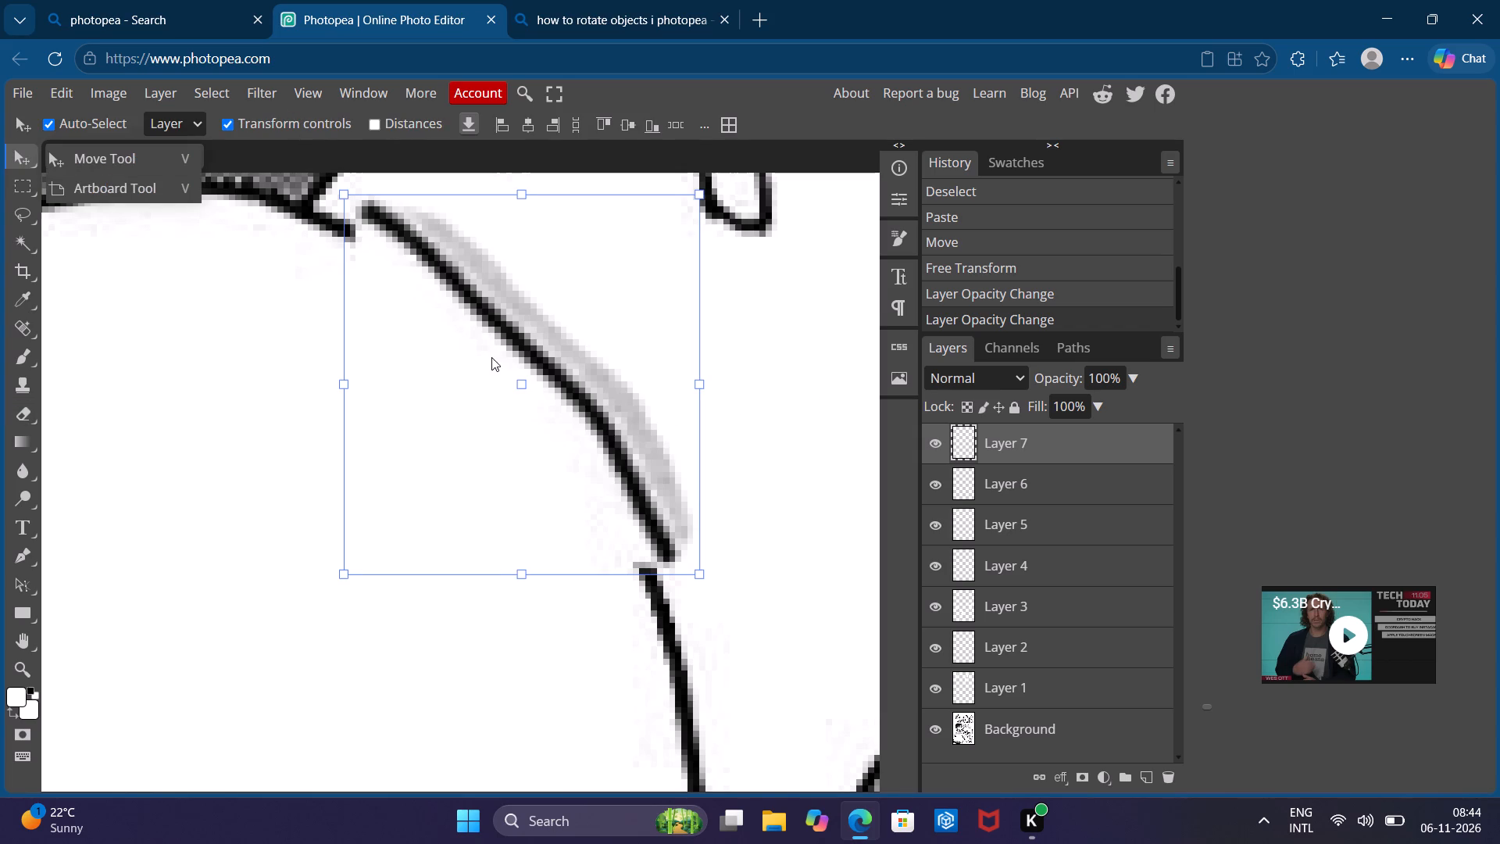
left_click_drag(491, 357, 455, 364)
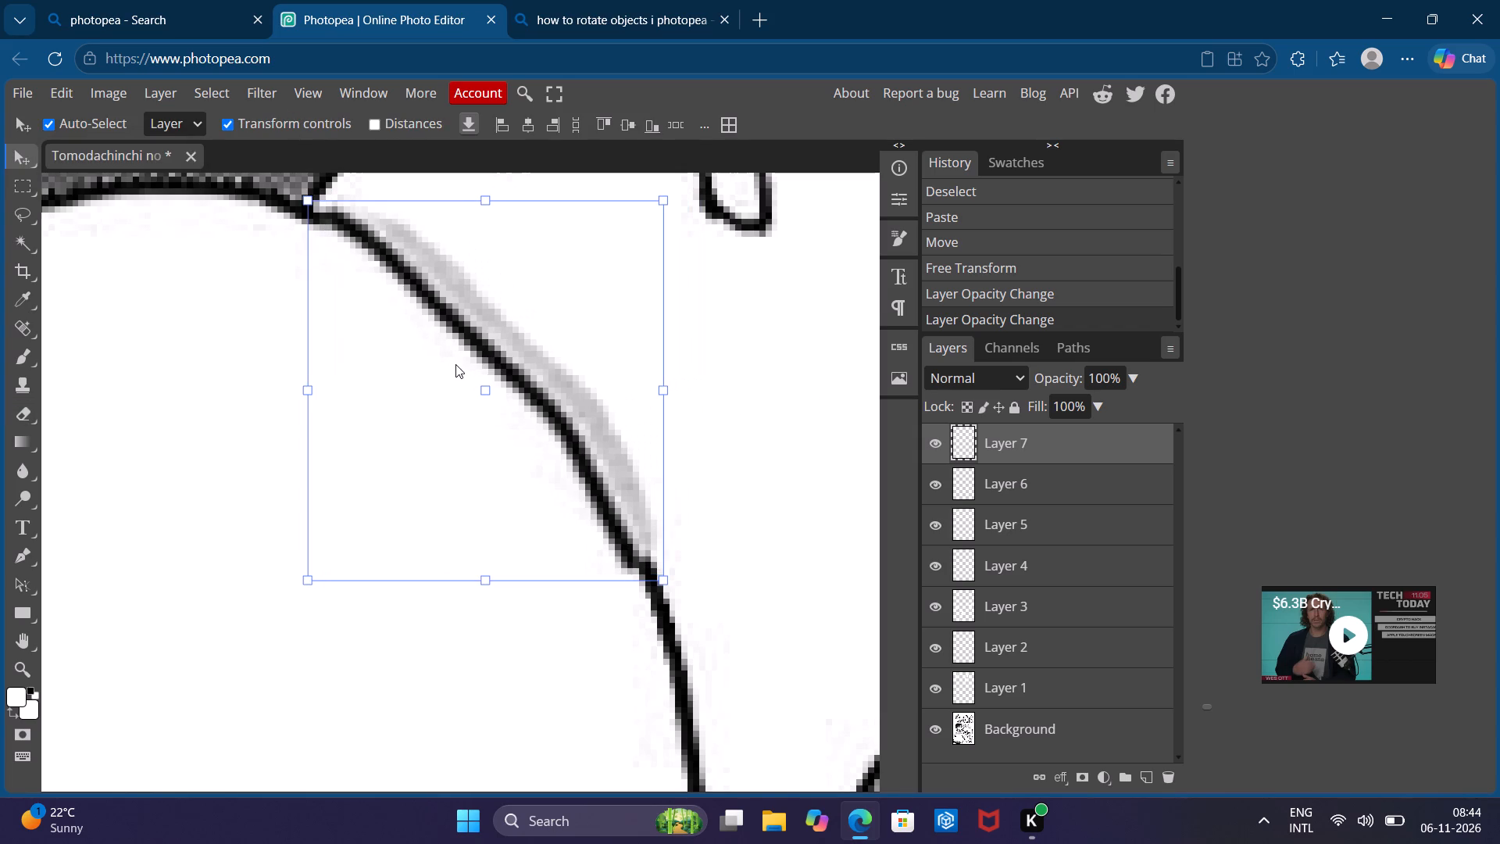
left_click_drag(455, 364, 464, 377)
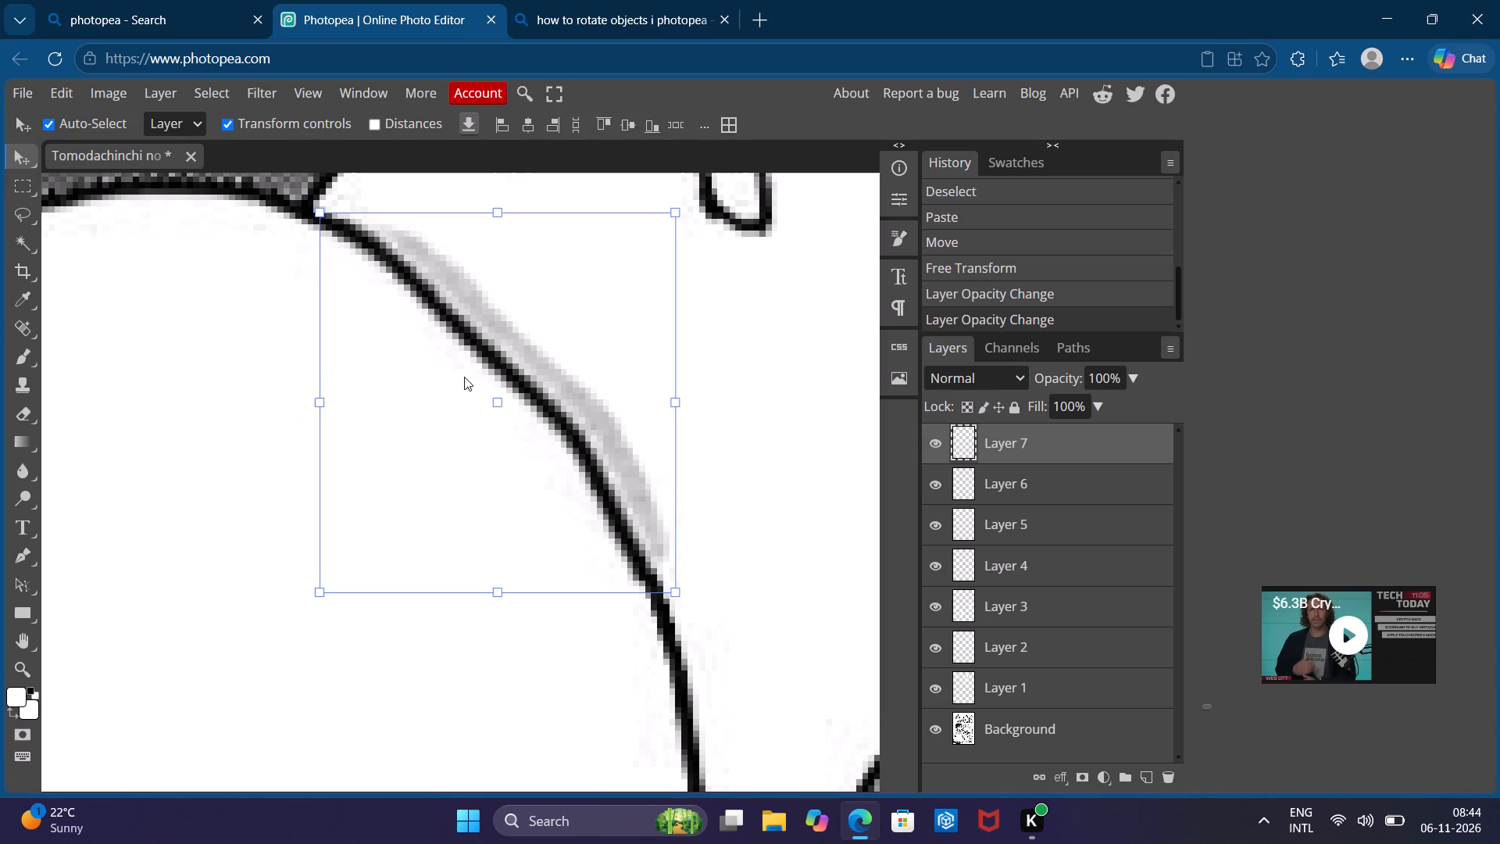
left_click_drag(464, 377, 470, 373)
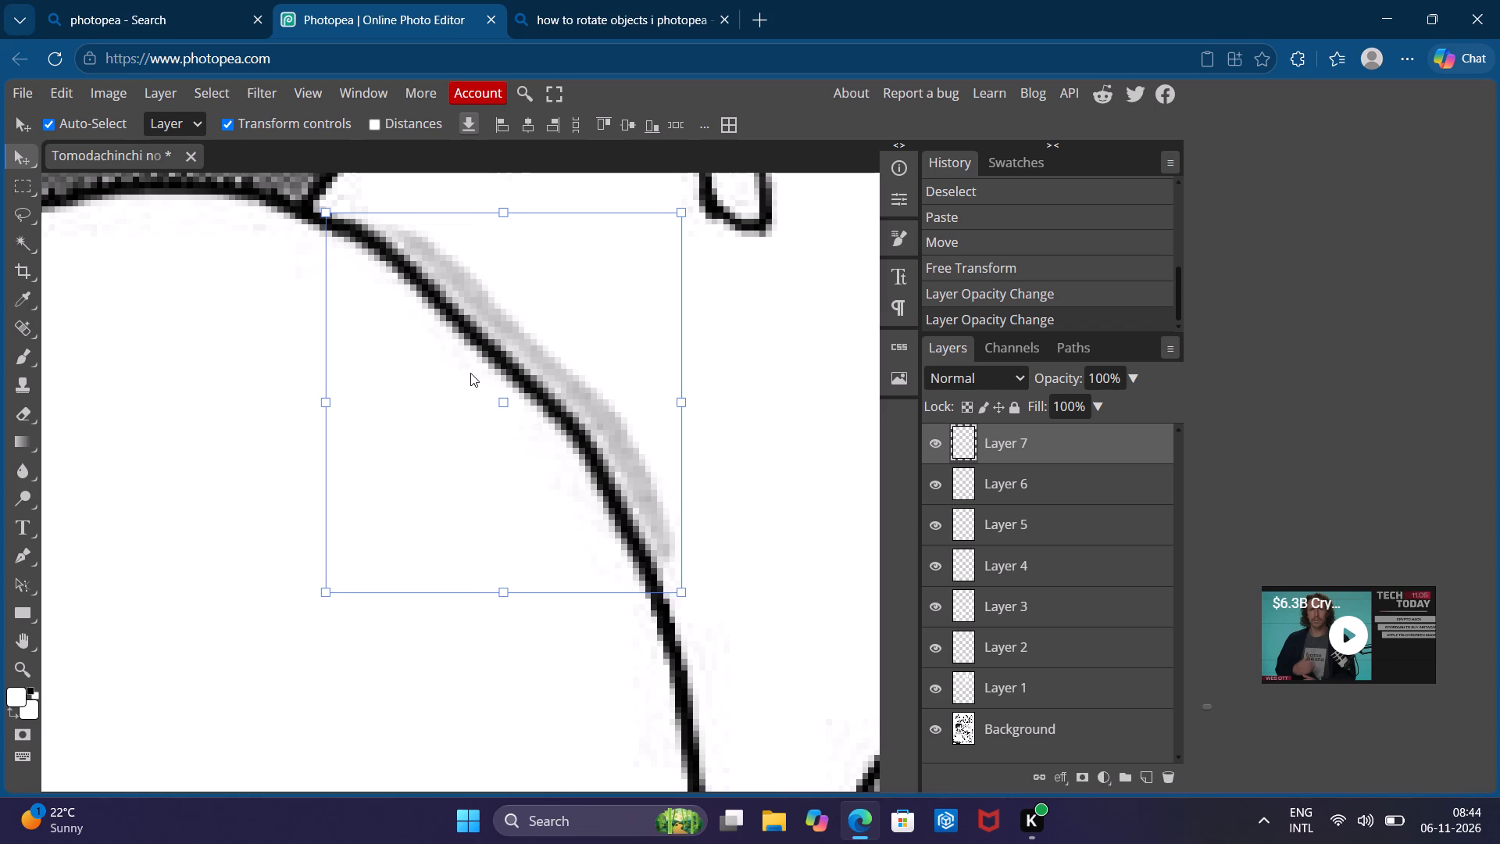
left_click_drag(470, 373, 472, 384)
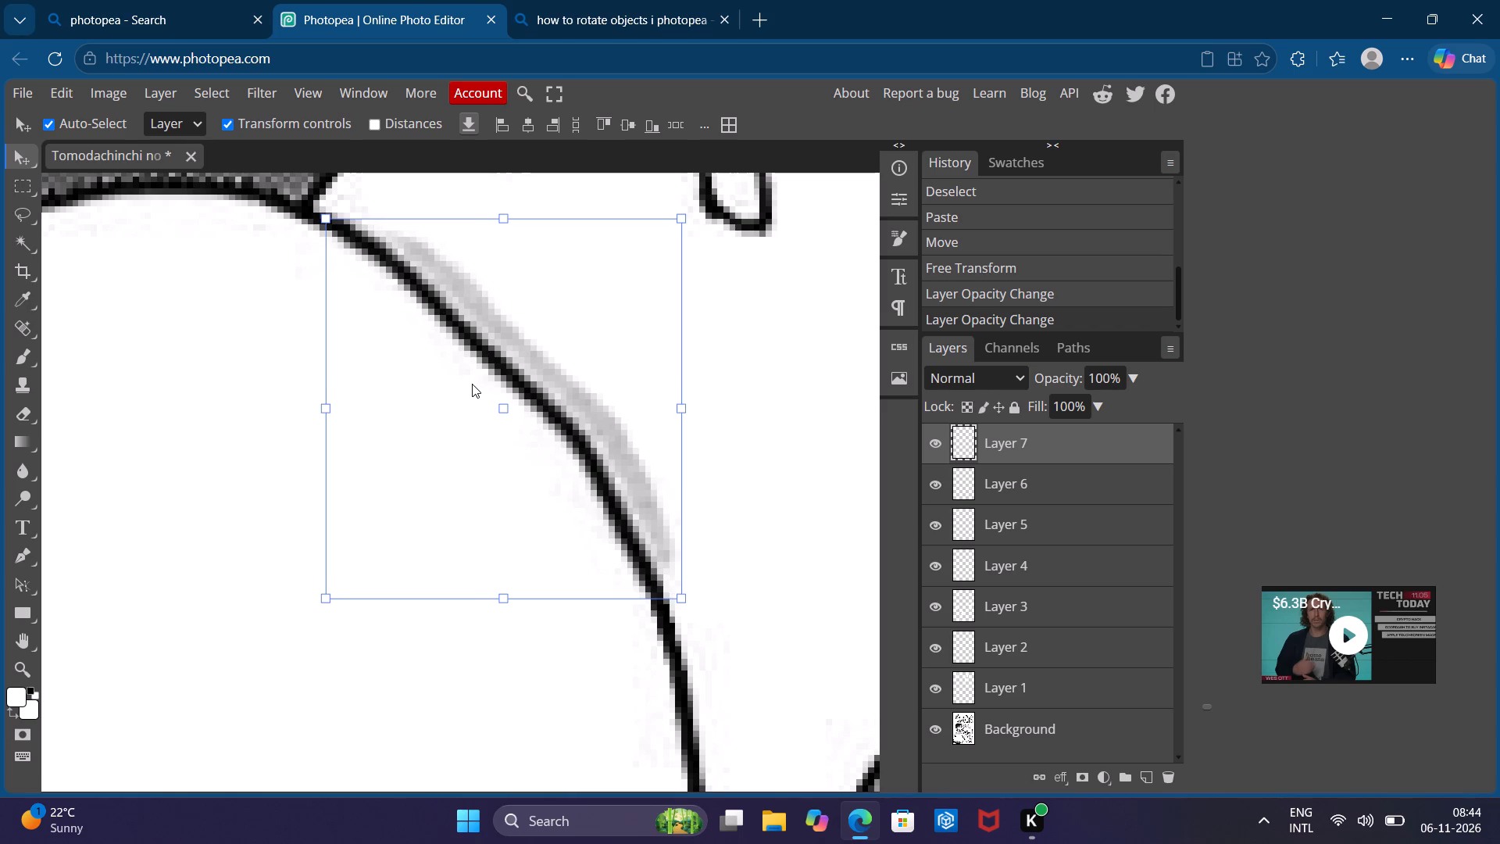
left_click_drag(472, 384, 475, 387)
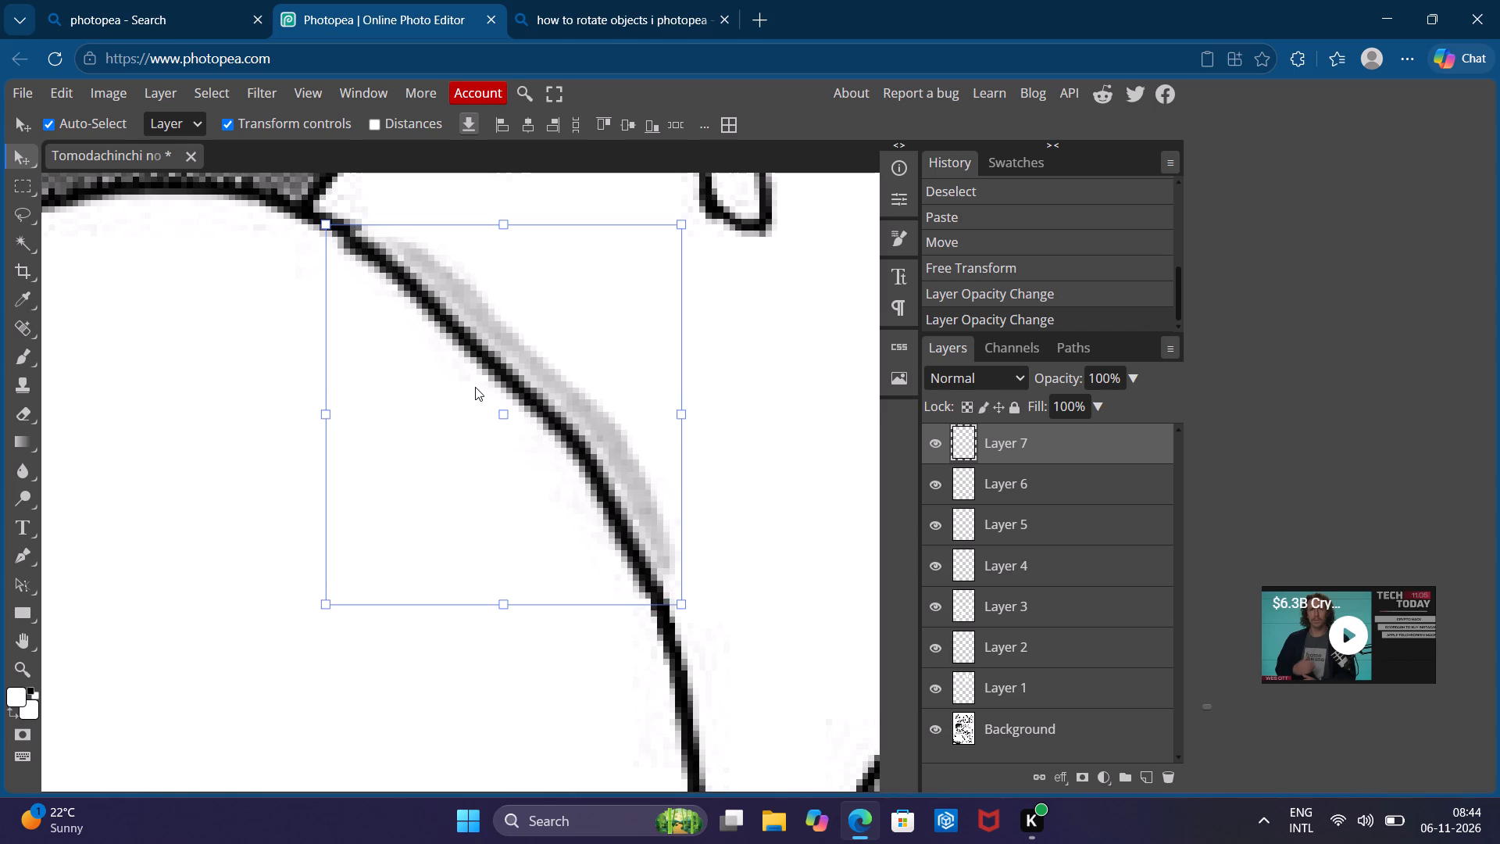
left_click_drag(475, 387, 476, 386)
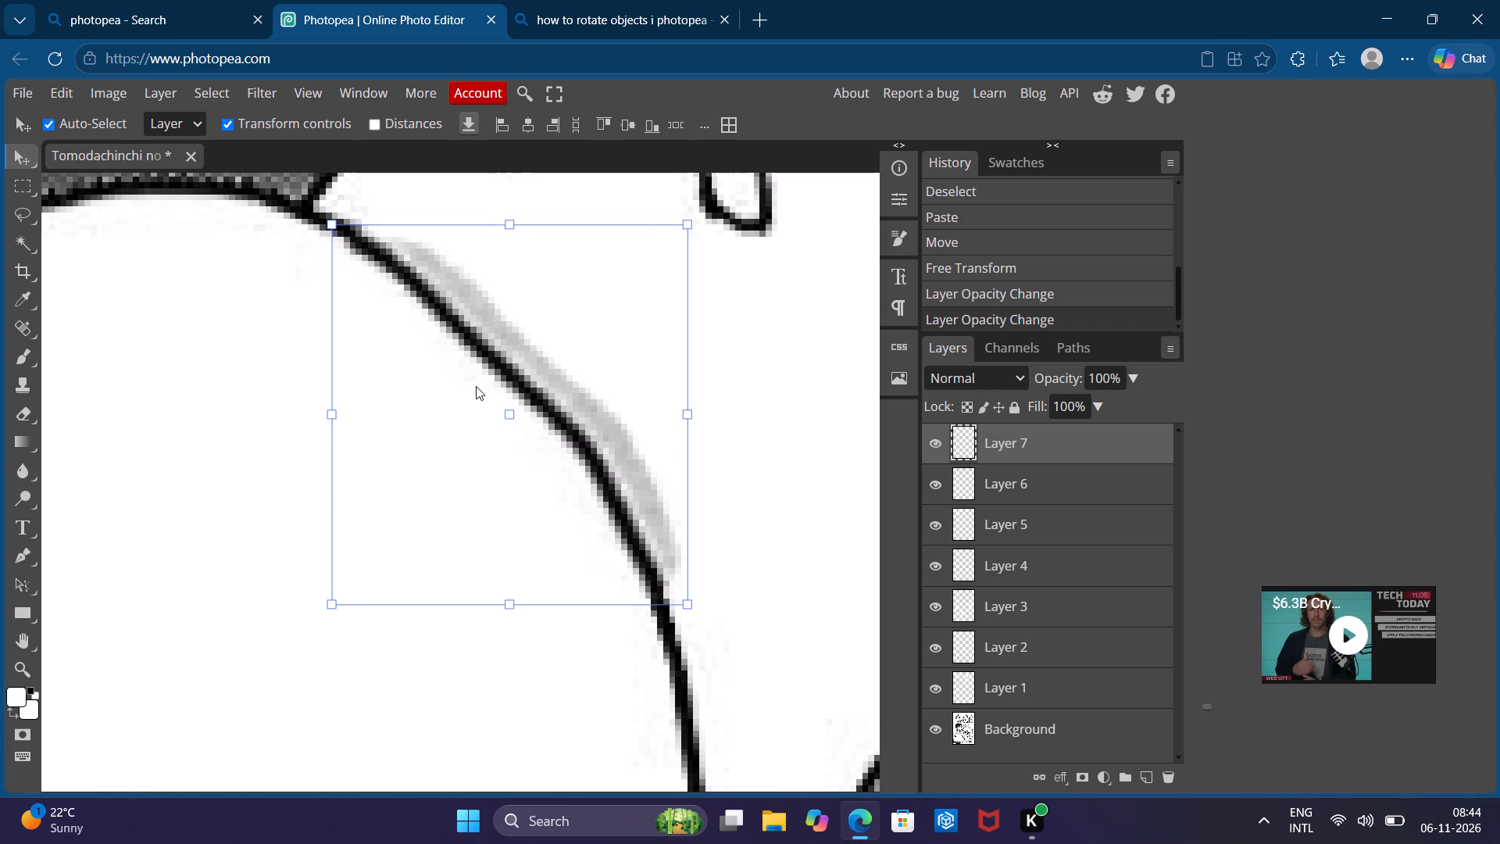
left_click_drag(476, 386, 477, 392)
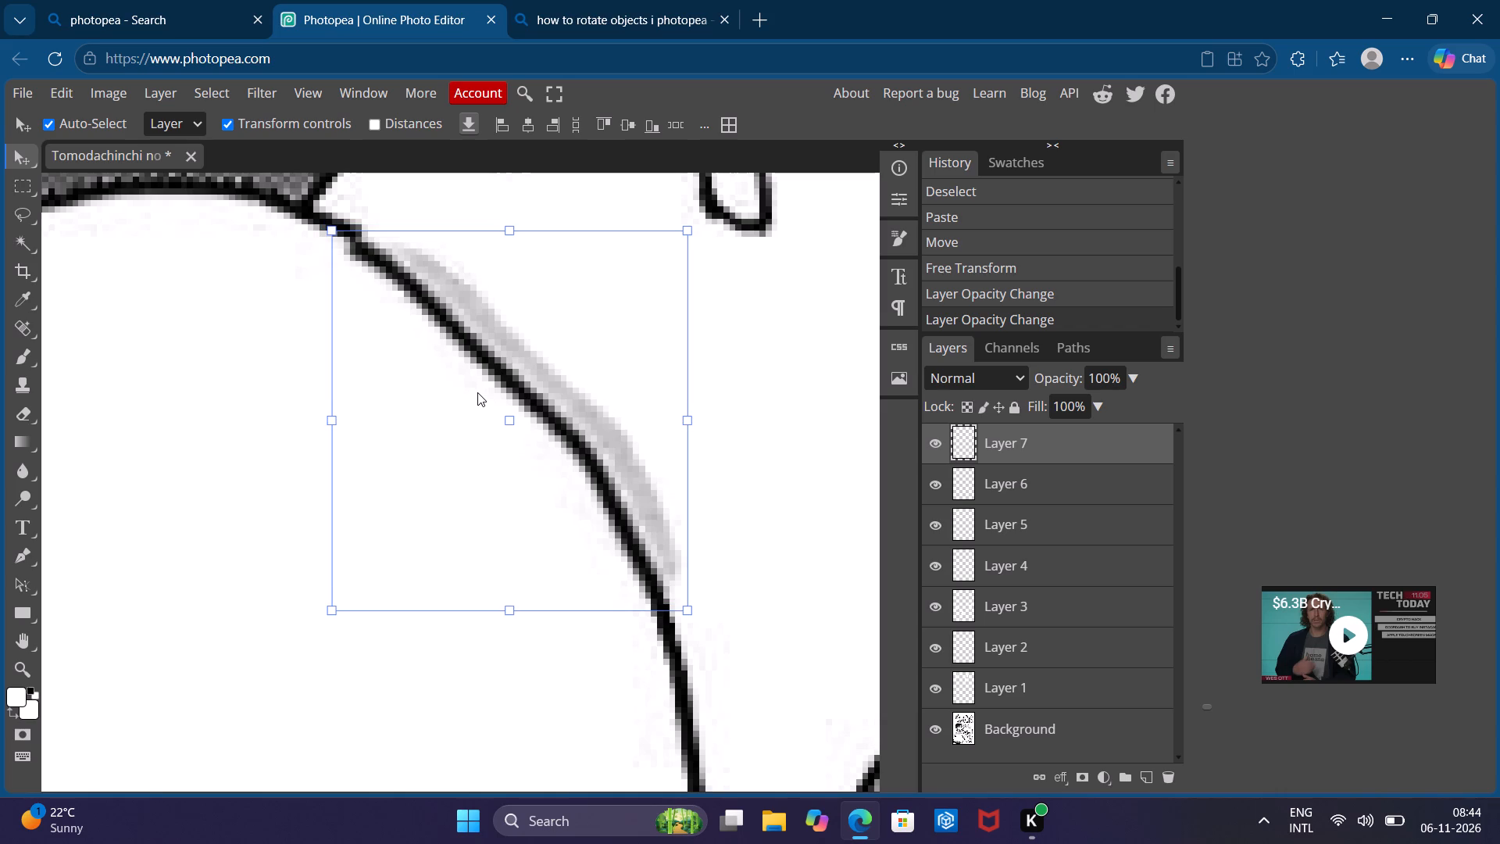
left_click_drag(477, 392, 473, 384)
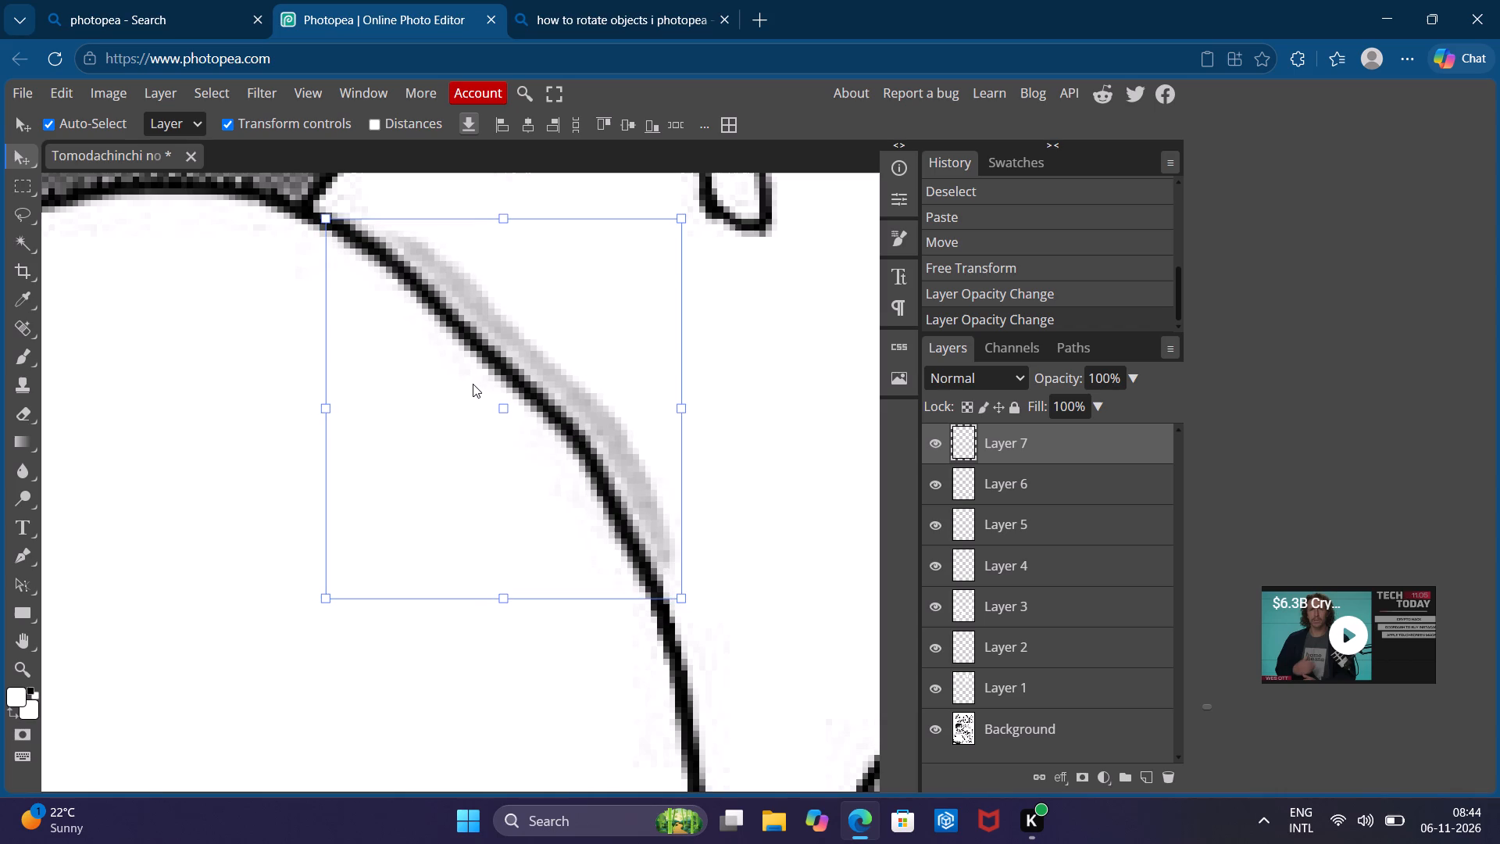
left_click_drag(473, 384, 472, 387)
key("Return")
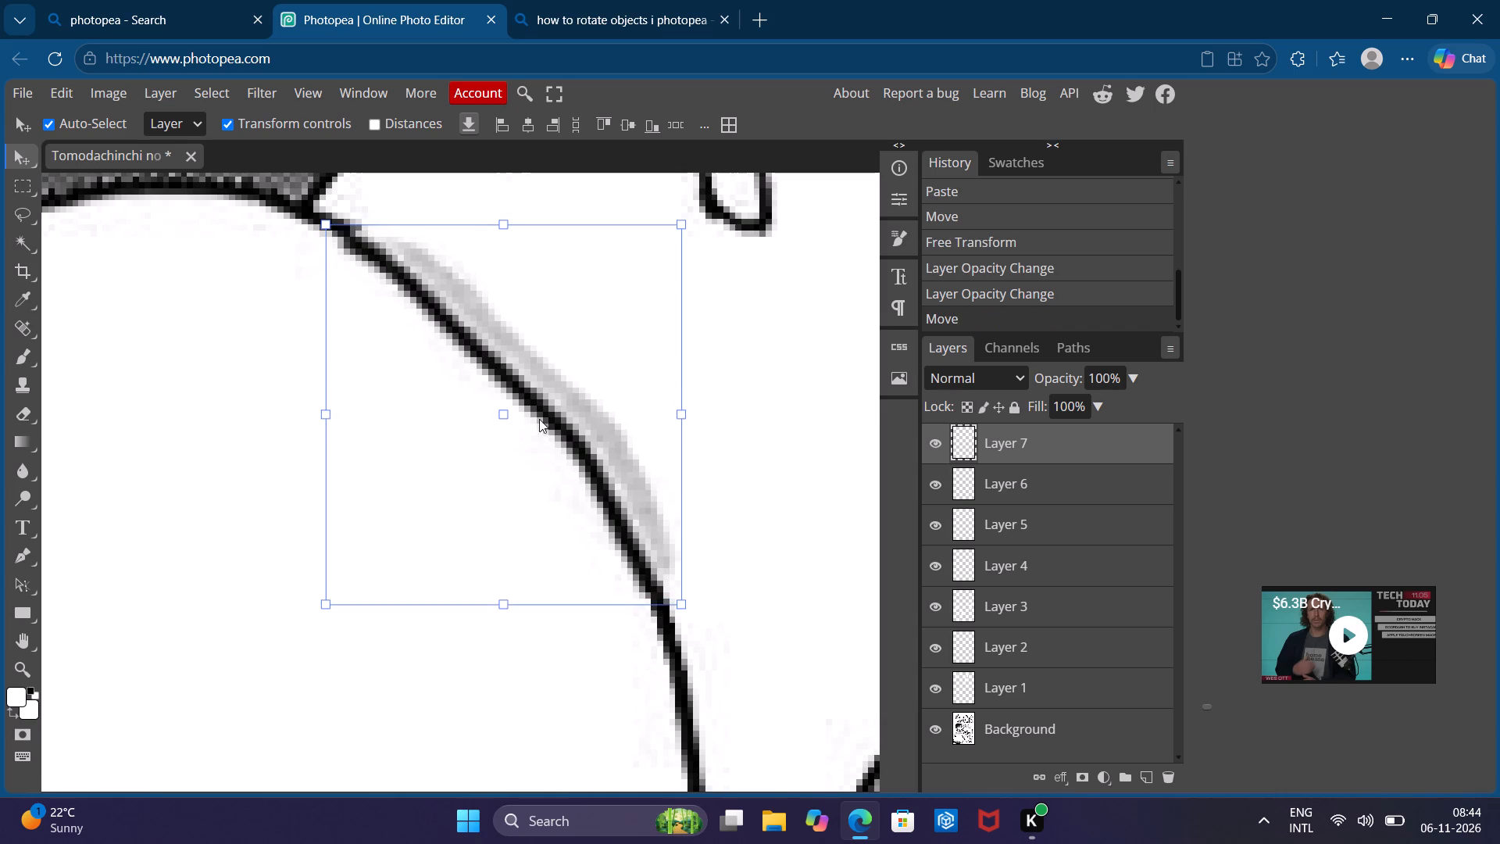
Turn off the transform controls for the Move tool.
left_click(229, 120)
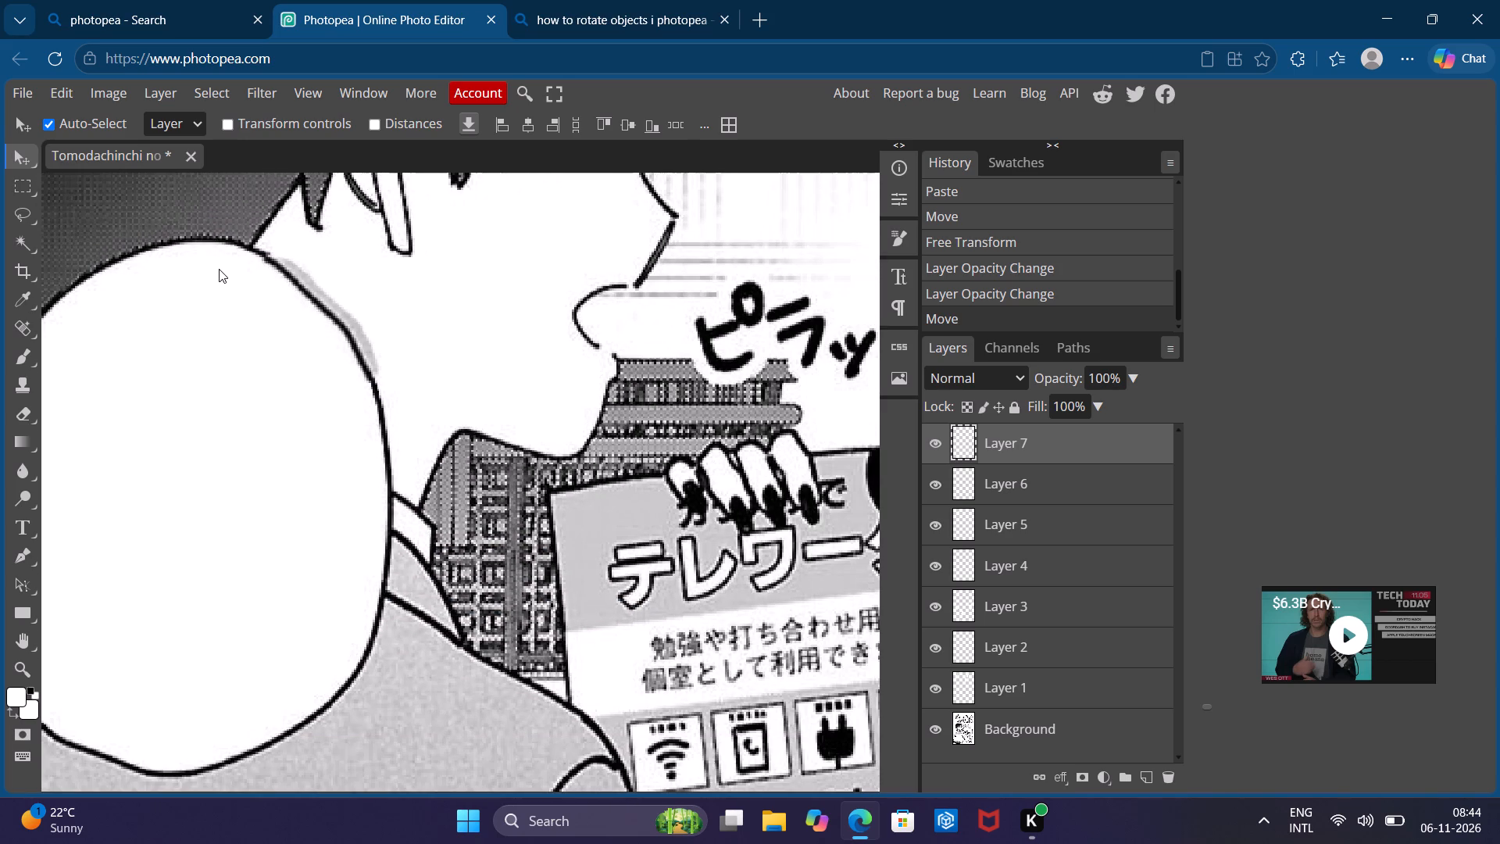
Set Layer 7's opacity to 50% and fine-tune the position of its outline piece over the gap in the bubble outline.
scroll(223, 283, "up", 2)
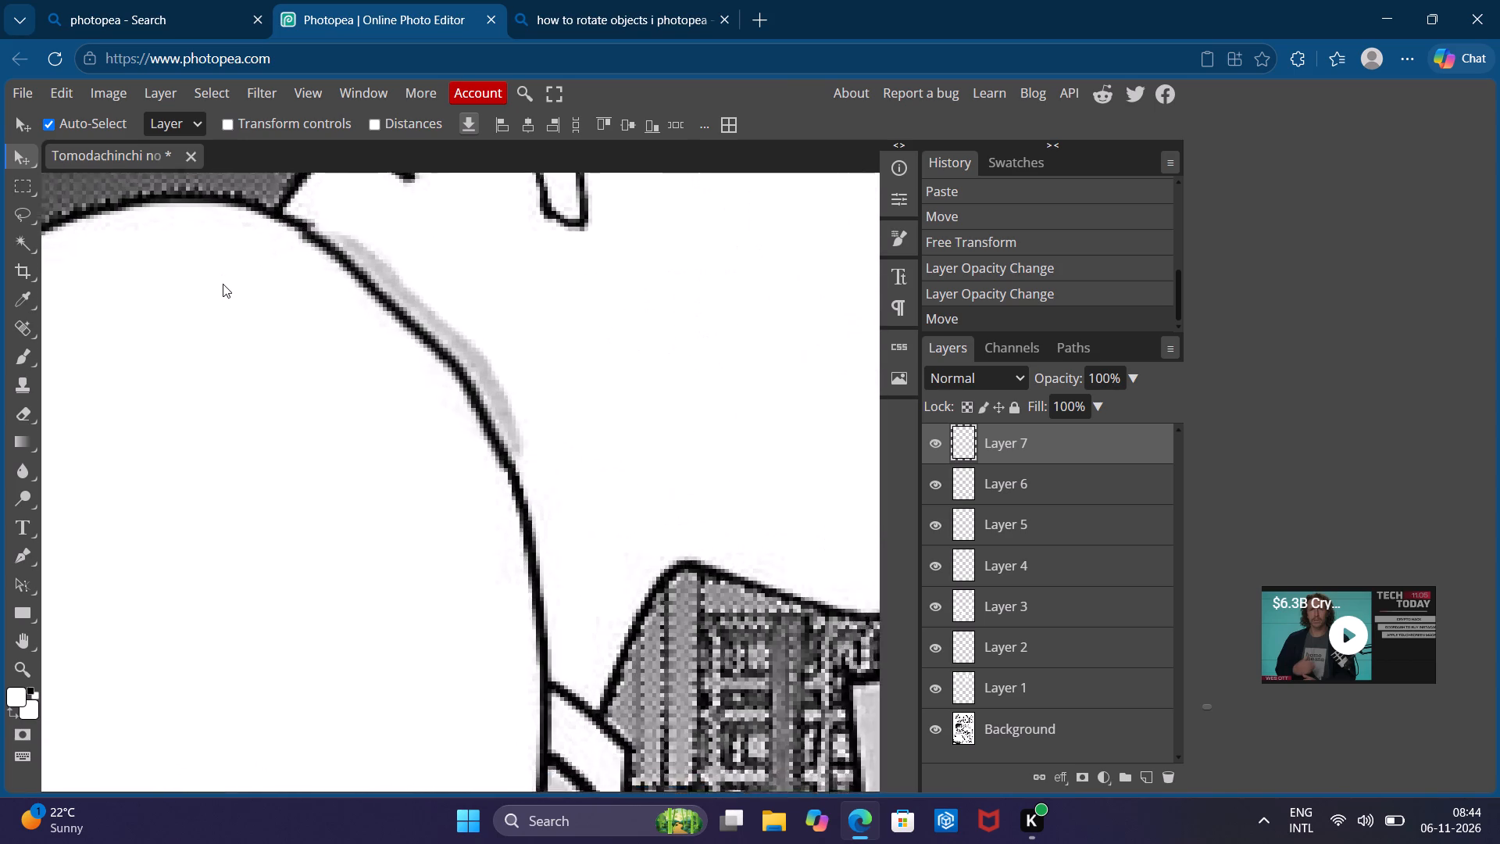
left_click(1106, 377)
key("BackSpace")
key("BackSpace")
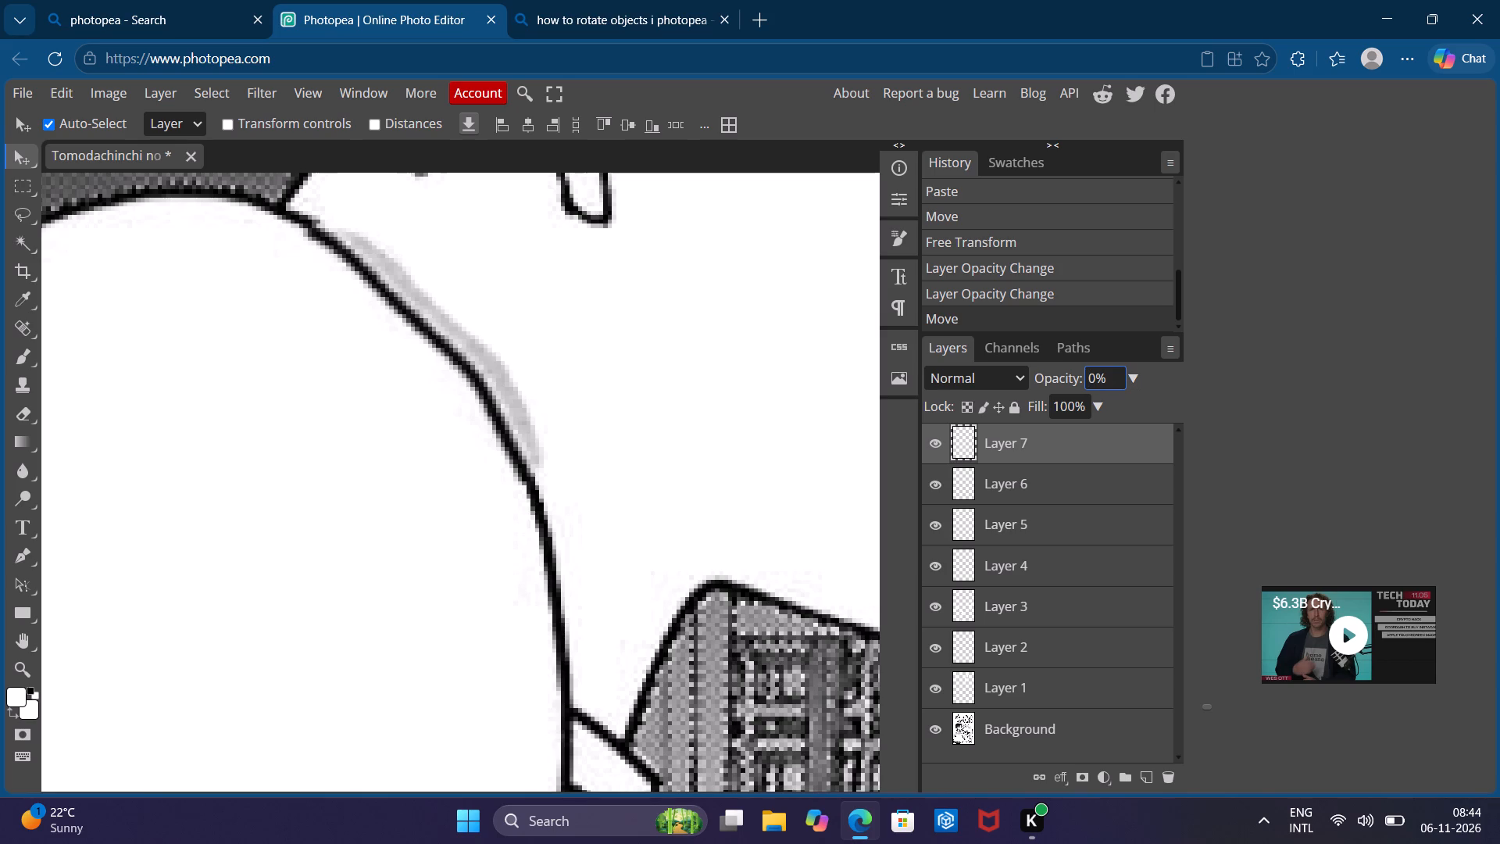
key("5")
key("Return")
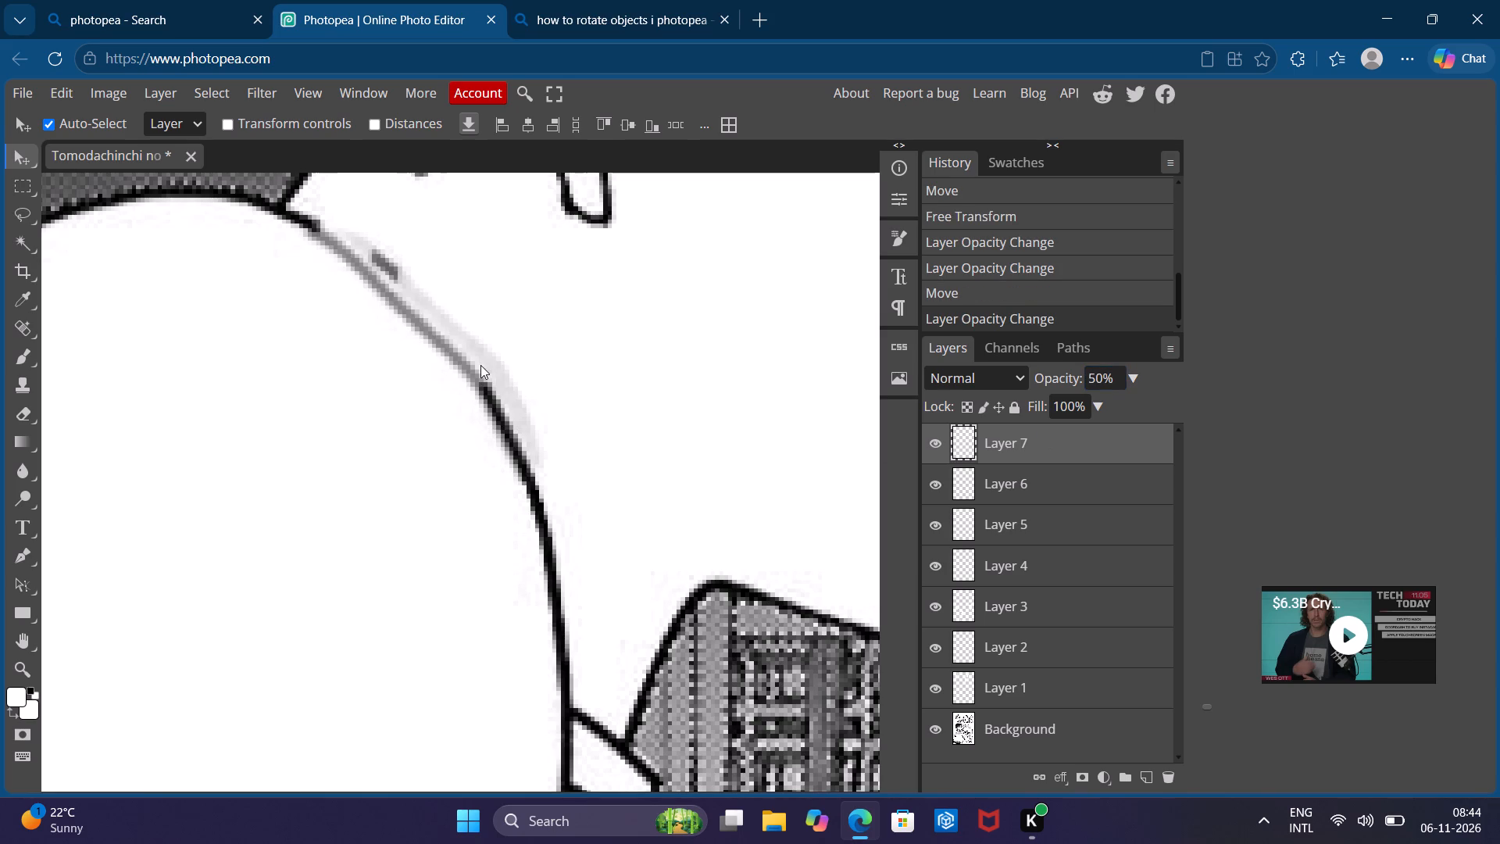
left_click(430, 342)
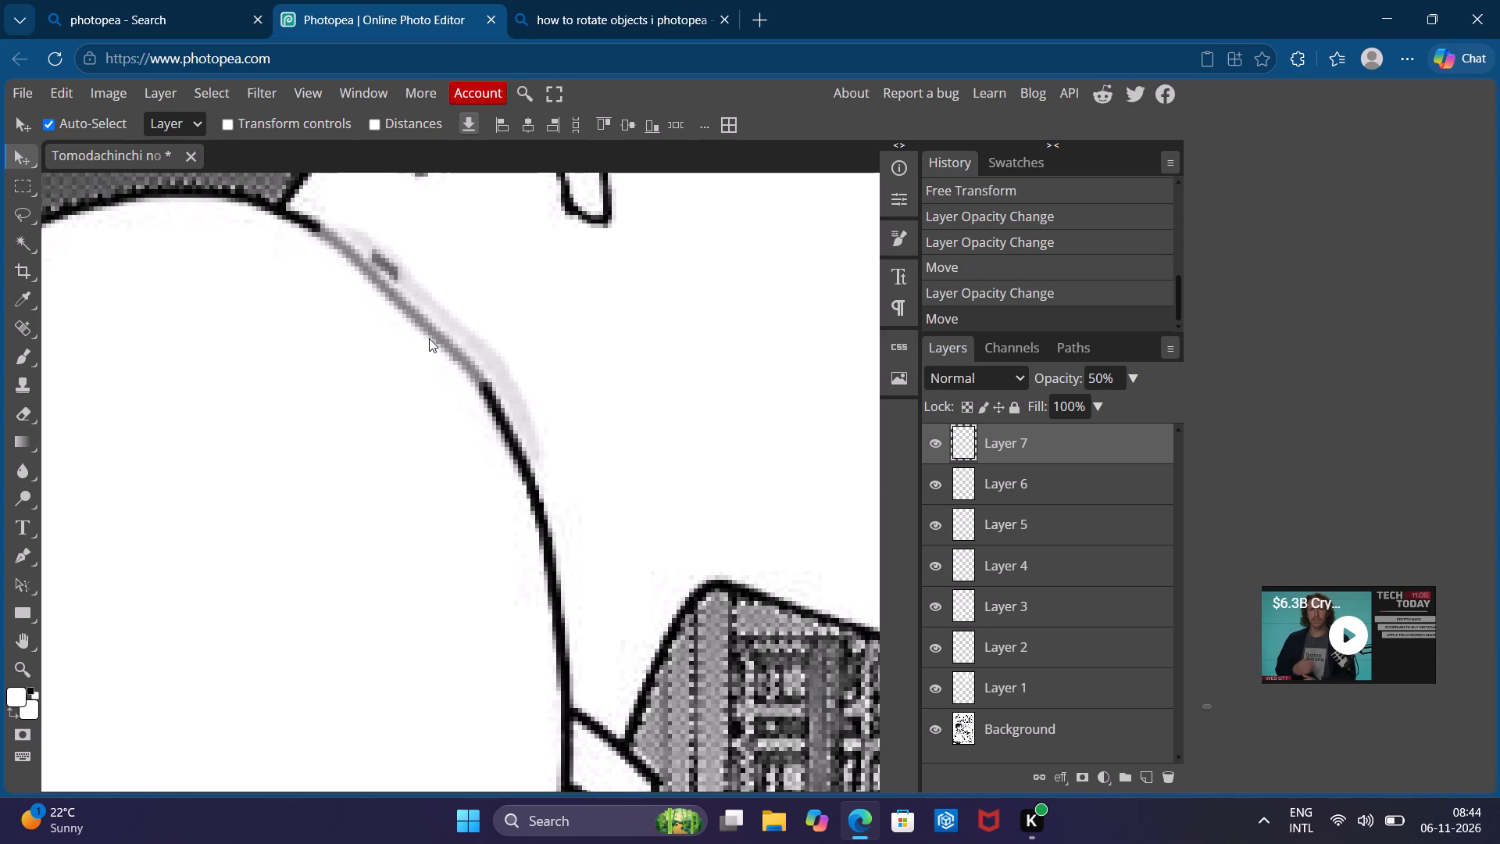
Set Layer 7's opacity to 100%.
left_click(1096, 378)
key("BackSpace")
type("10")
key("Return")
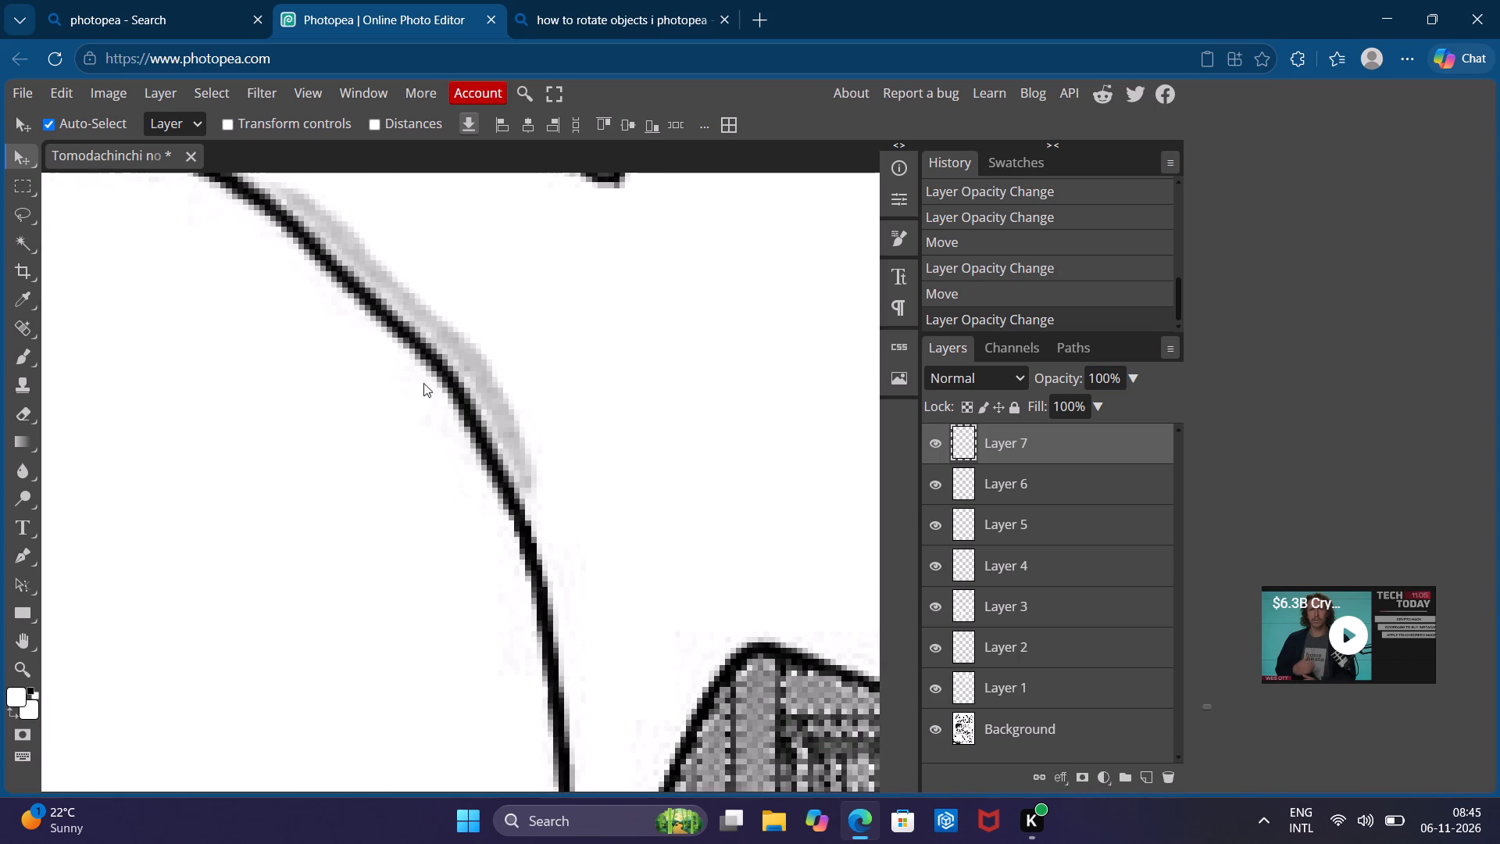
Erase the grey shading beside the lower part of the bubble outline on Layer 7 with the Eraser at 5 px.
left_click(22, 420)
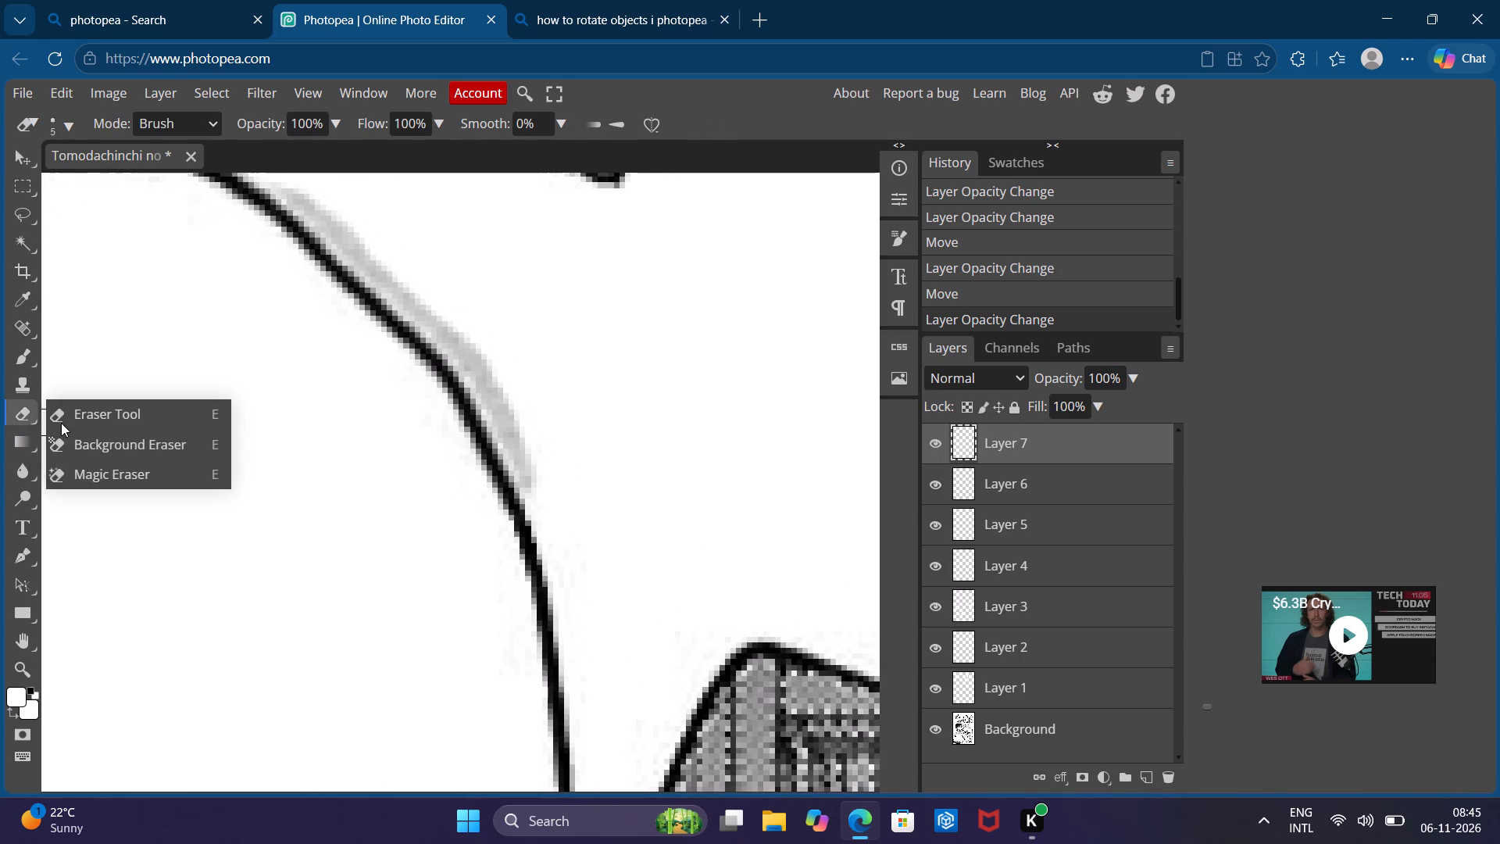
left_click(107, 413)
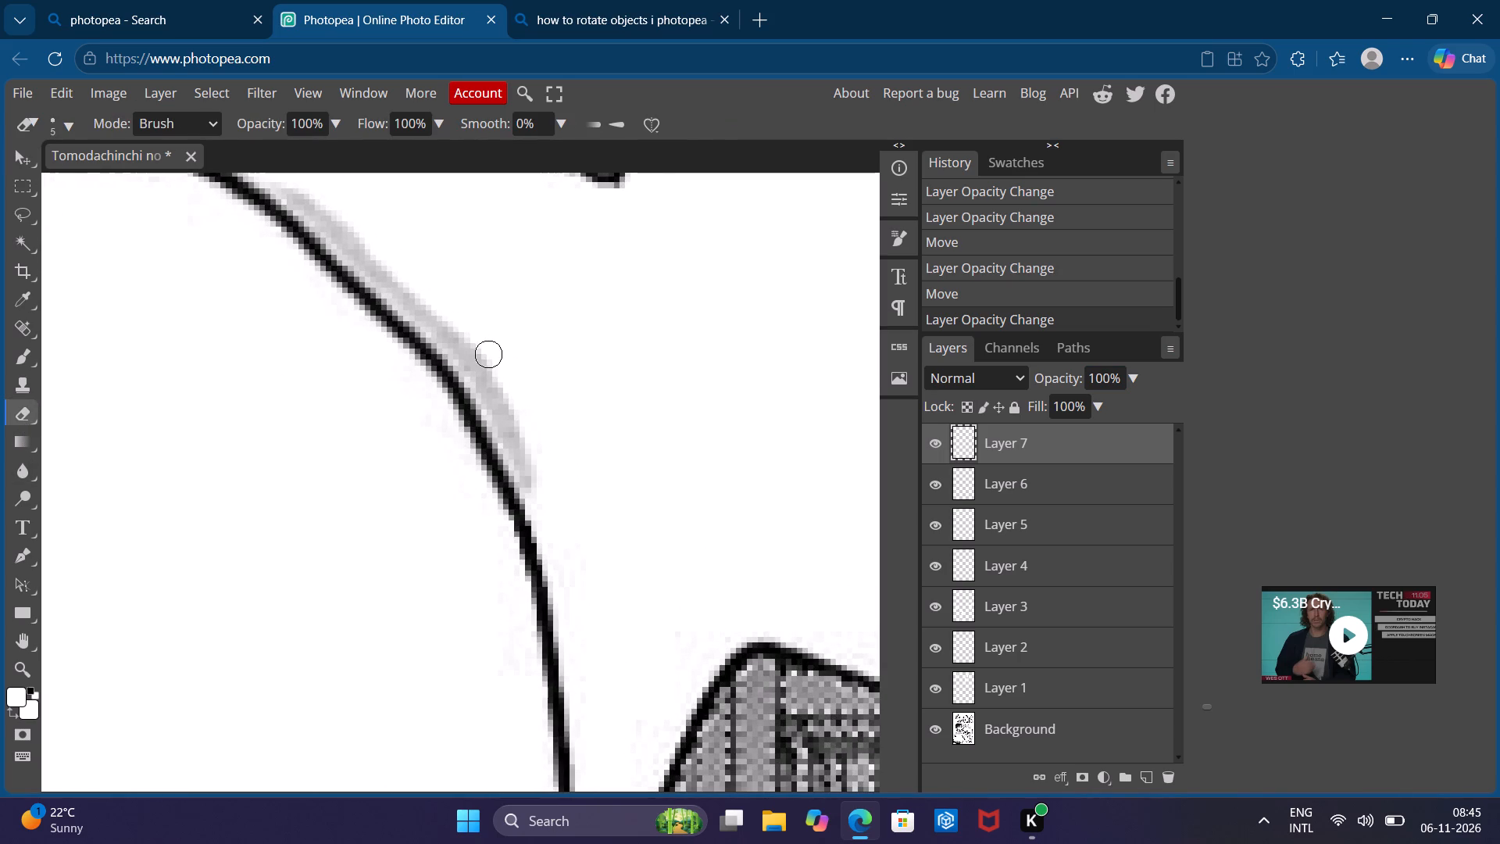
left_click(507, 357)
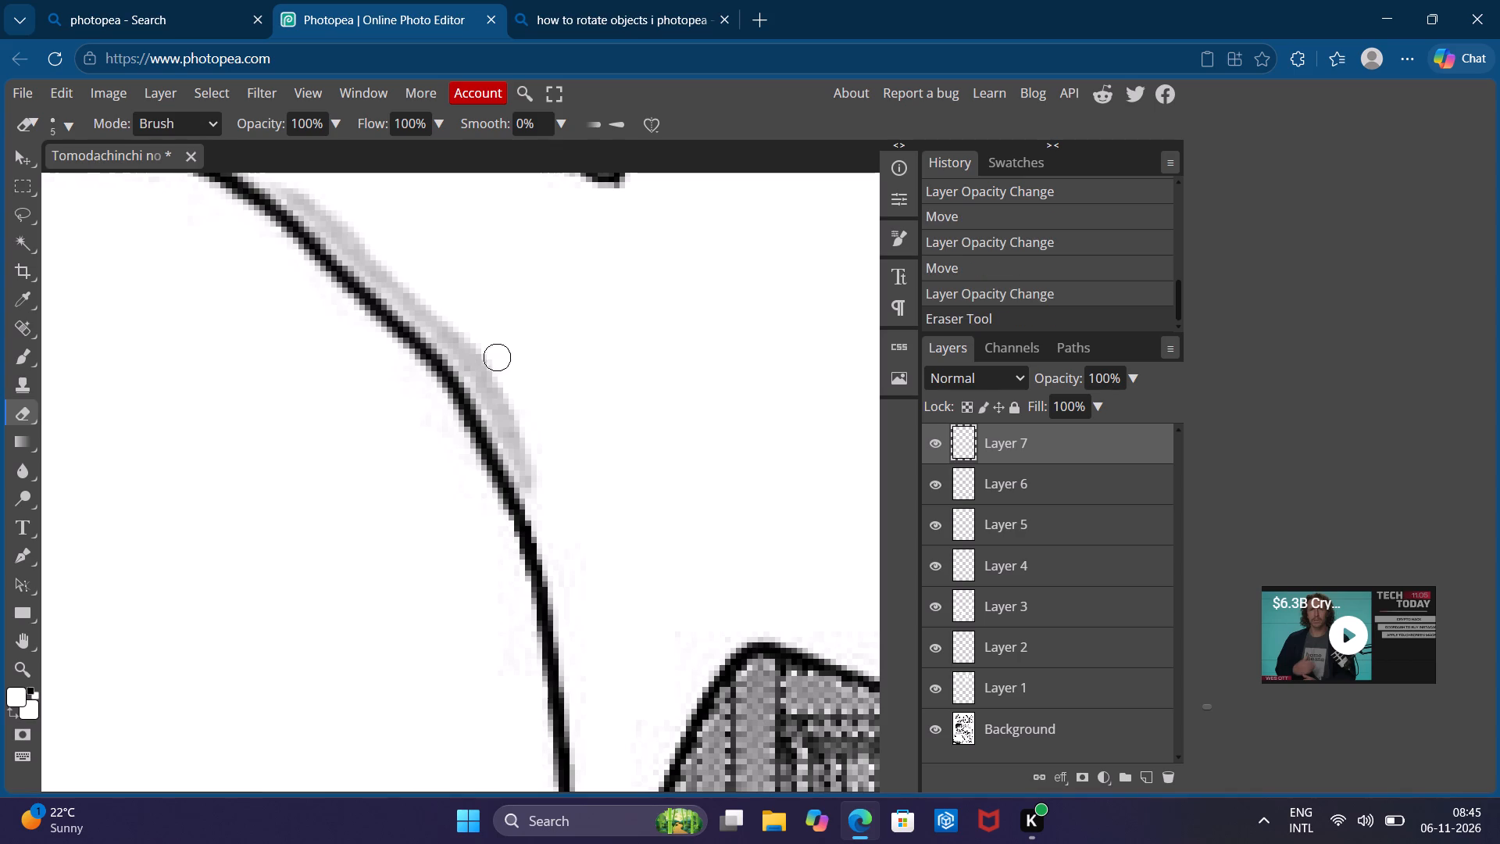
left_click_drag(488, 363, 520, 420)
left_click_drag(520, 420, 556, 445)
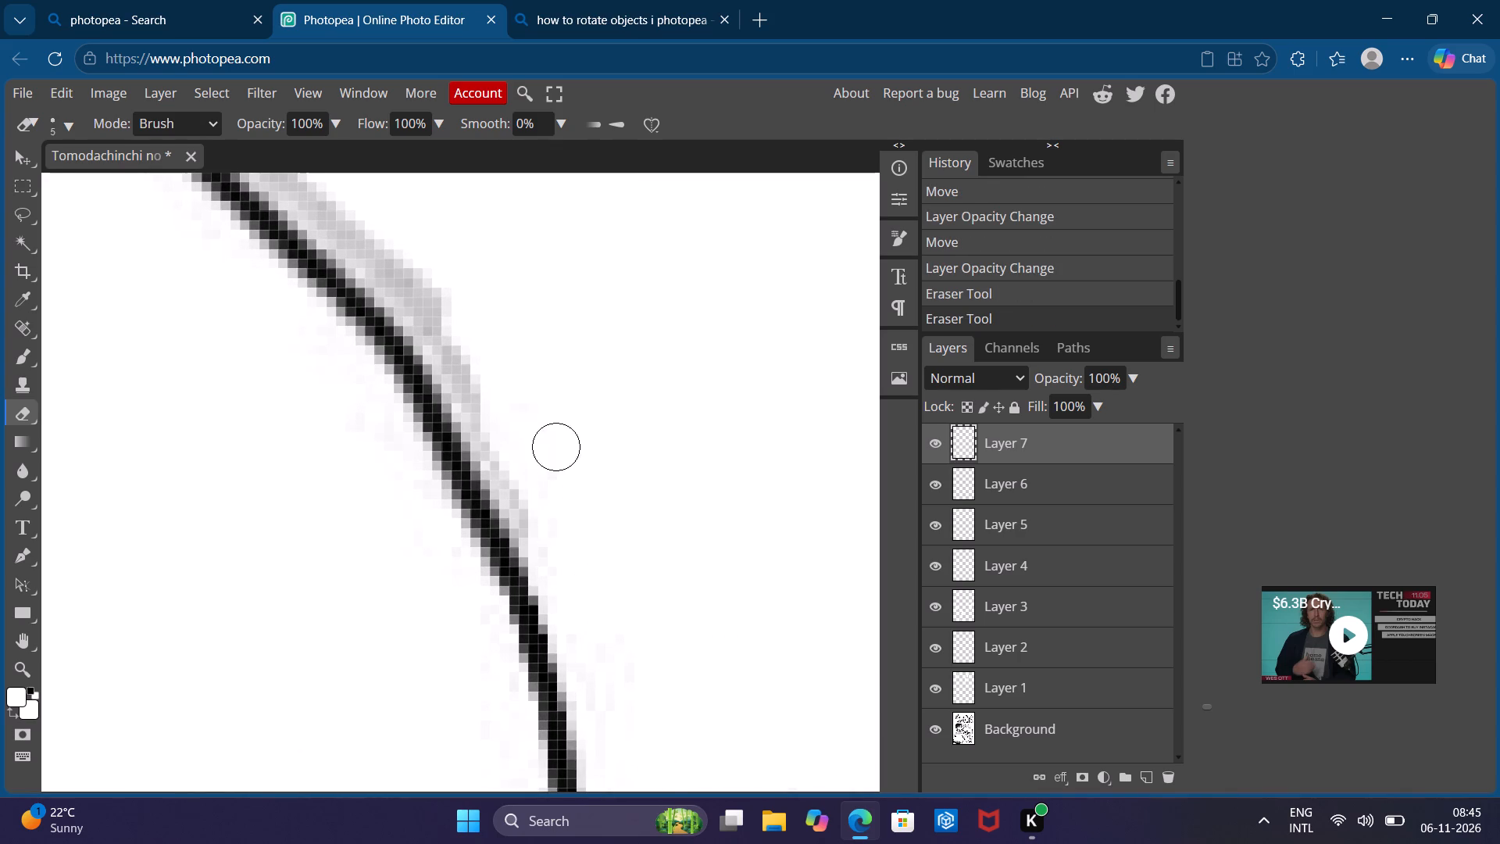
left_click_drag(556, 445, 551, 528)
left_click_drag(551, 528, 534, 492)
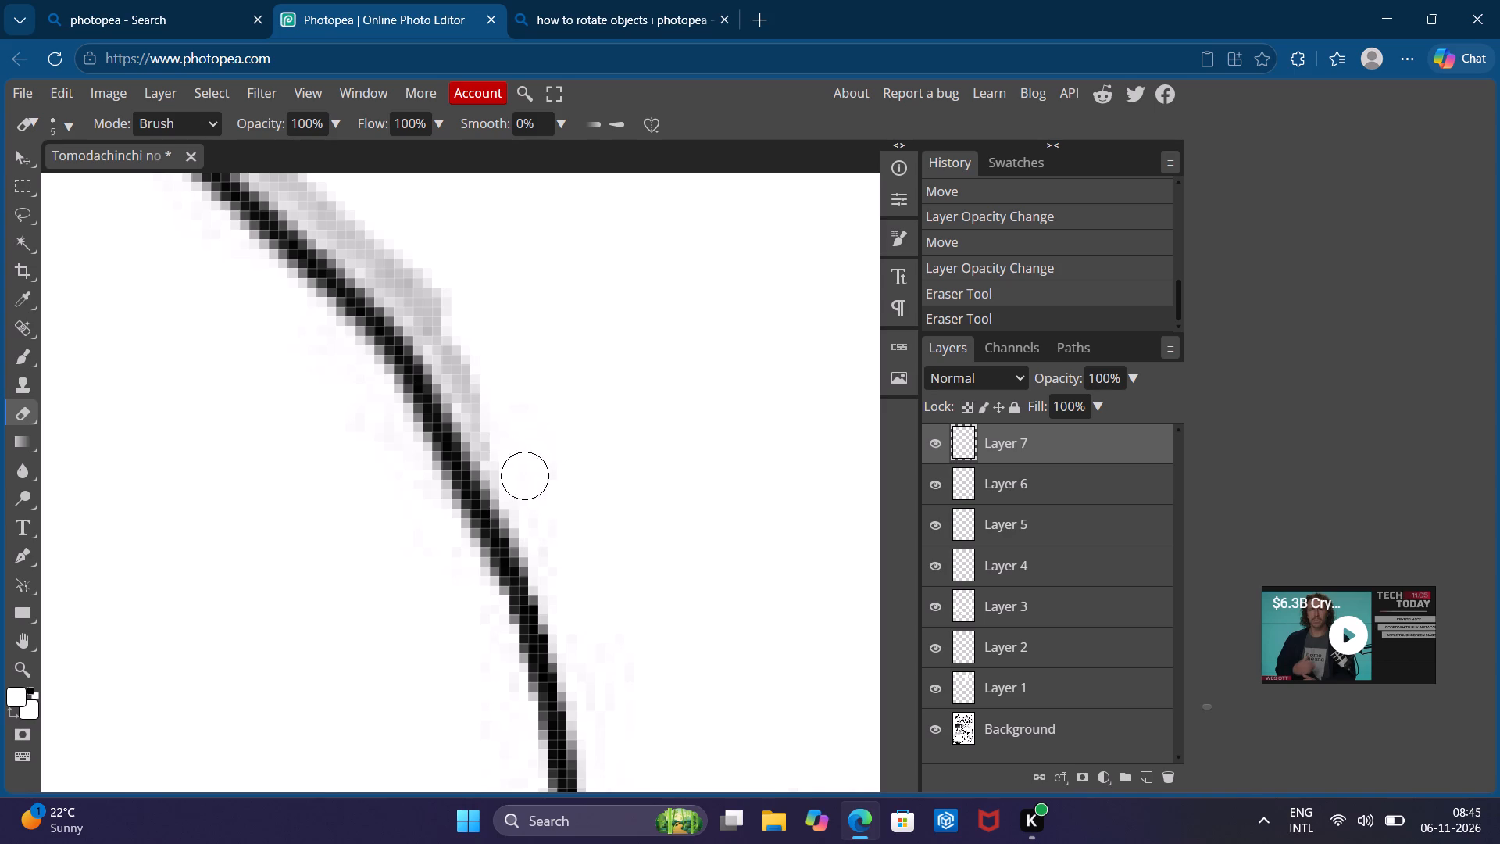
left_click_drag(534, 492, 498, 442)
left_click_drag(498, 442, 480, 395)
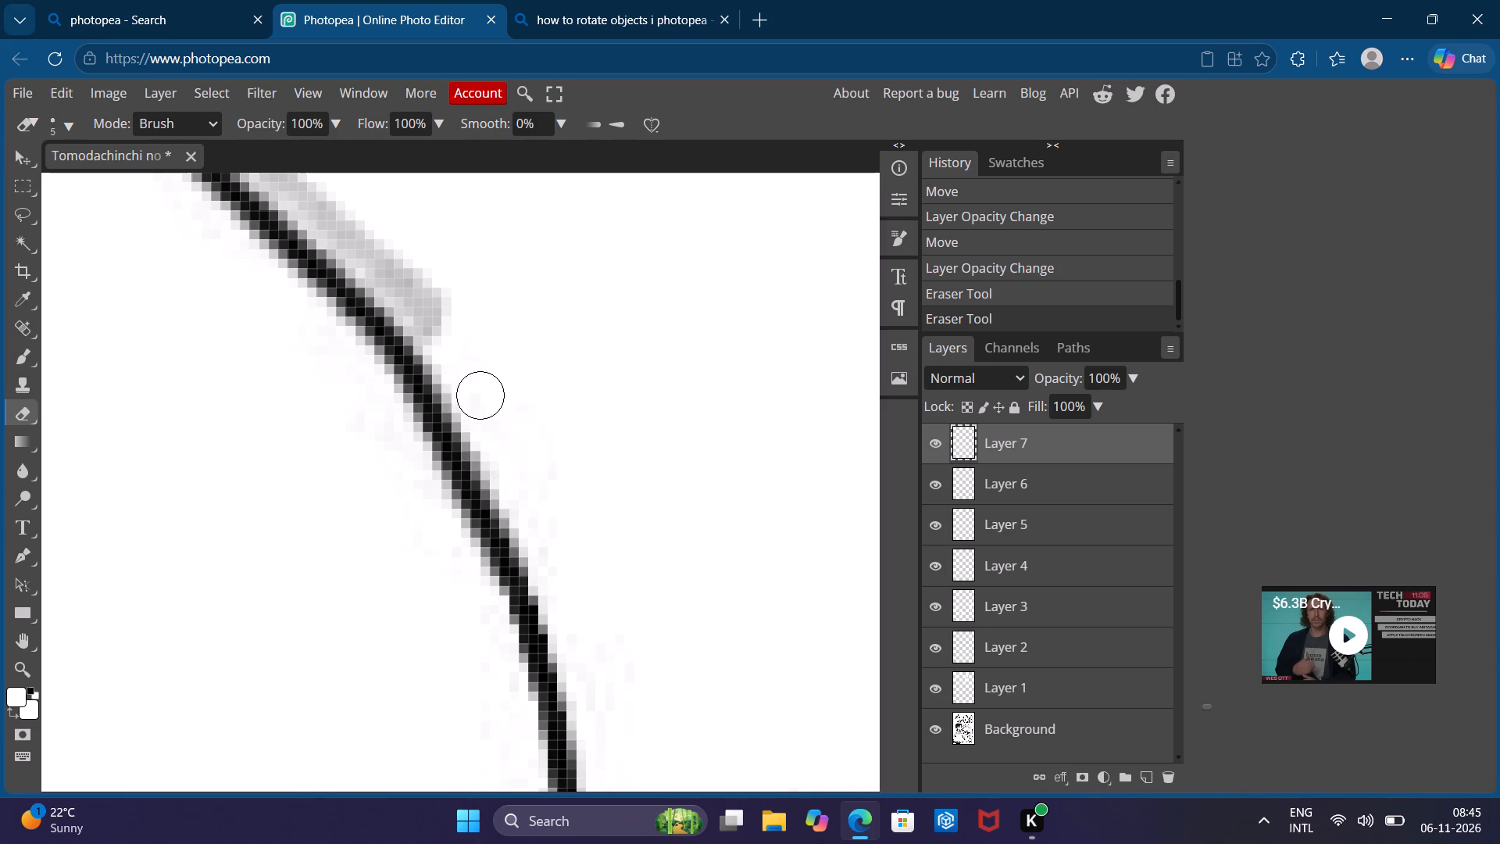
left_click_drag(480, 395, 460, 288)
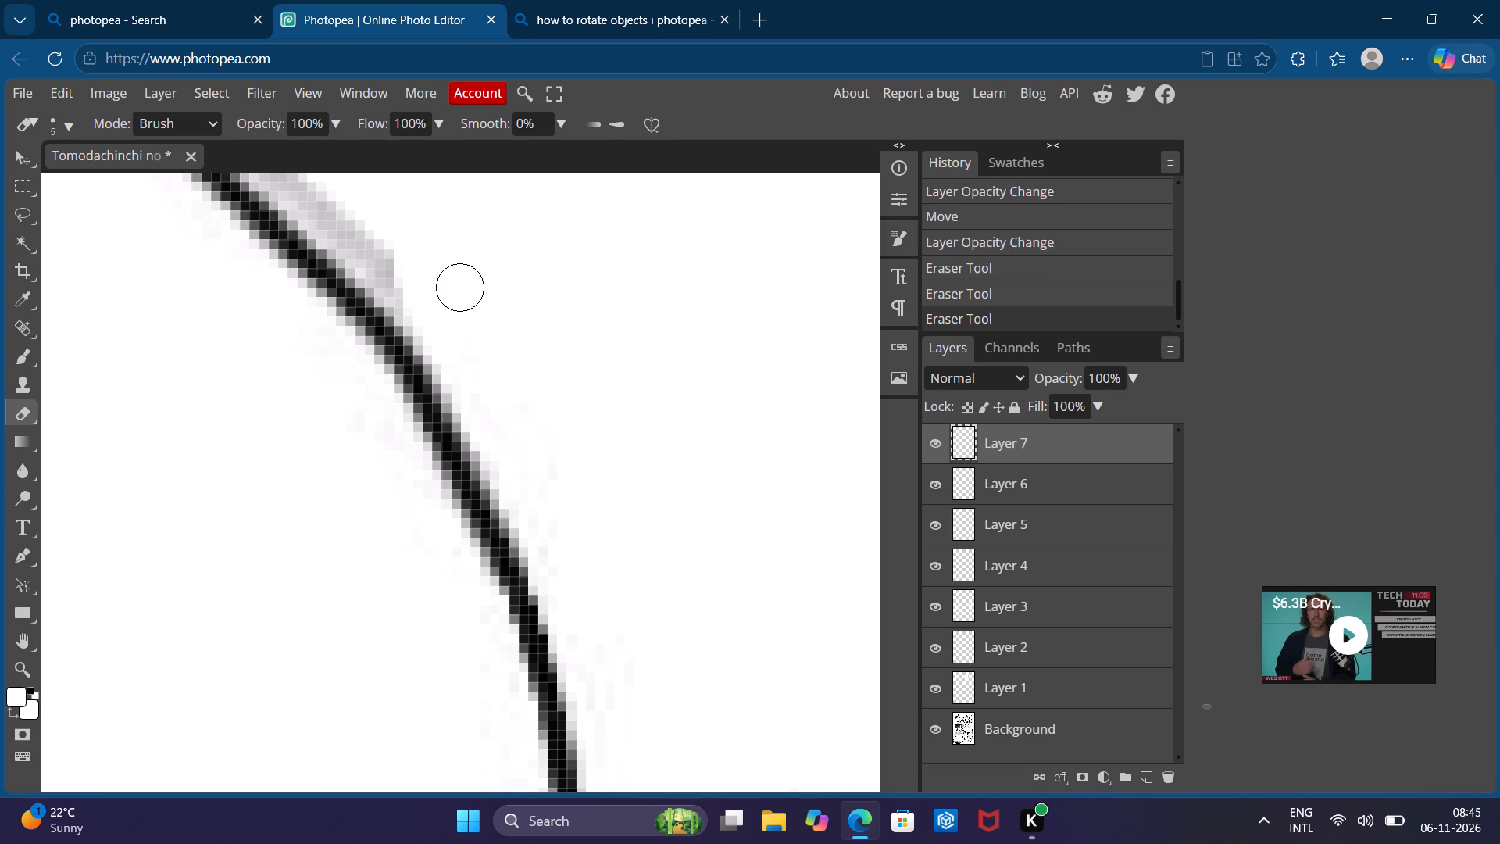
Erase the remaining grey shading beside the middle and upper parts of the bubble outline on Layer 7 with the 5 px Eraser.
scroll(460, 288, "up", 2)
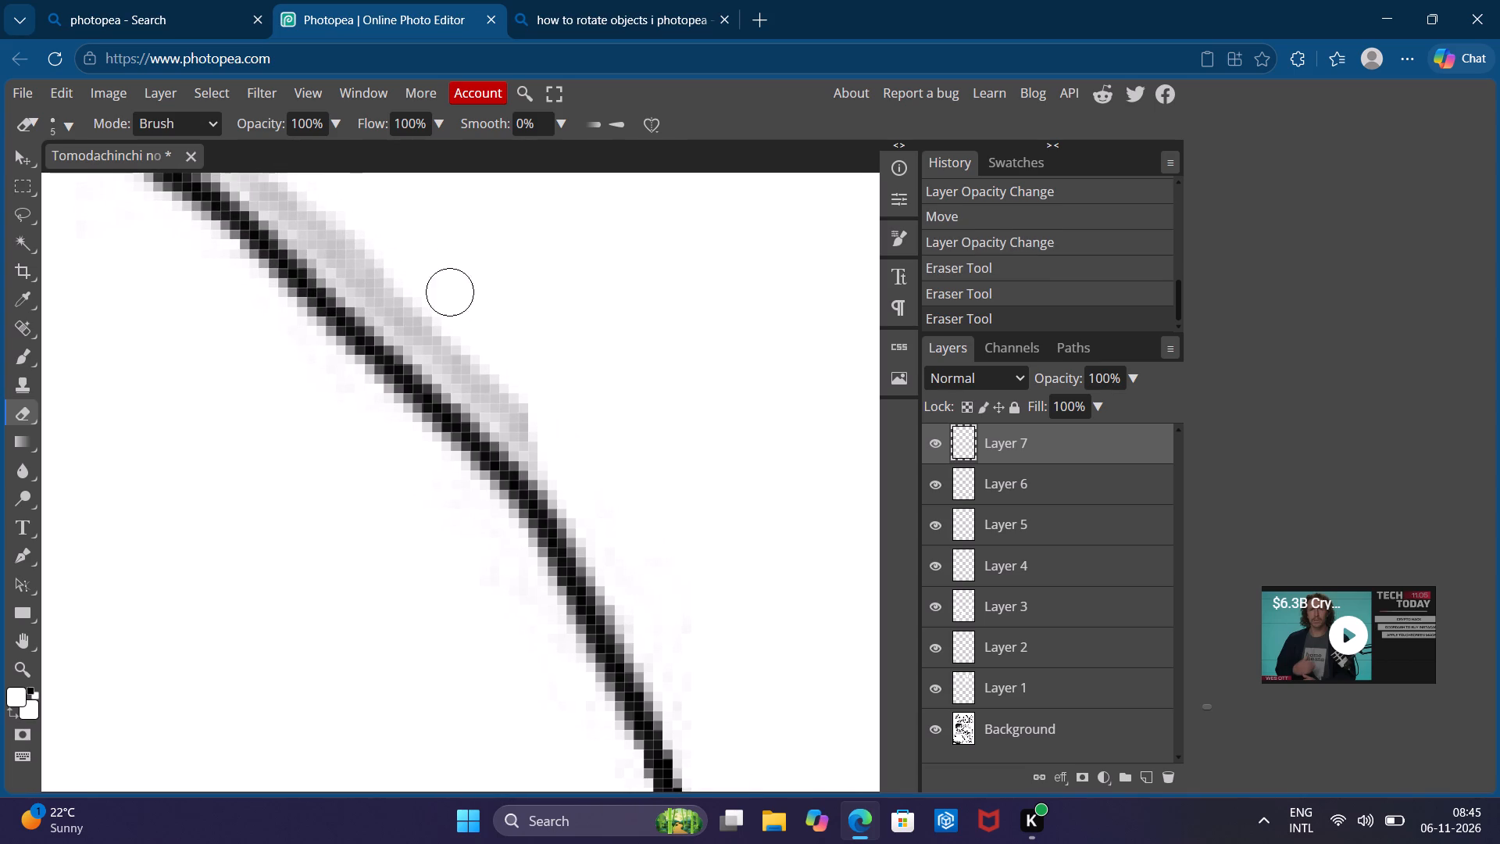
left_click_drag(412, 317, 516, 396)
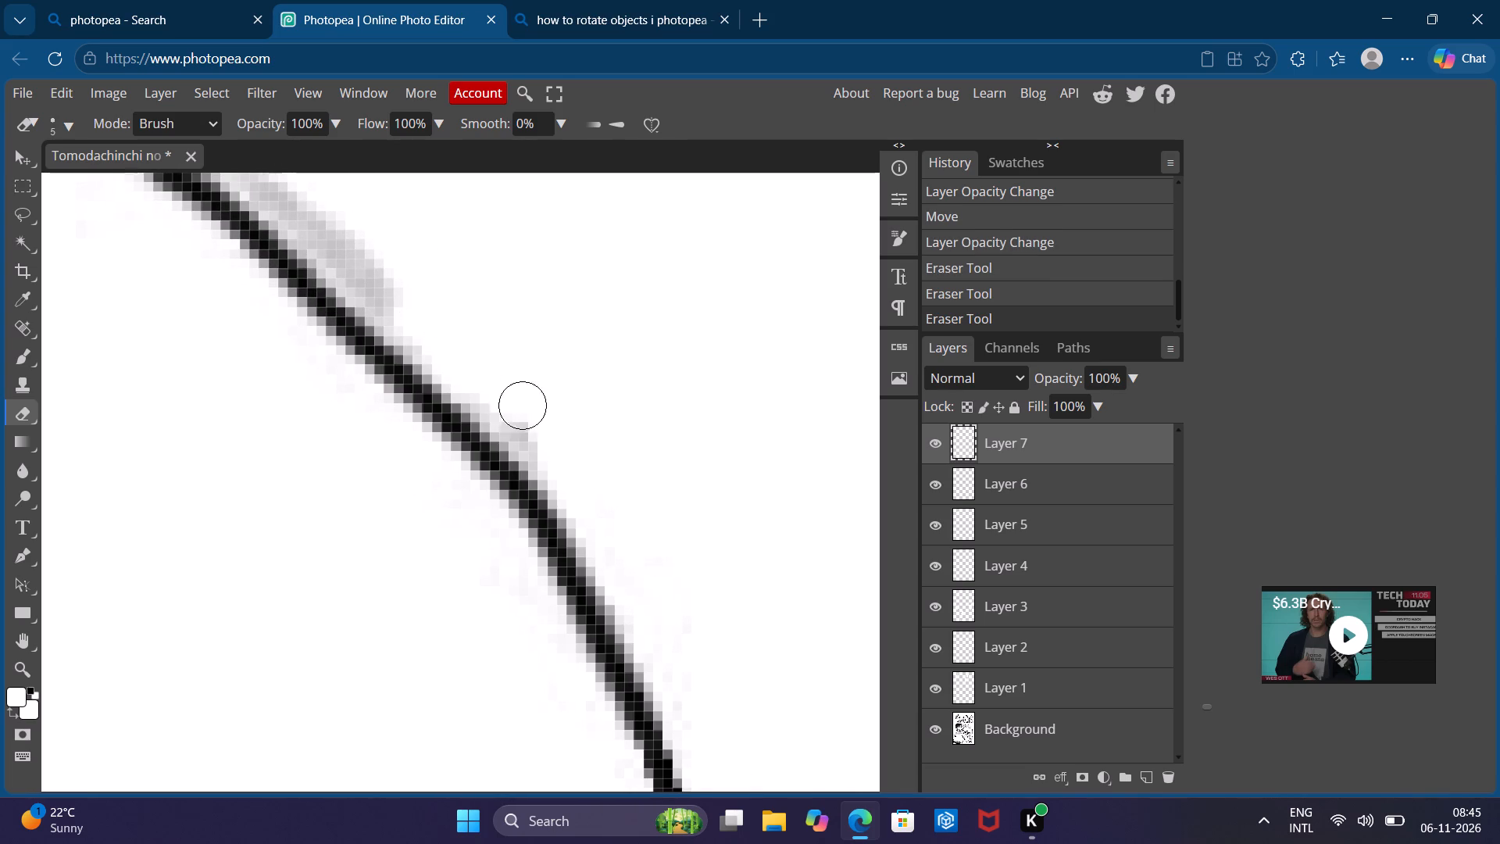
left_click_drag(516, 396, 509, 409)
left_click_drag(509, 409, 523, 411)
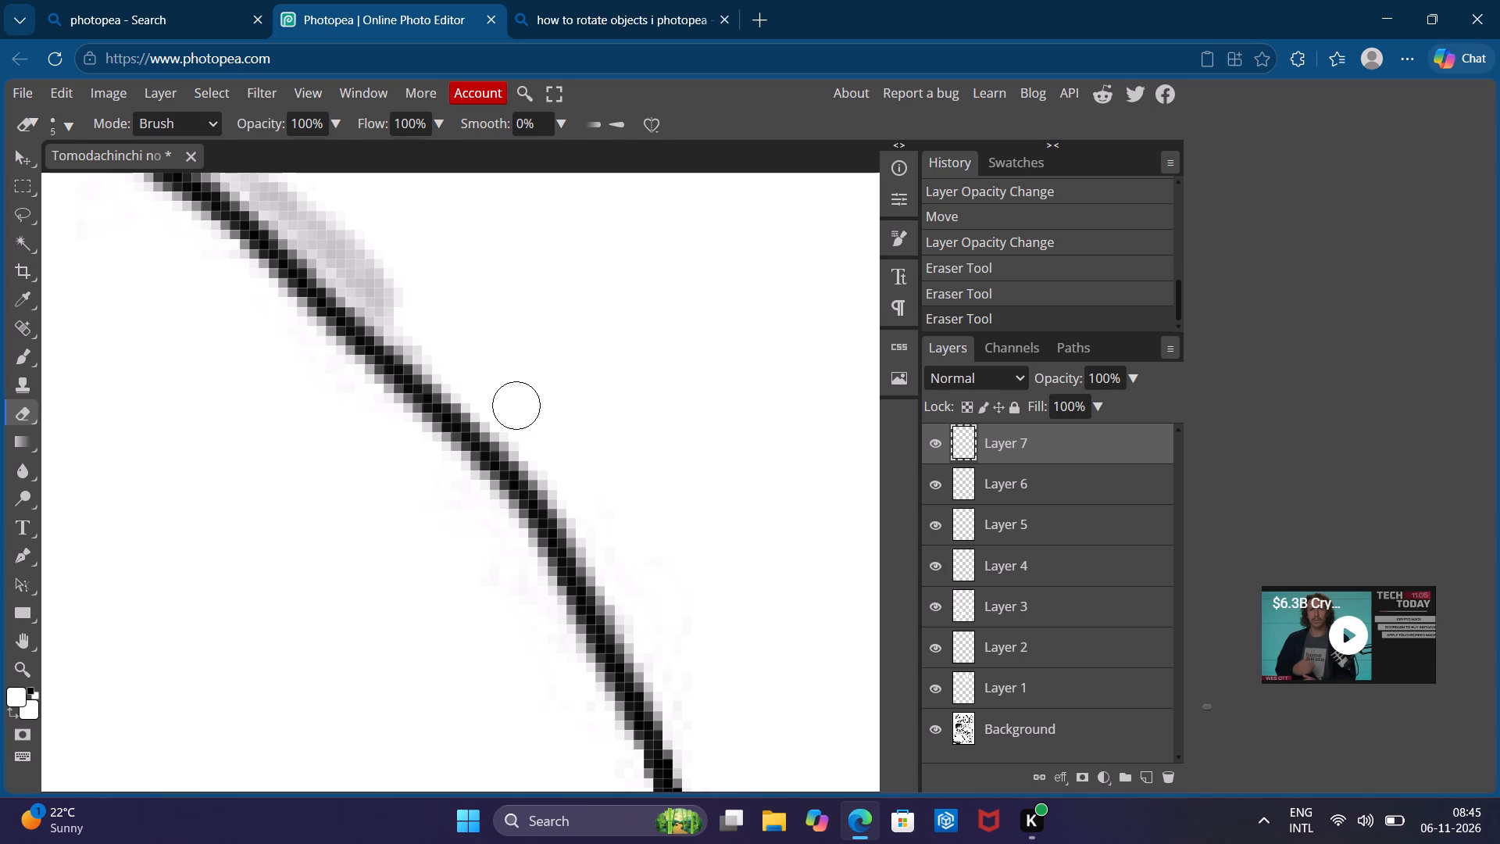
left_click_drag(523, 411, 530, 327)
scroll(530, 327, "up", 1)
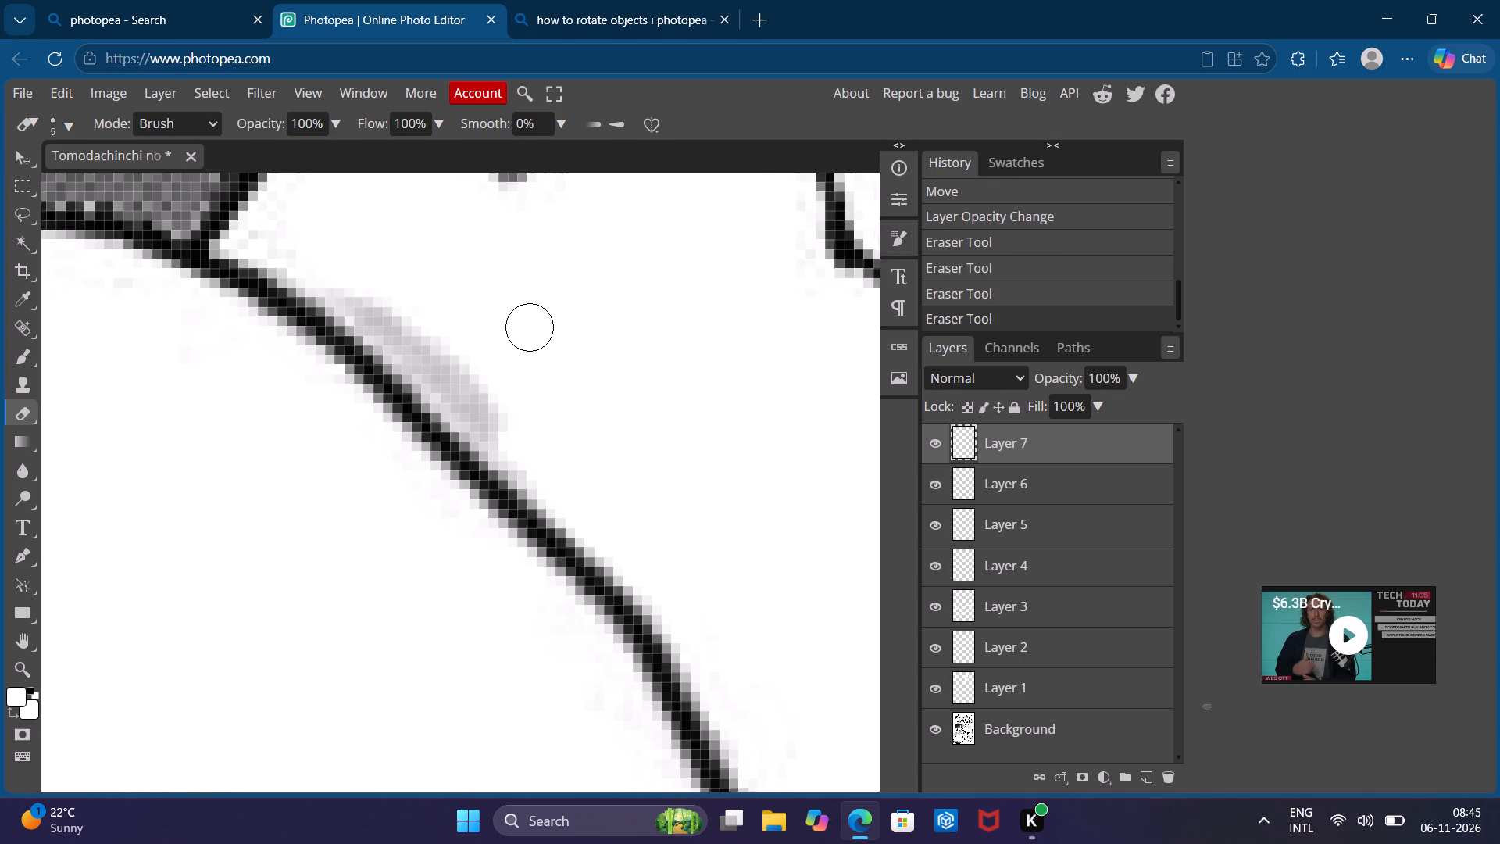
scroll(530, 327, "up", 1)
left_click(451, 388)
left_click_drag(451, 388, 452, 347)
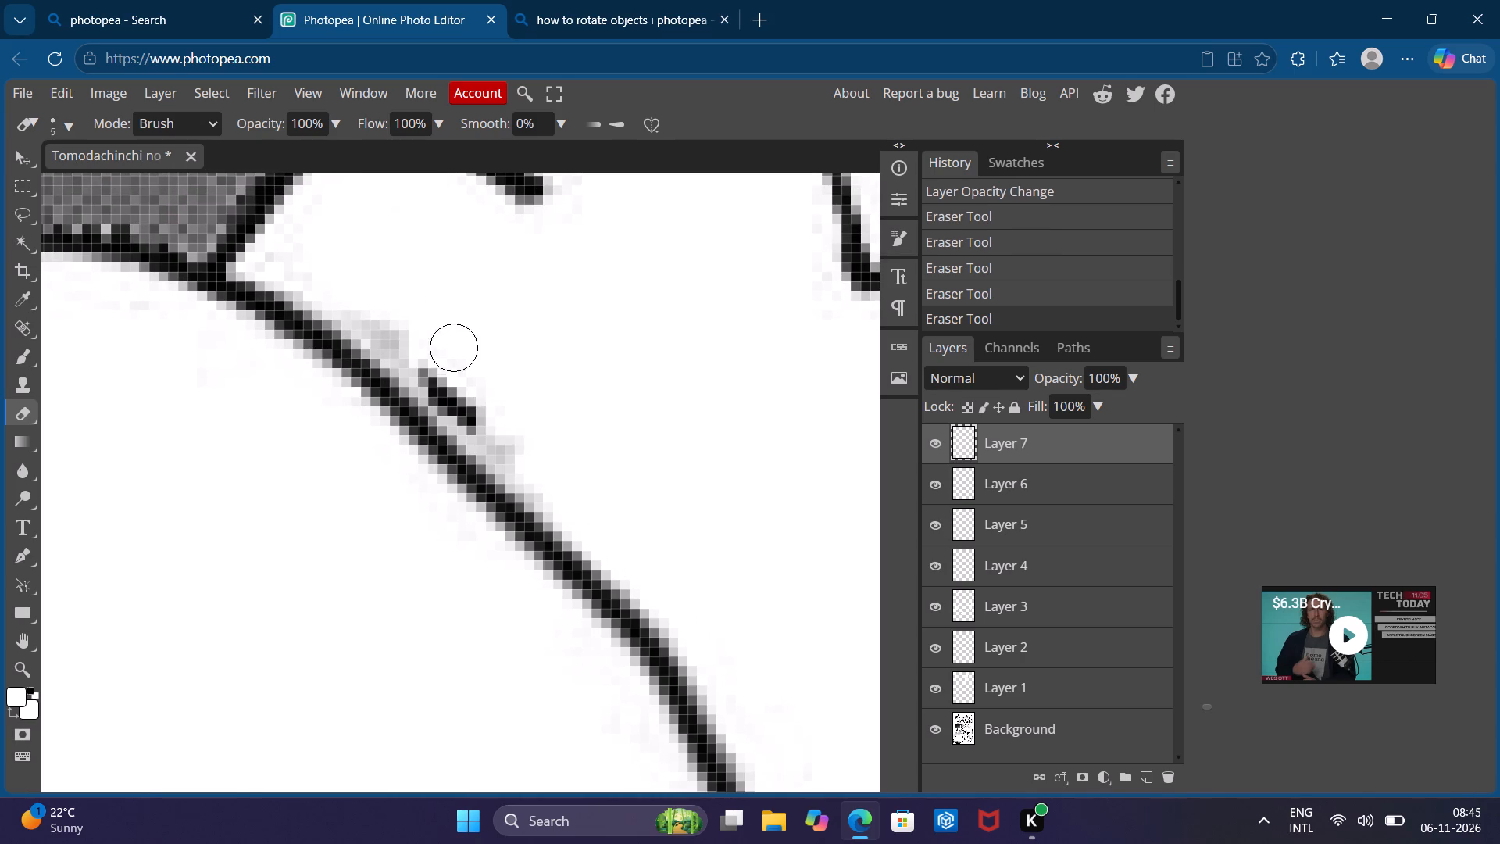
left_click_drag(452, 347, 524, 452)
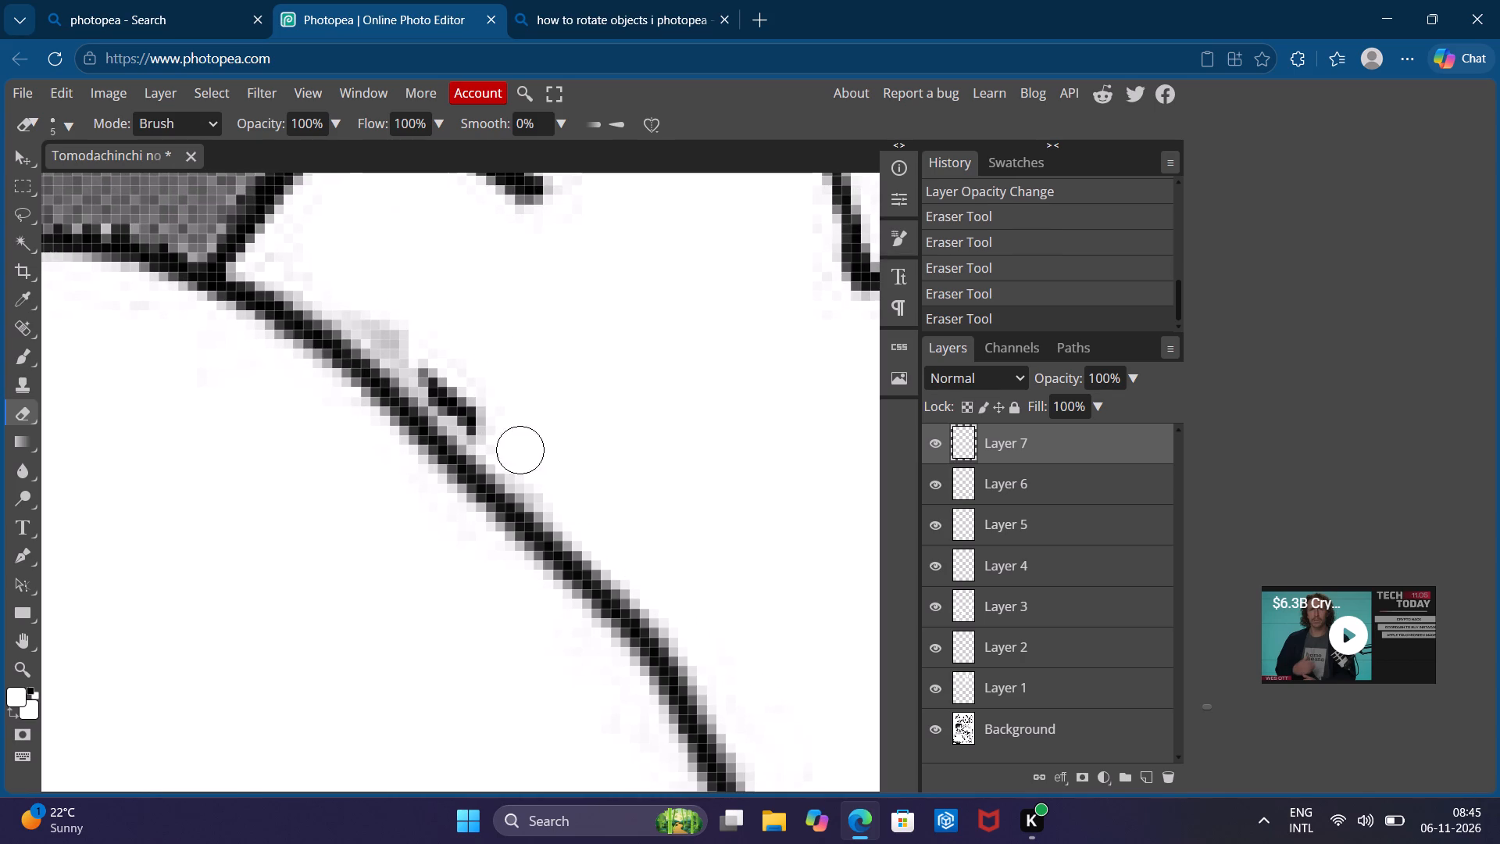
left_click_drag(524, 452, 380, 320)
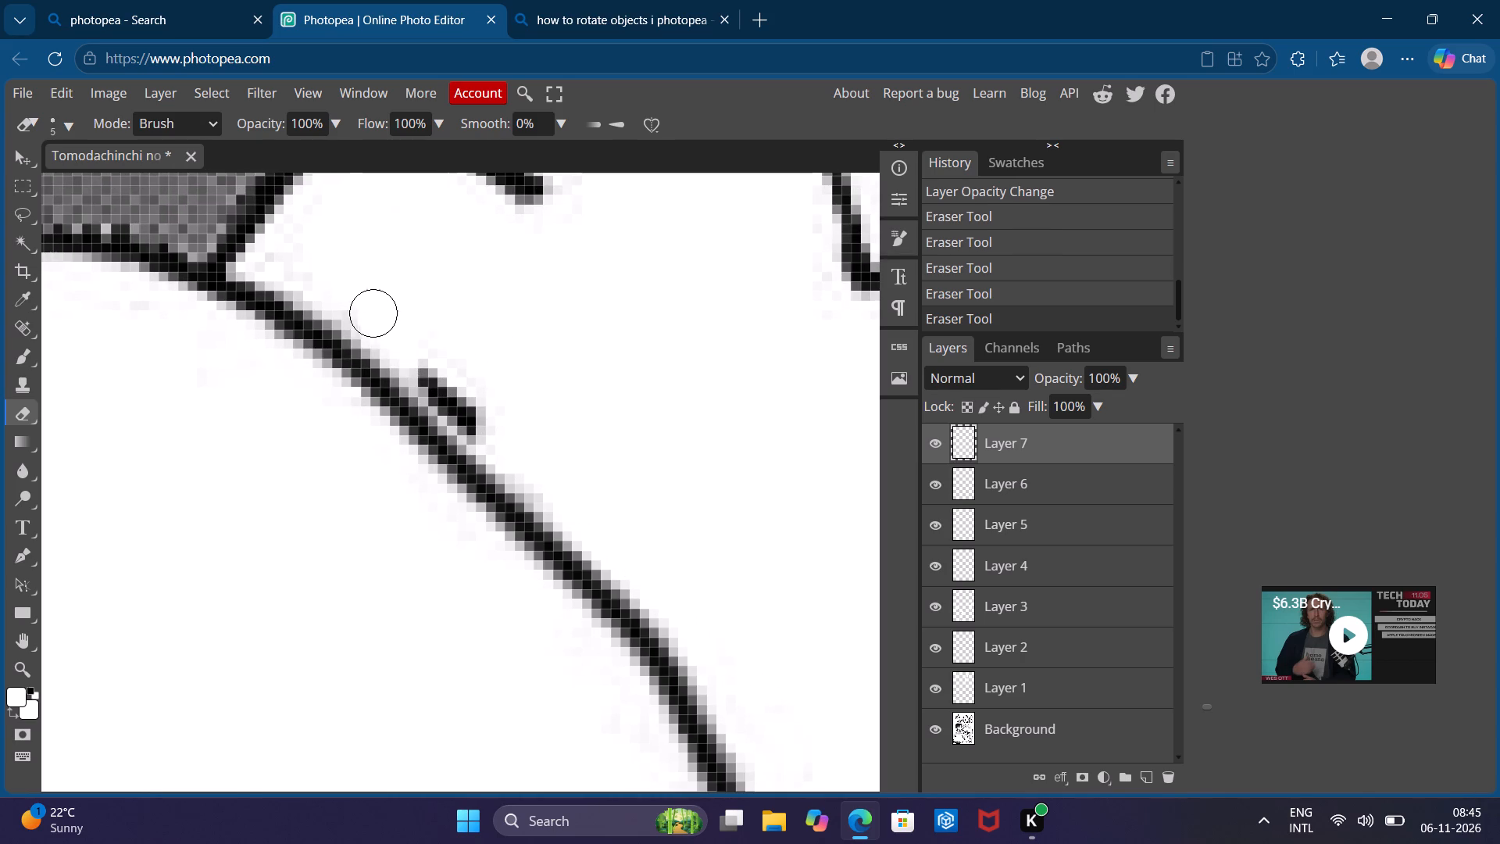
left_click_drag(380, 320, 406, 339)
left_click_drag(406, 339, 505, 406)
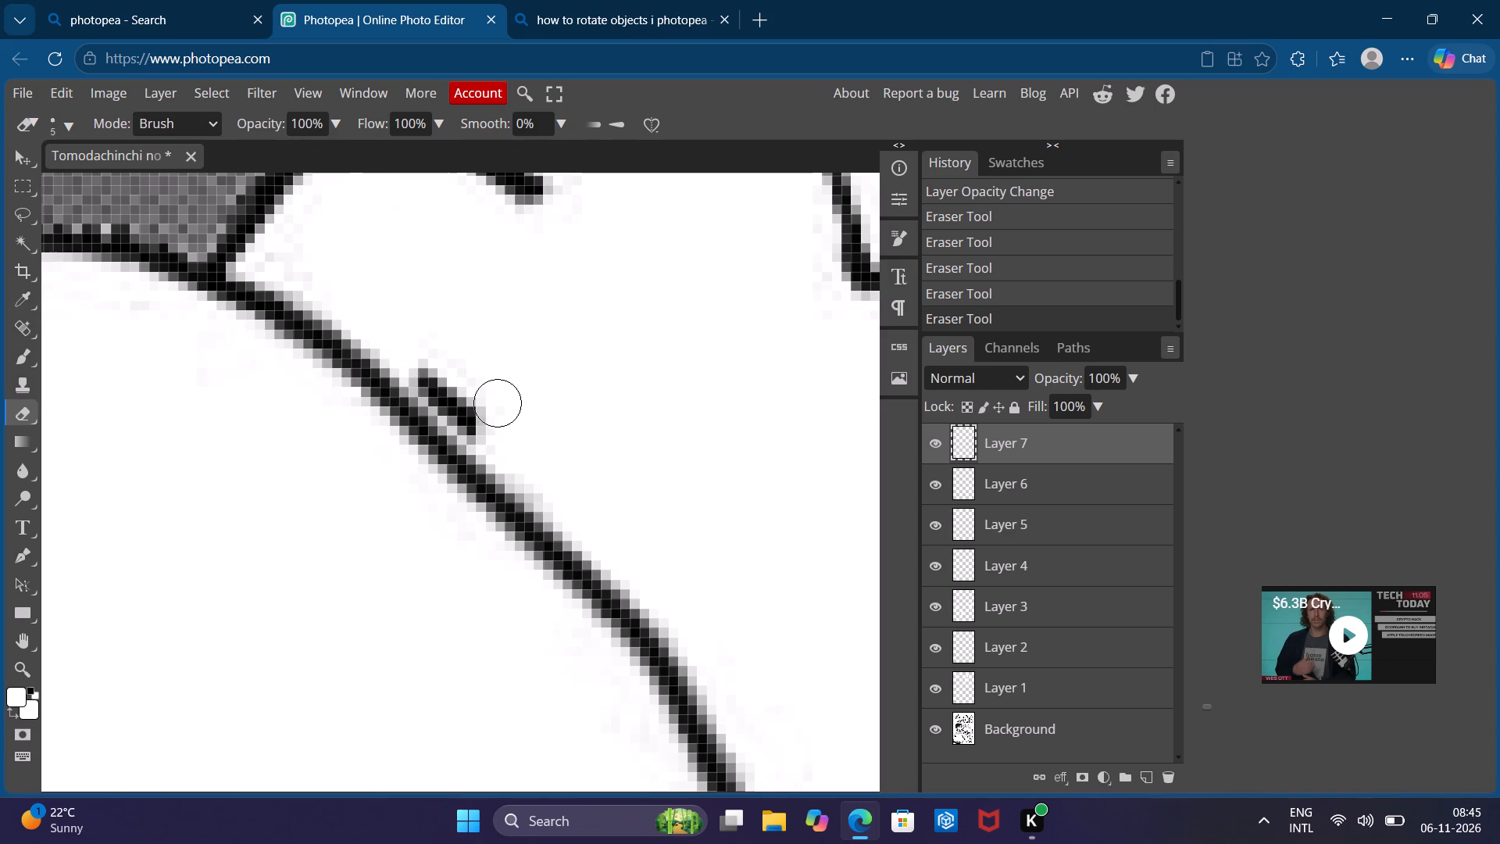
left_click_drag(505, 406, 507, 406)
Sample white from beside the bubble and paint out the stray black mark just outside its outline on Layer 7 with the 1 px Brush.
left_click(20, 297)
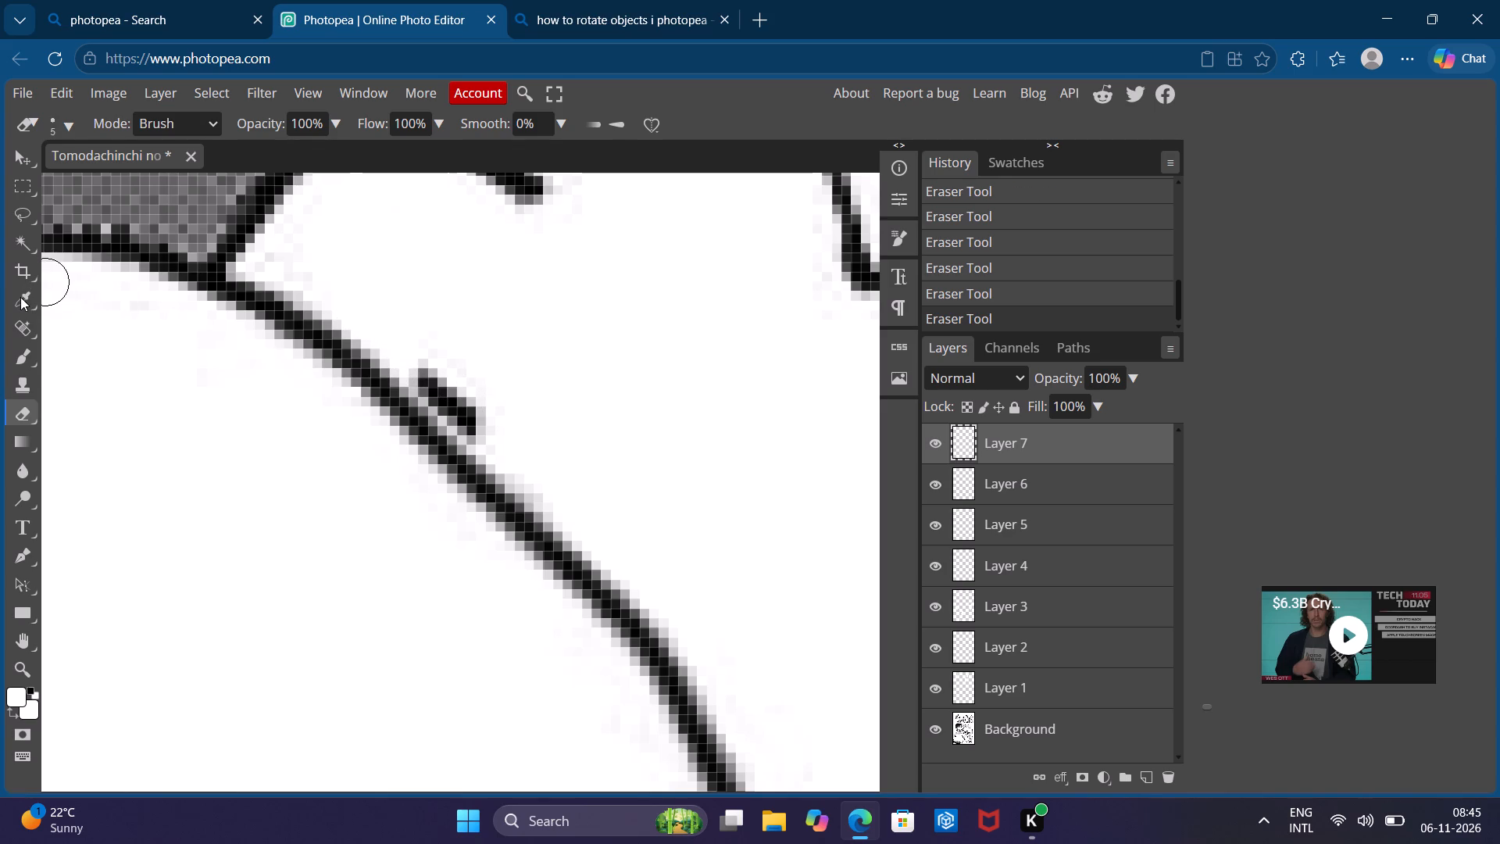
left_click(634, 328)
left_click(634, 328)
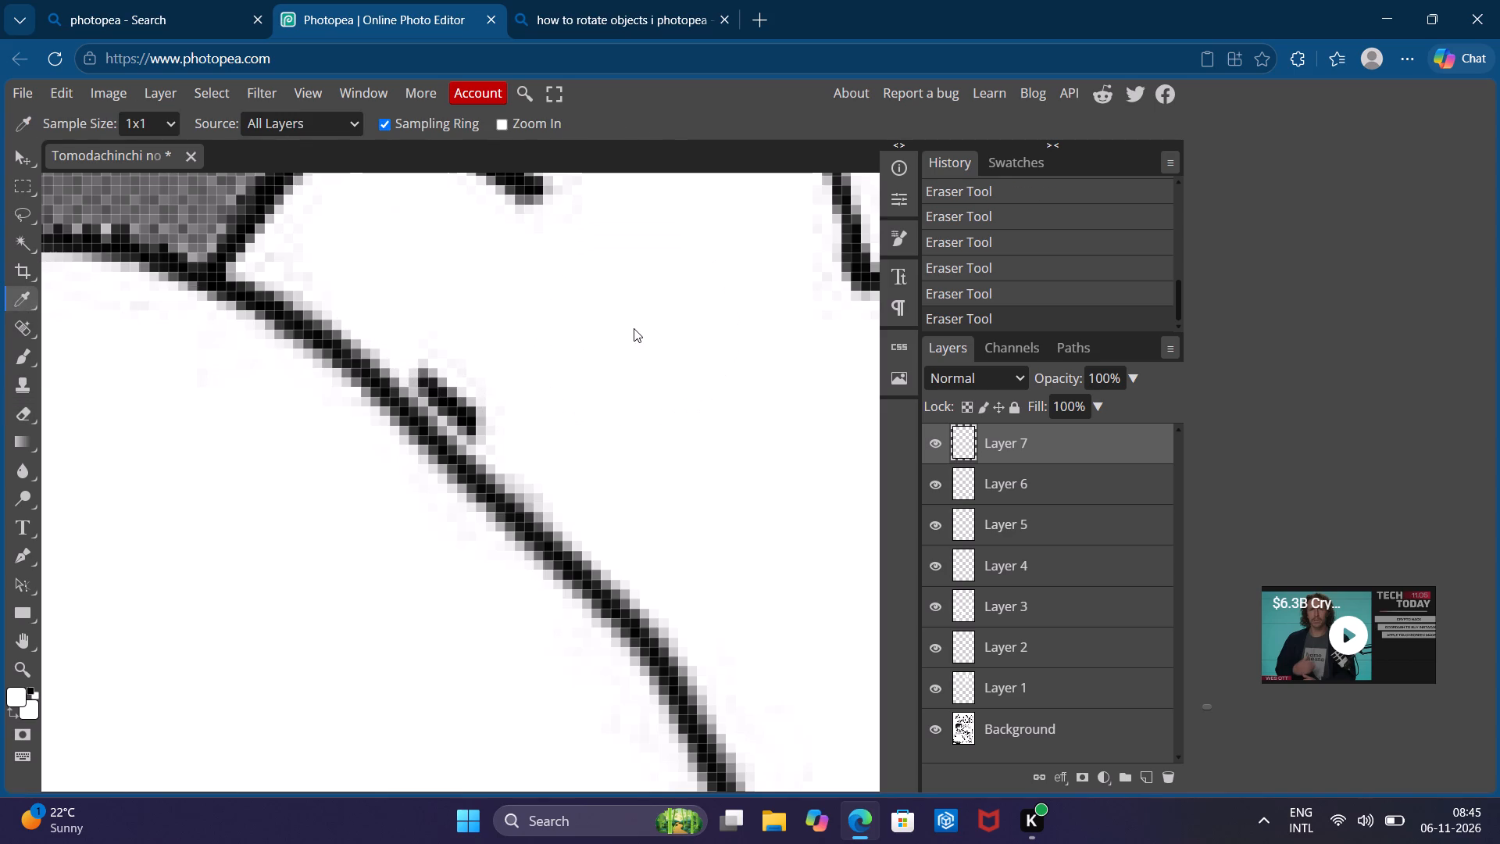
double_click(12, 303)
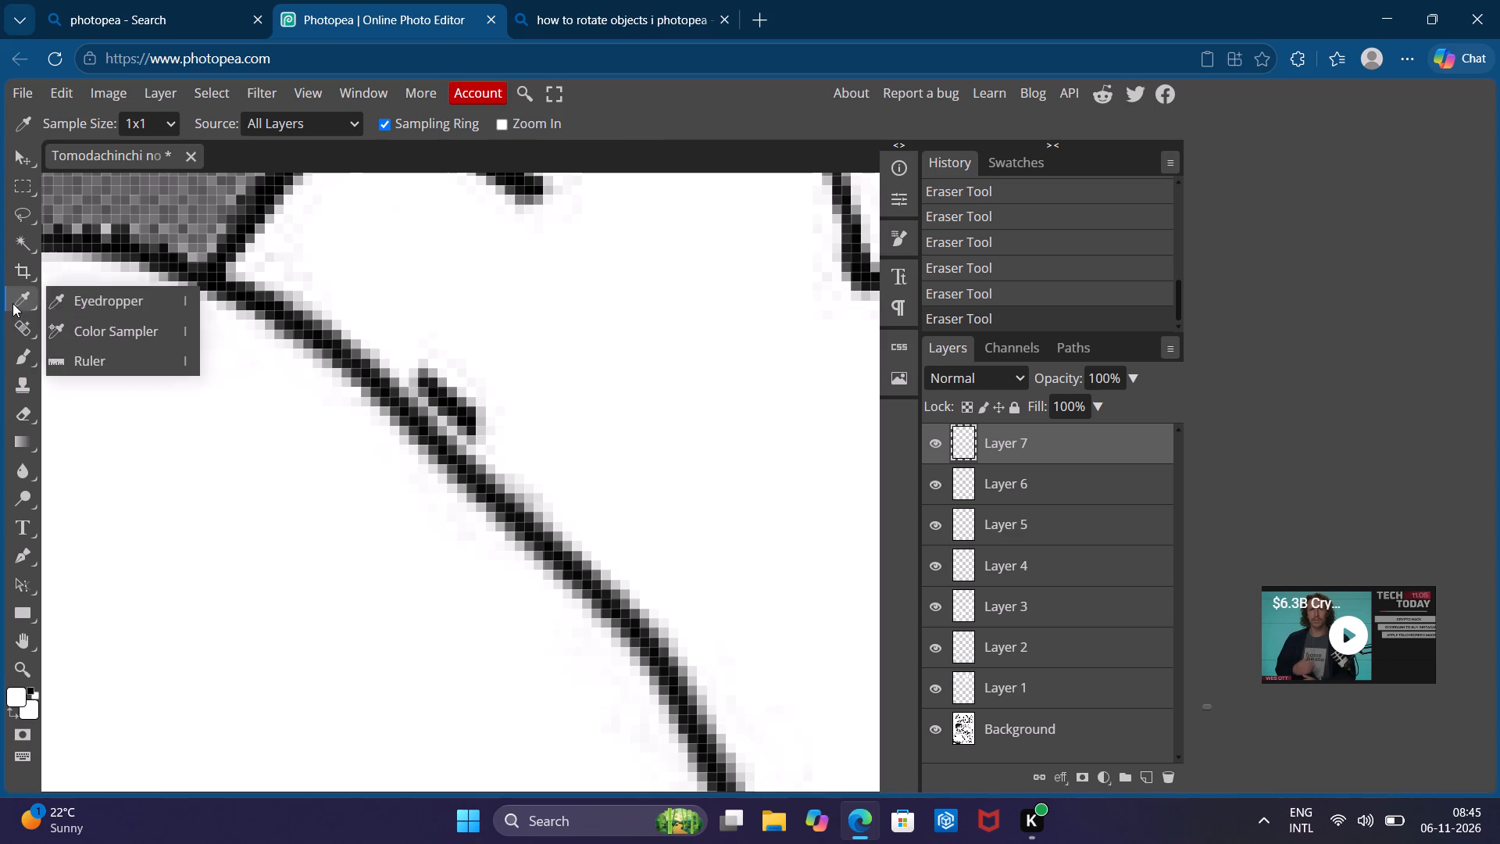
left_click_drag(598, 316, 656, 348)
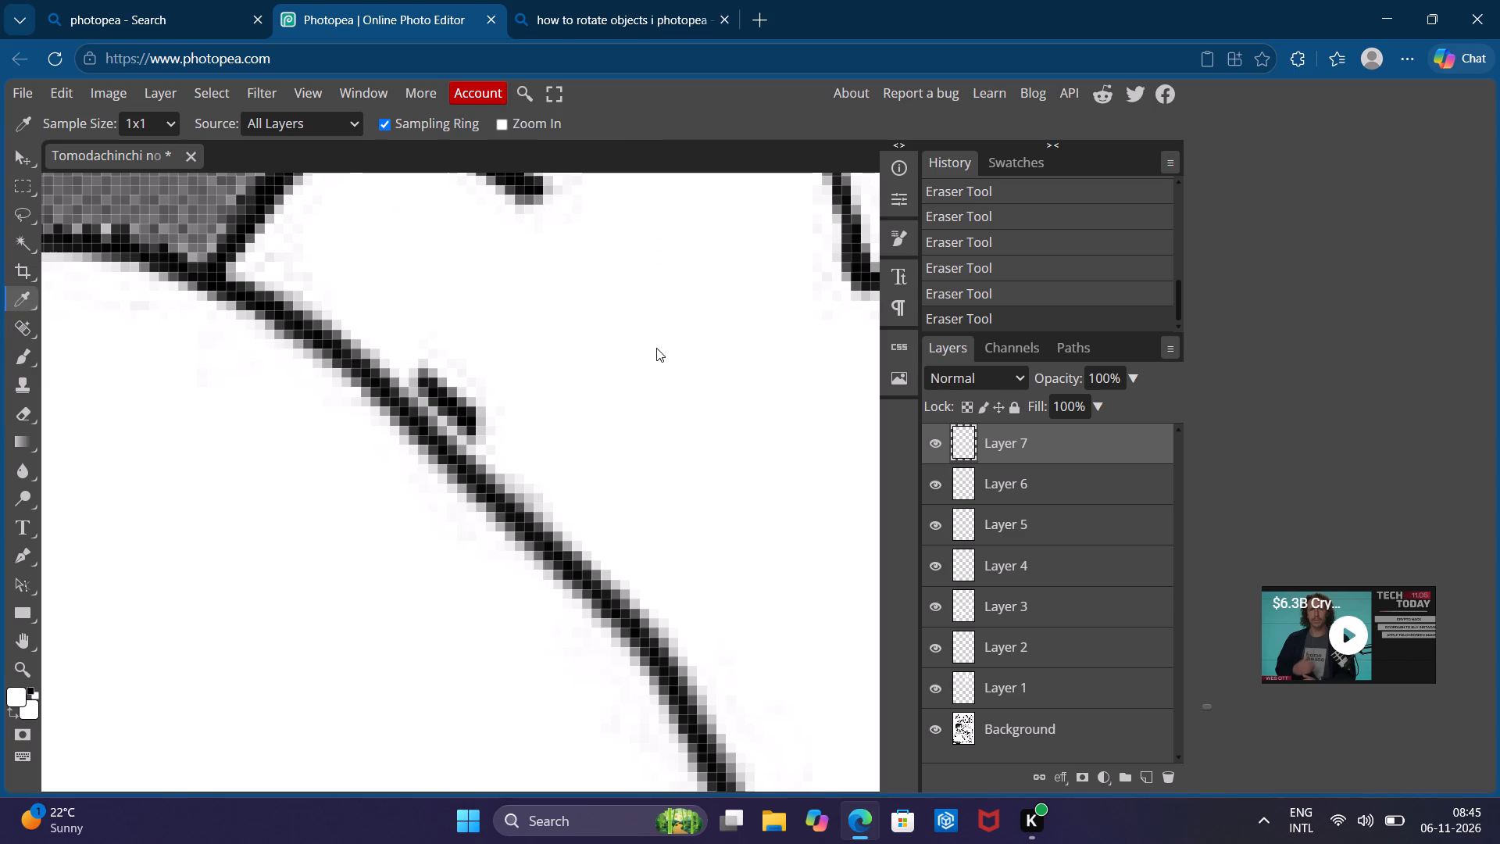
left_click(17, 362)
left_click_drag(436, 370, 433, 359)
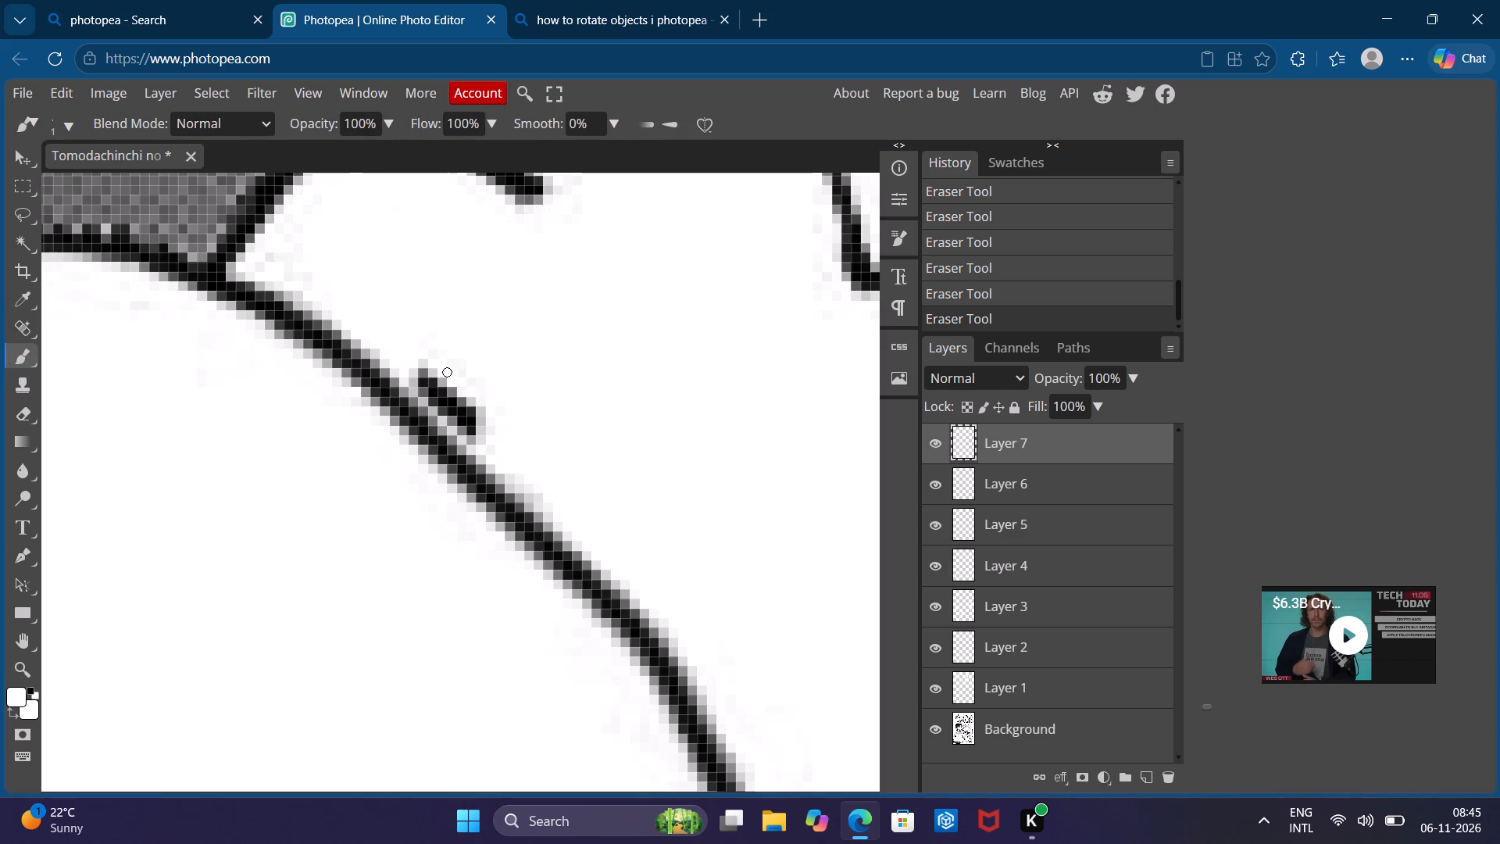
left_click_drag(433, 359, 449, 379)
left_click_drag(449, 379, 482, 407)
left_click_drag(482, 407, 484, 401)
left_click_drag(484, 401, 448, 403)
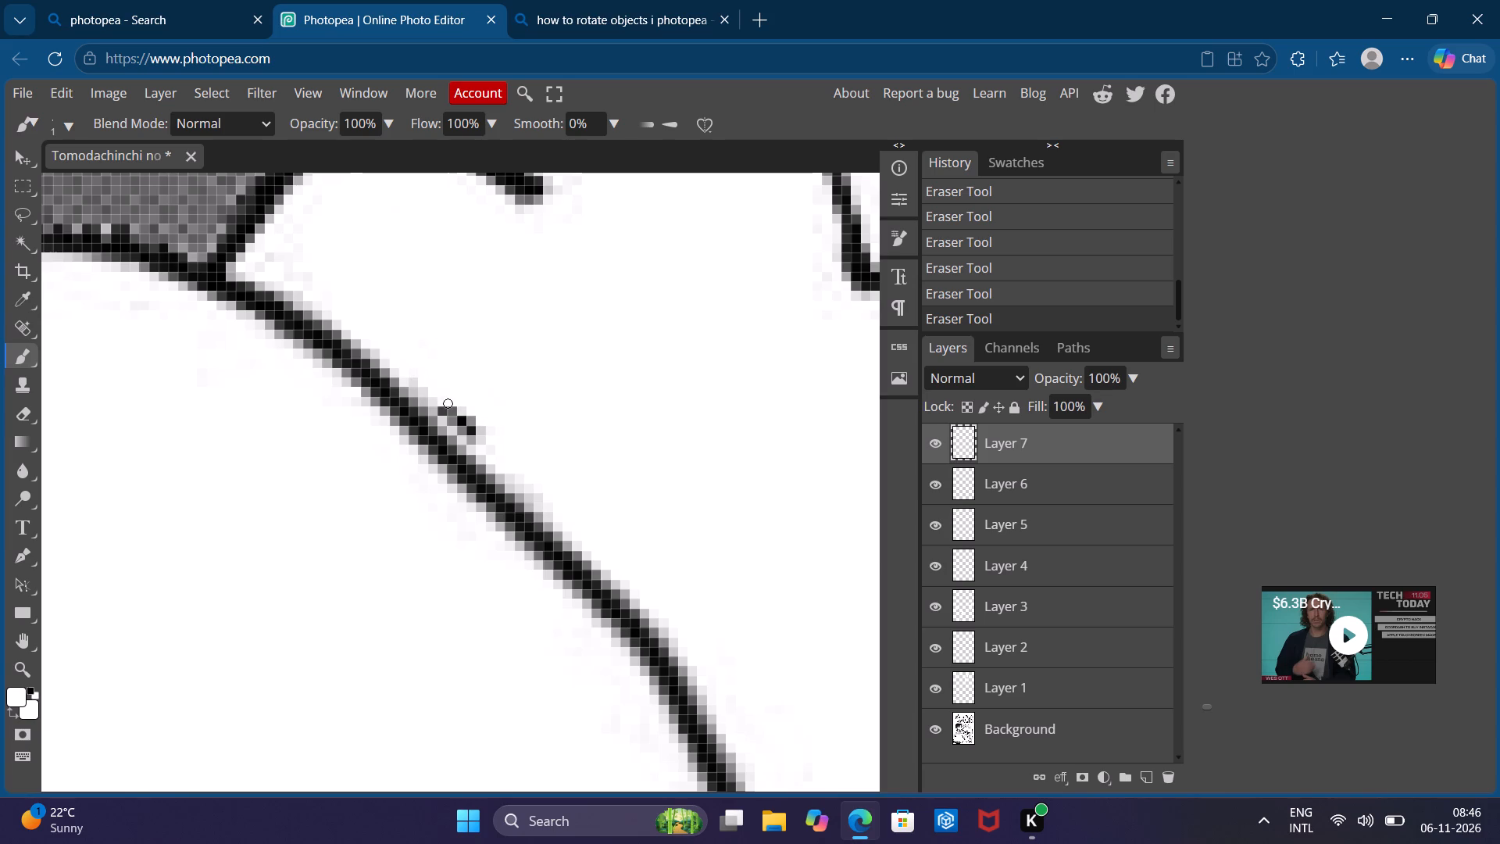
left_click_drag(448, 403, 448, 401)
left_click_drag(448, 401, 482, 436)
left_click_drag(482, 436, 447, 411)
Paint white over the leftover grey shading along the outer edge of the bubble outline, below the removed mark, with the 1 px Brush.
left_click_drag(447, 411, 495, 456)
left_click_drag(495, 456, 543, 500)
left_click_drag(543, 500, 513, 474)
left_click_drag(513, 474, 530, 490)
left_click_drag(530, 490, 562, 486)
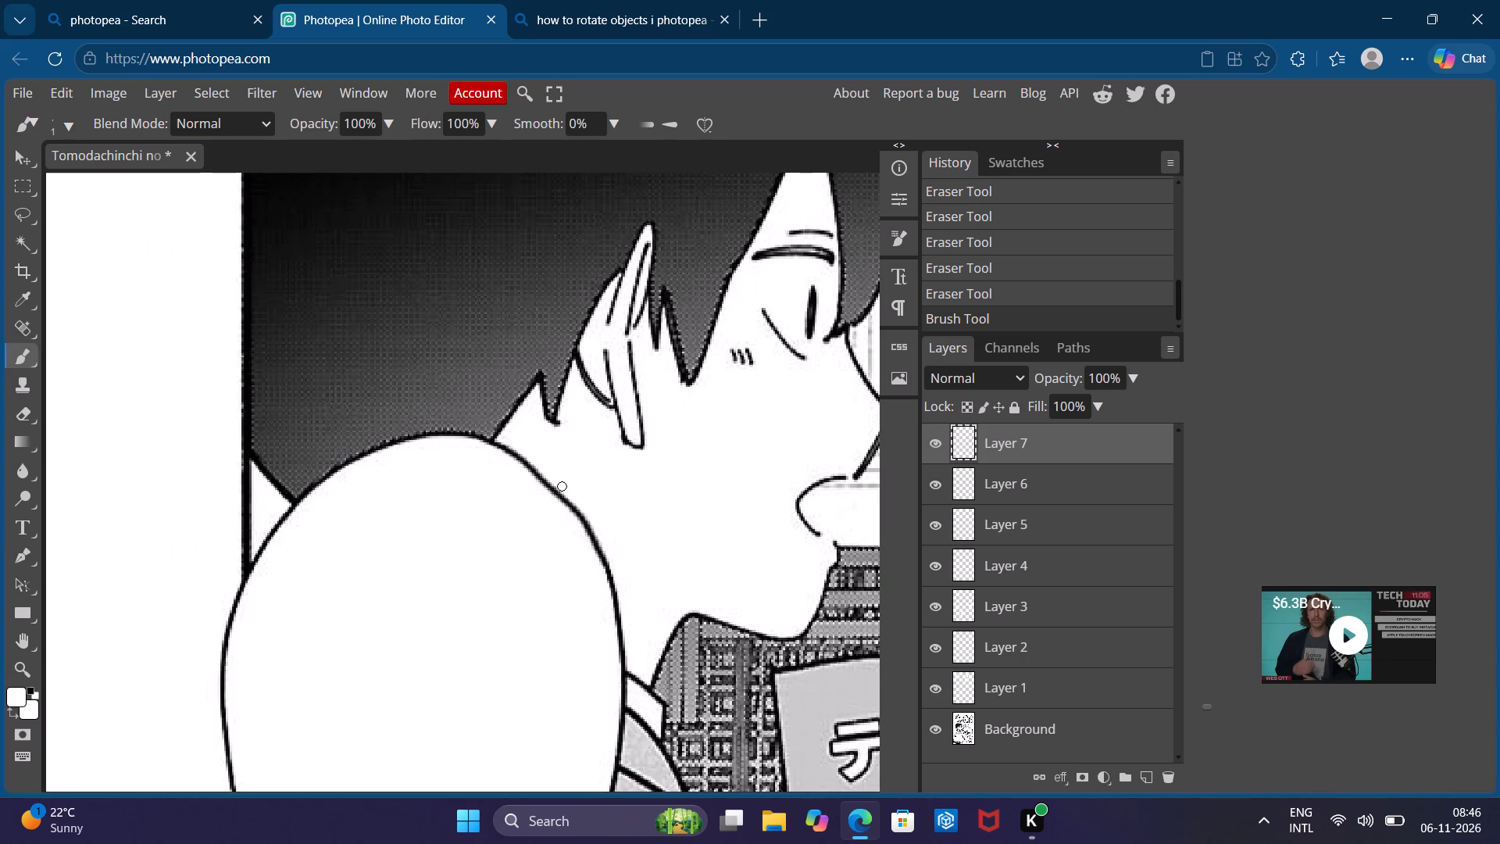
left_click(21, 157)
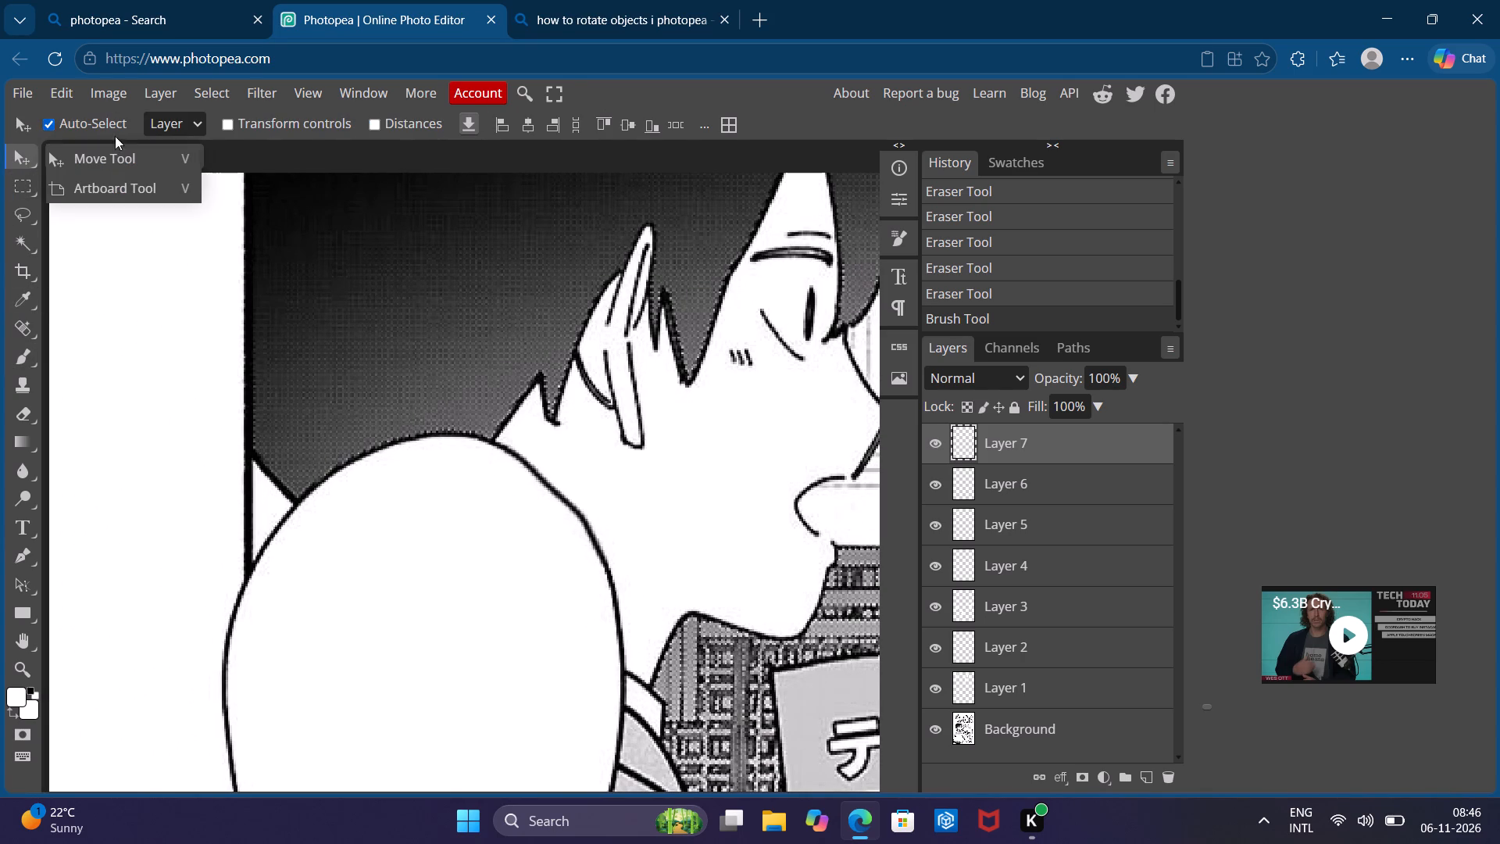
left_click(115, 149)
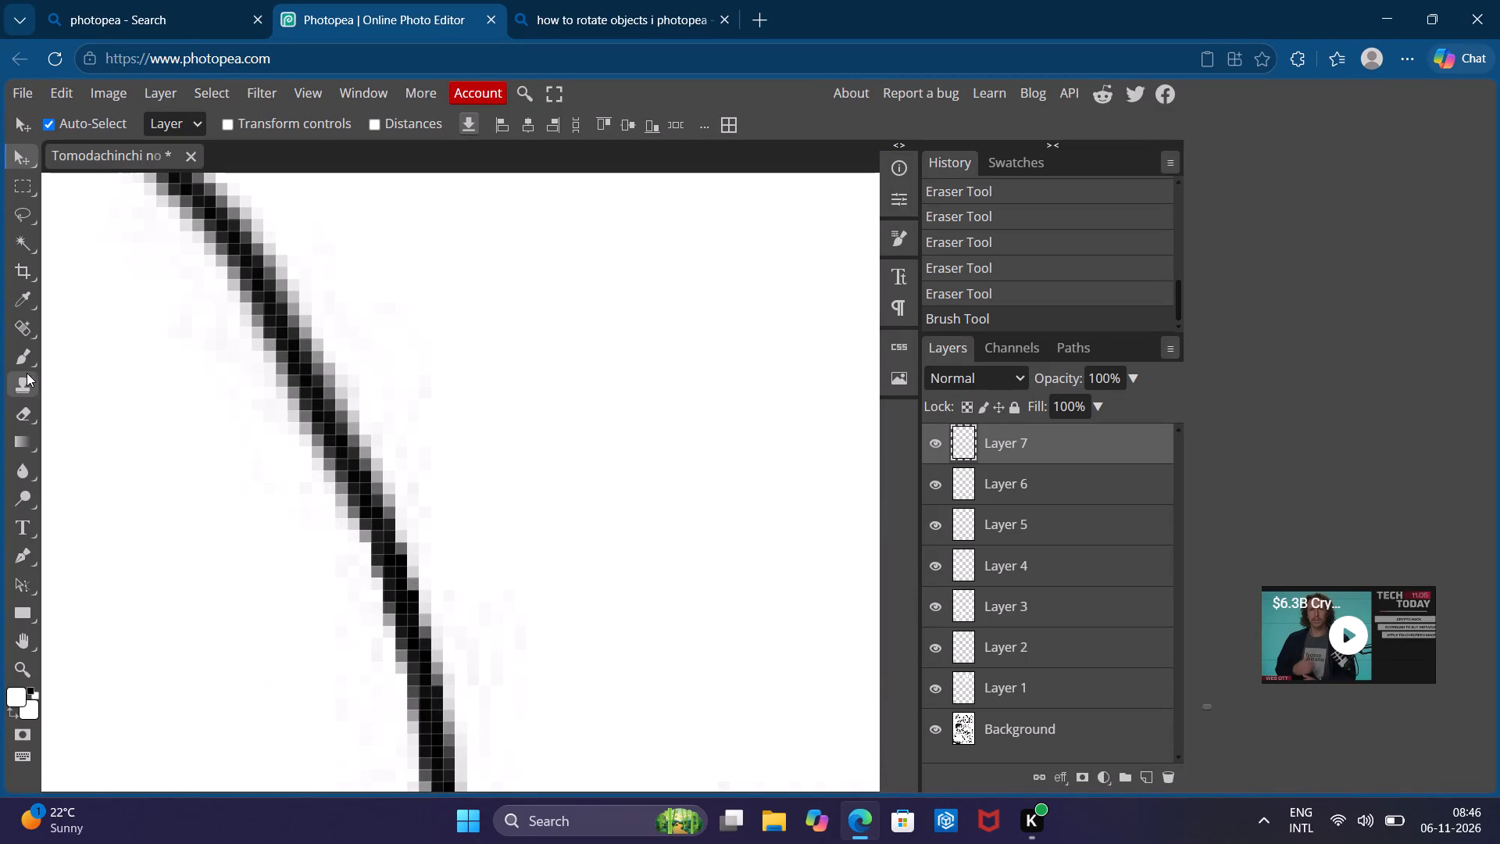
Erase the faint grey specks along the outer side of the bubble outline on Layer 7 with the 5 px Eraser.
left_click(21, 422)
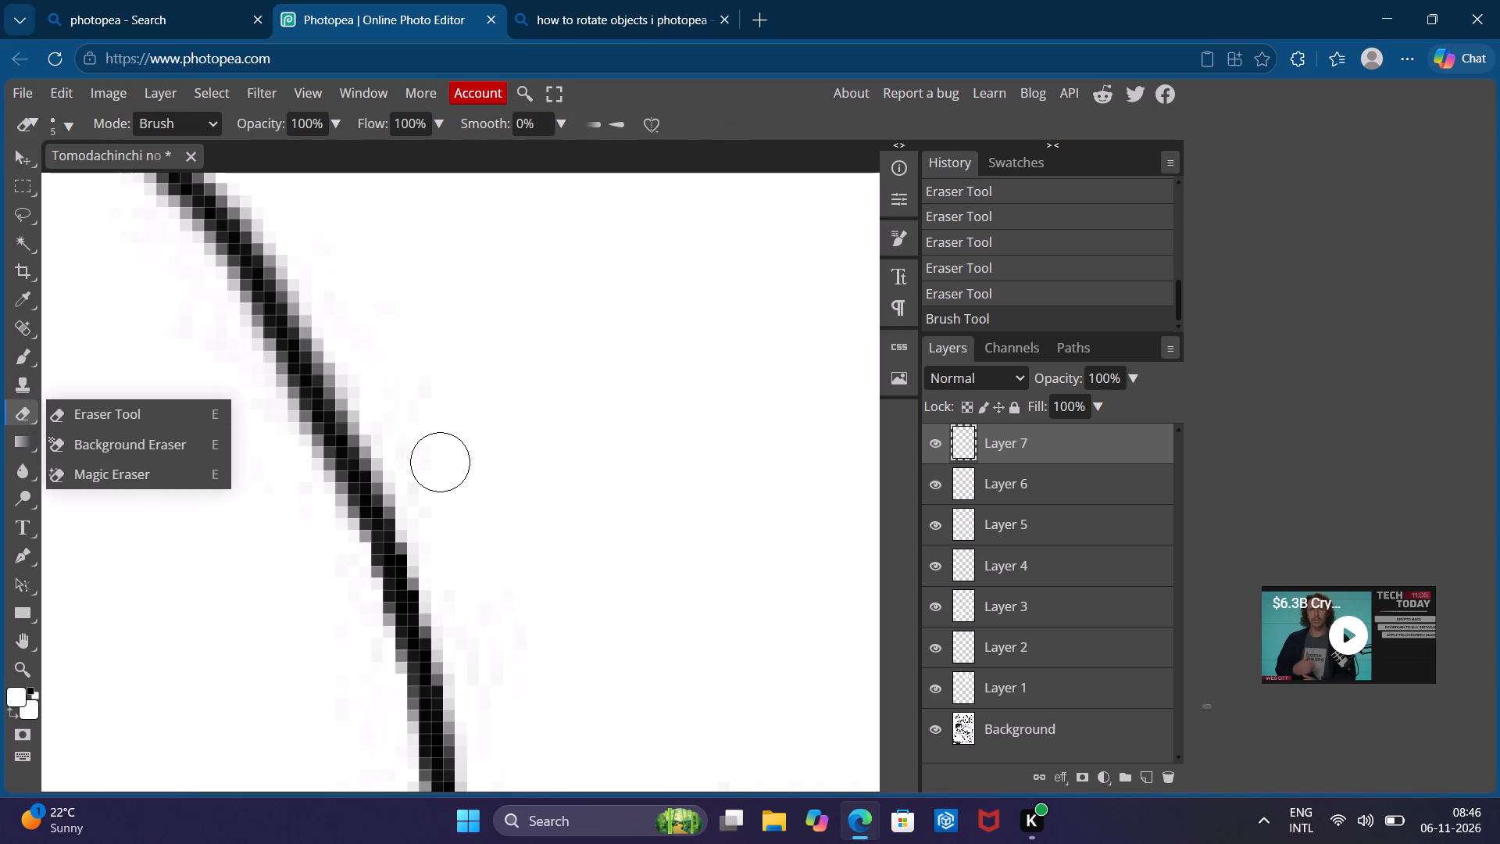
left_click_drag(437, 462, 390, 413)
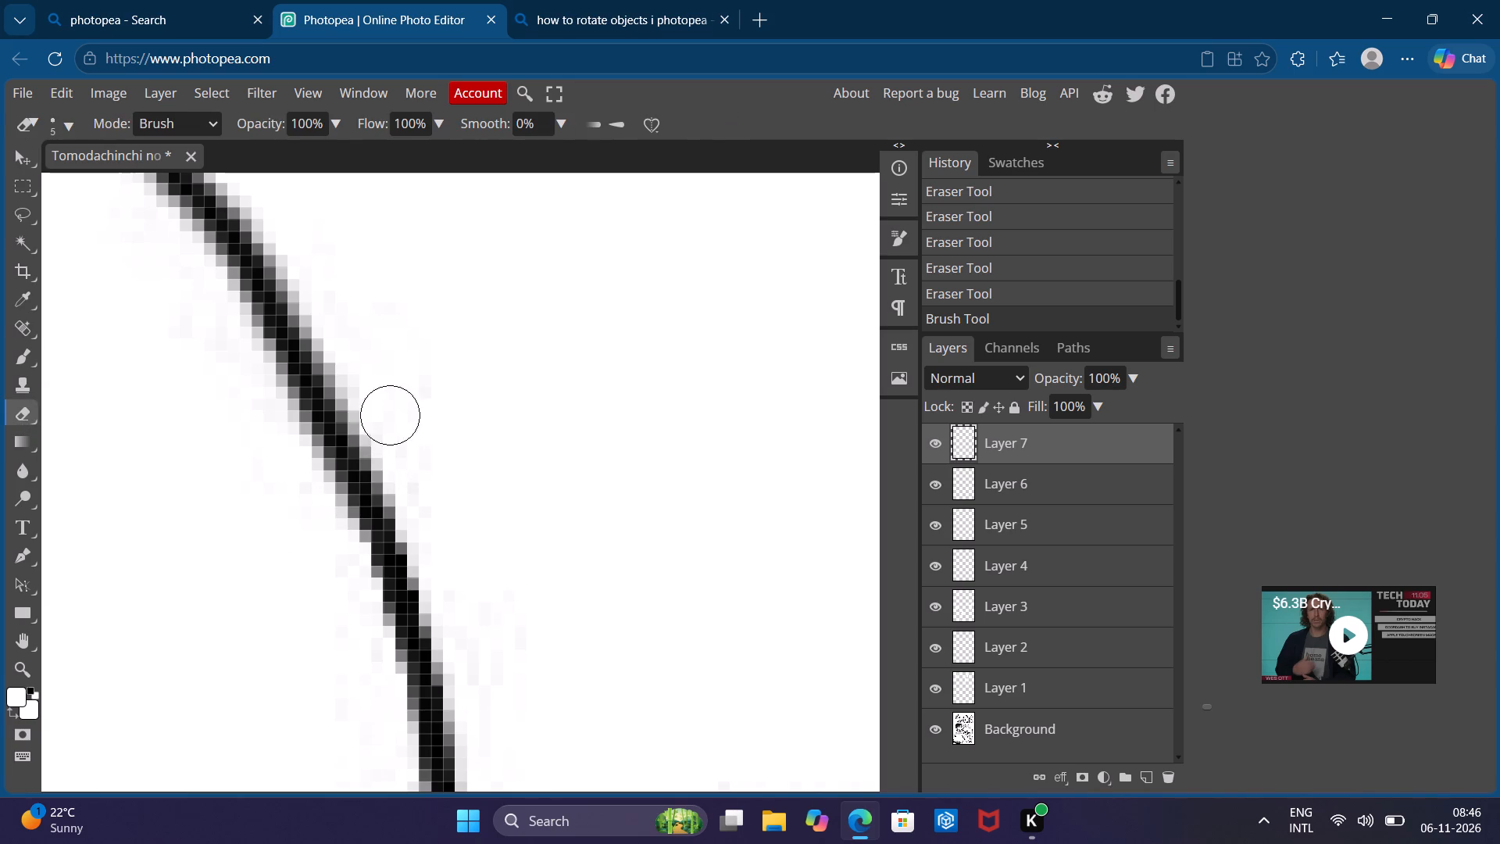
left_click_drag(390, 413, 478, 534)
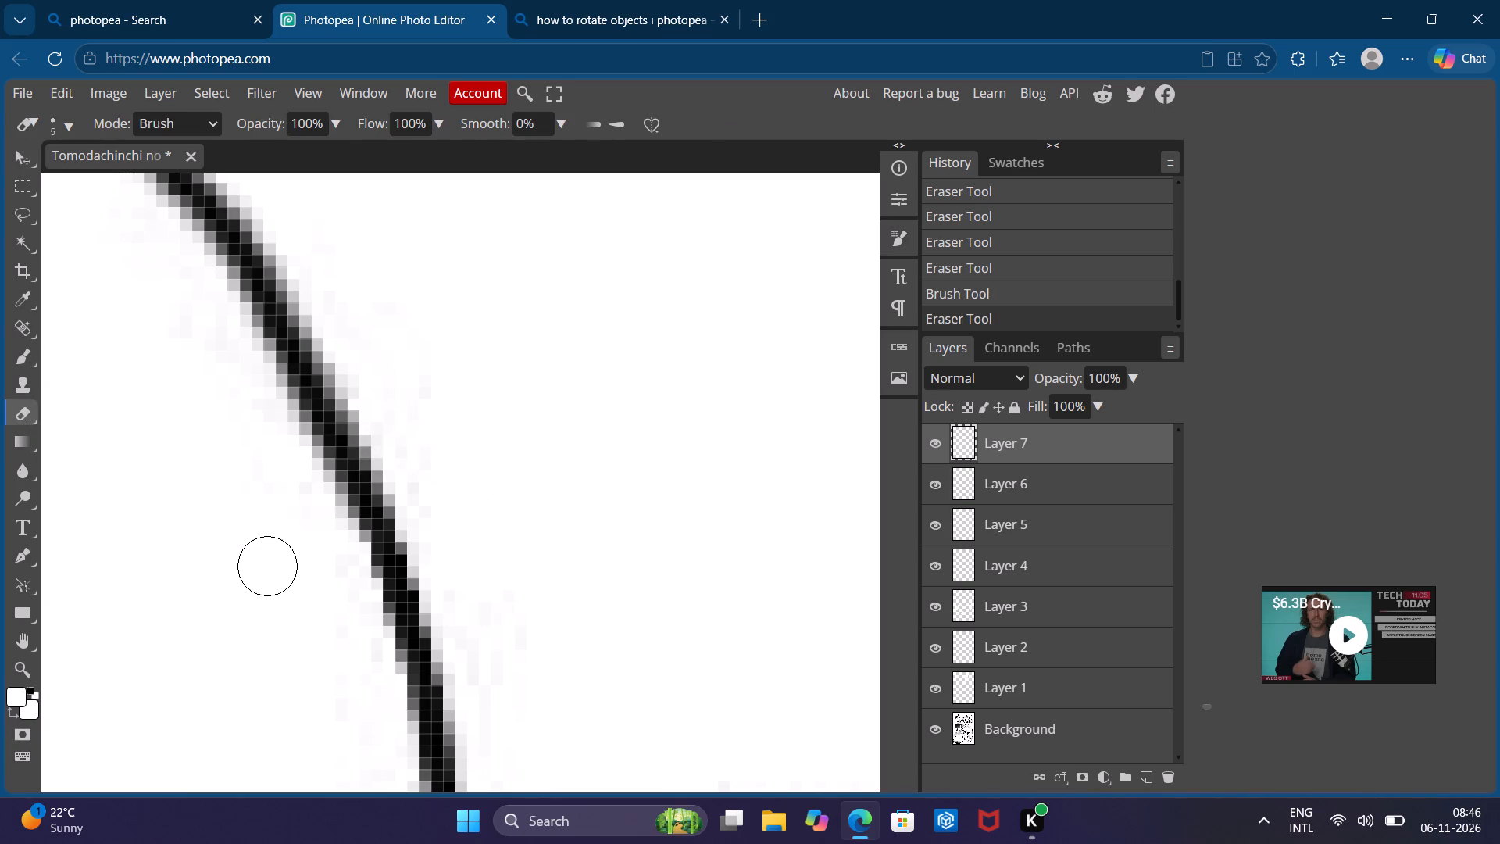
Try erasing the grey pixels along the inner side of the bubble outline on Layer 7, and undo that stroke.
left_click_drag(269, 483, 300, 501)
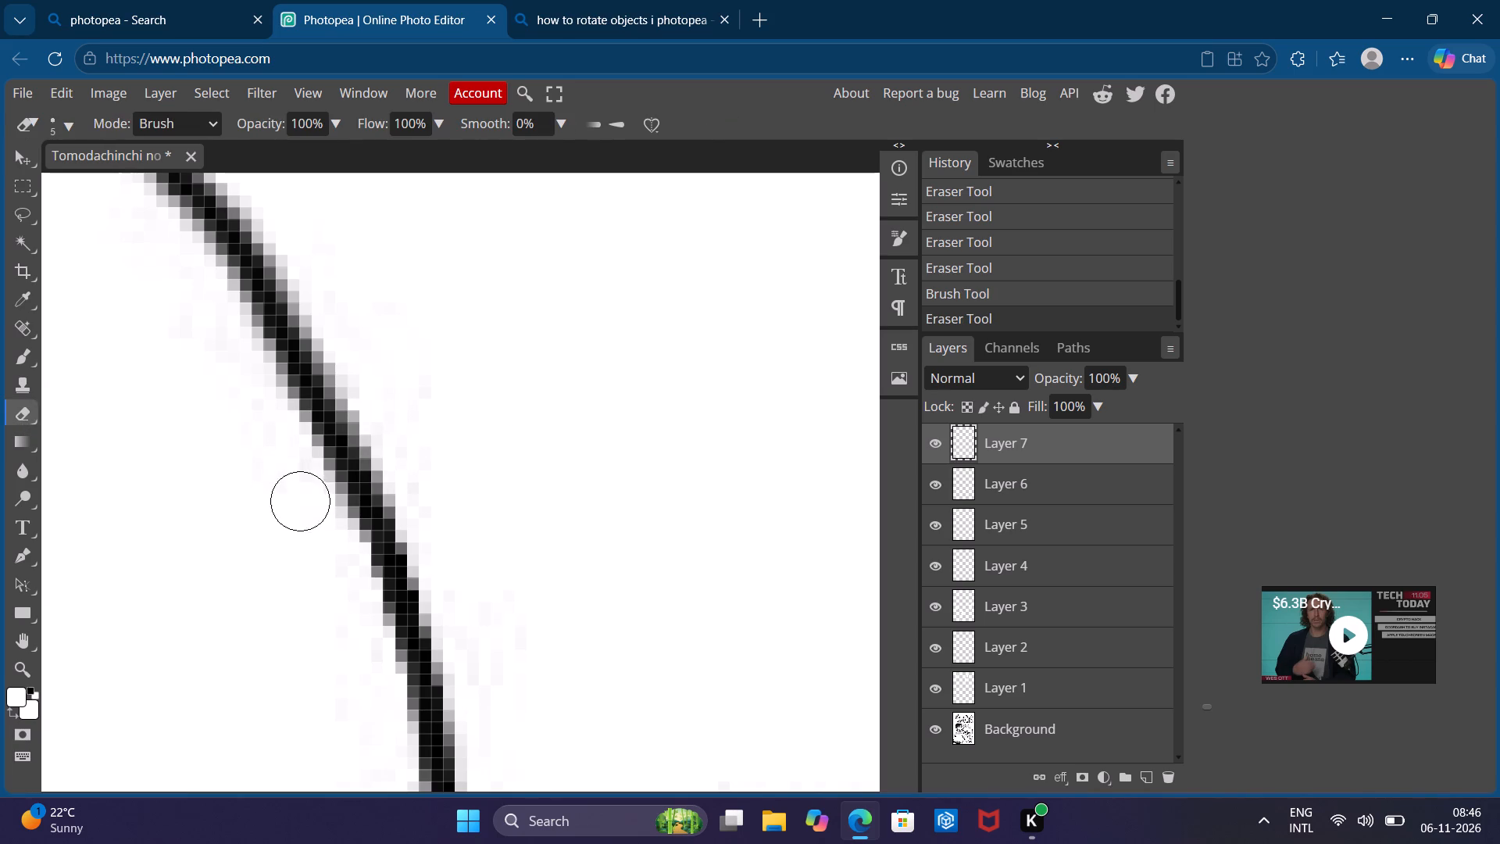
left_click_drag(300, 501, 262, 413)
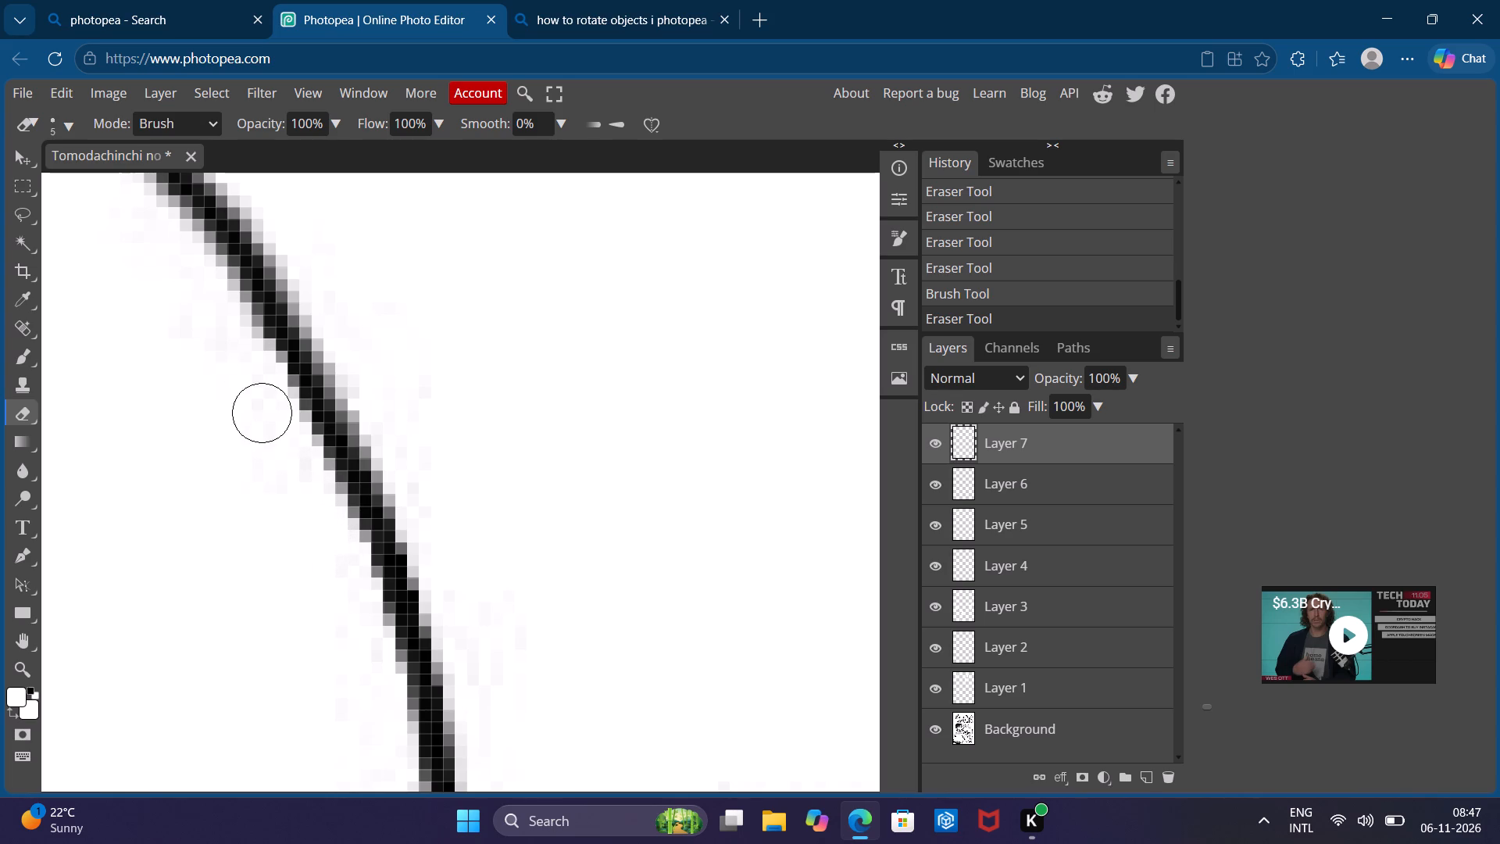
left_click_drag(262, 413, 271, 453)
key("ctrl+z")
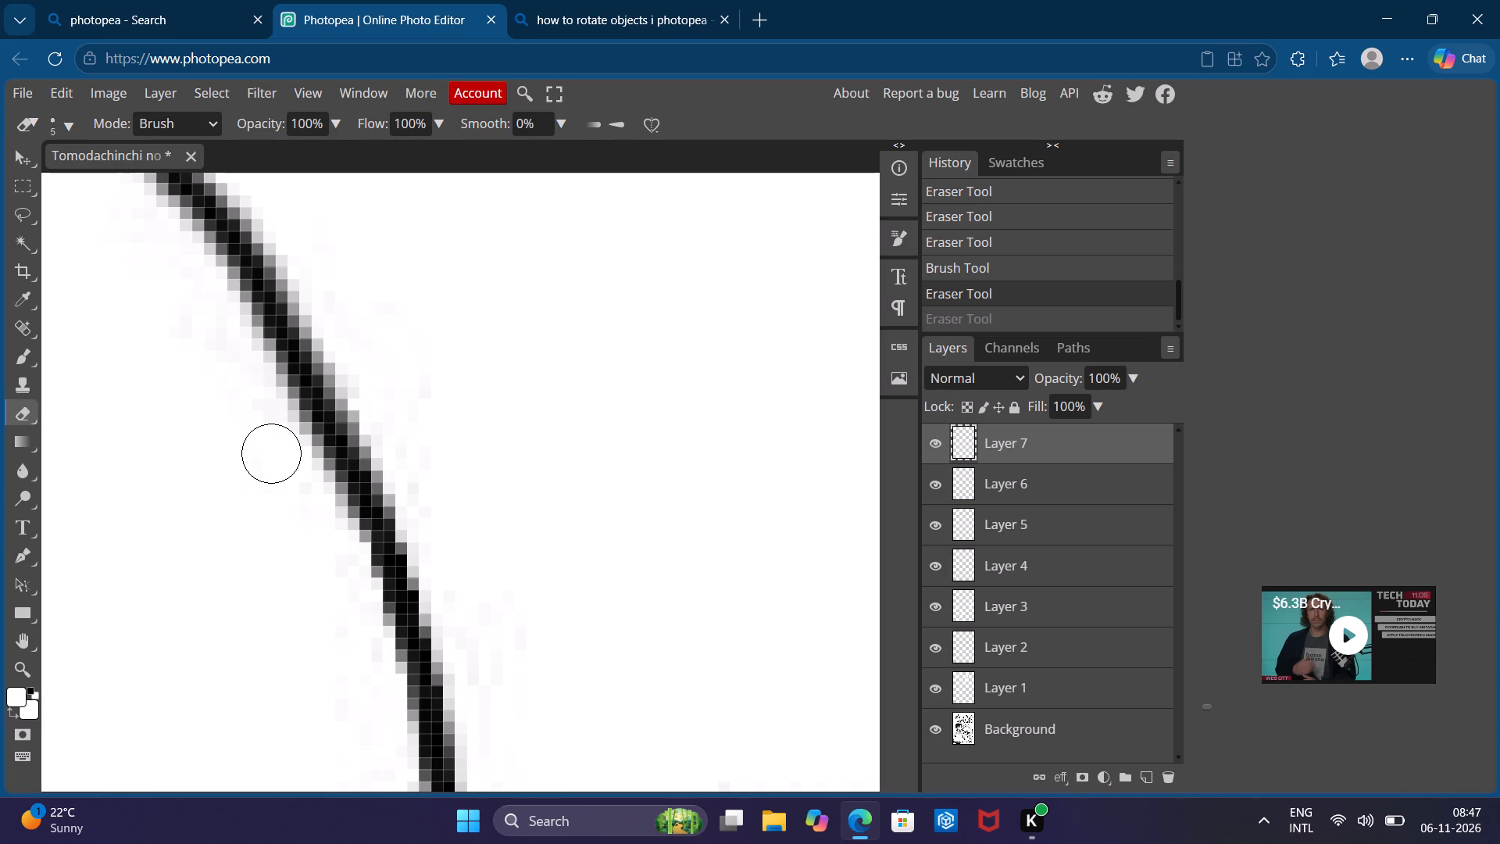
Erase the faint specks inside the bubble on Layer 7, keeping the 5 px Eraser slightly away from the outline.
left_click_drag(237, 435, 248, 392)
left_click_drag(248, 392, 262, 453)
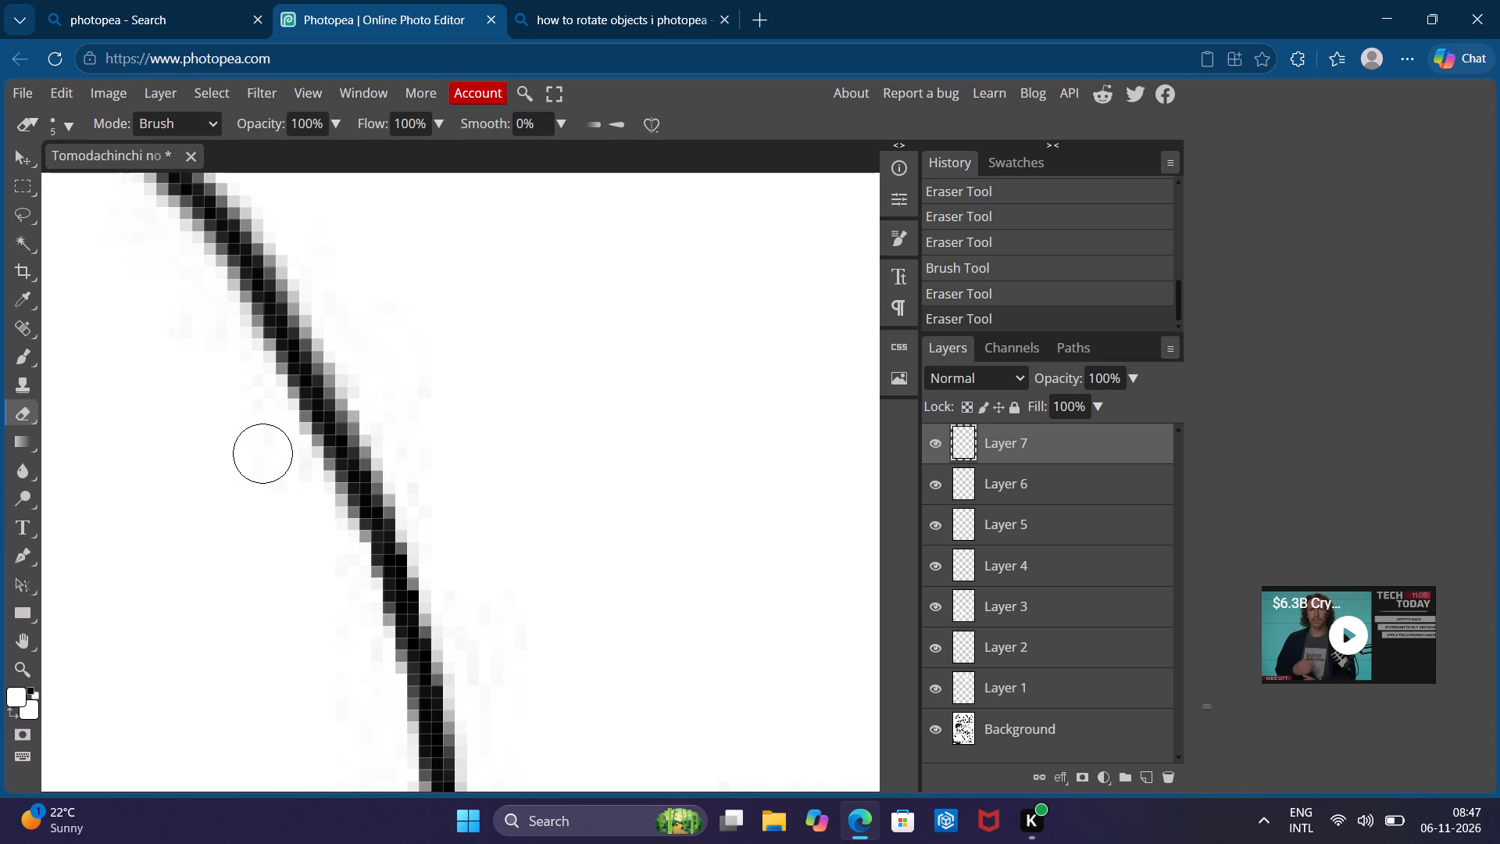
scroll(262, 453, "up", 1)
left_click_drag(222, 452, 260, 527)
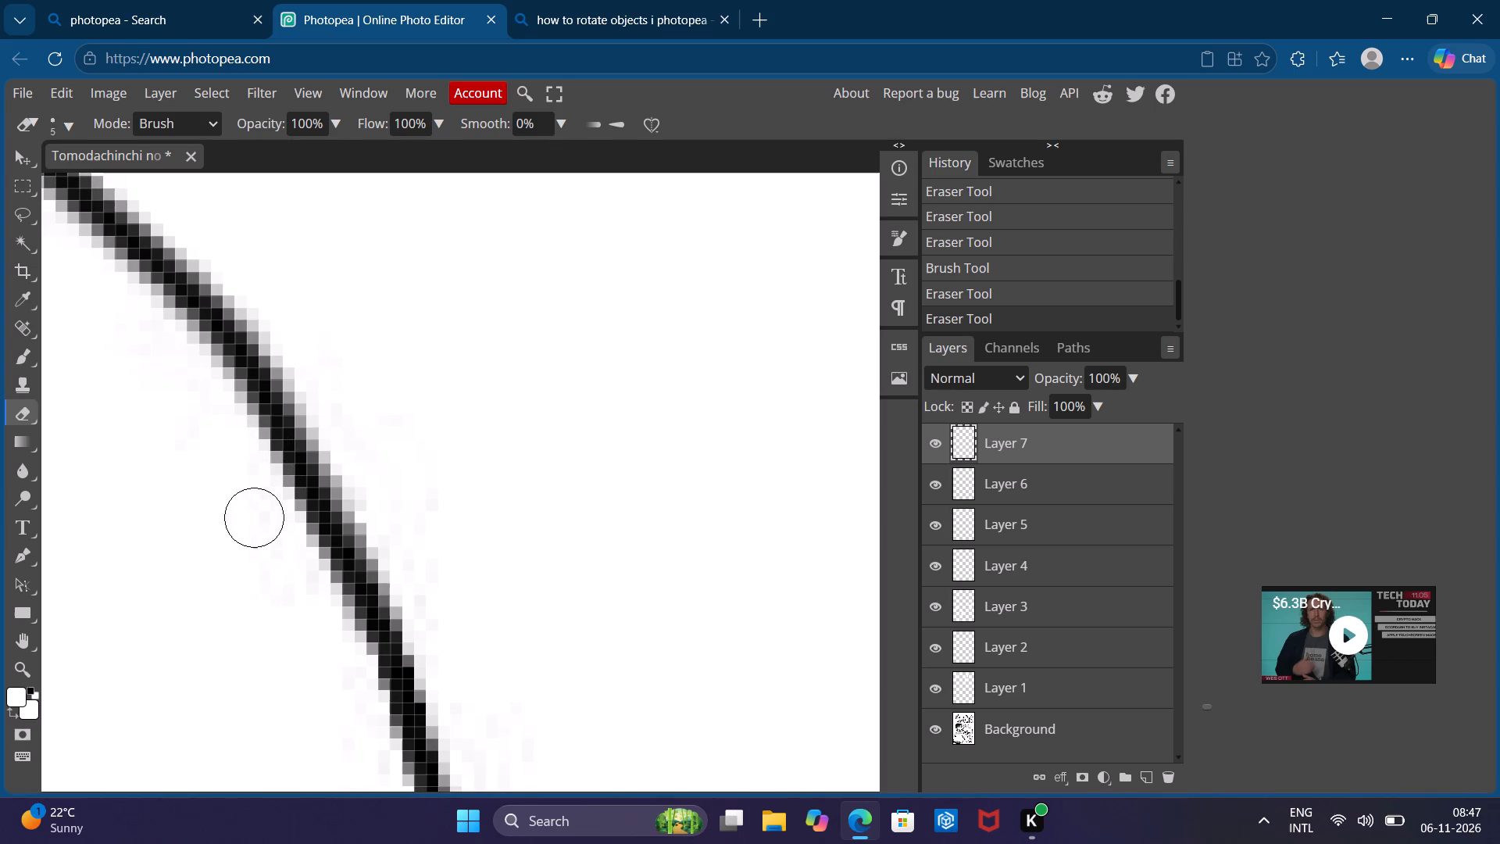
left_click_drag(260, 527, 277, 549)
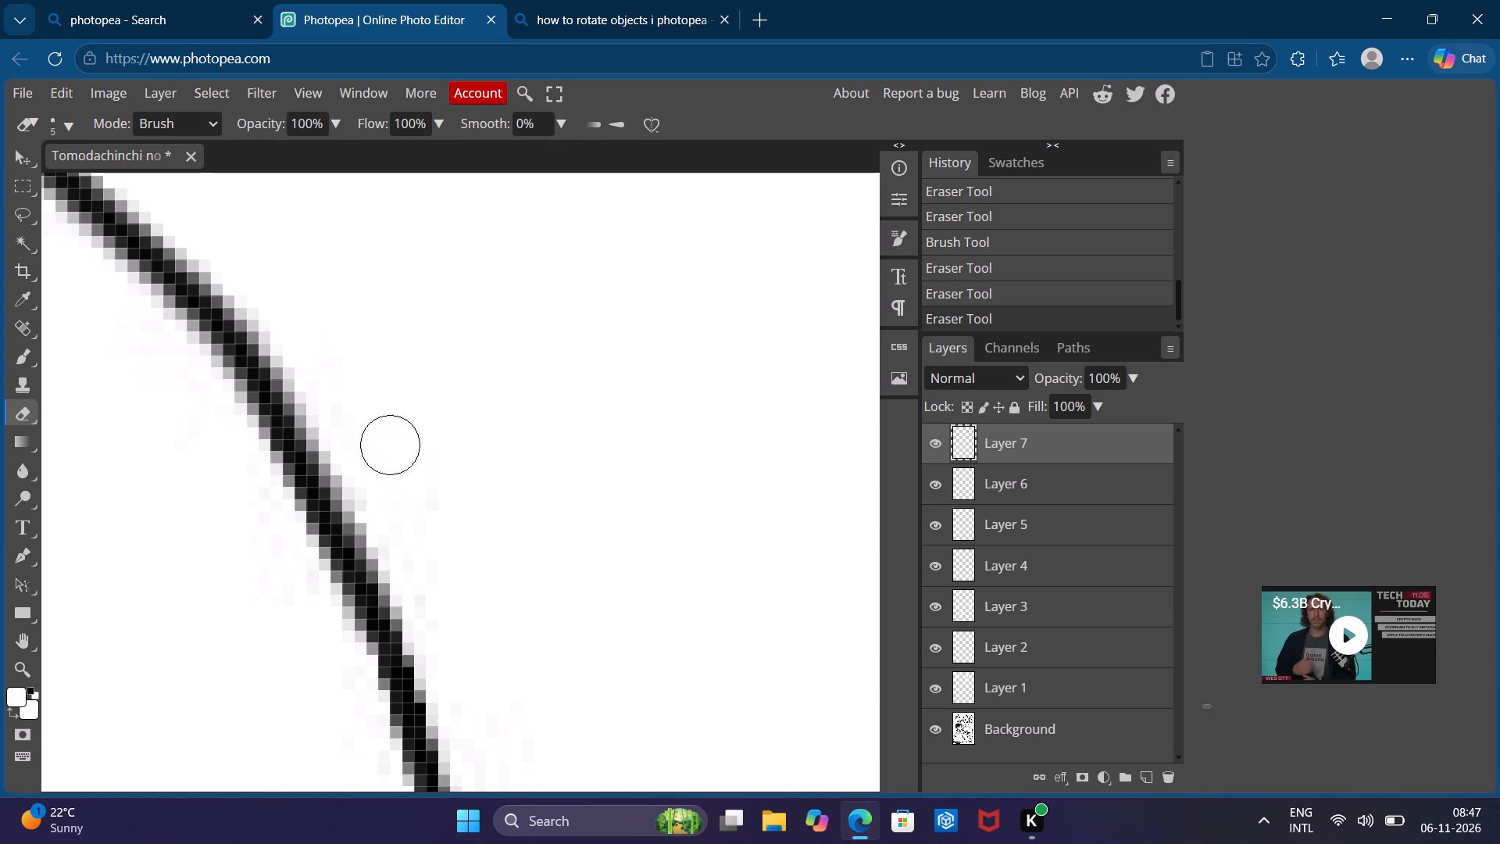
left_click(17, 166)
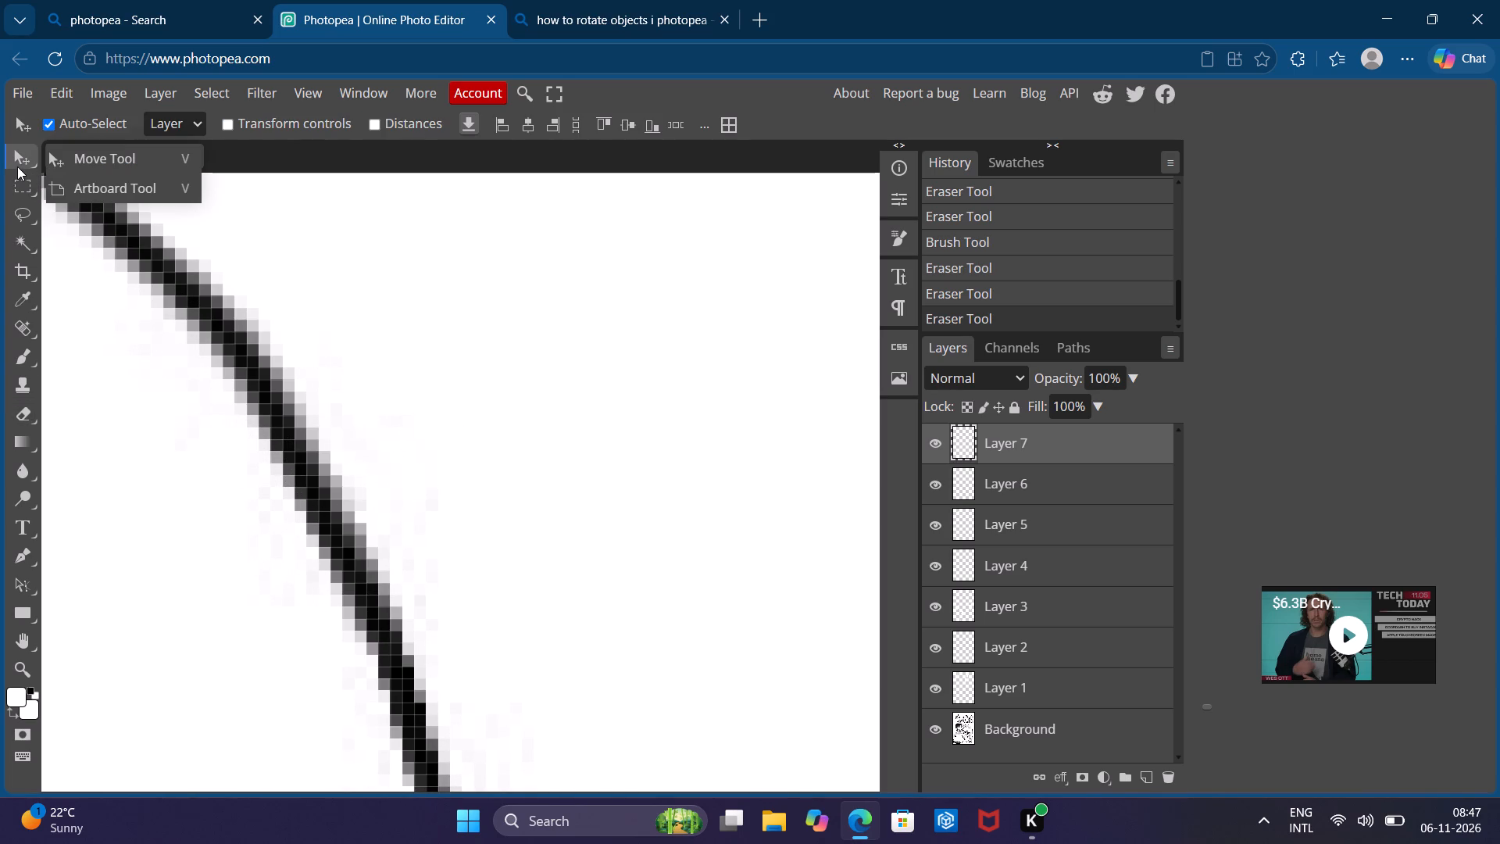
left_click(73, 165)
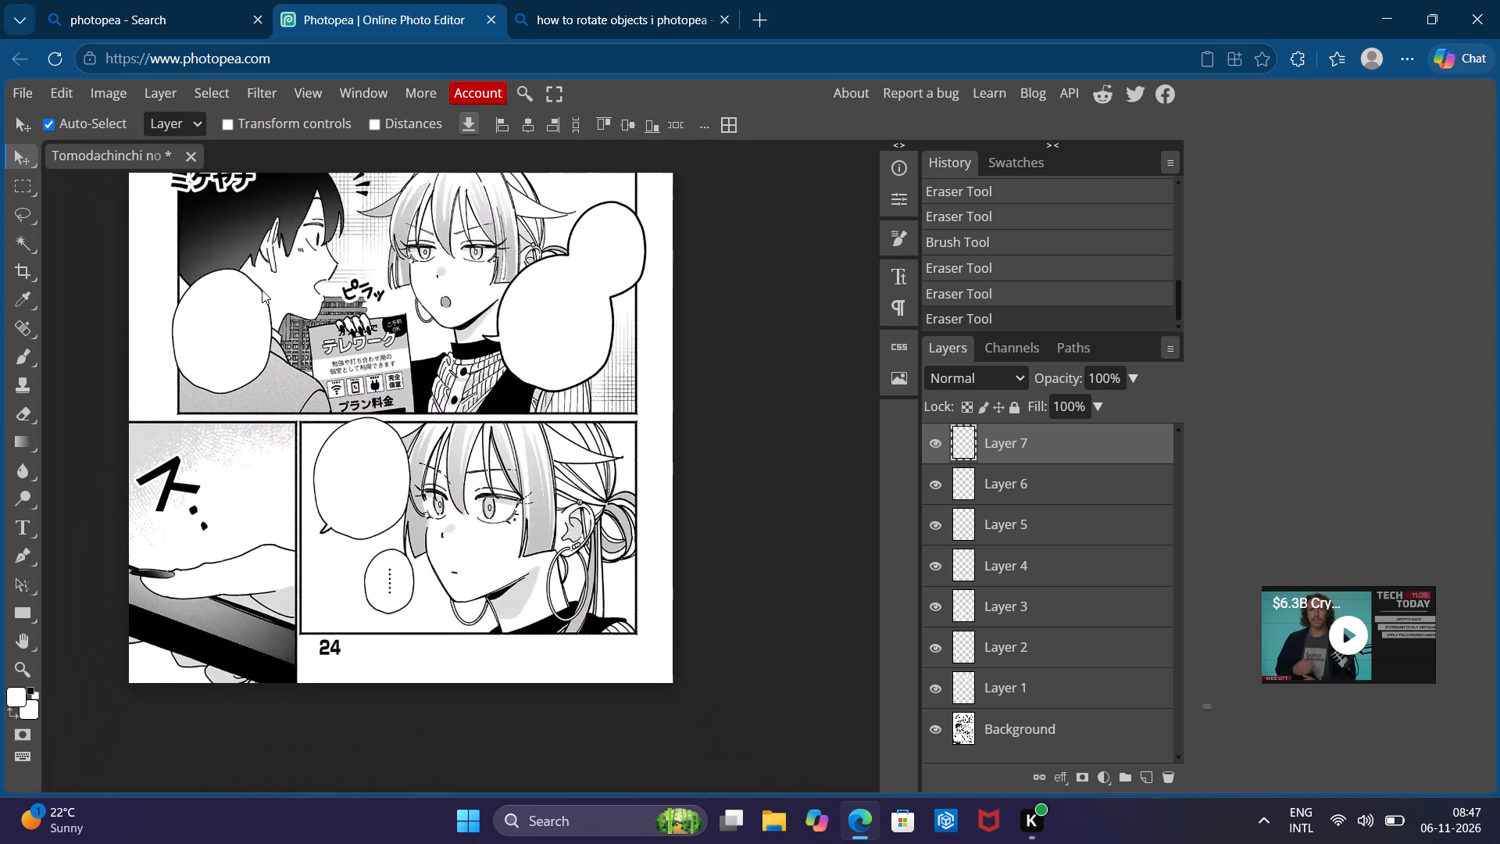
Show the whole cleaned page in full-screen mode.
scroll(270, 433, "up", 1)
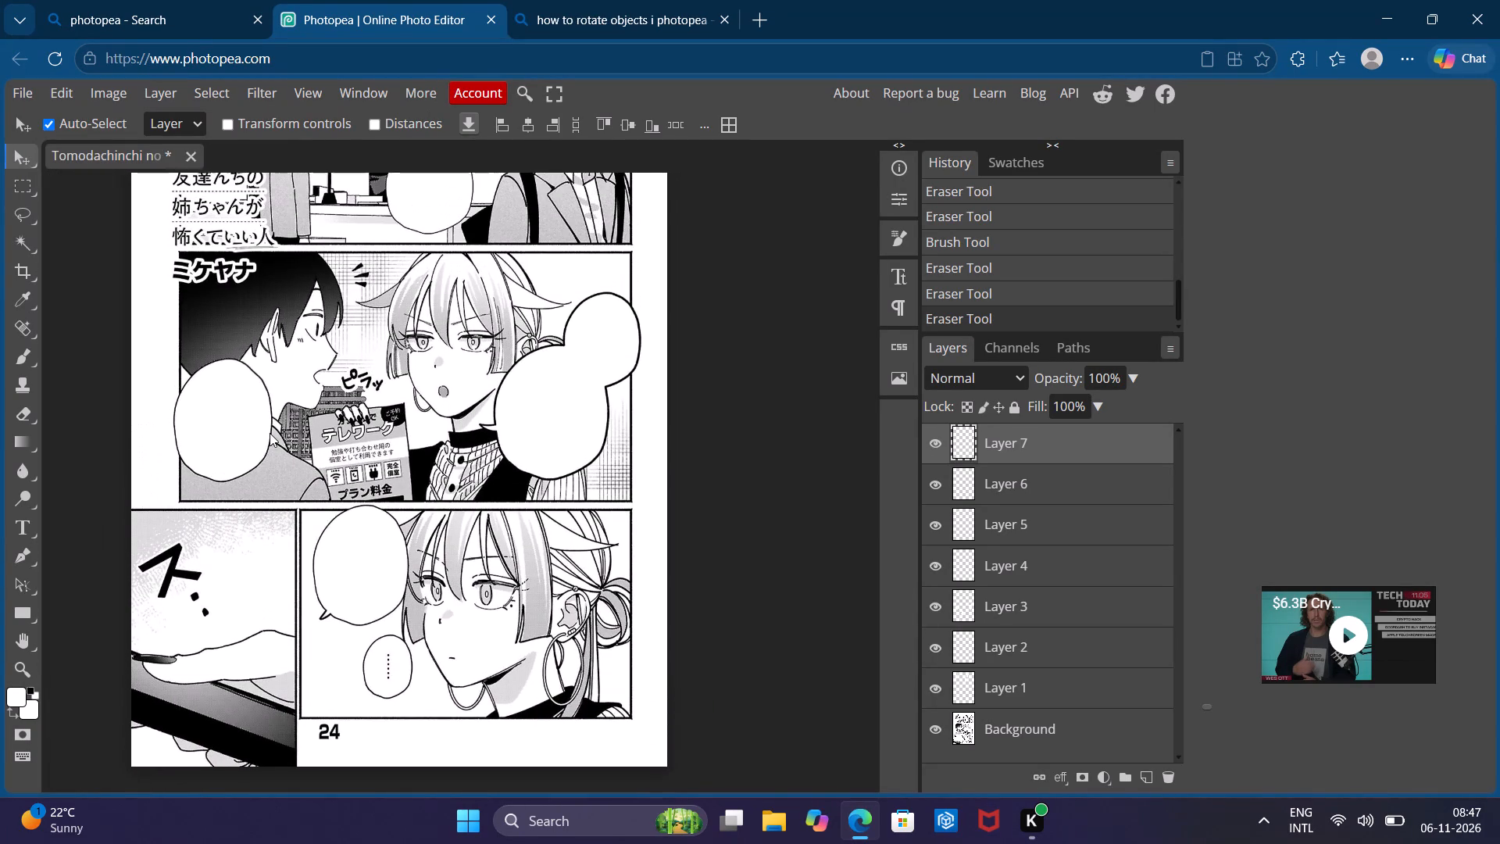
scroll(270, 433, "up", 1)
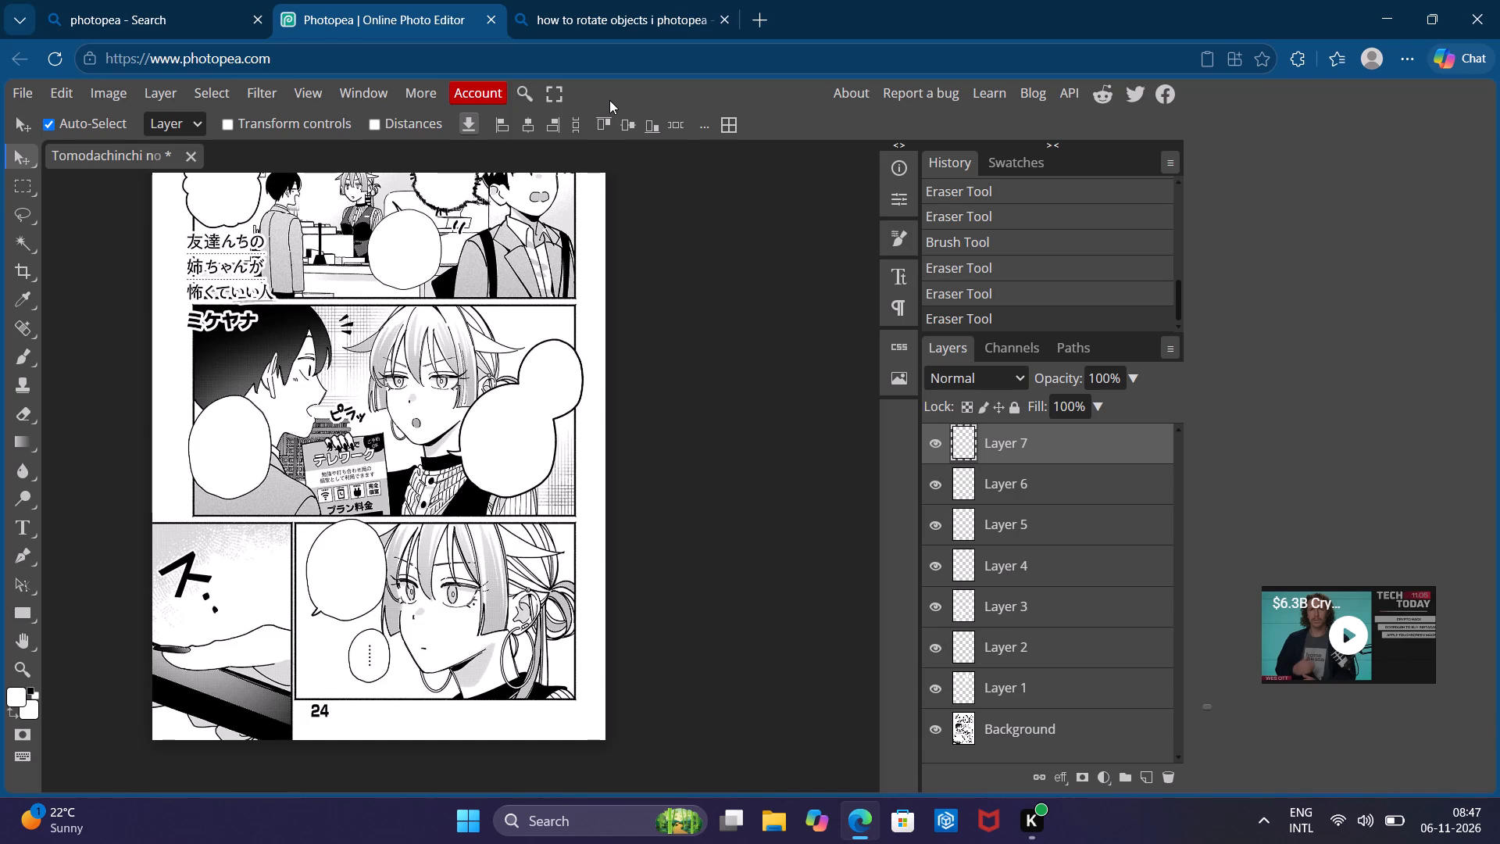
left_click(562, 95)
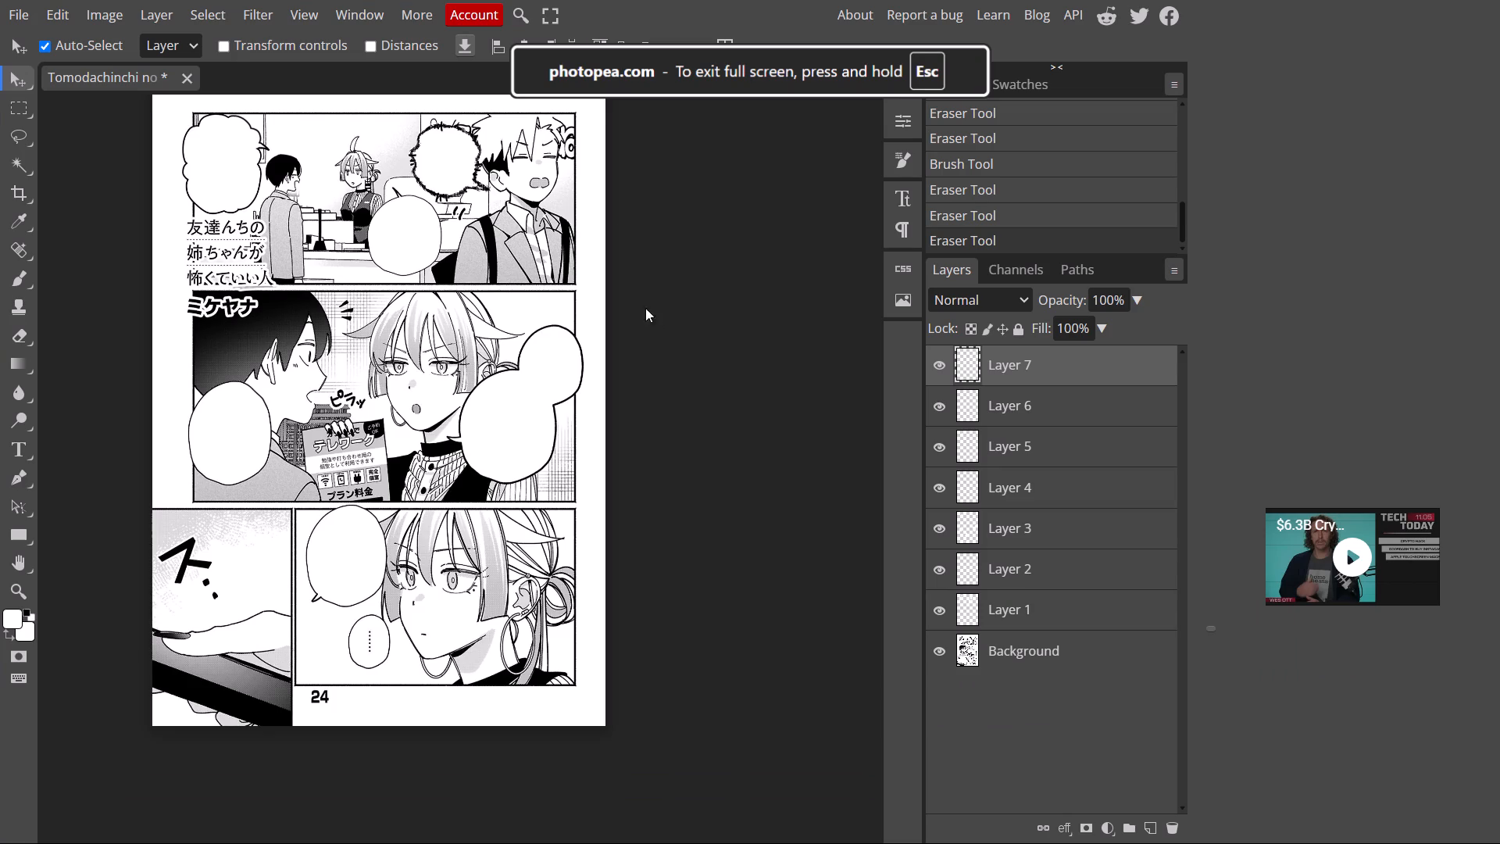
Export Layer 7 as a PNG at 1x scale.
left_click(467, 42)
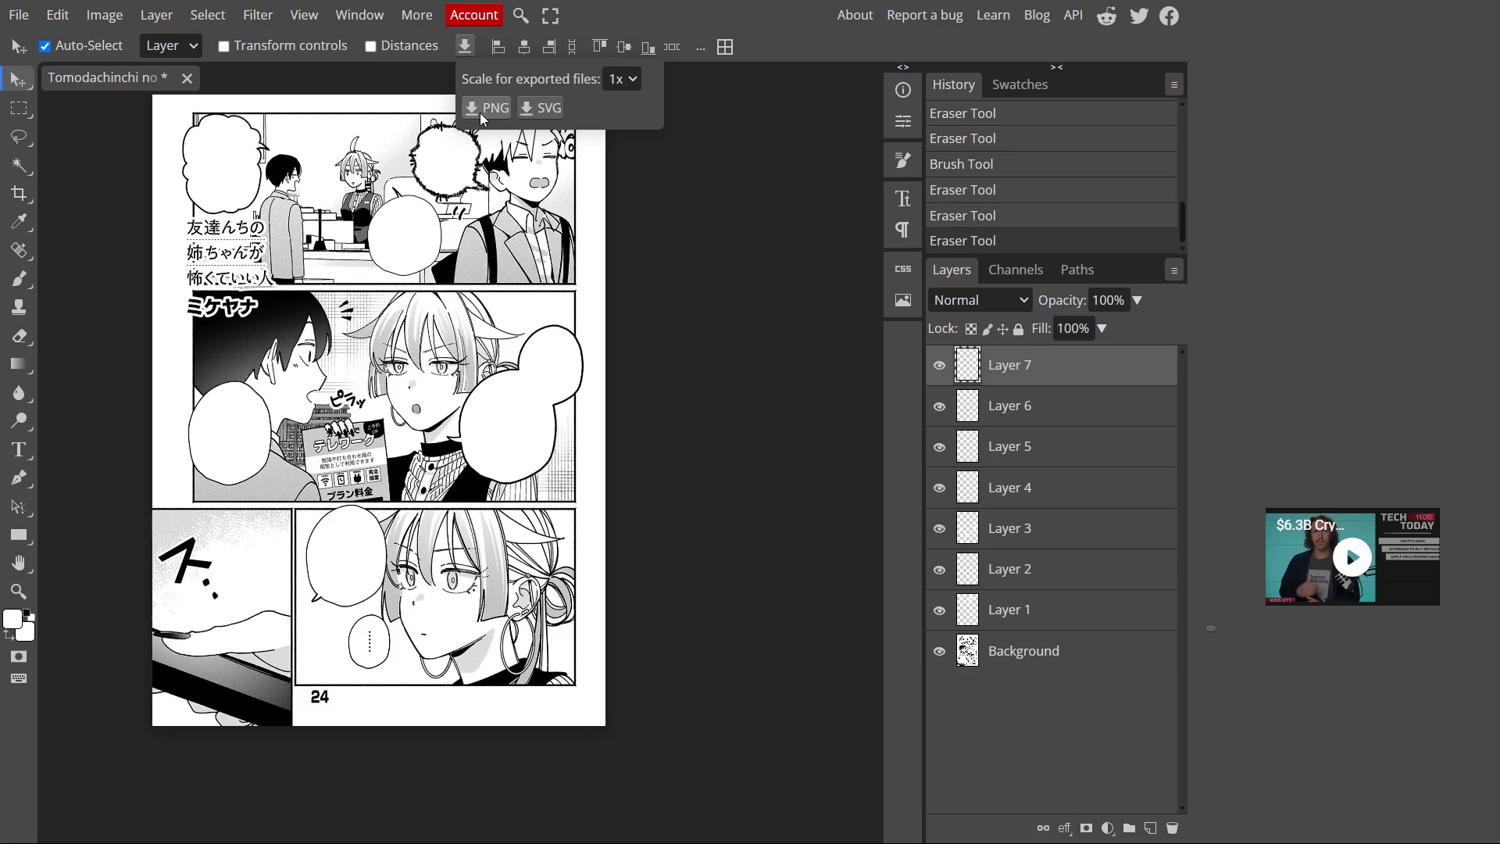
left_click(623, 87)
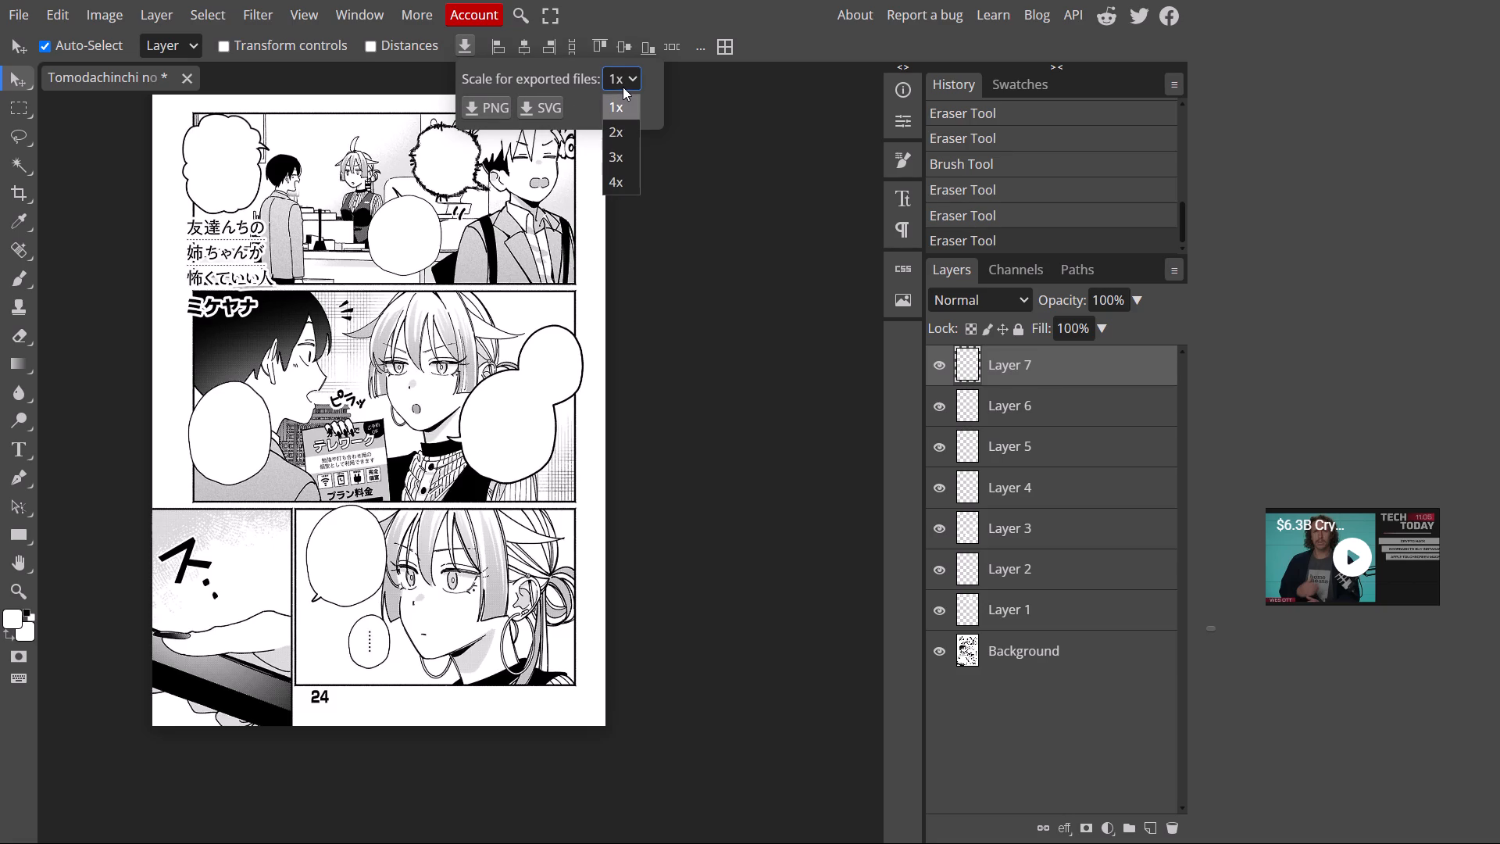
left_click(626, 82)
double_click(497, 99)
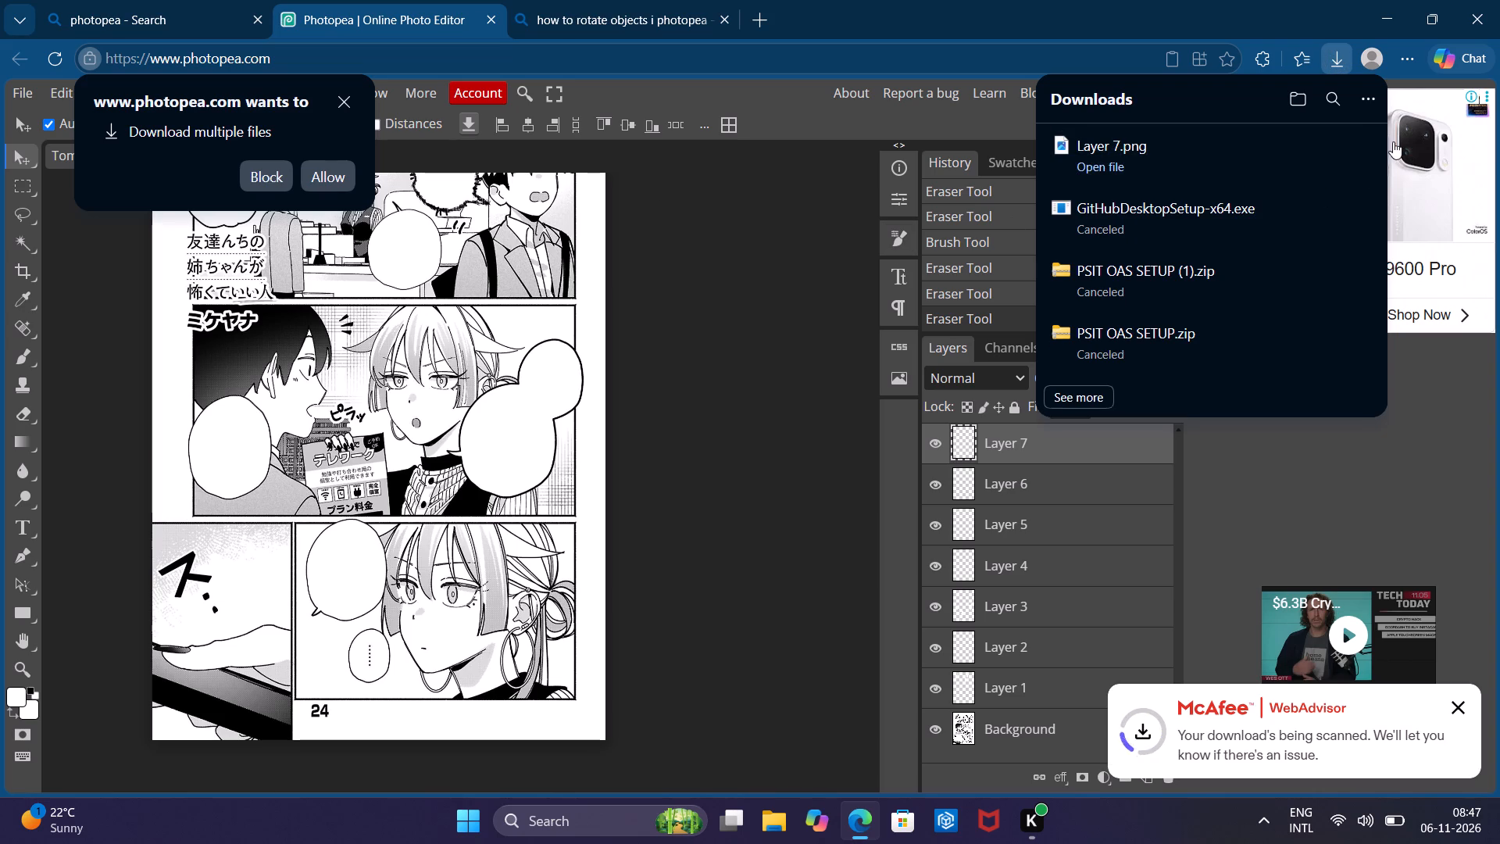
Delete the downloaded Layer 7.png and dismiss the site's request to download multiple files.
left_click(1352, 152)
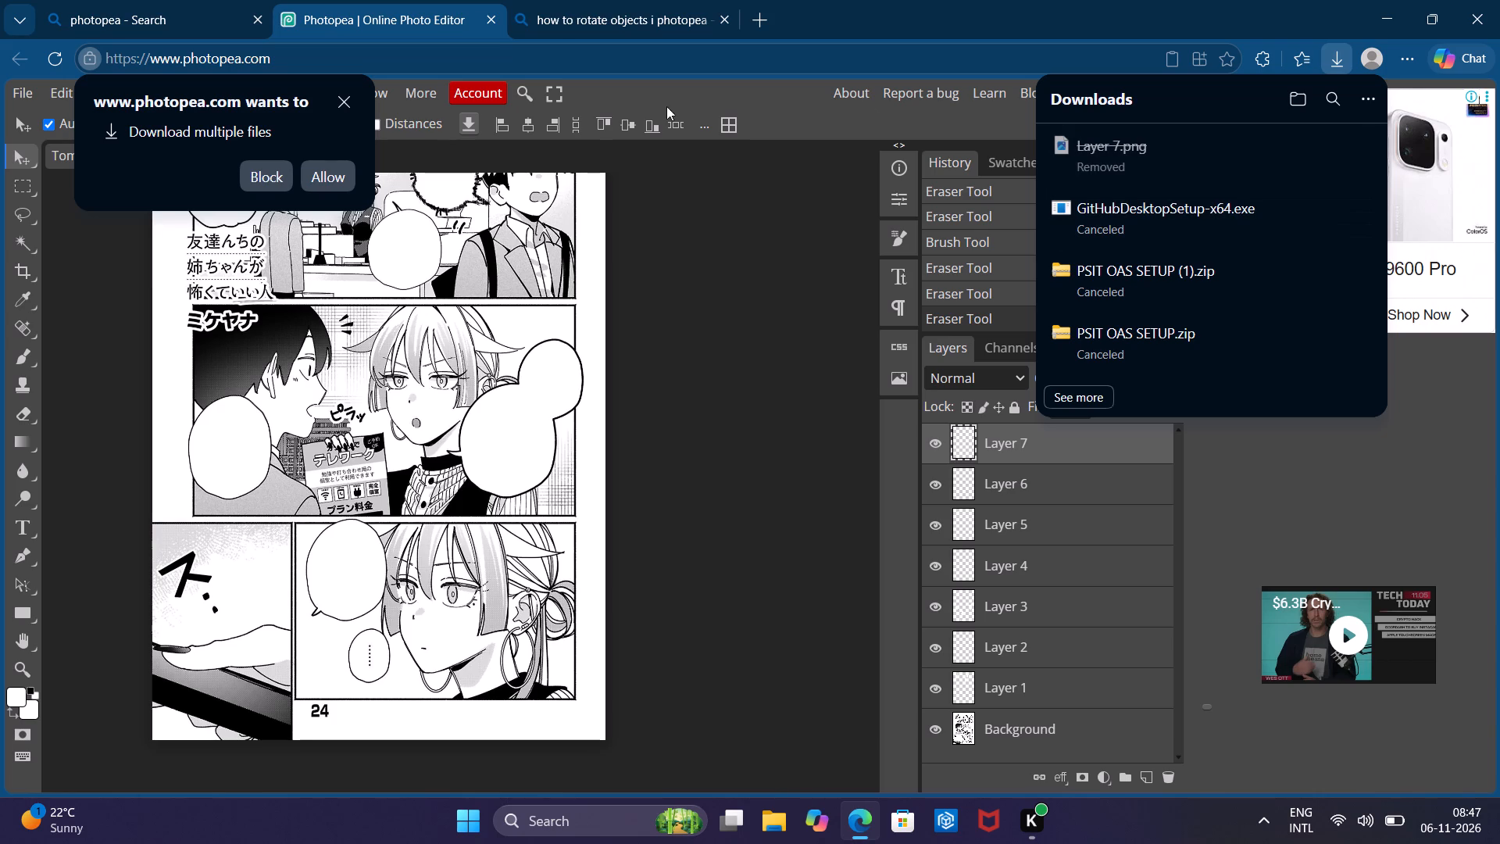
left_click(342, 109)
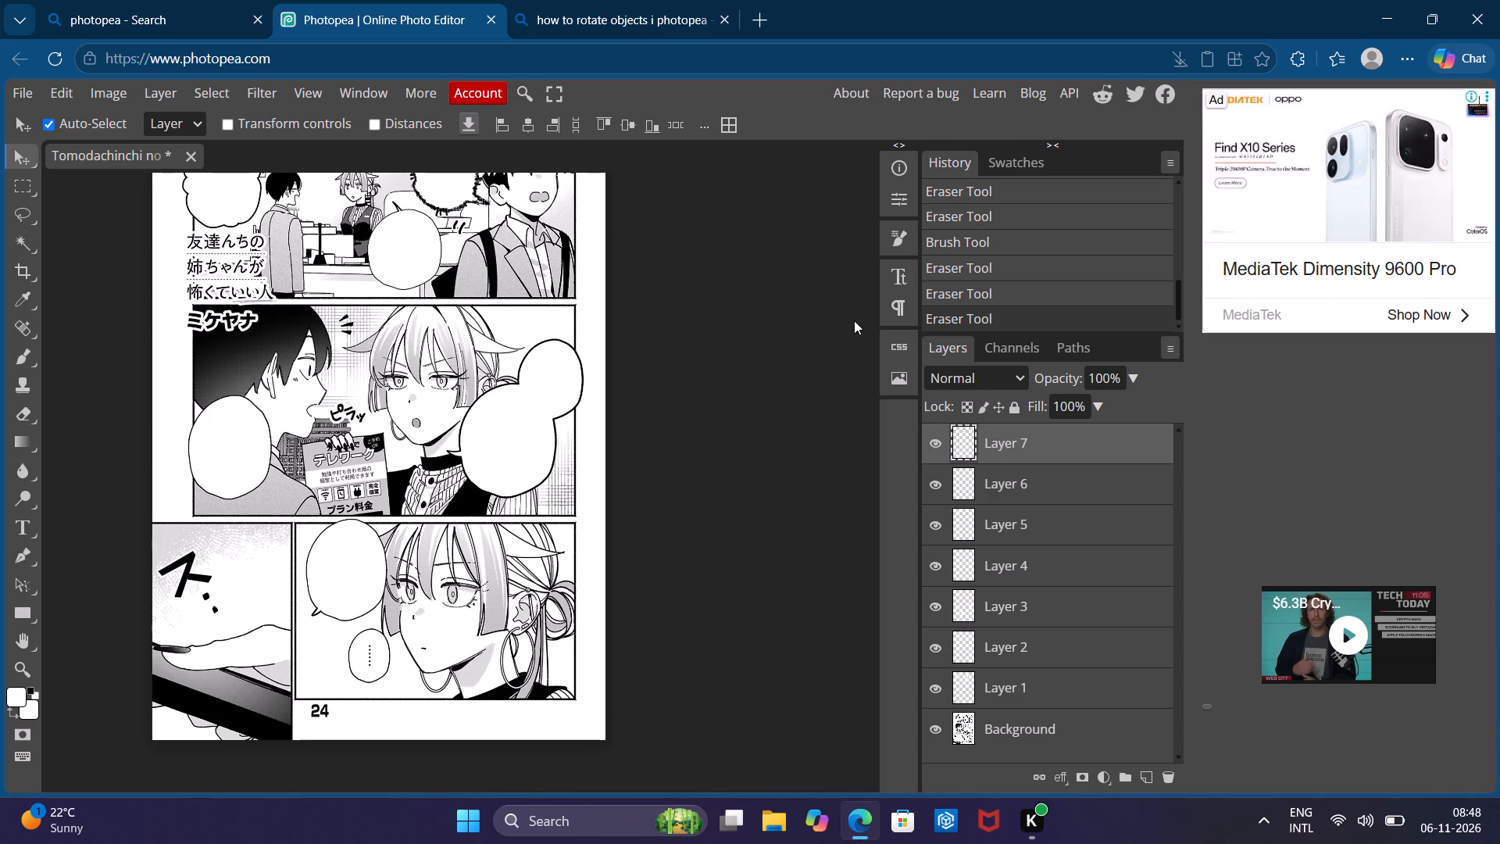
Save the cleaned page over the original Chapter 24 - 1 JPG, allowing the site to edit the file.
left_click(20, 94)
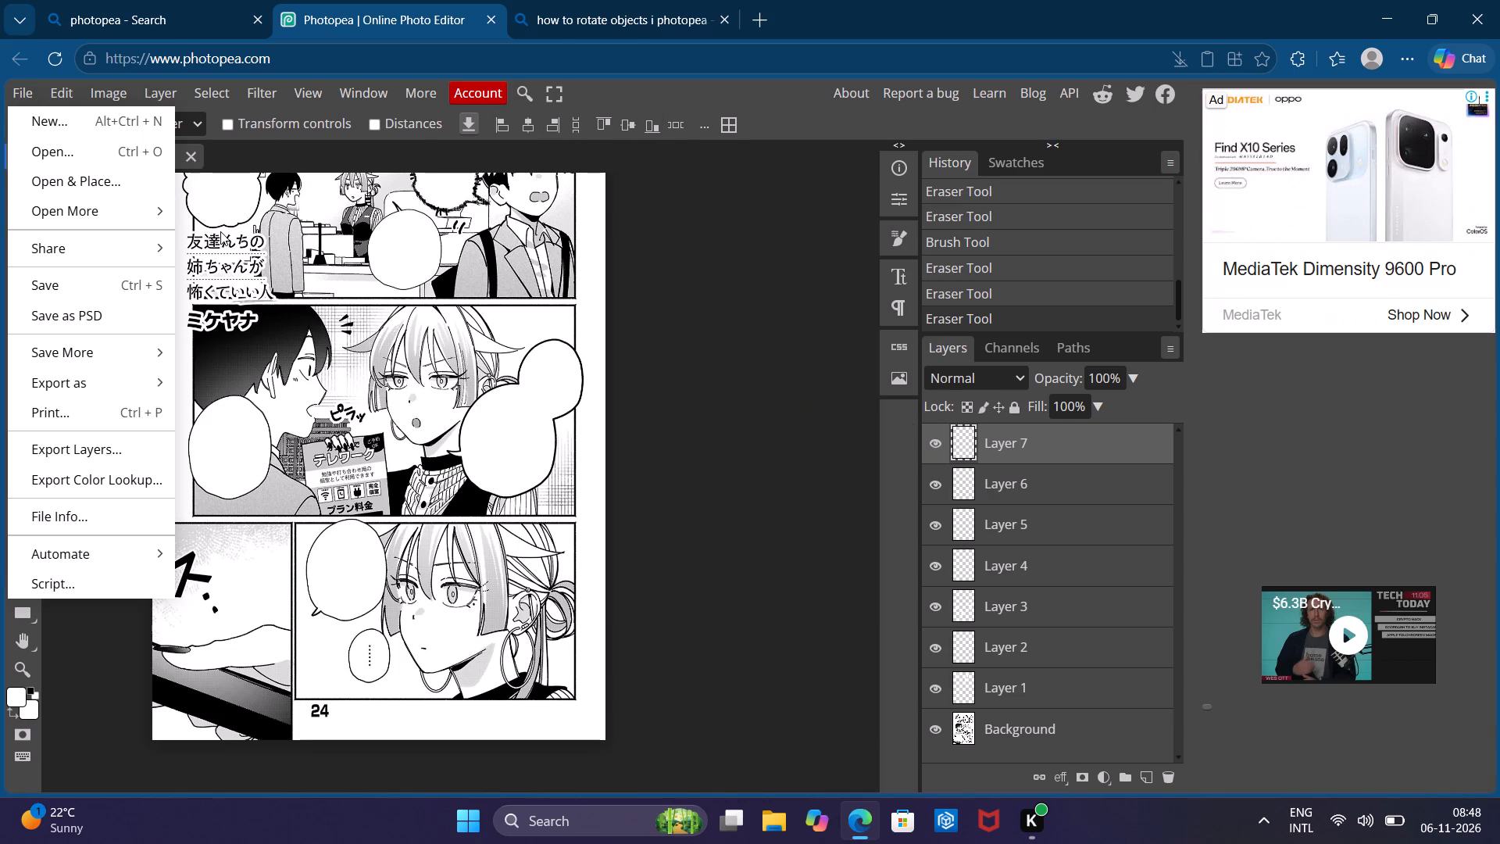
key("ctrl+s")
left_click(758, 451)
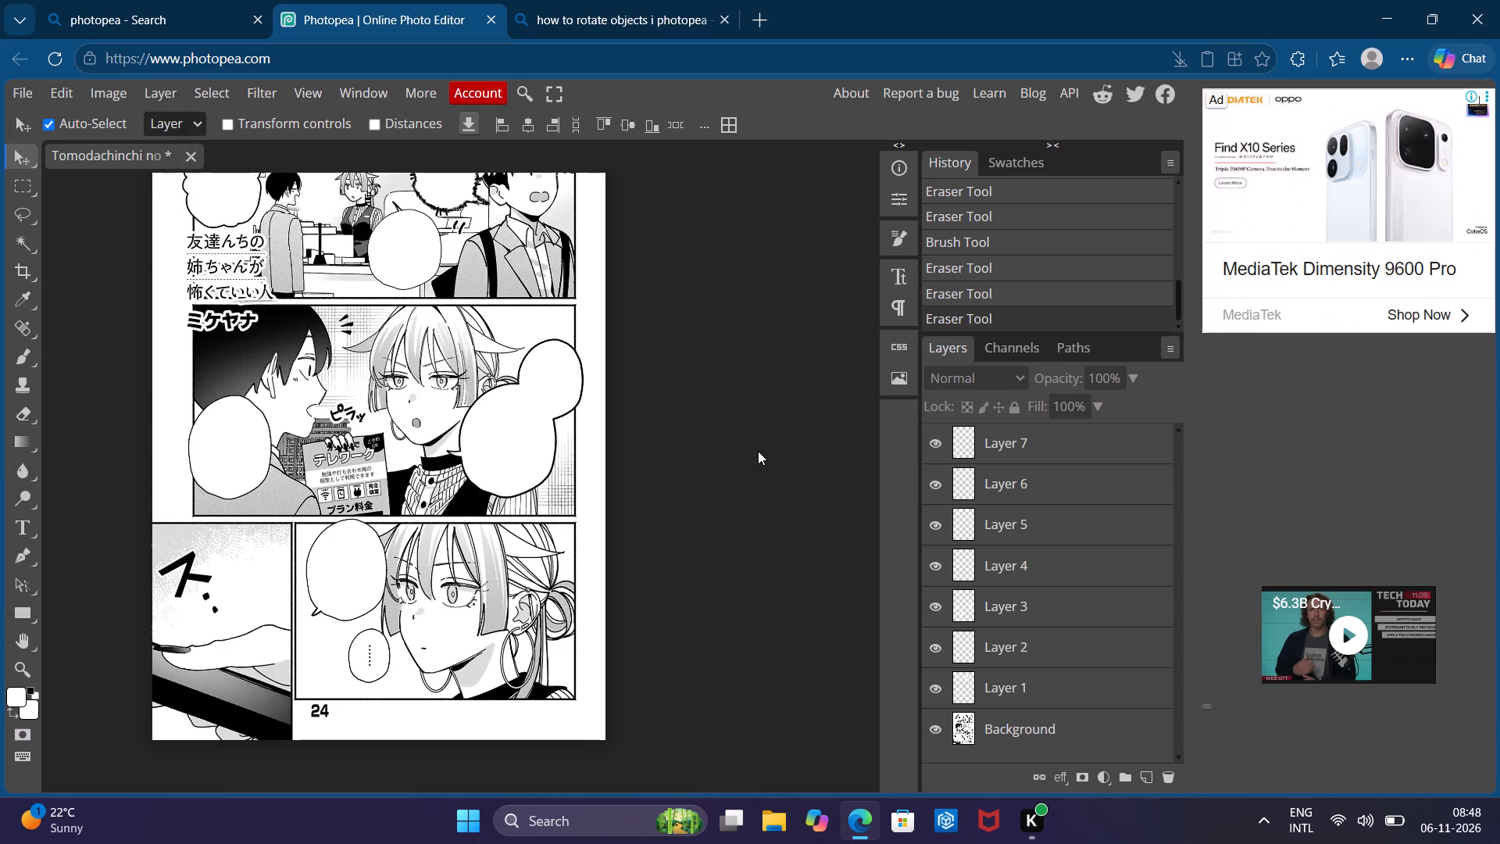
key("ctrl+s")
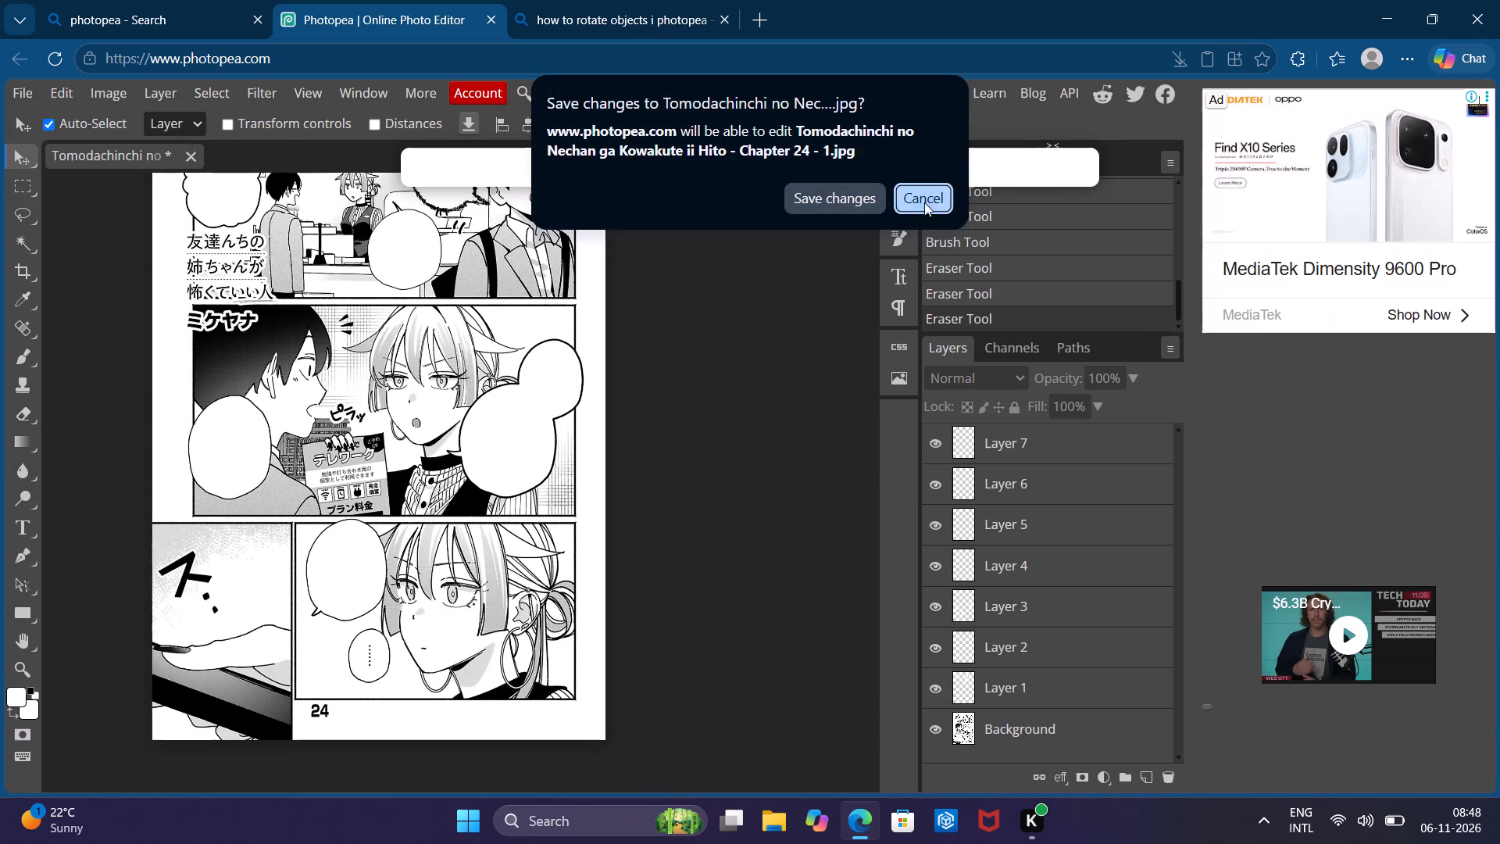
left_click(837, 195)
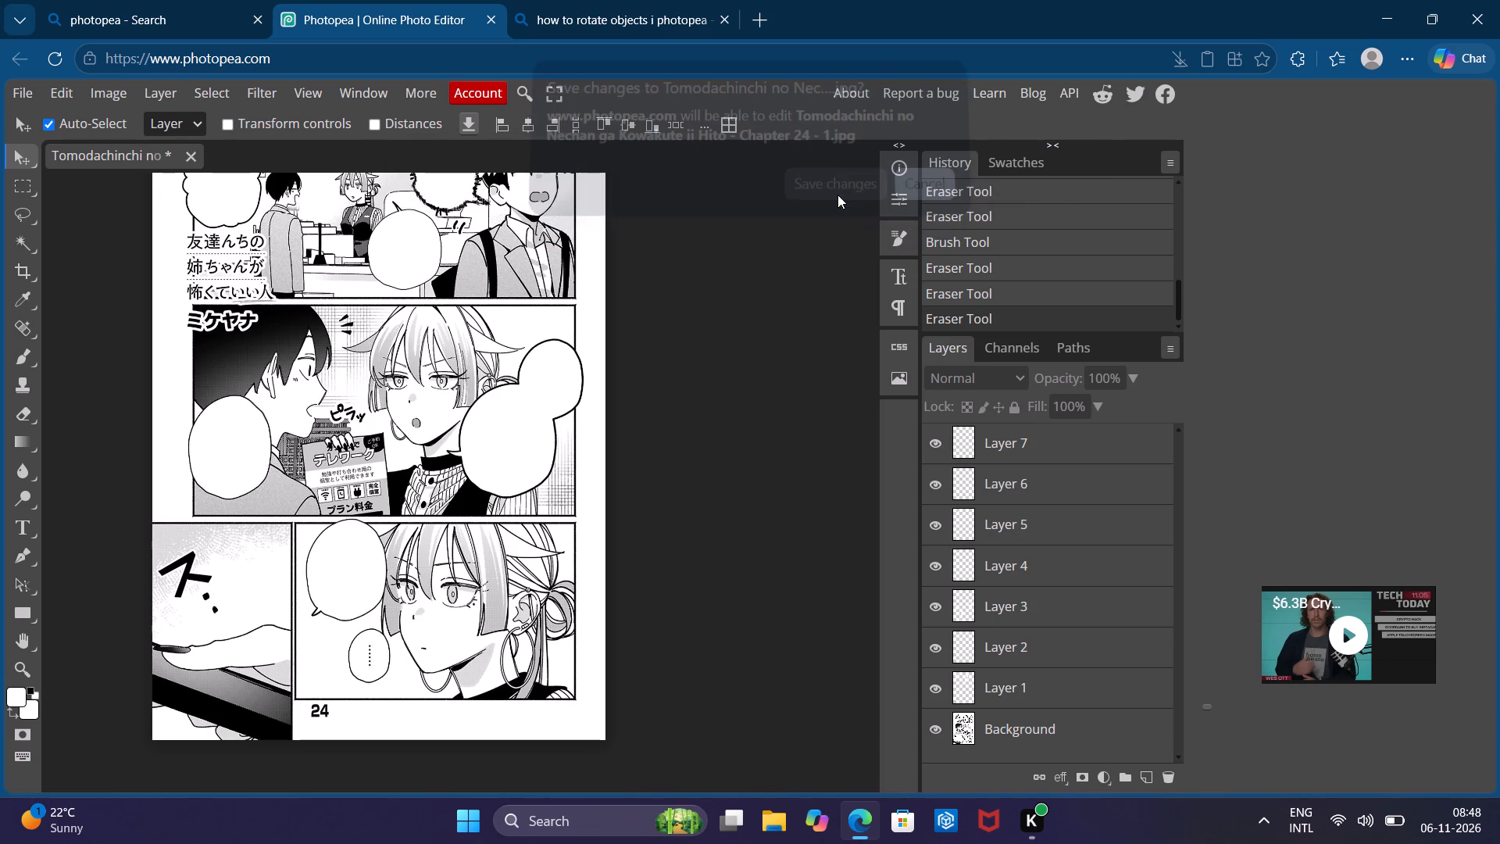
left_click(27, 98)
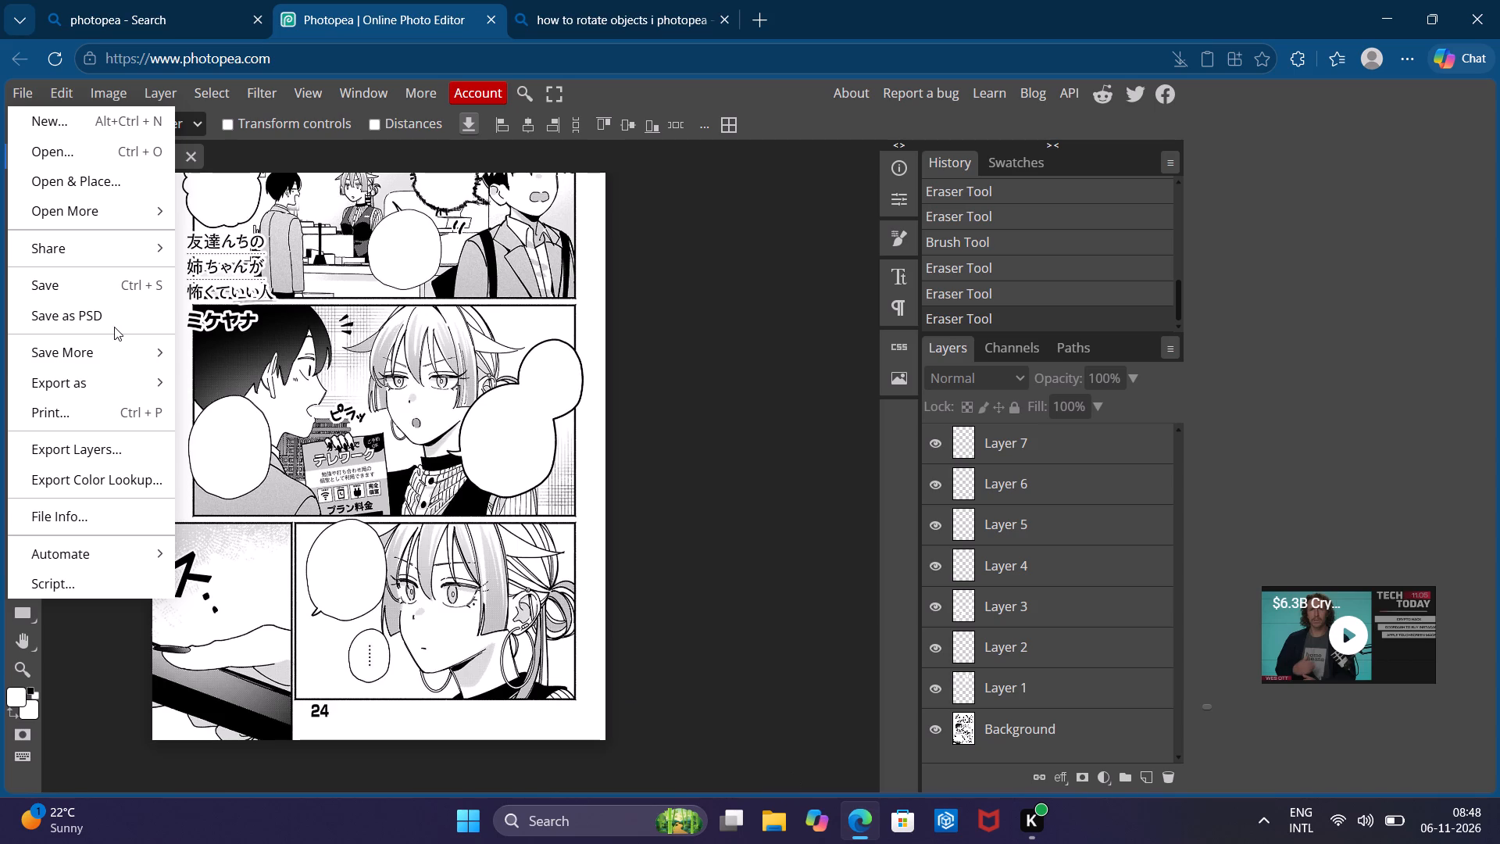
left_click(125, 284)
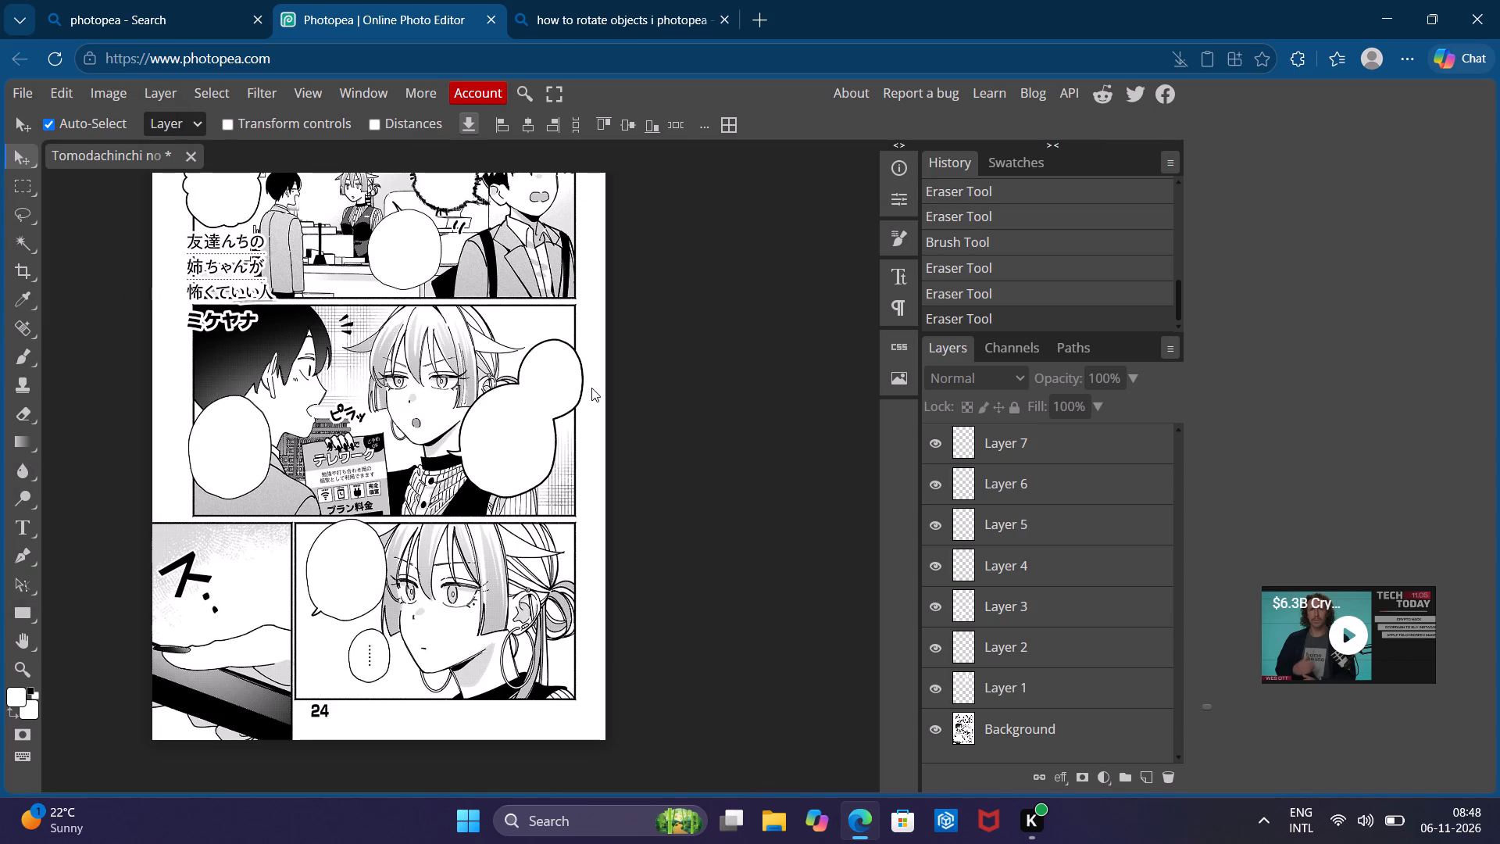
Switch to File Explorer and search Home for 24.
left_click(770, 832)
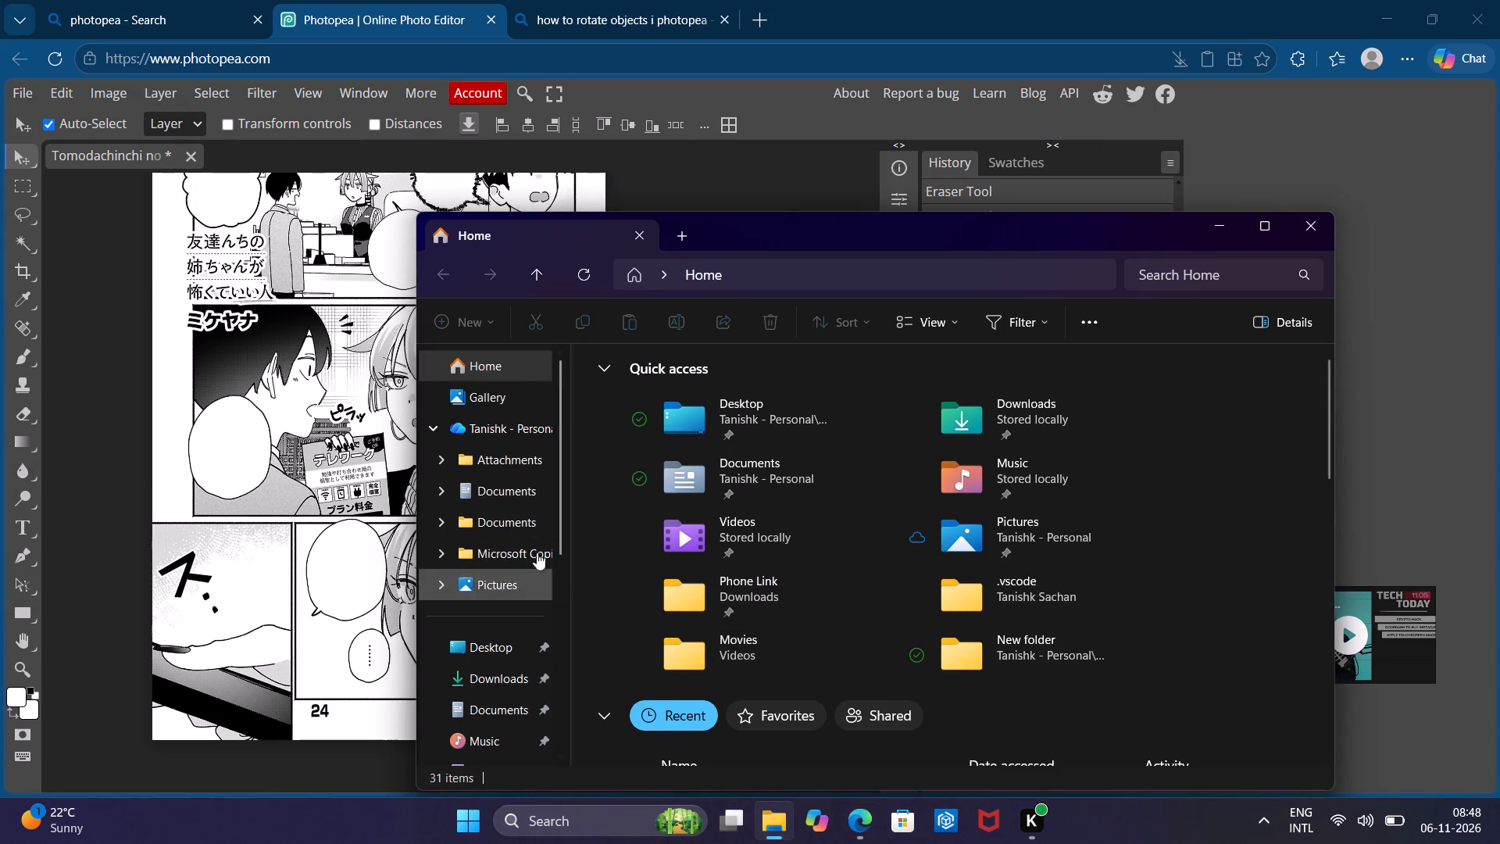
scroll(518, 514, "down", 2)
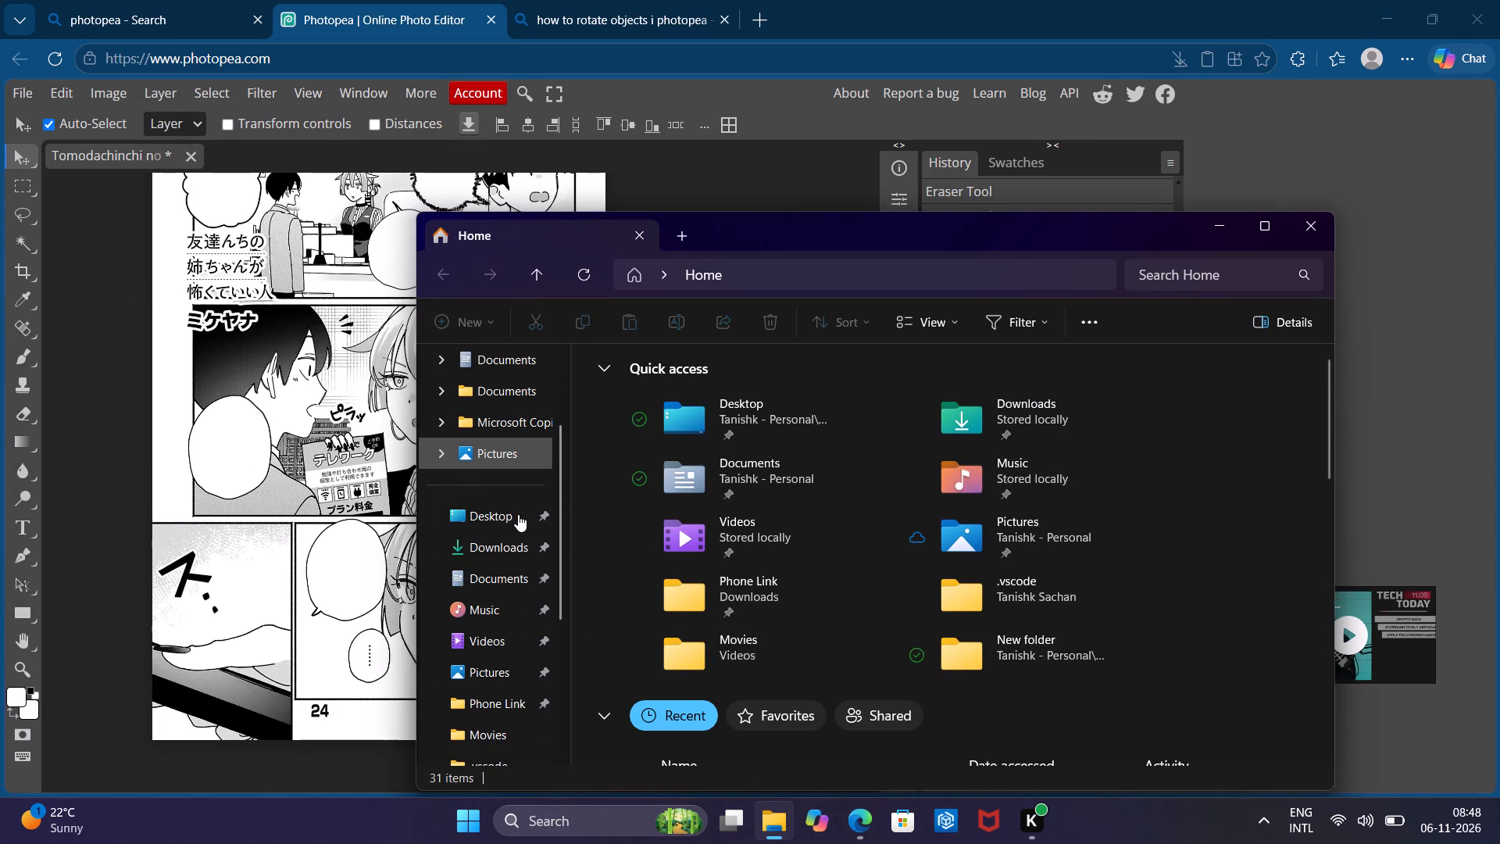
double_click(1195, 283)
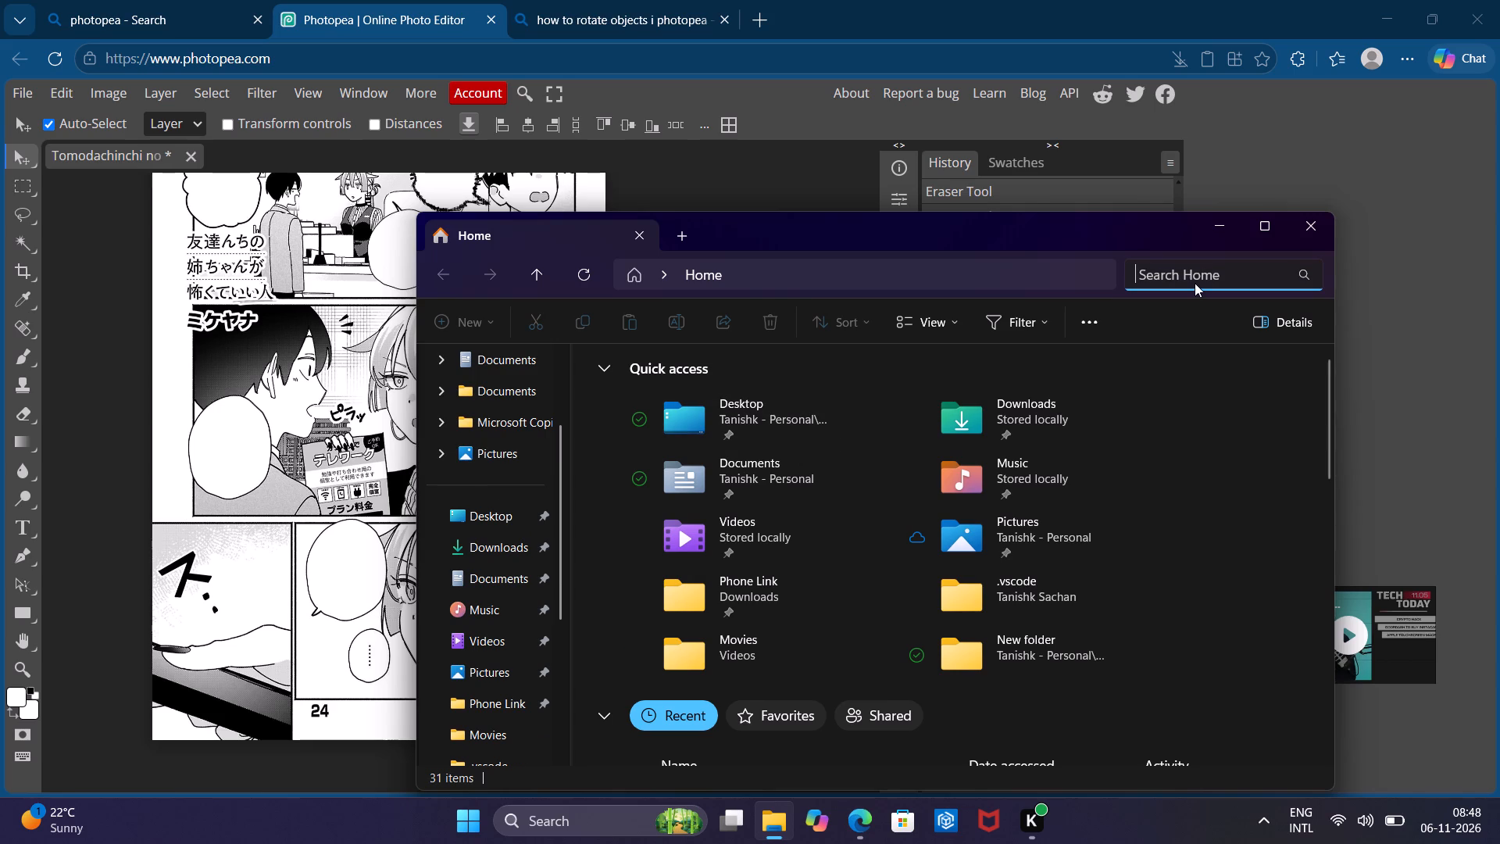
type("24")
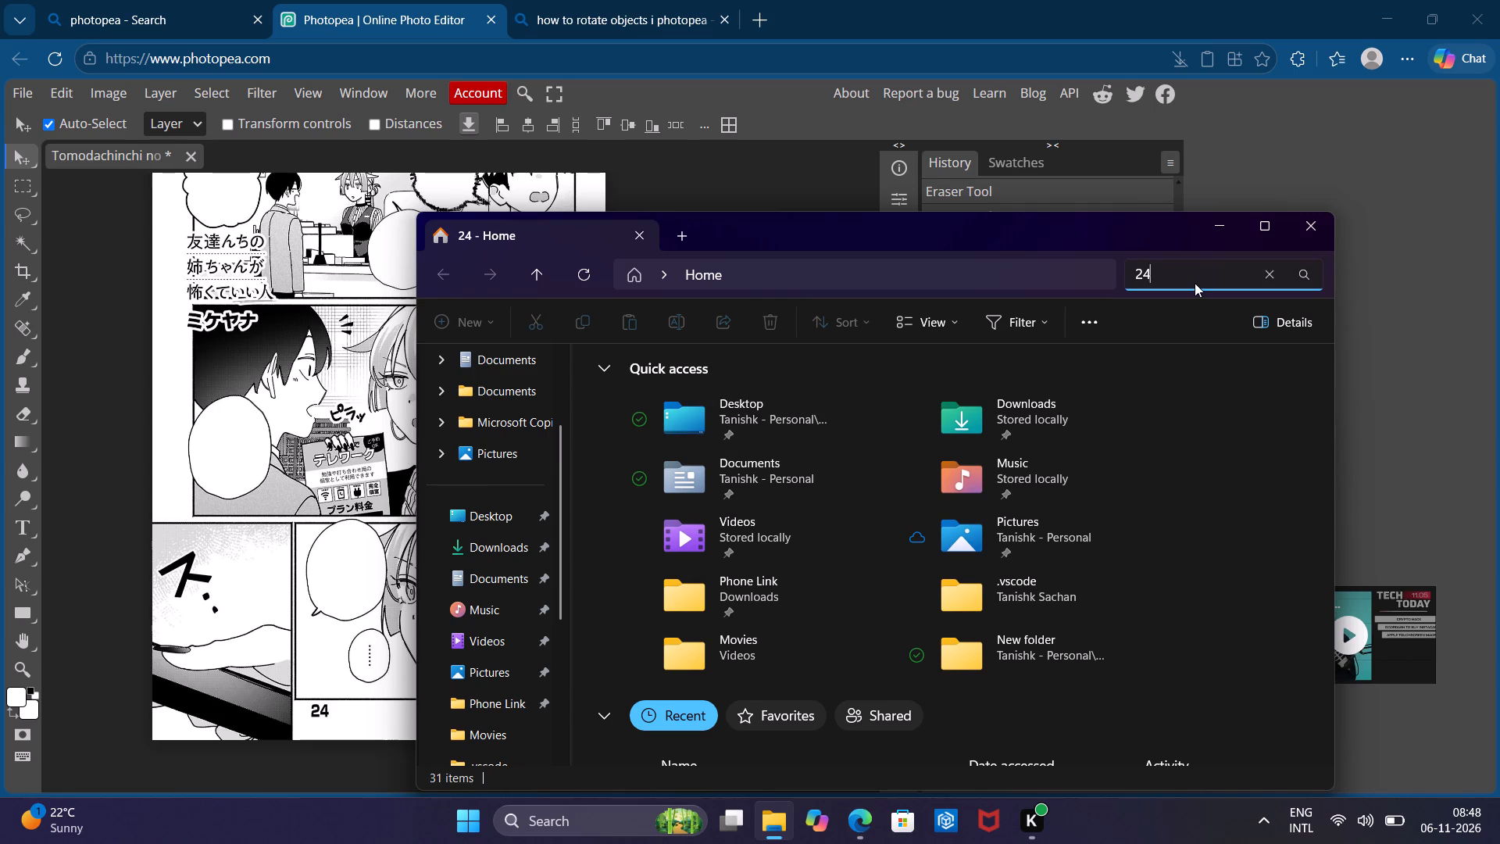
key("Return")
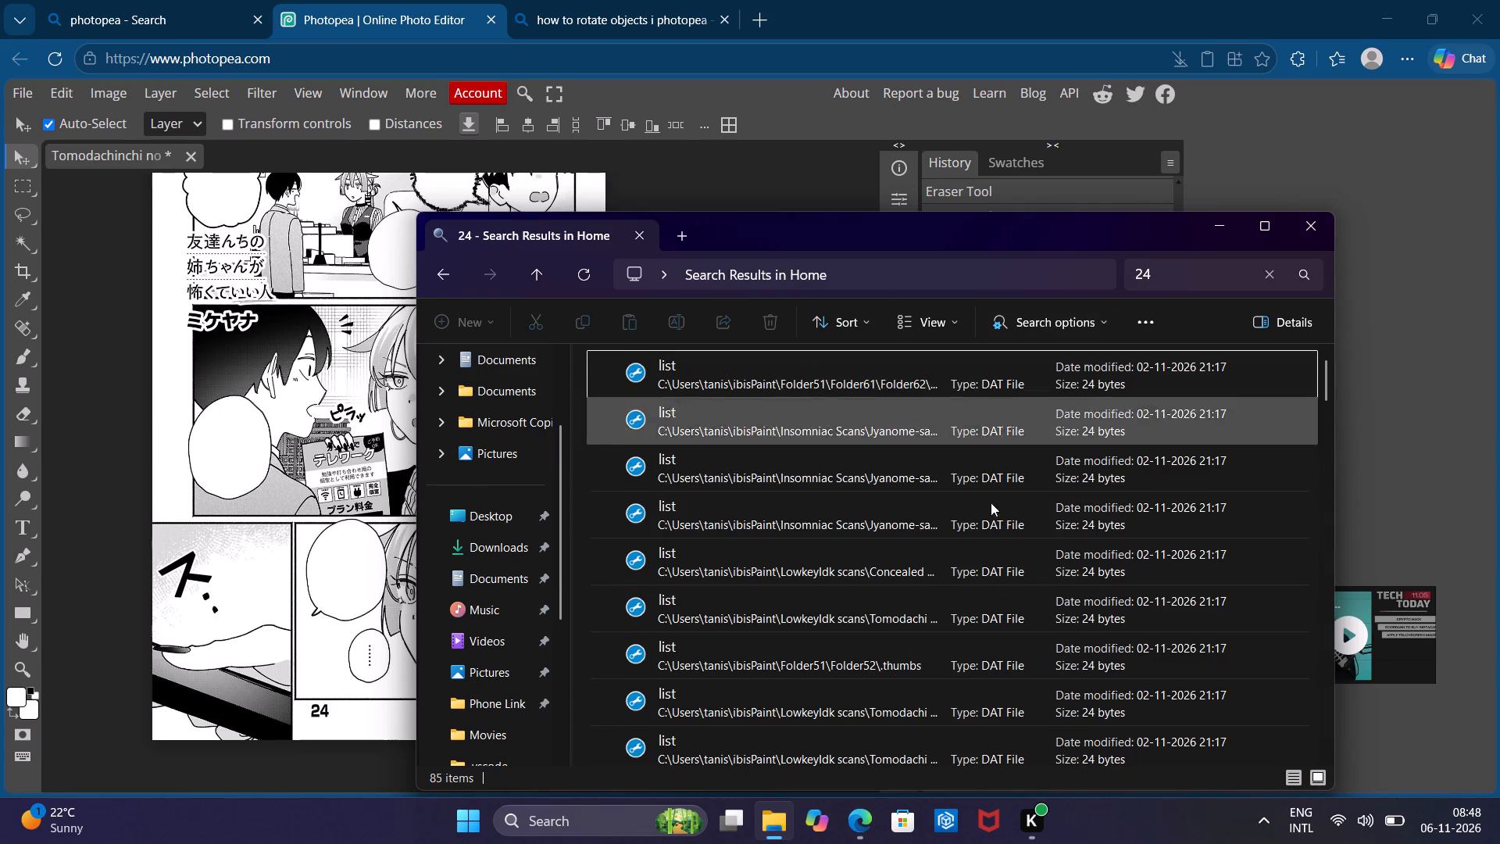
Find the Tomodachinchi Chapter 24 - 1 JPG among the search results, open it to check the saved page, and close it.
scroll(994, 536, "down", 3)
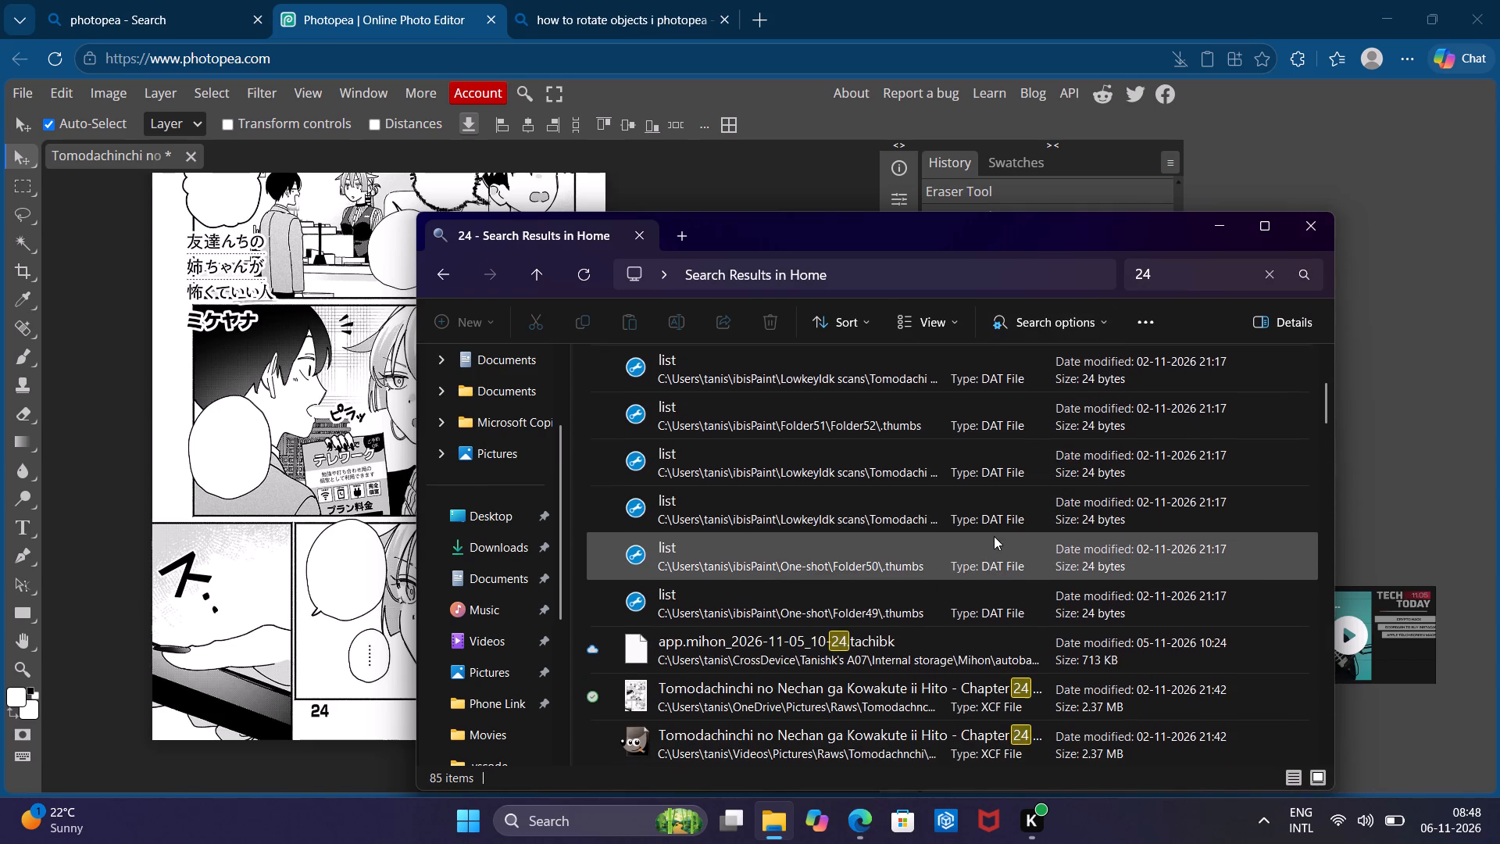
scroll(994, 536, "down", 1)
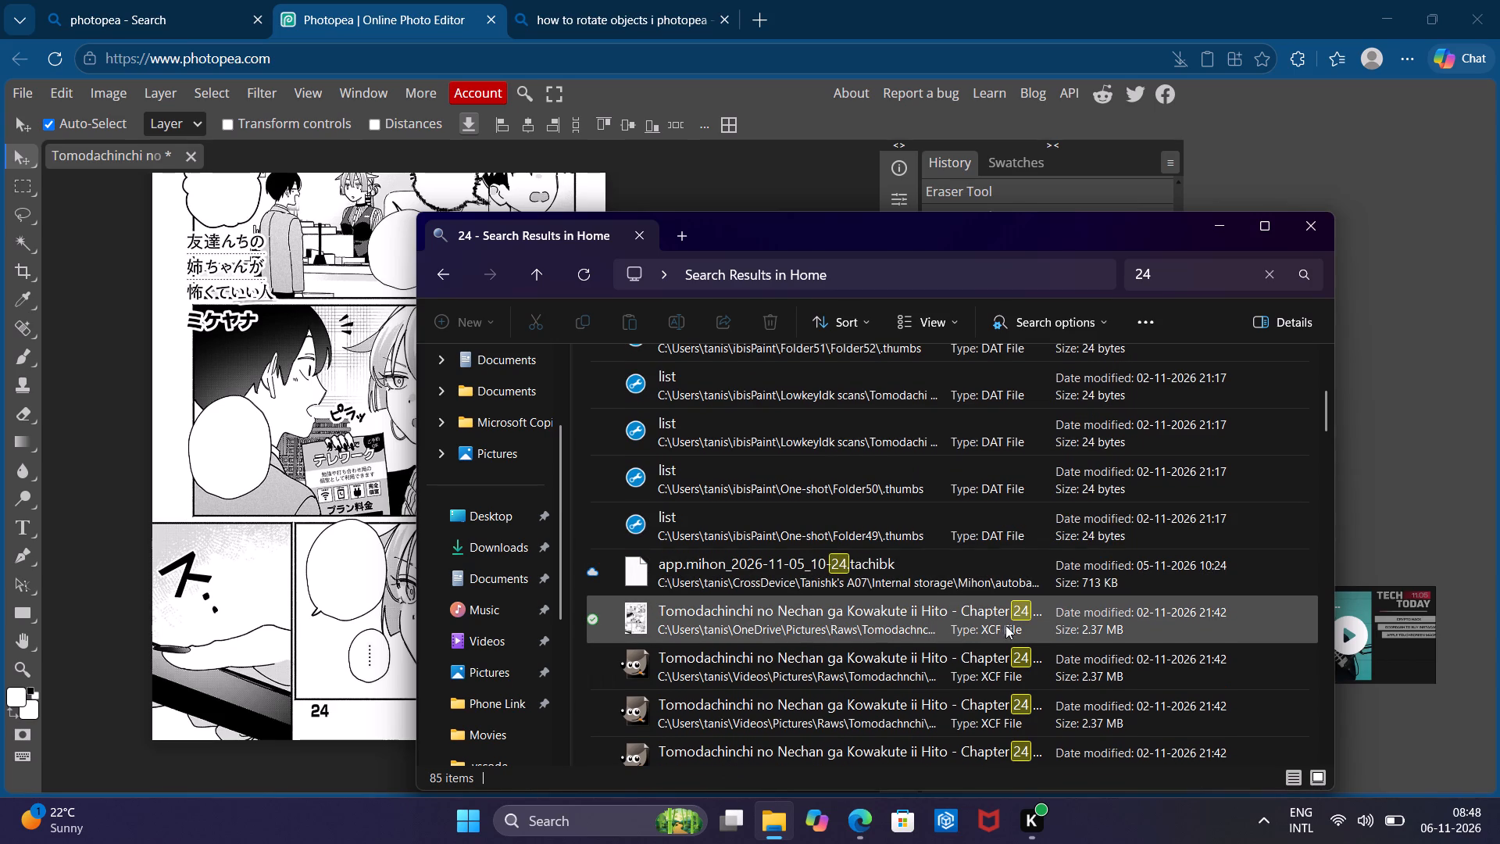
scroll(1016, 630, "down", 1)
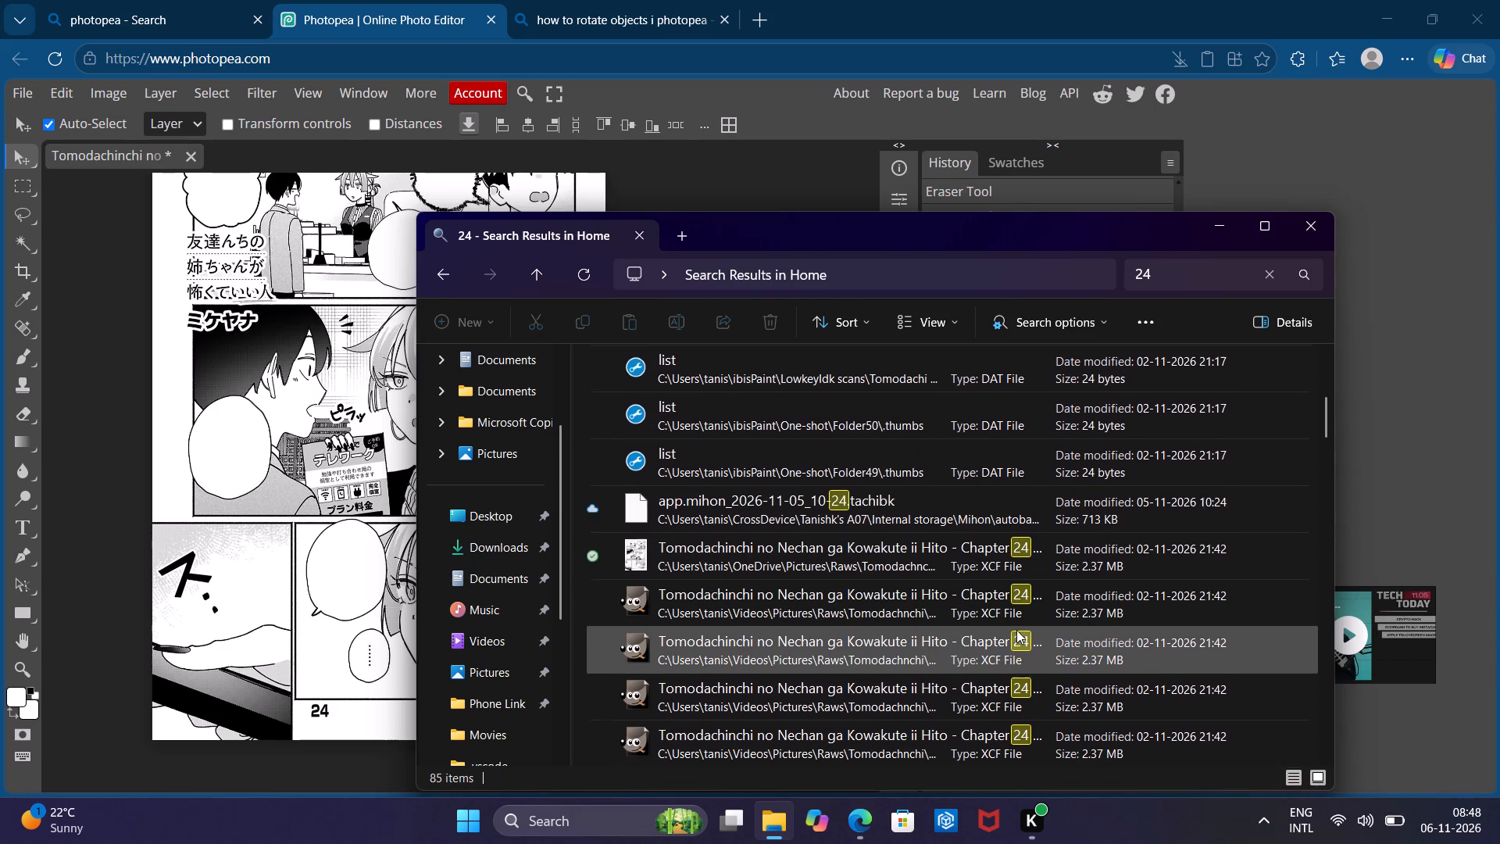
scroll(1016, 630, "down", 2)
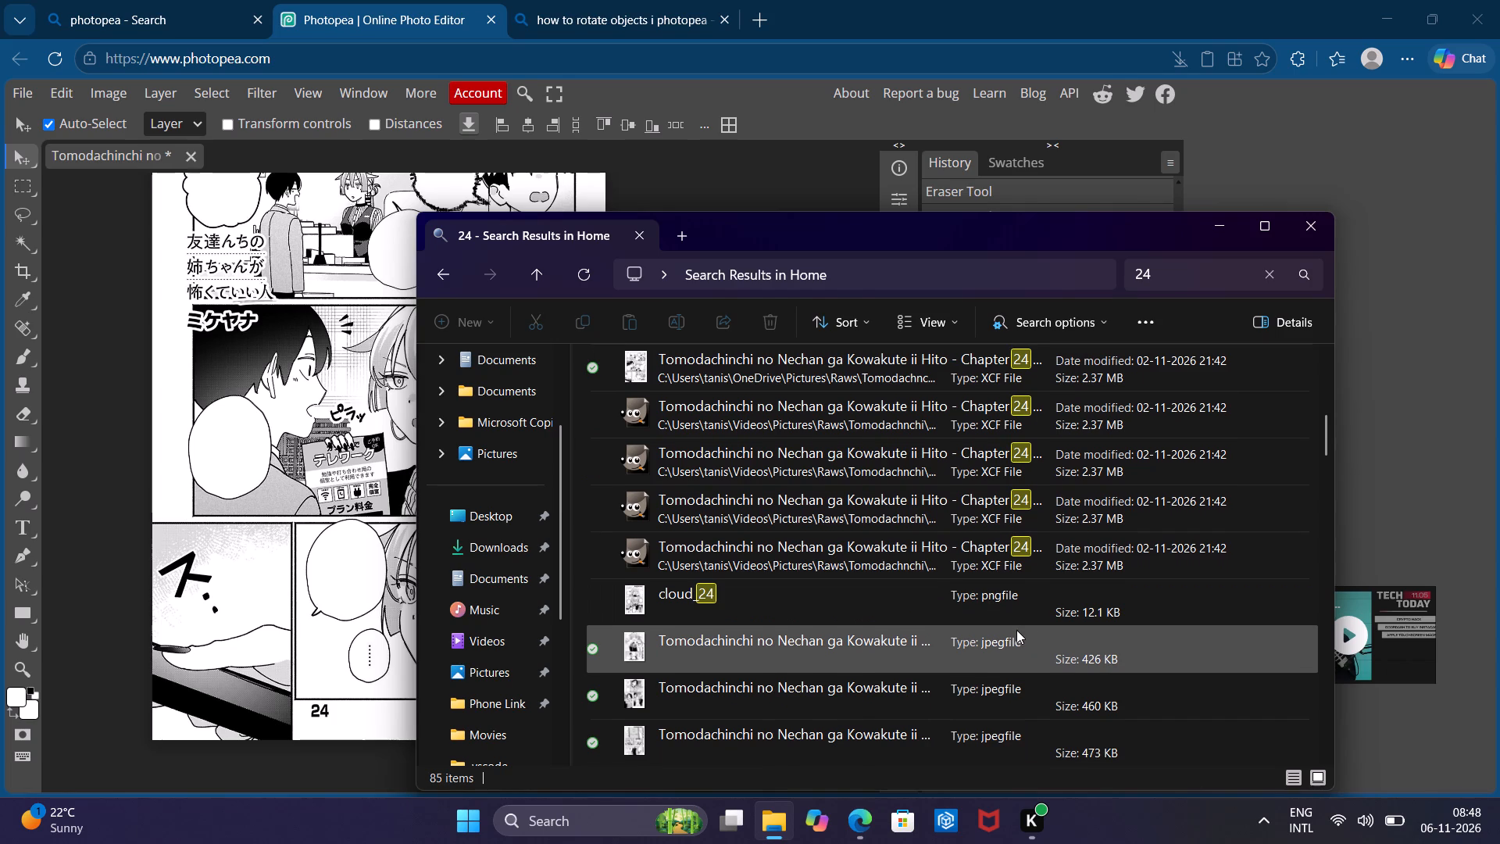
scroll(1016, 630, "down", 1)
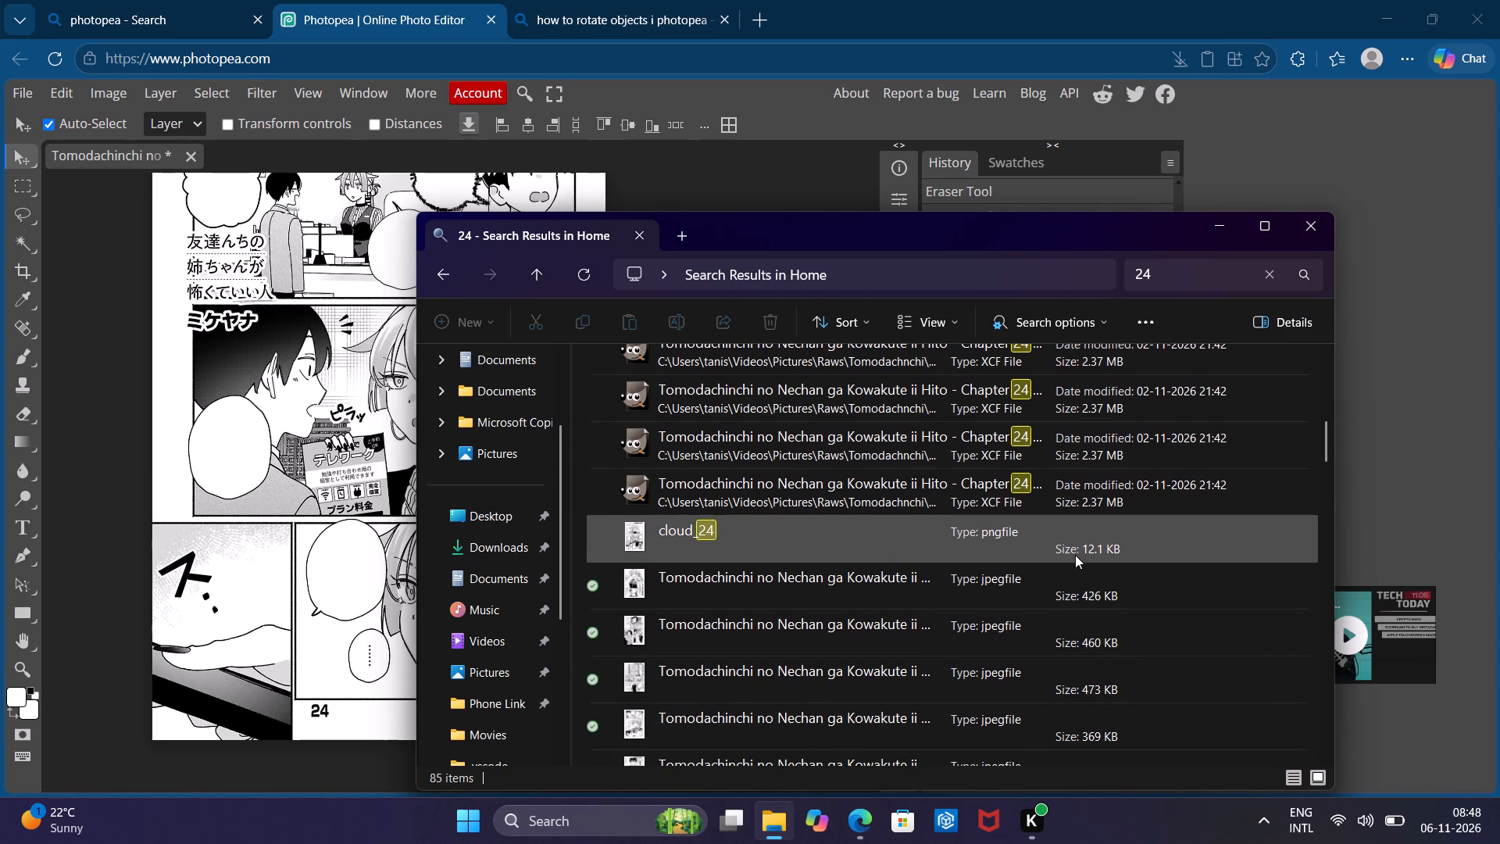
scroll(1075, 555, "down", 3)
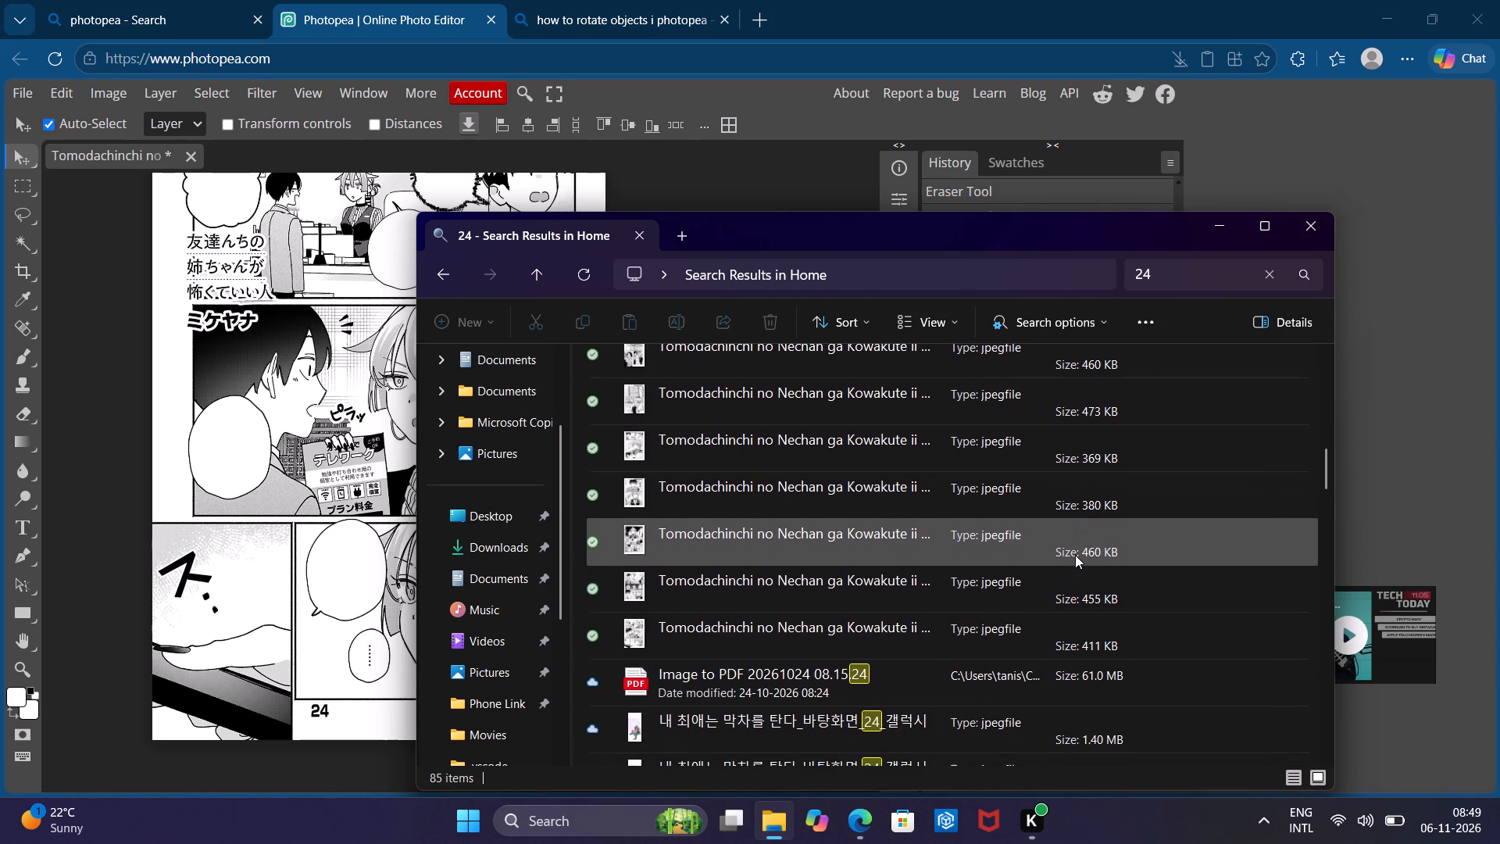
scroll(1075, 555, "down", 1)
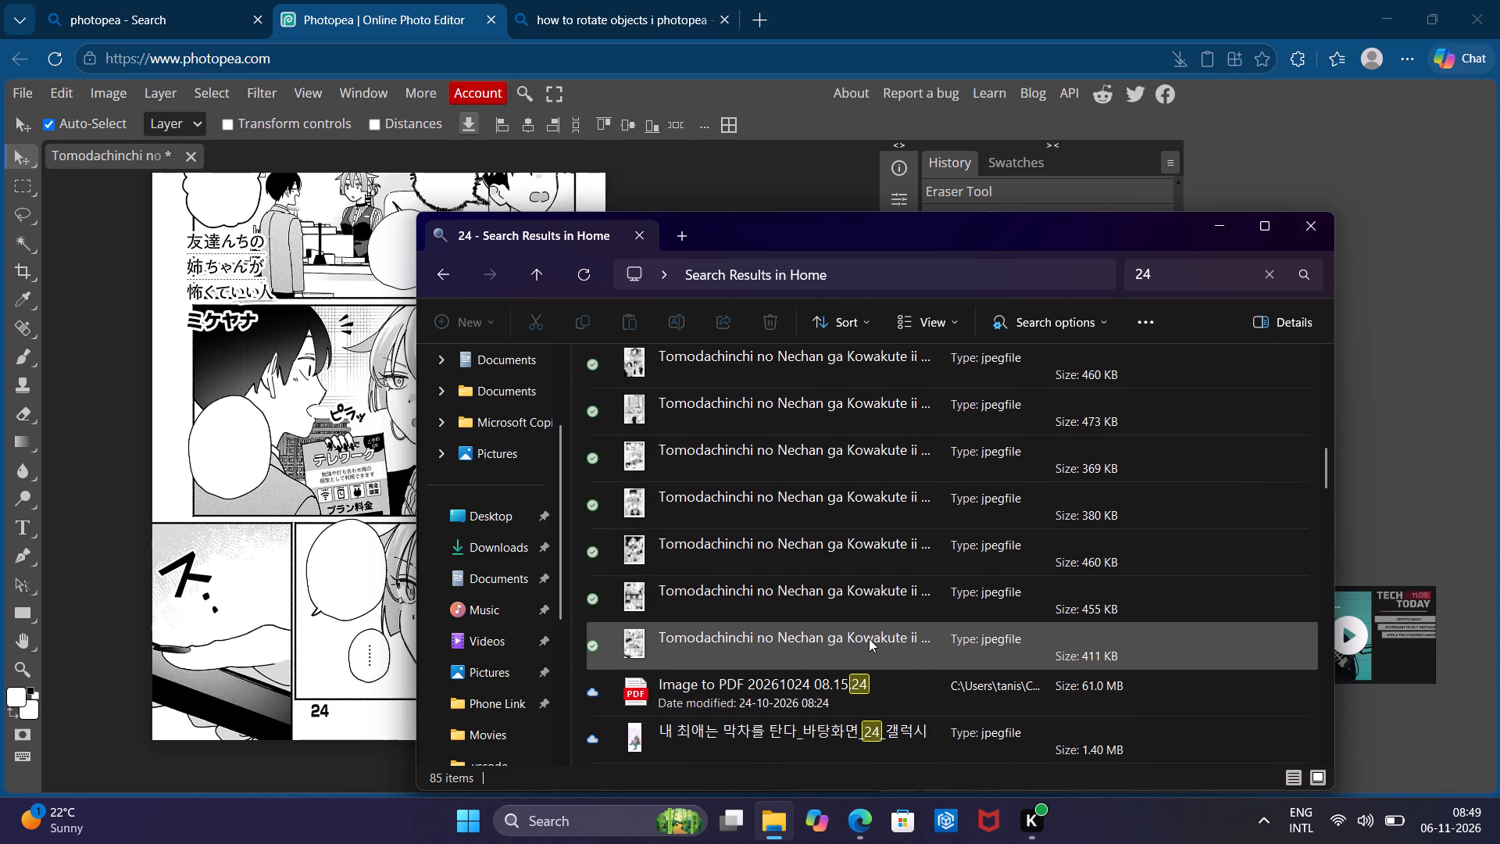
double_click(882, 638)
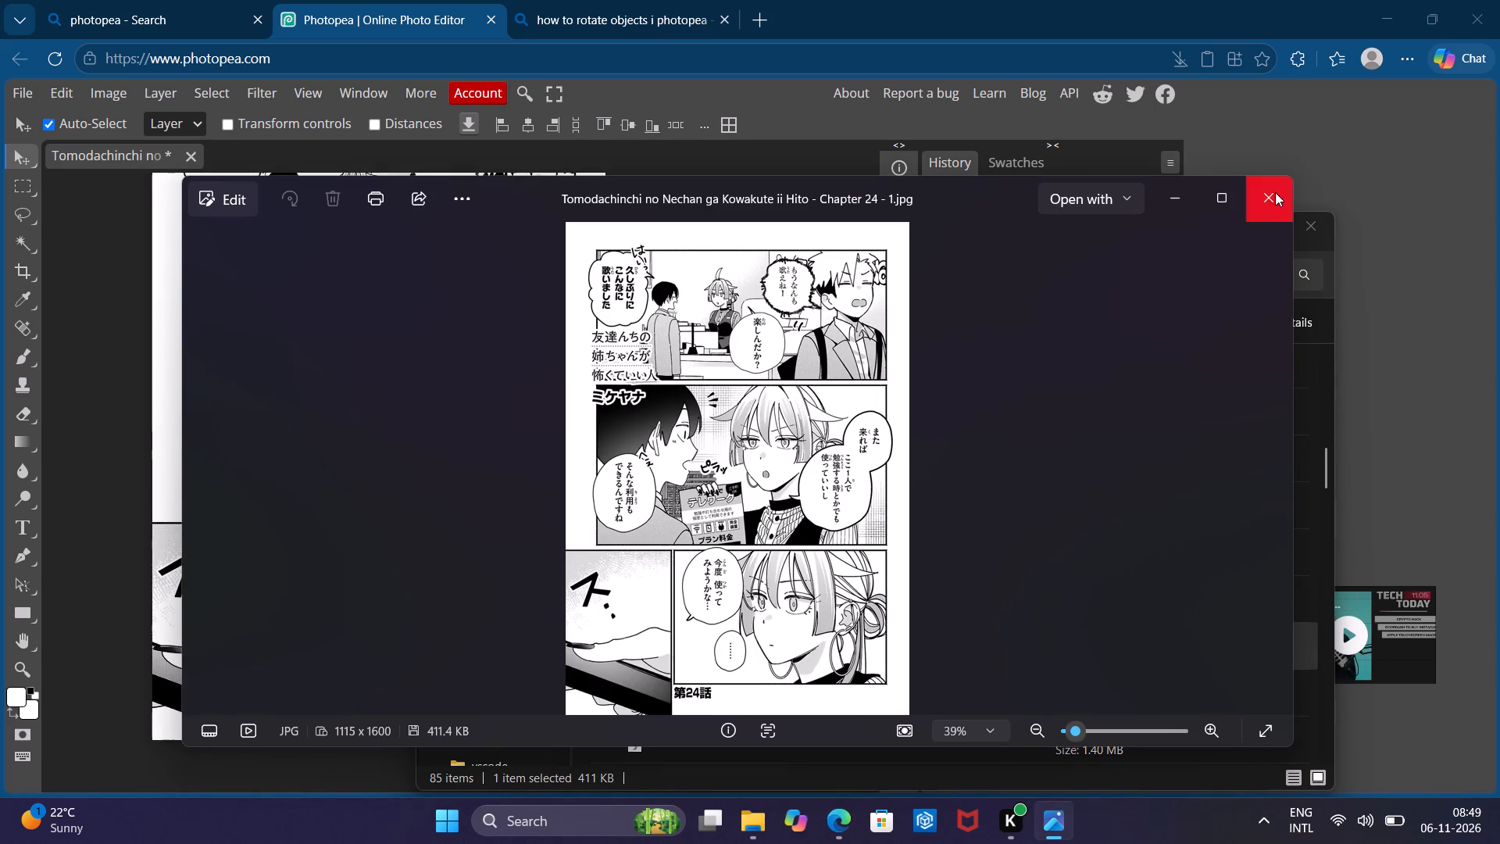
left_click(1275, 192)
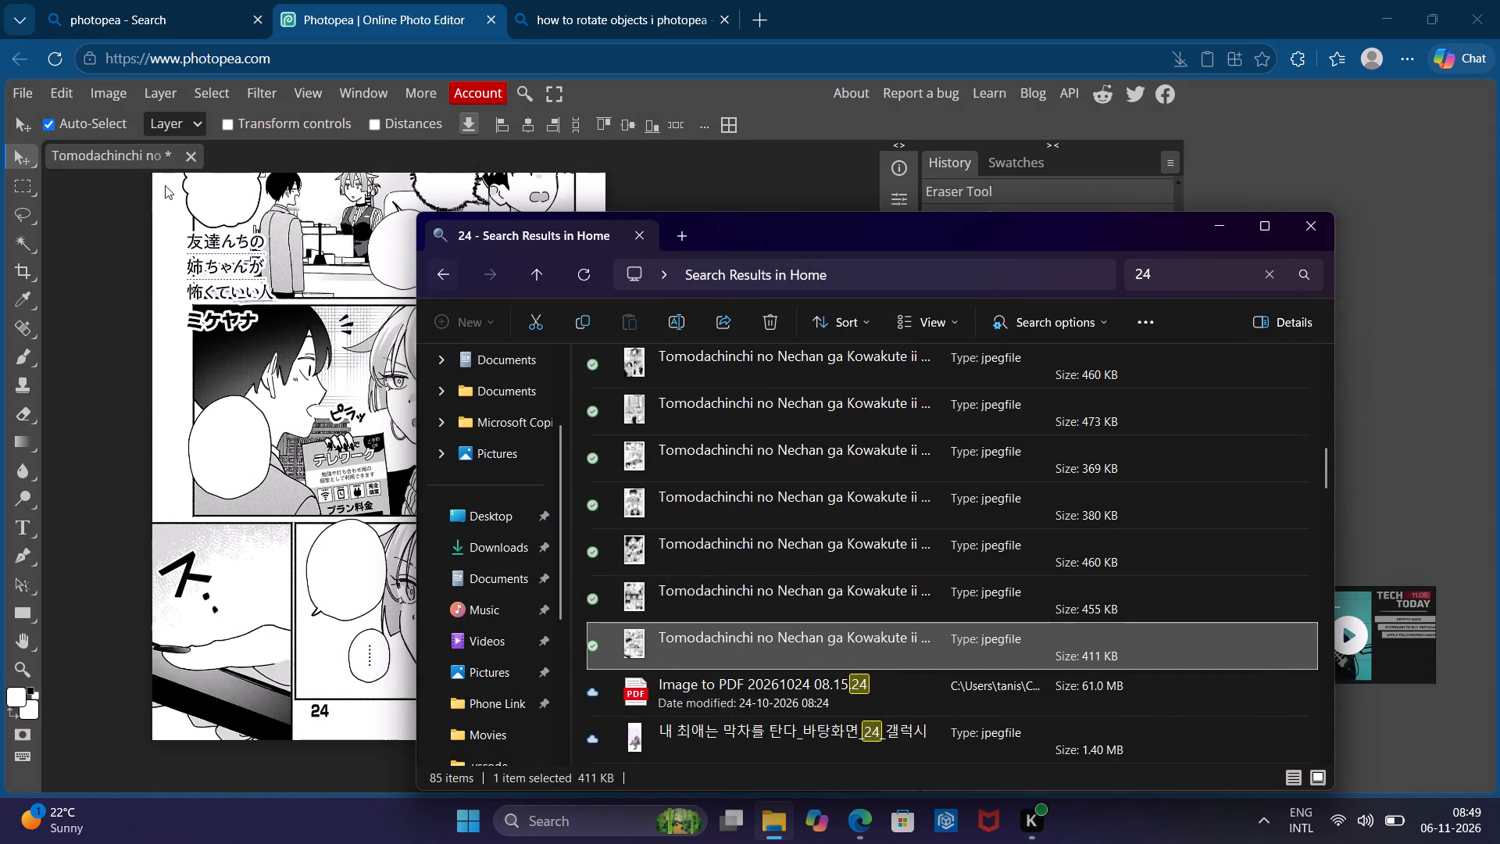
Switch to Photopea and save the page as a PSD named modified 24-1 in the Pictures folder.
left_click(25, 95)
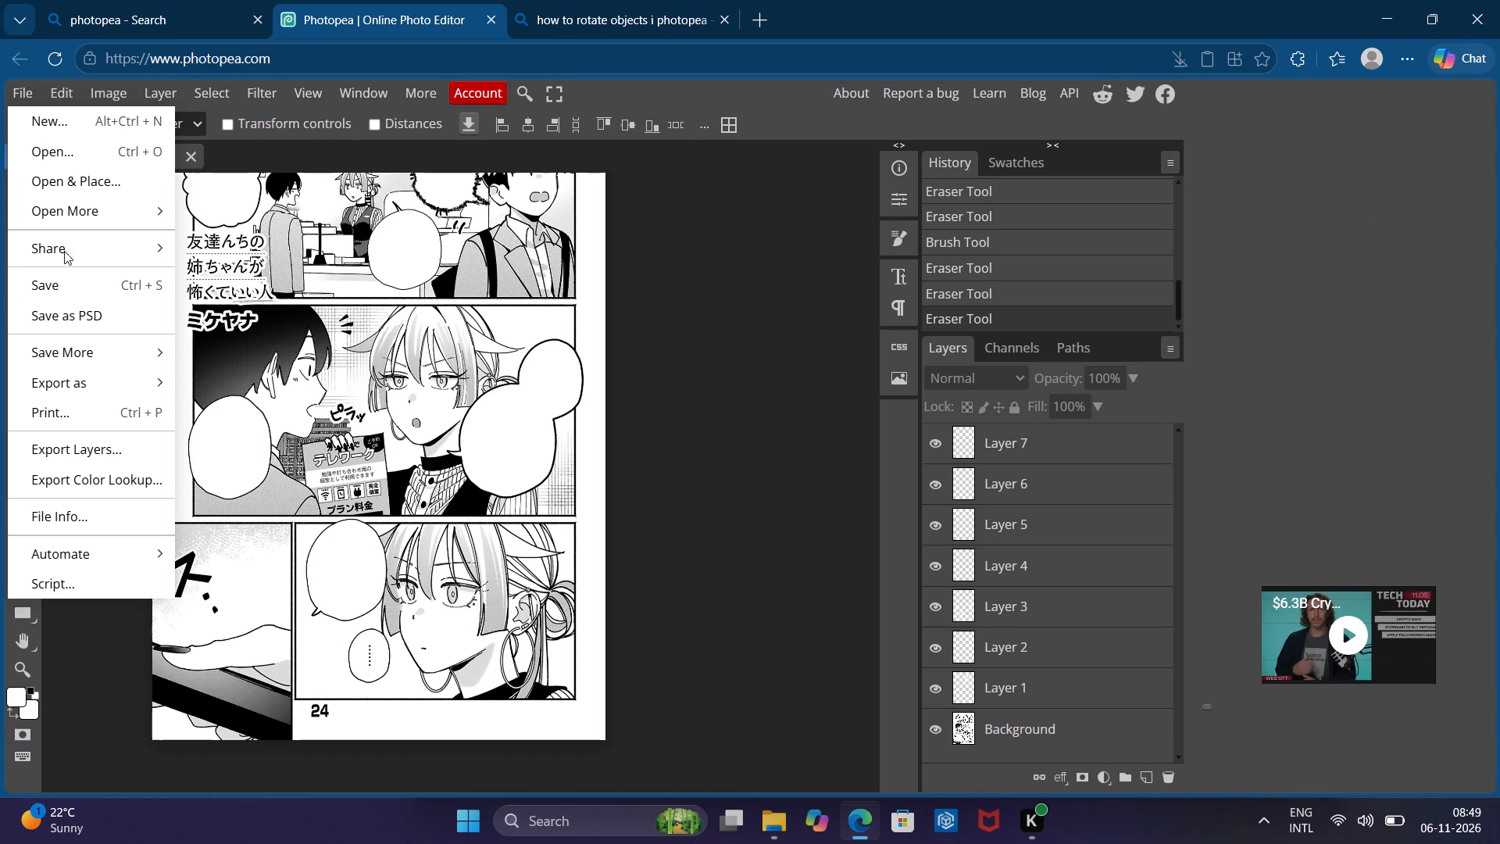
left_click(78, 314)
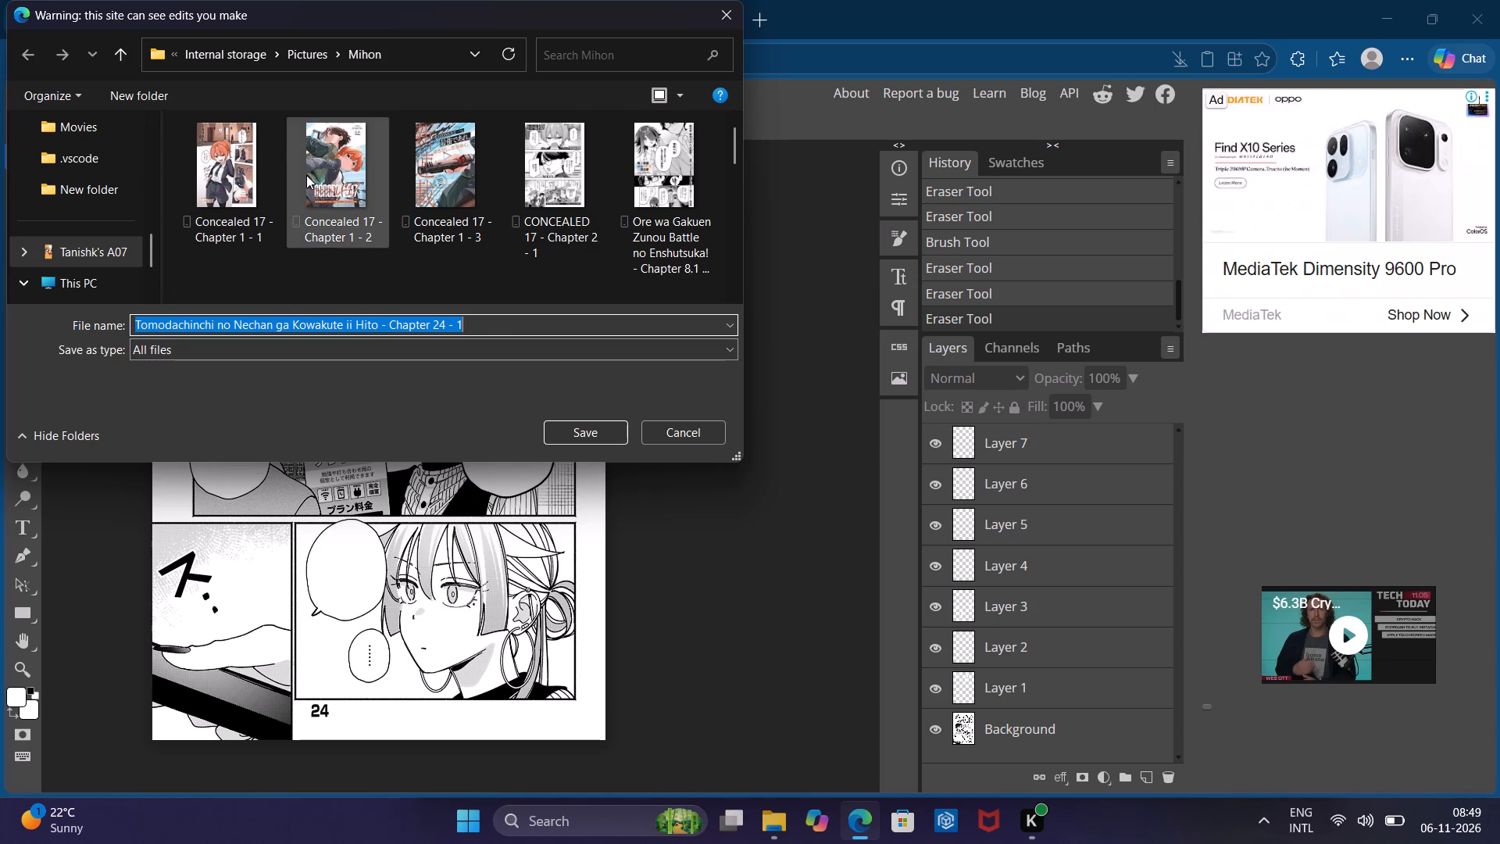
scroll(156, 168, "left", 1)
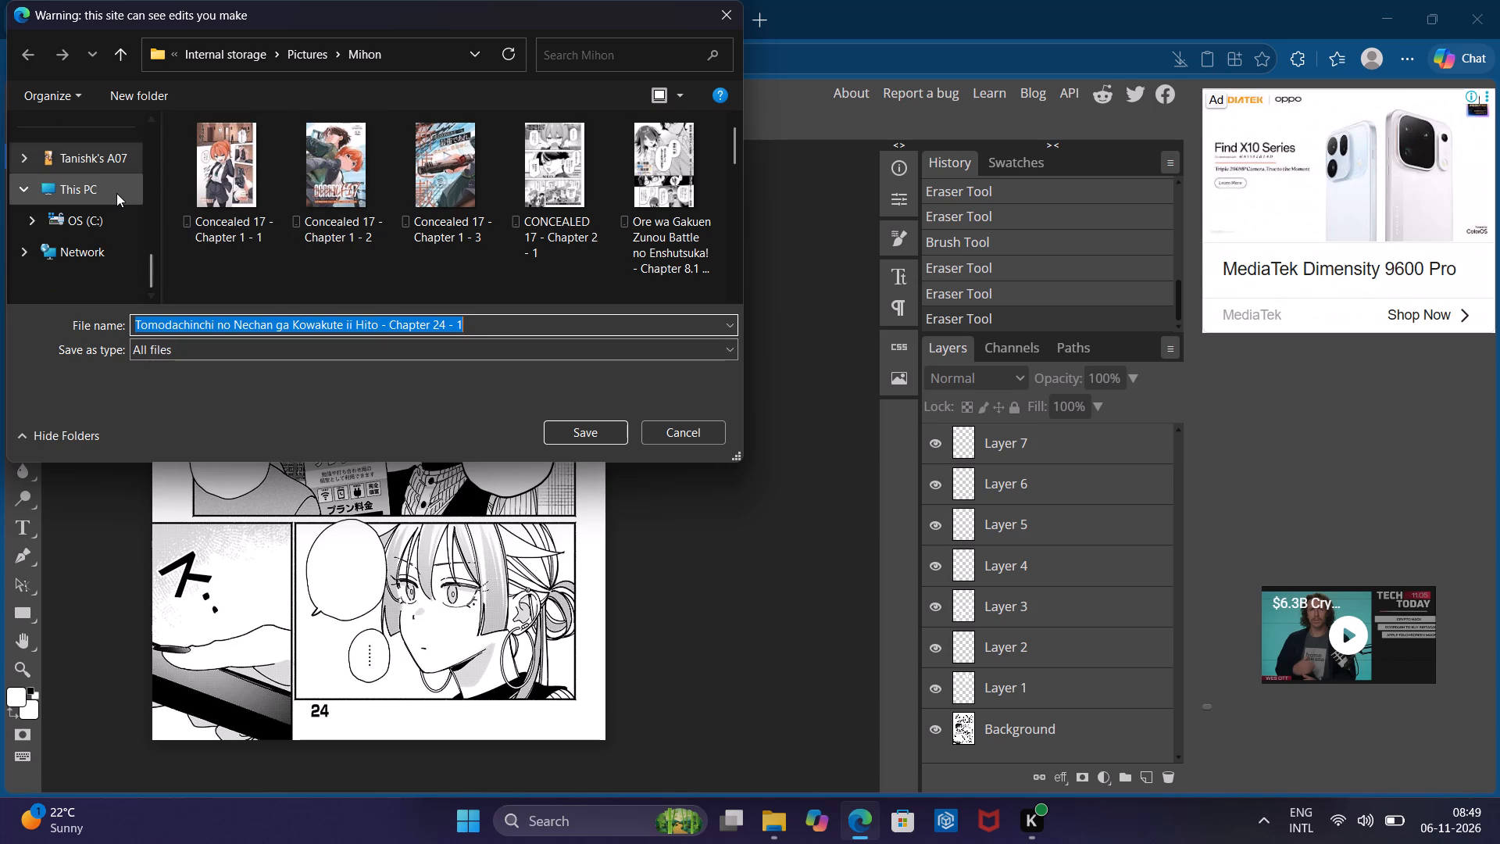
left_click(116, 193)
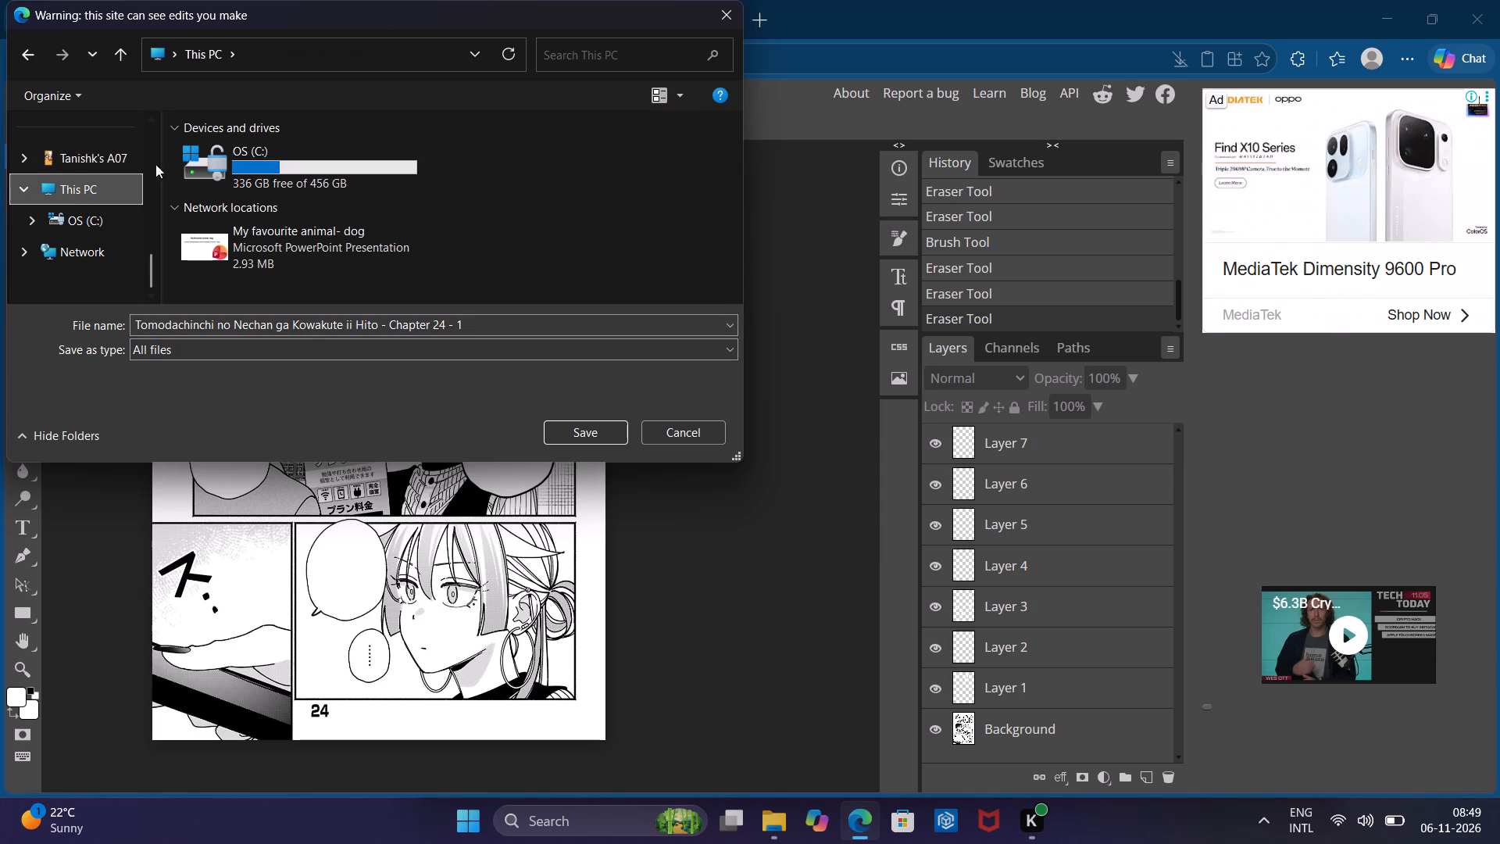
scroll(26, 138, "up", 1)
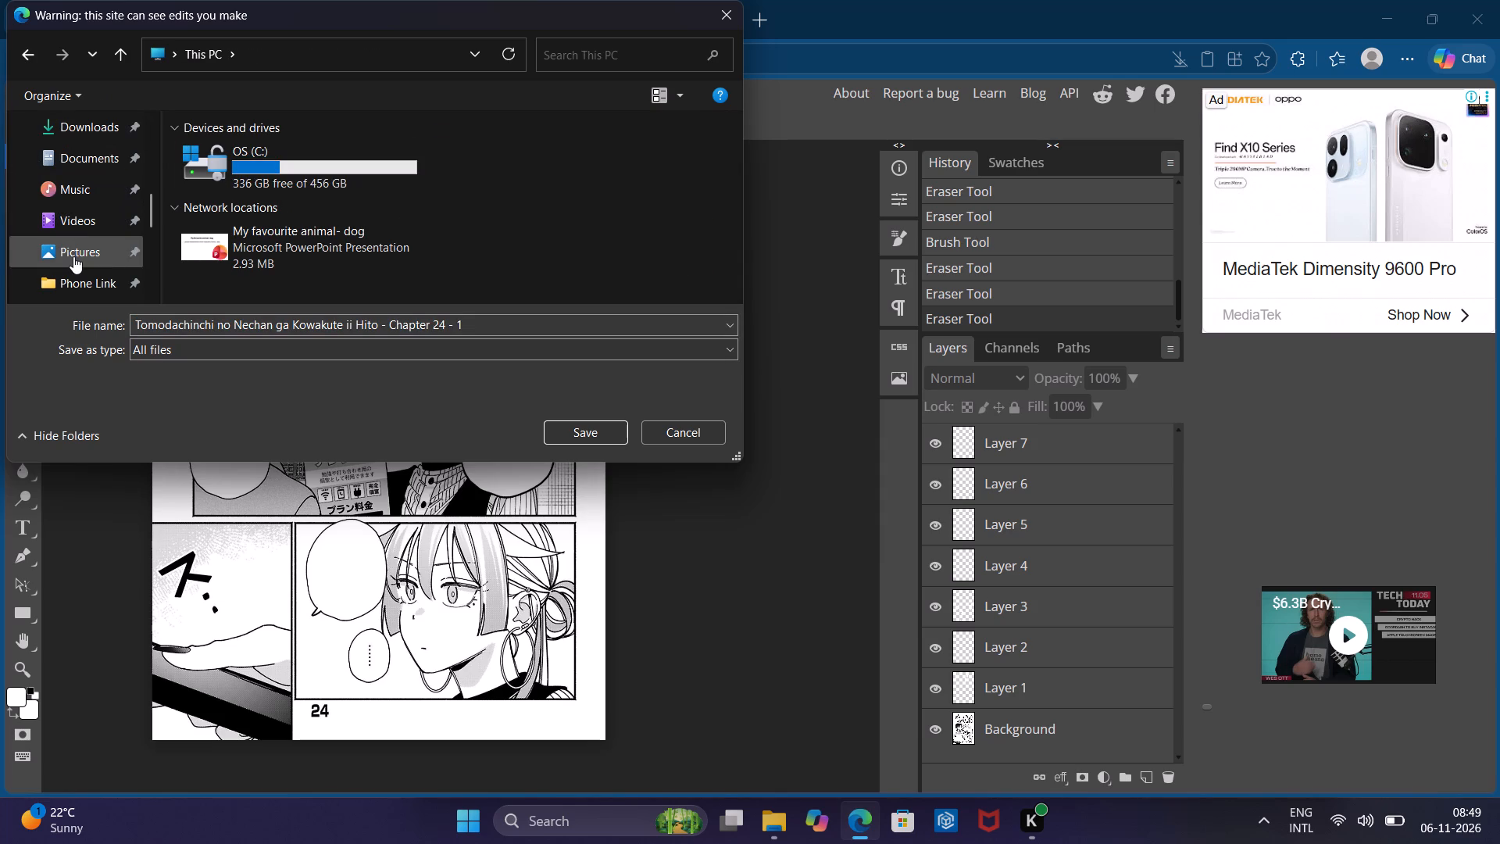
left_click(73, 256)
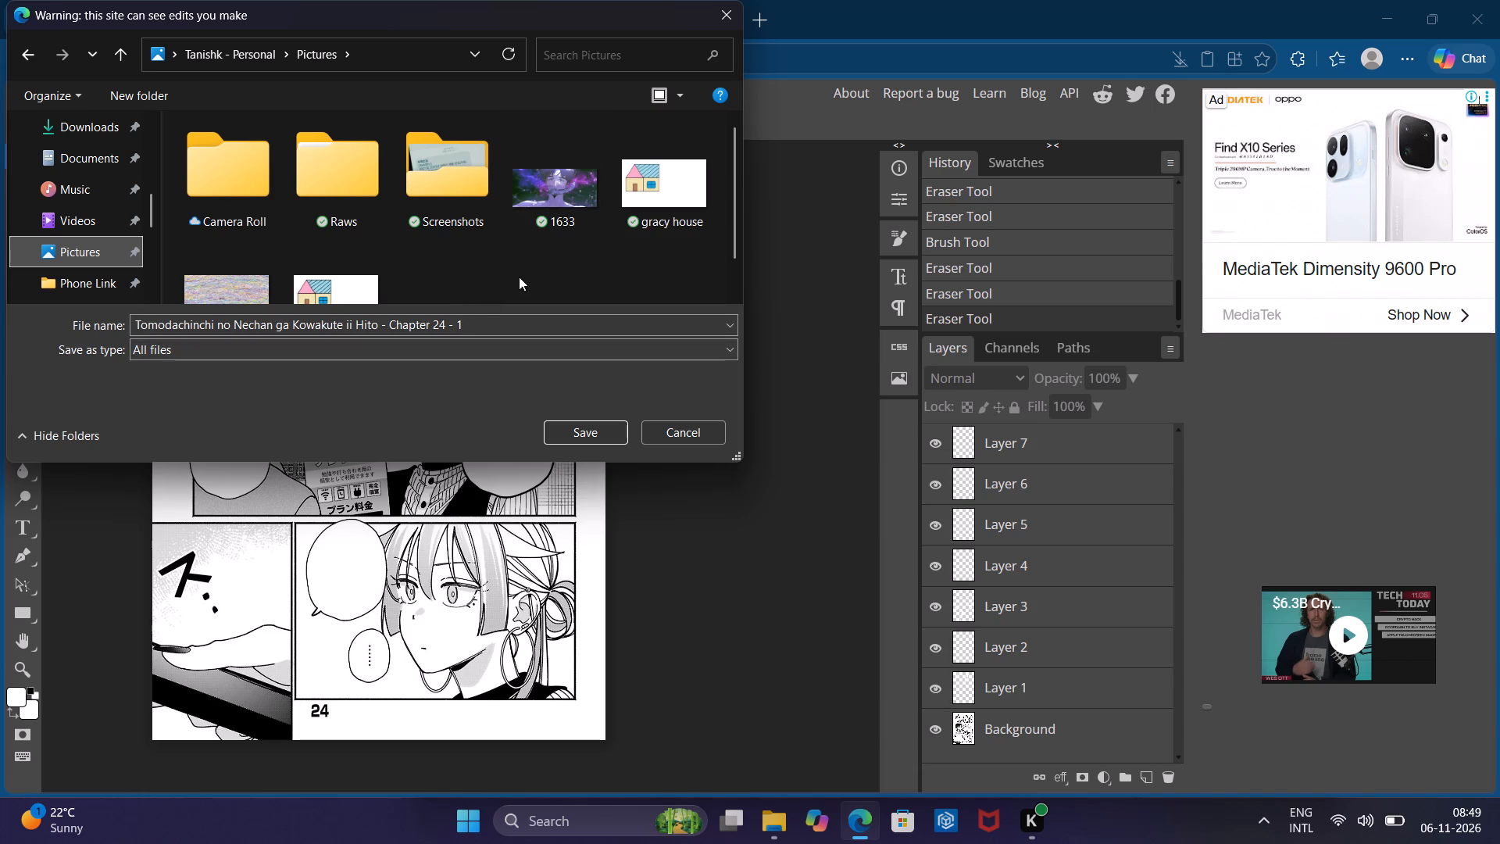
scroll(501, 284, "down", 1)
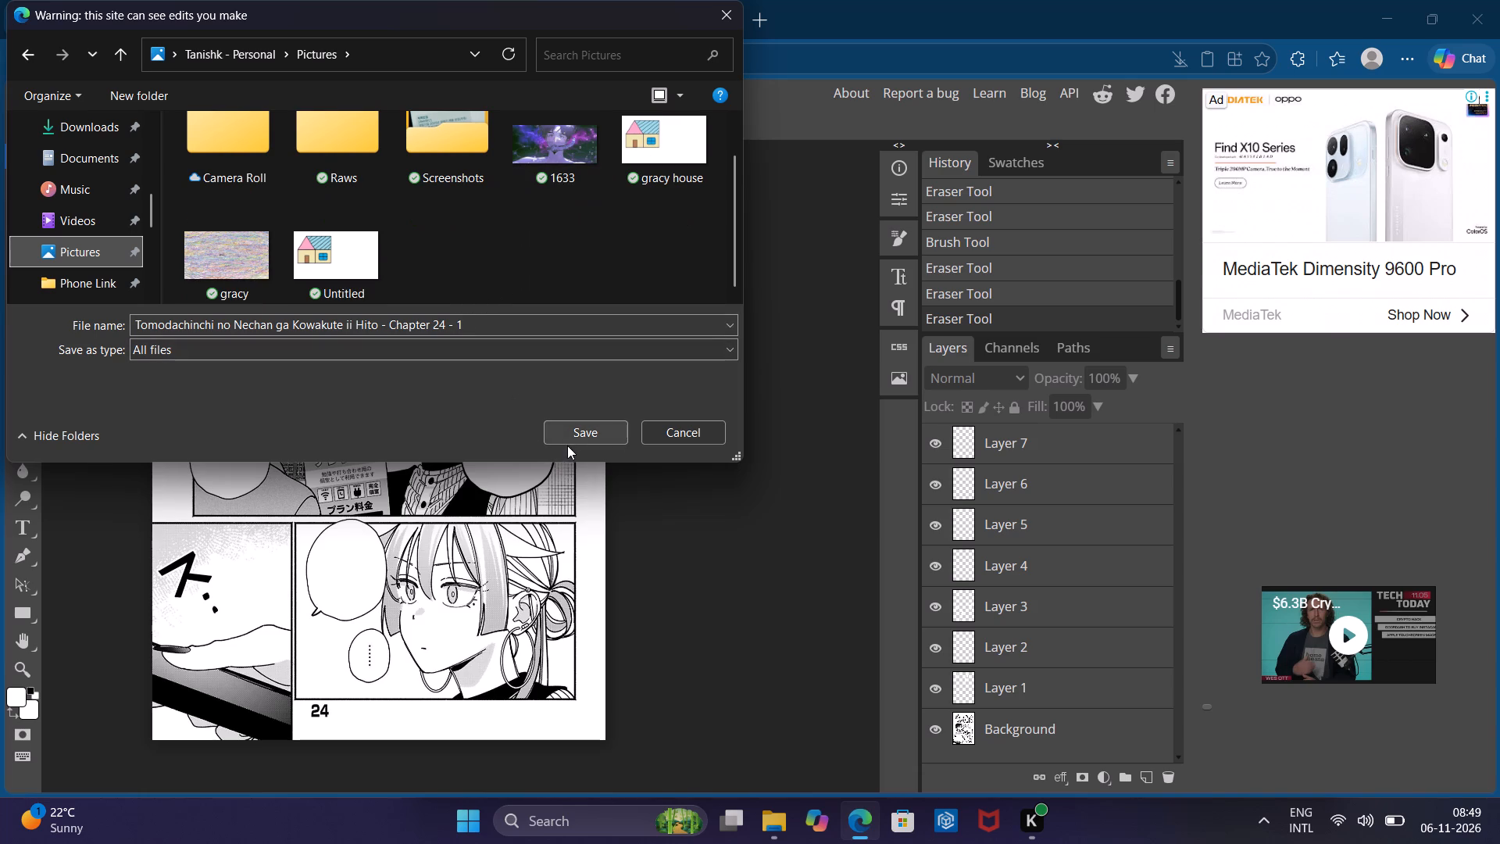
left_click(555, 330)
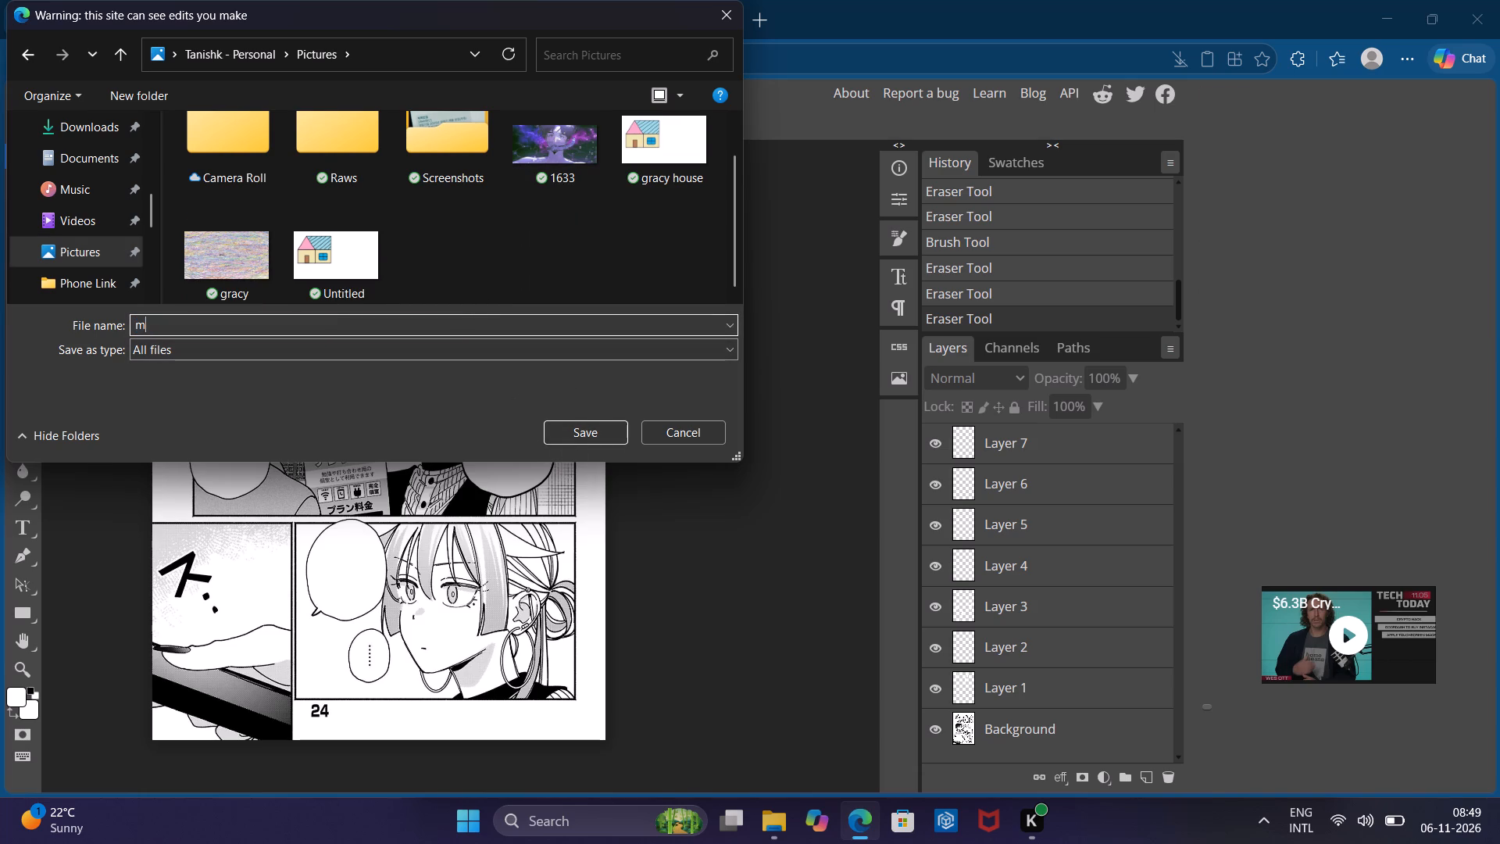
key("m")
key("BackSpace")
type("modified")
key("space")
type("24")
key("minus")
key("1")
key("Return")
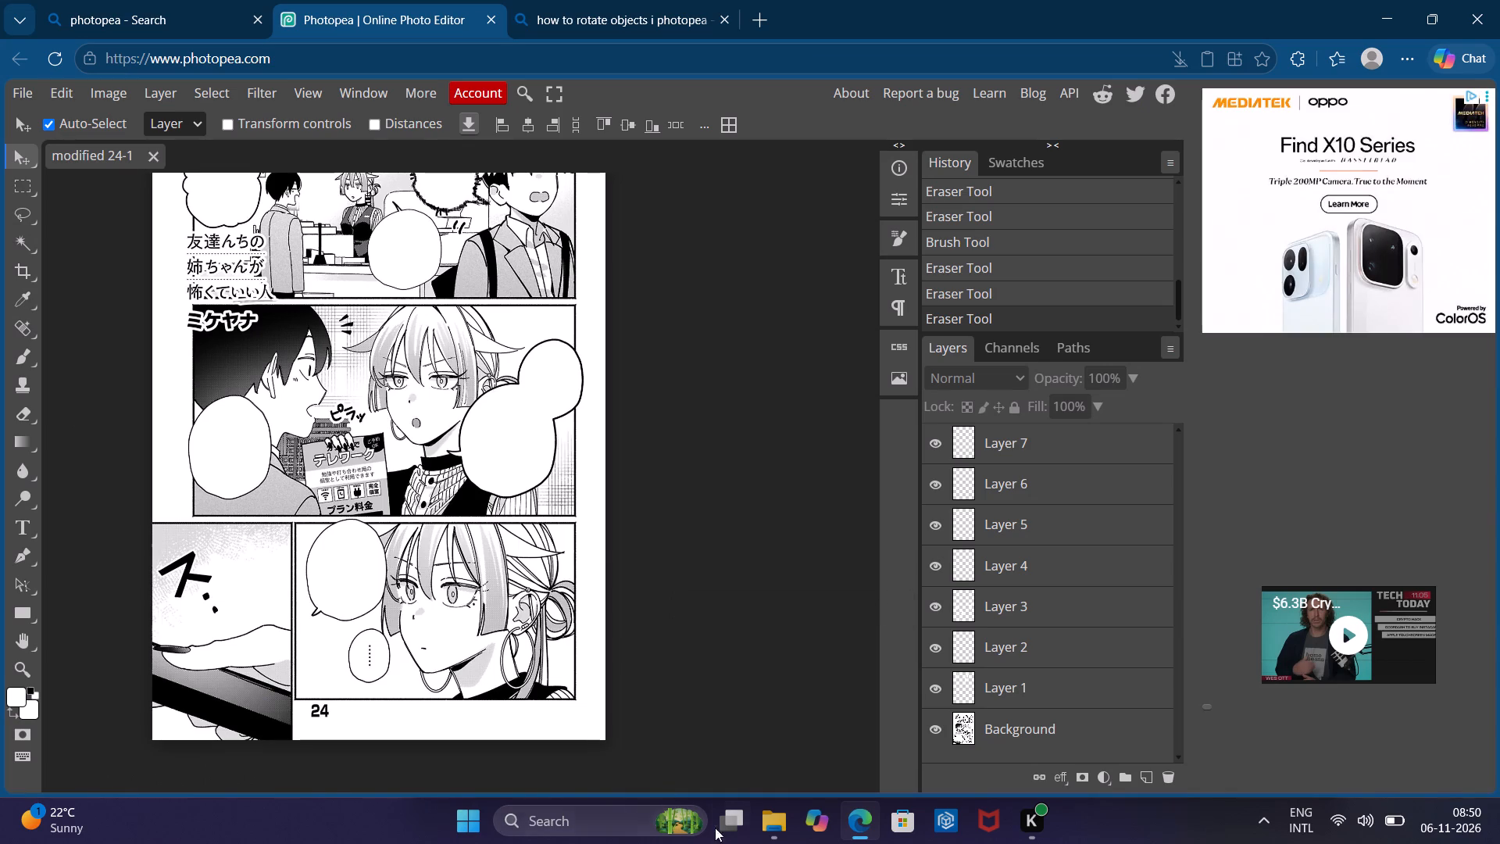
Switch to File Explorer, go to Pictures, and try to open modified 24-1 with Windows Media Player Legacy.
left_click(767, 829)
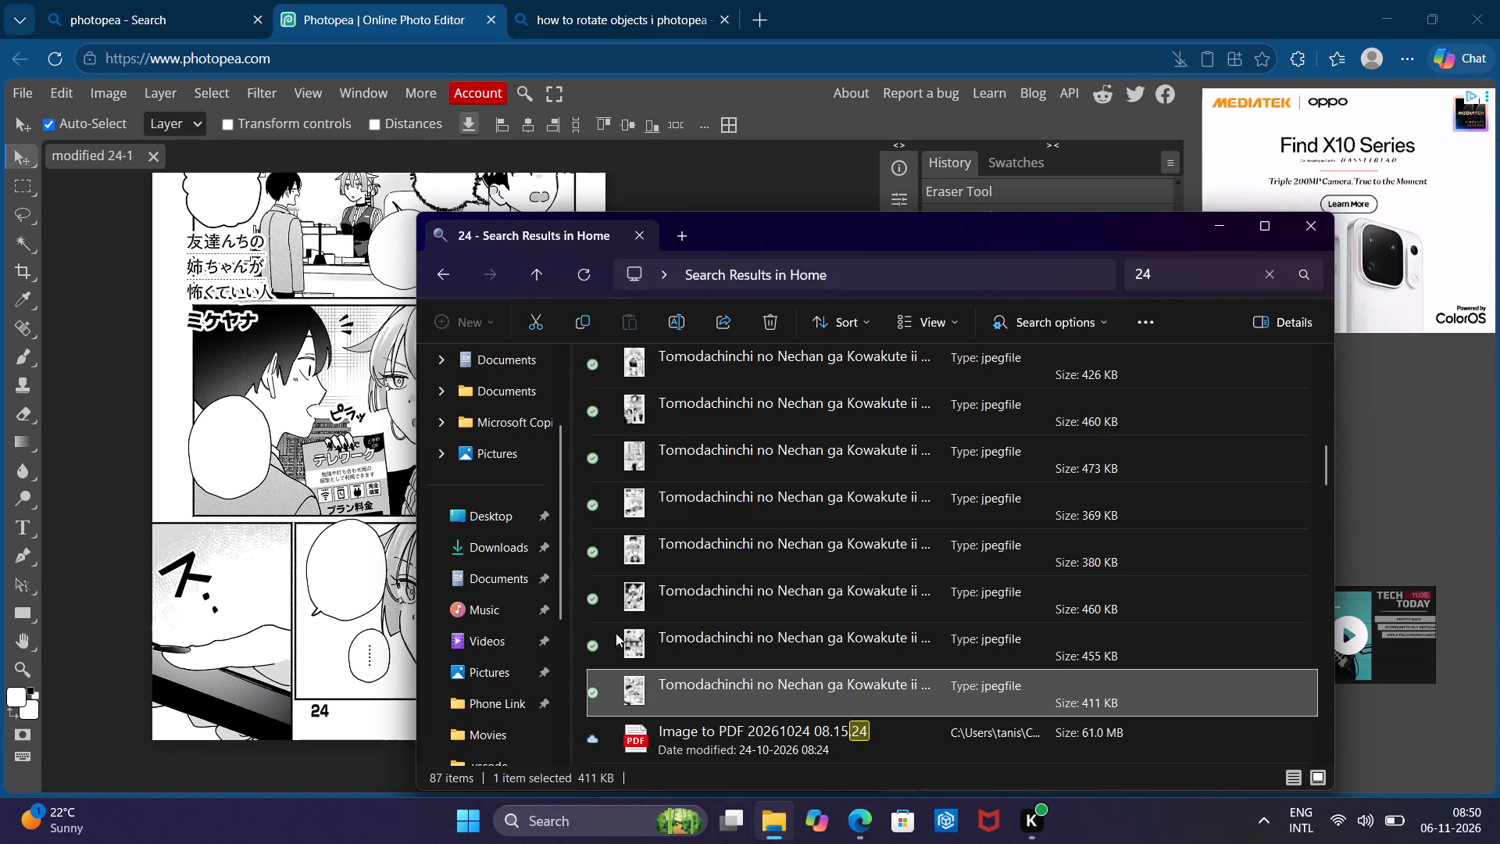
scroll(462, 472, "up", 2)
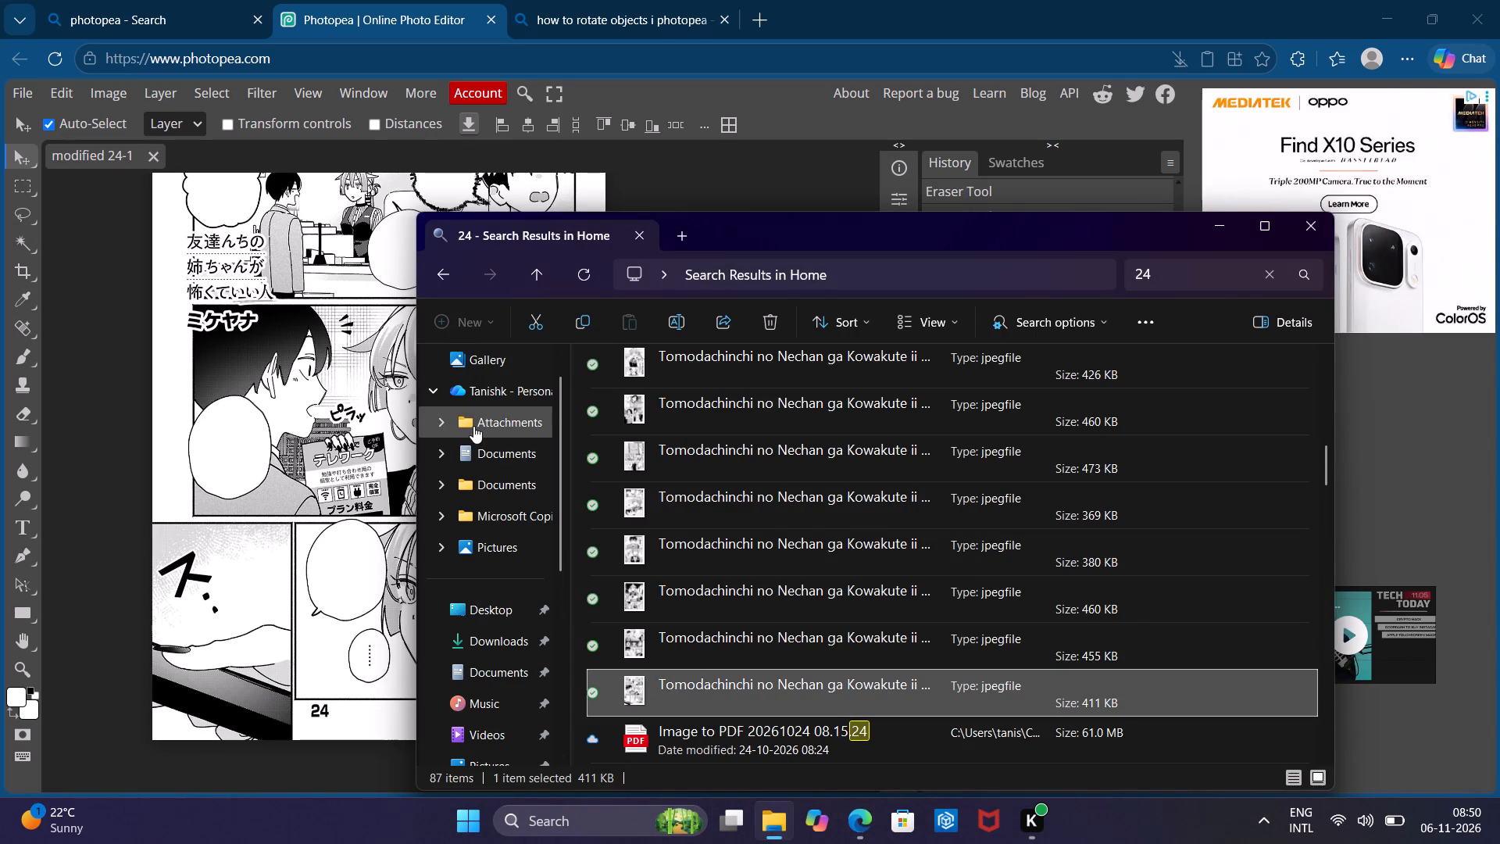
scroll(473, 426, "up", 1)
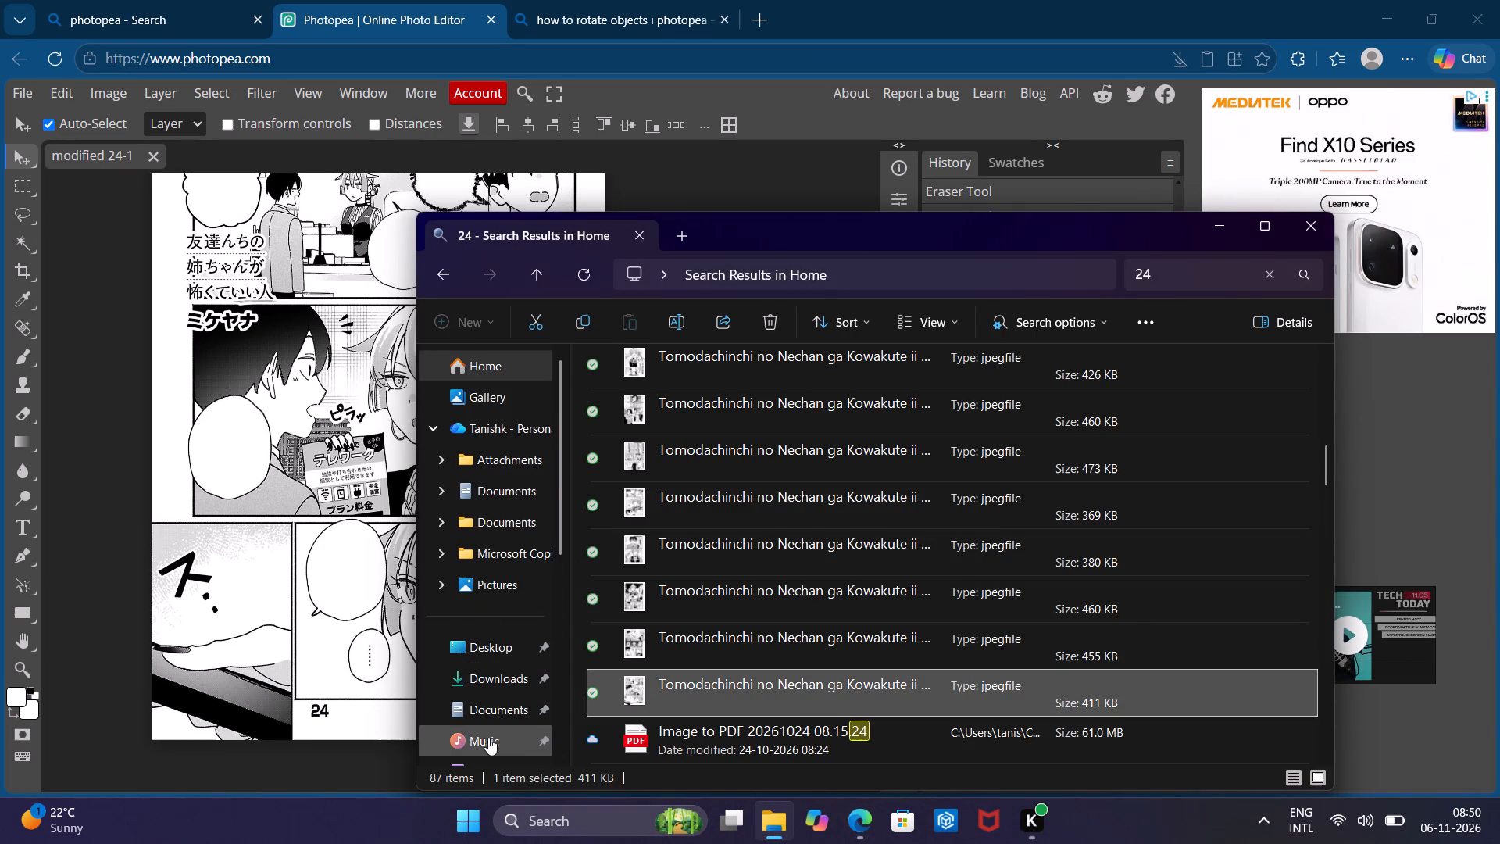
scroll(488, 738, "down", 1)
left_click(491, 703)
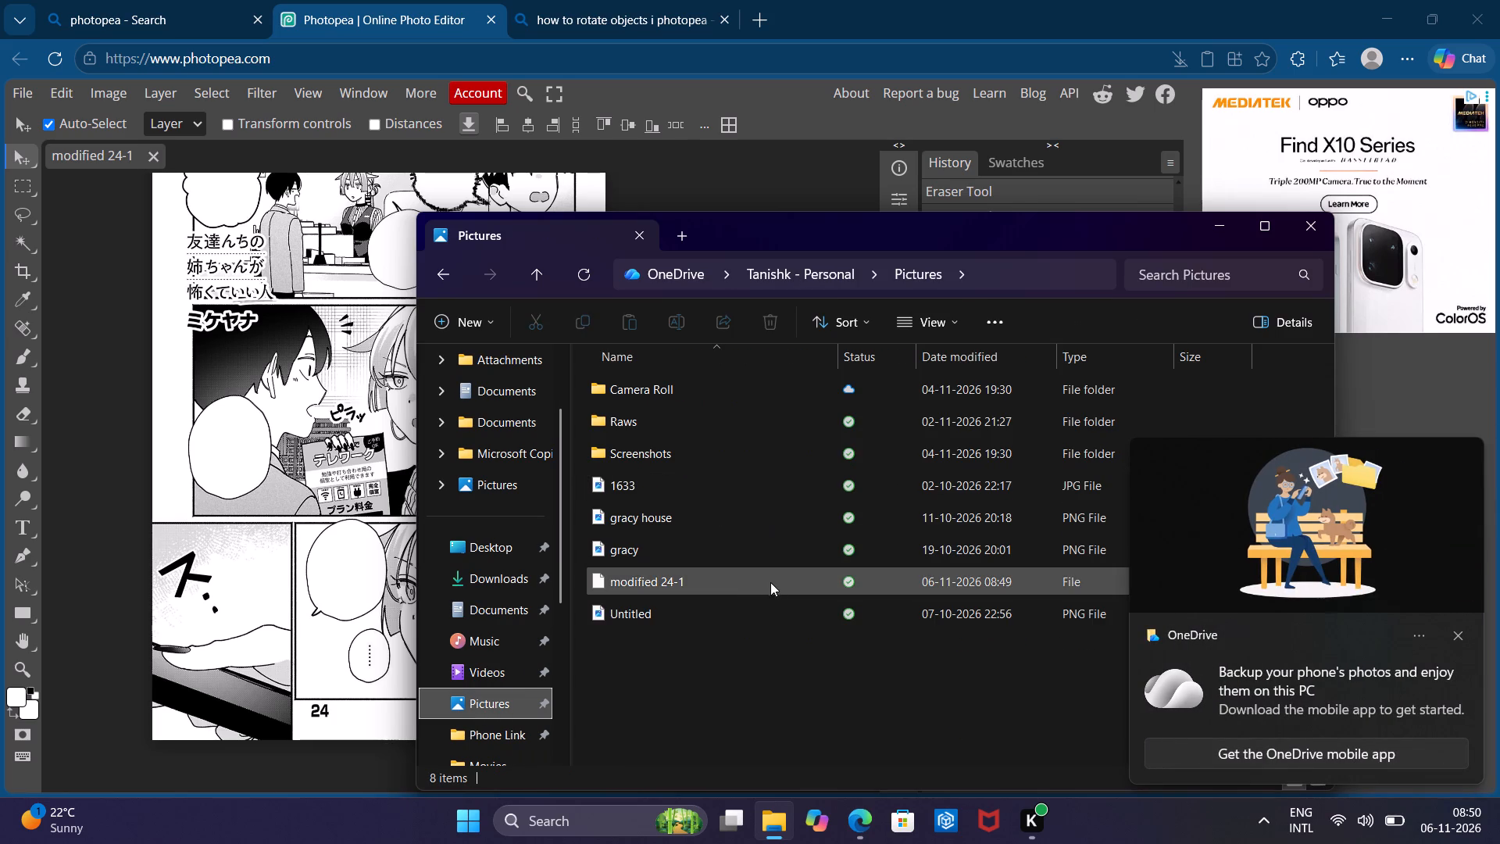
left_click(755, 585)
double_click(755, 585)
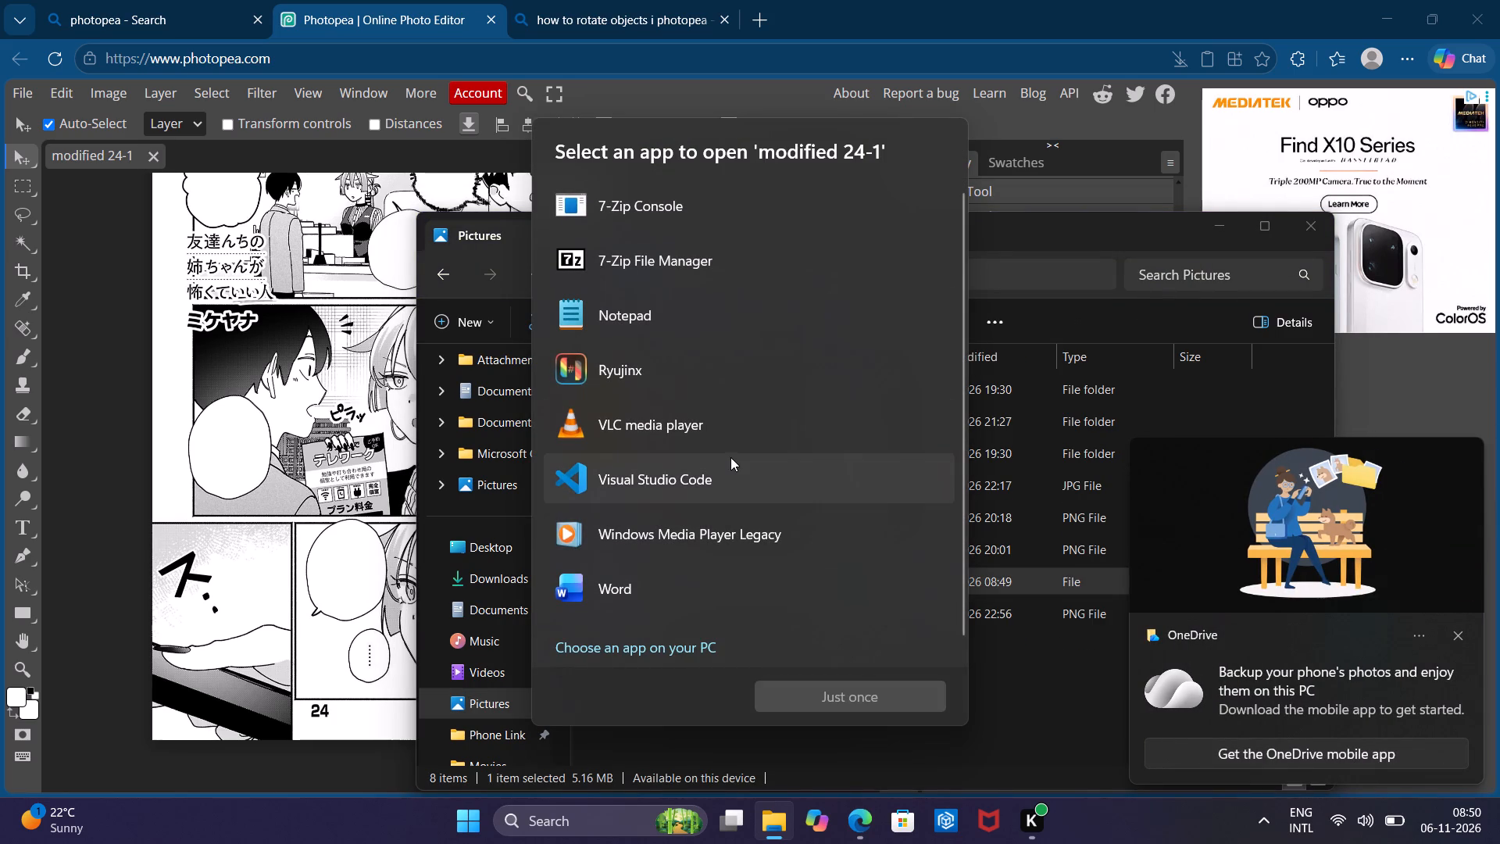
scroll(730, 458, "up", 2)
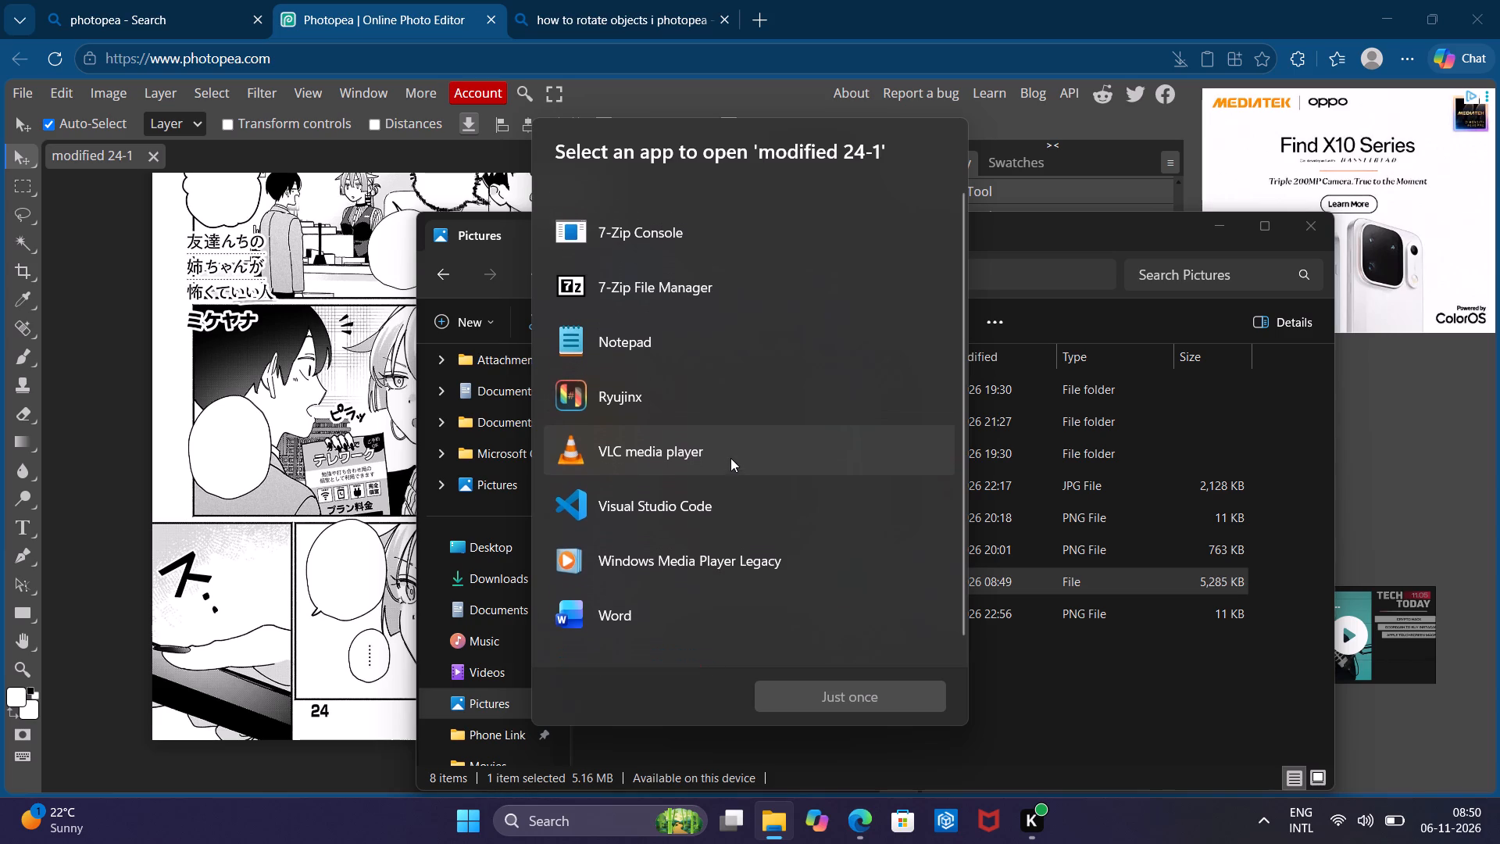
scroll(730, 458, "up", 1)
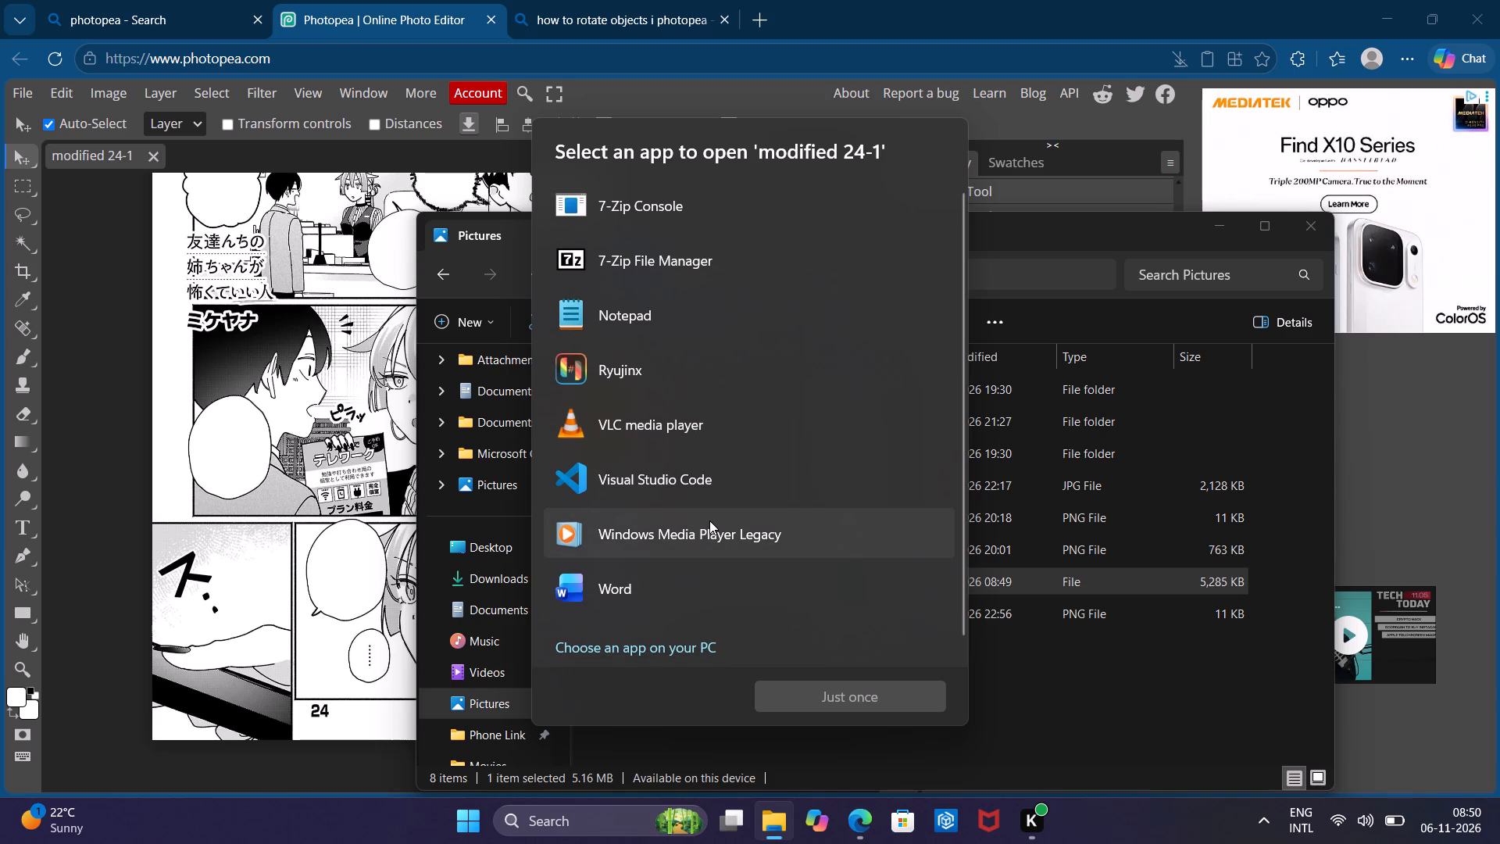
double_click(709, 520)
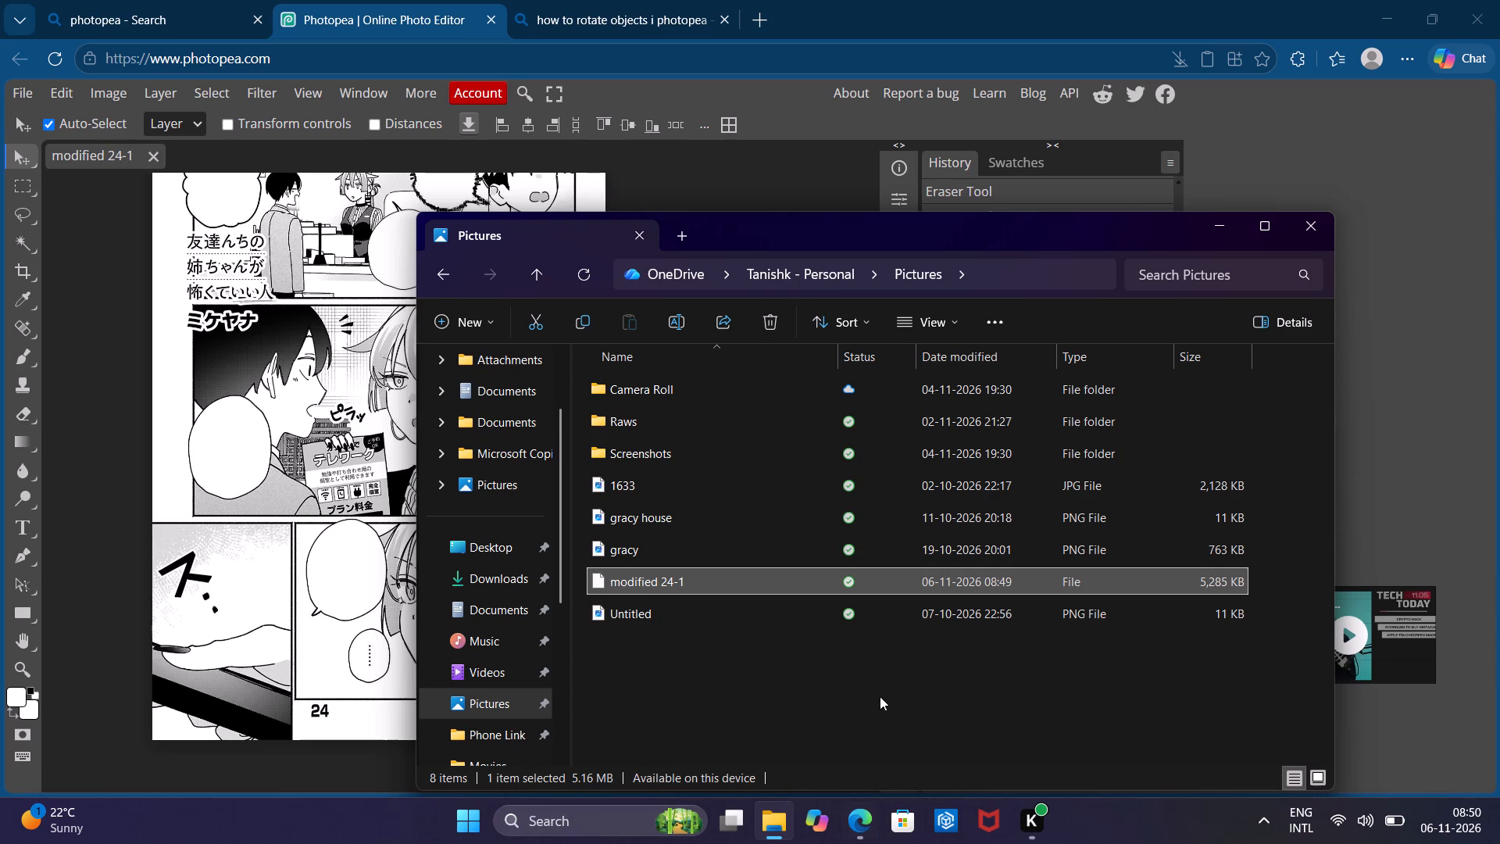
Open modified 24-1 in Word using the Windows (Default) text encoding, dismiss the Office account notice, and close Word.
right_click(743, 585)
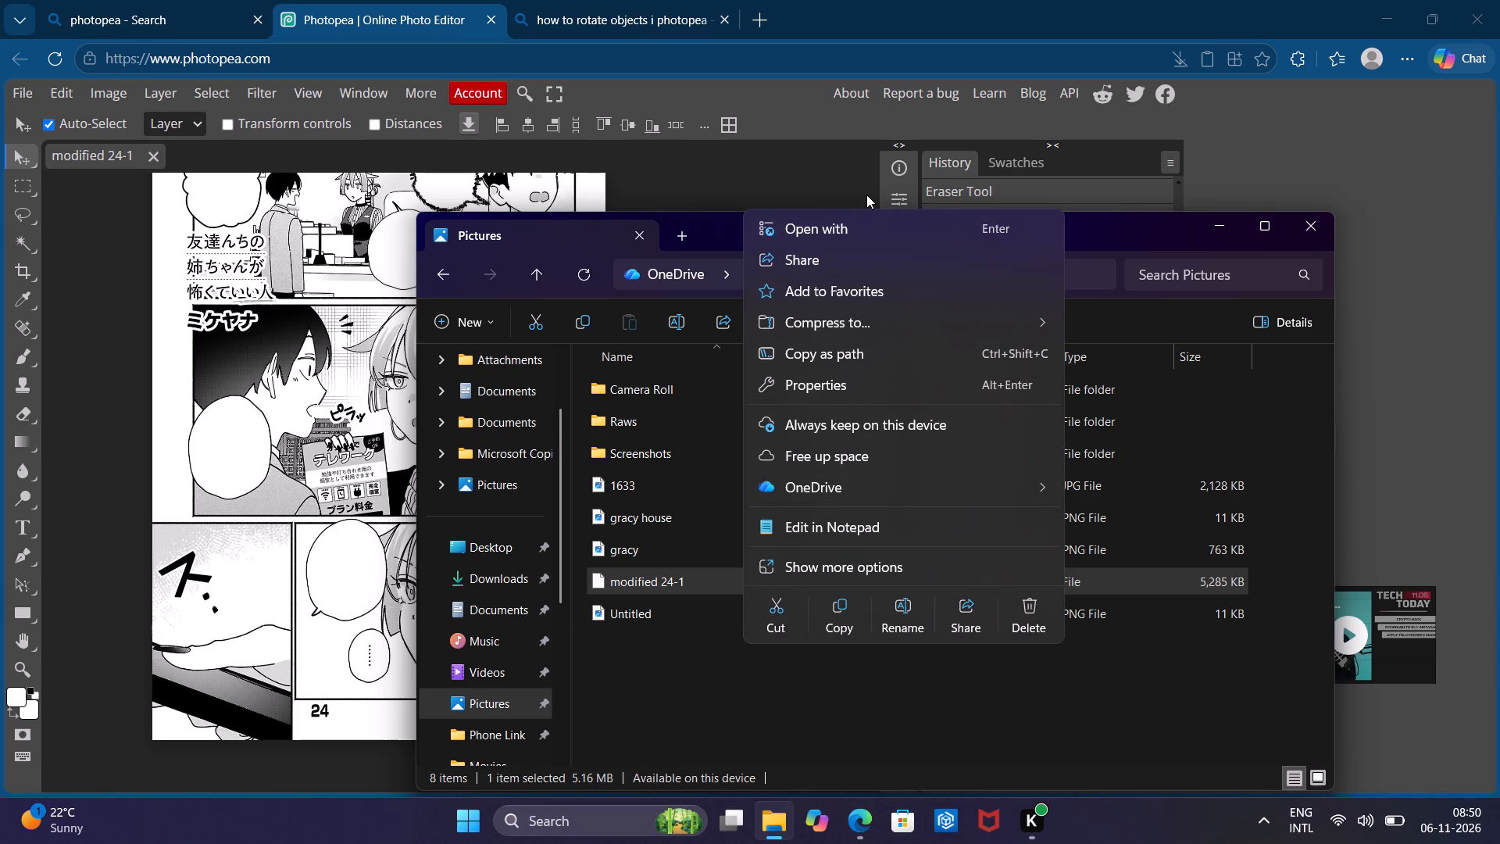
left_click(876, 233)
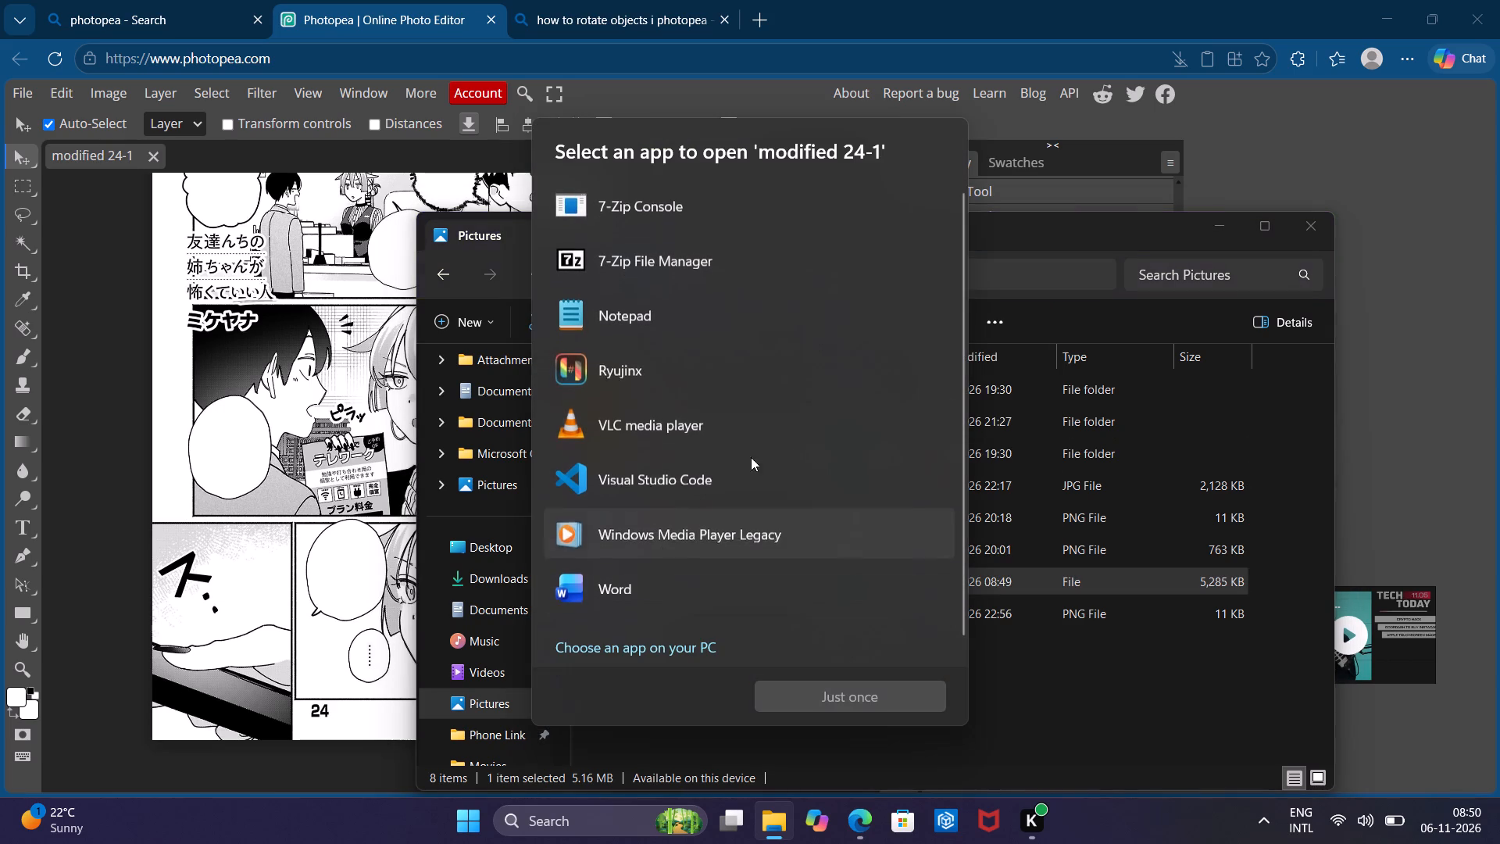
scroll(740, 553, "up", 2)
scroll(740, 553, "down", 1)
scroll(740, 553, "up", 4)
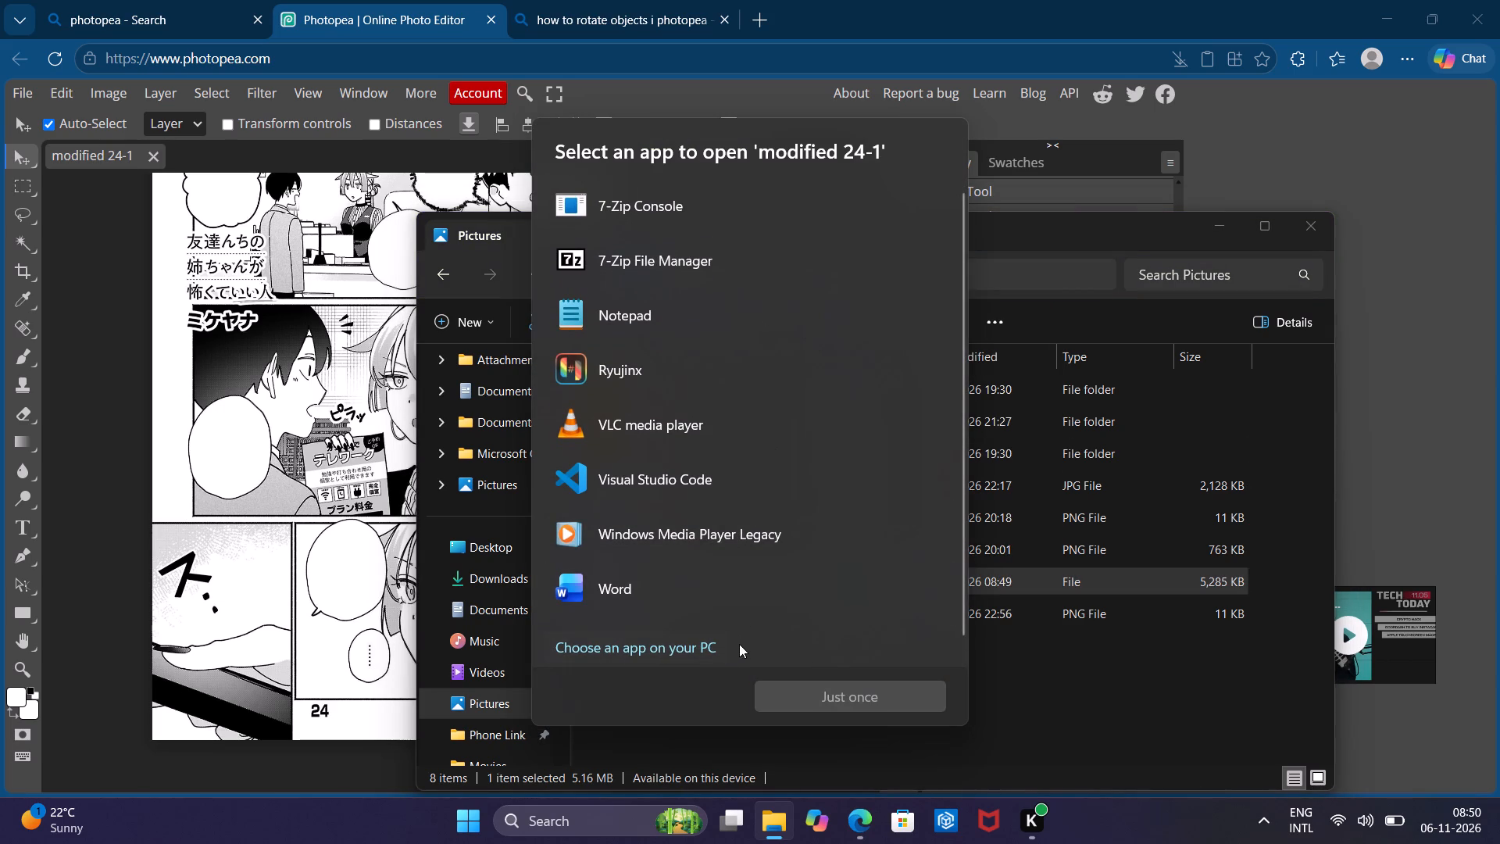
left_click(702, 581)
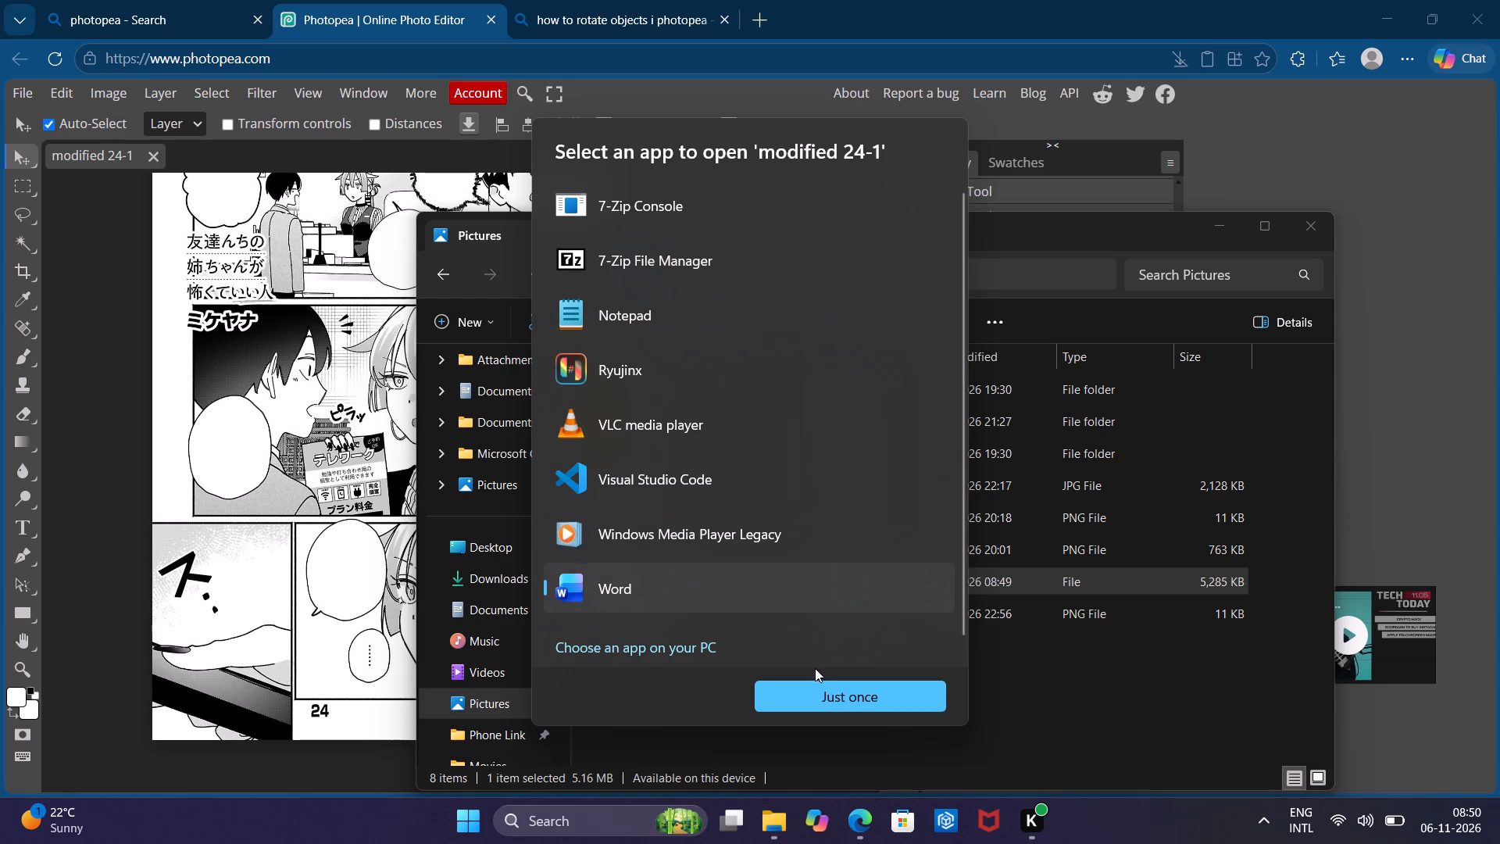
left_click(845, 699)
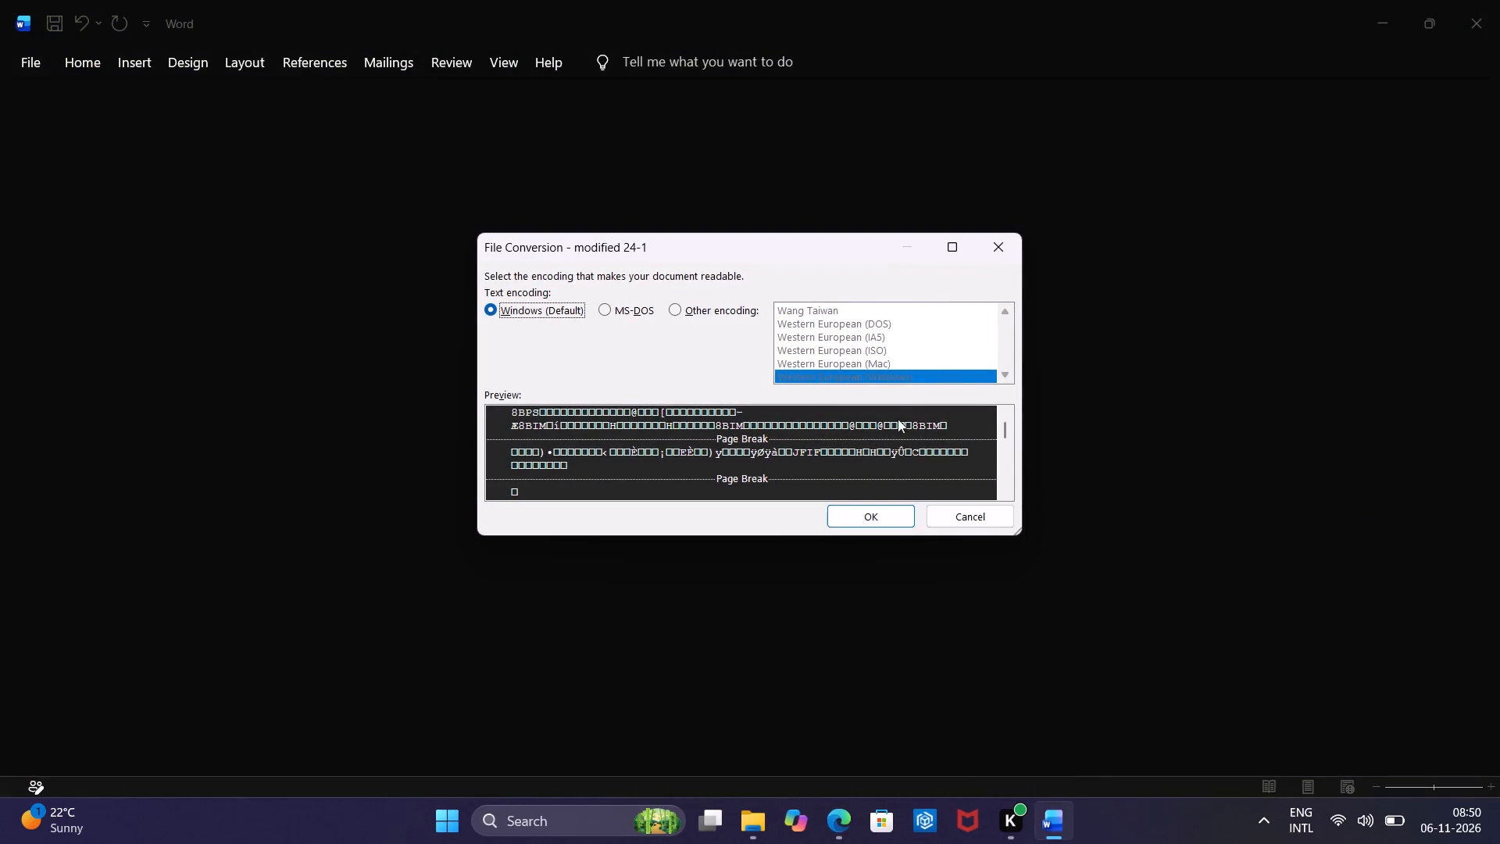
left_click(875, 519)
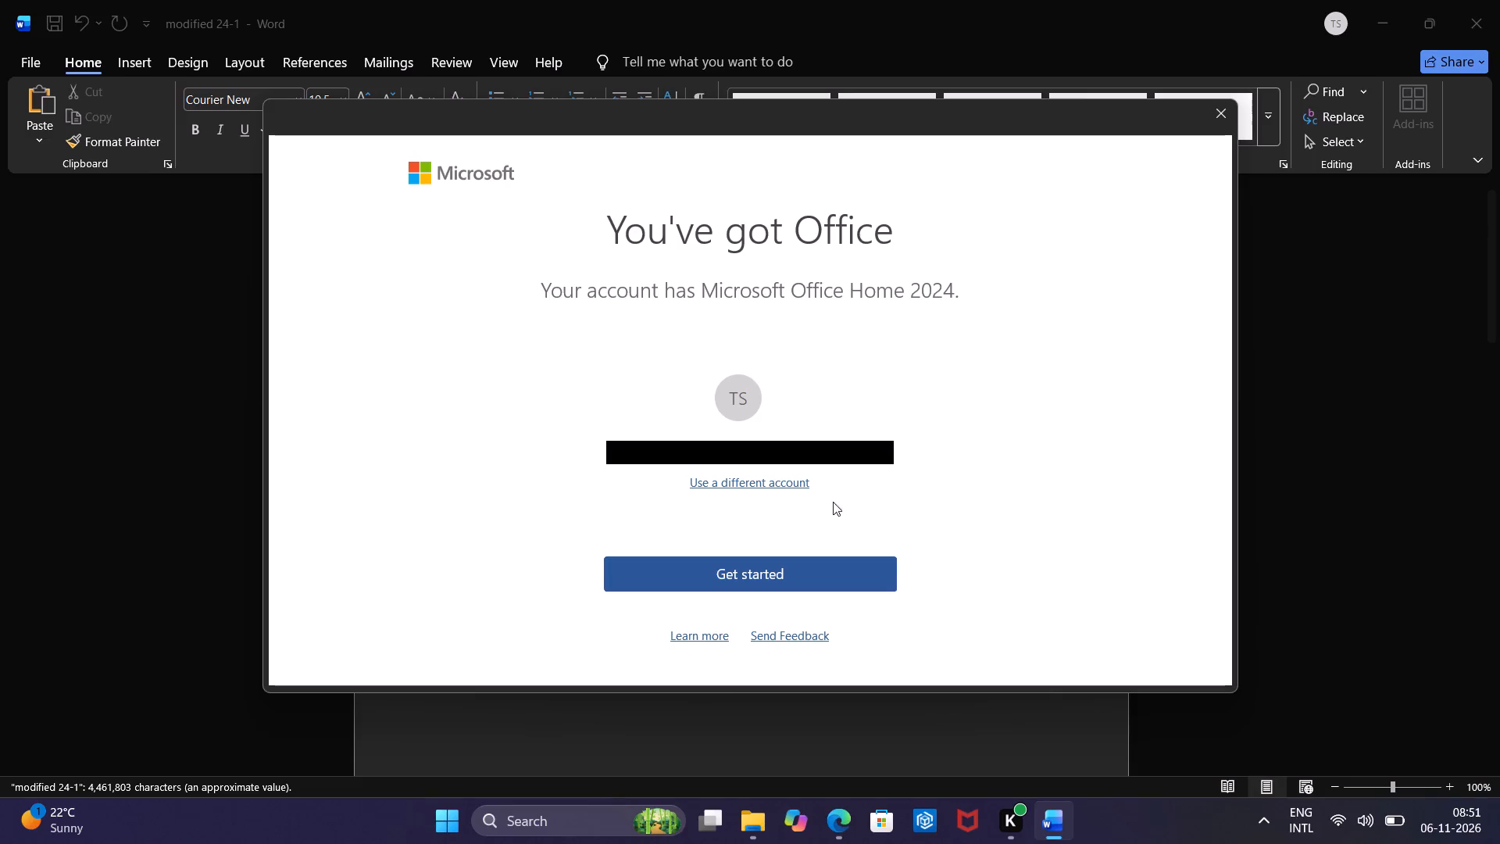
left_click(779, 567)
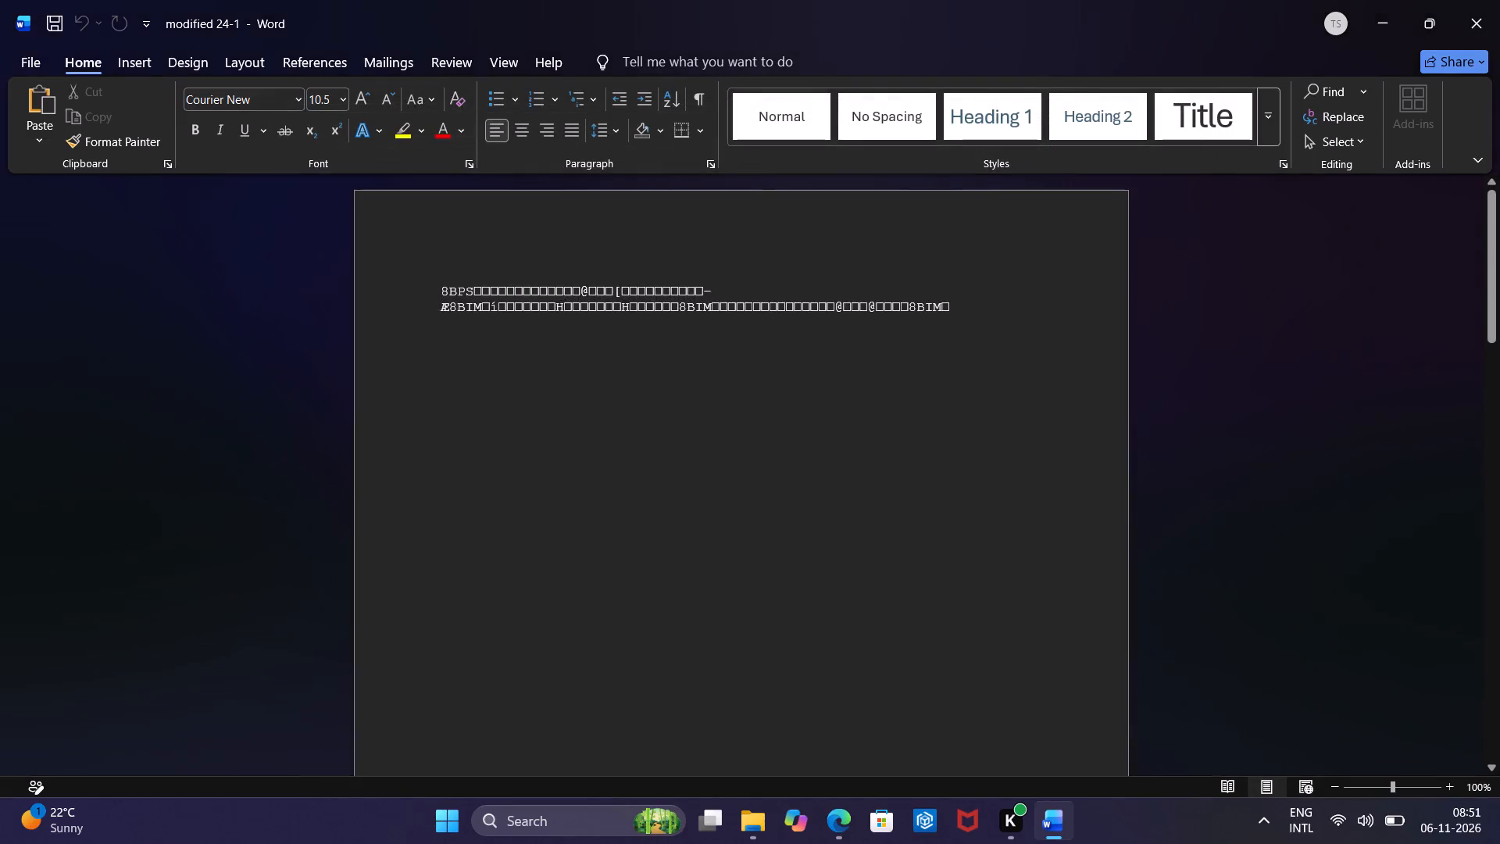
left_click(775, 566)
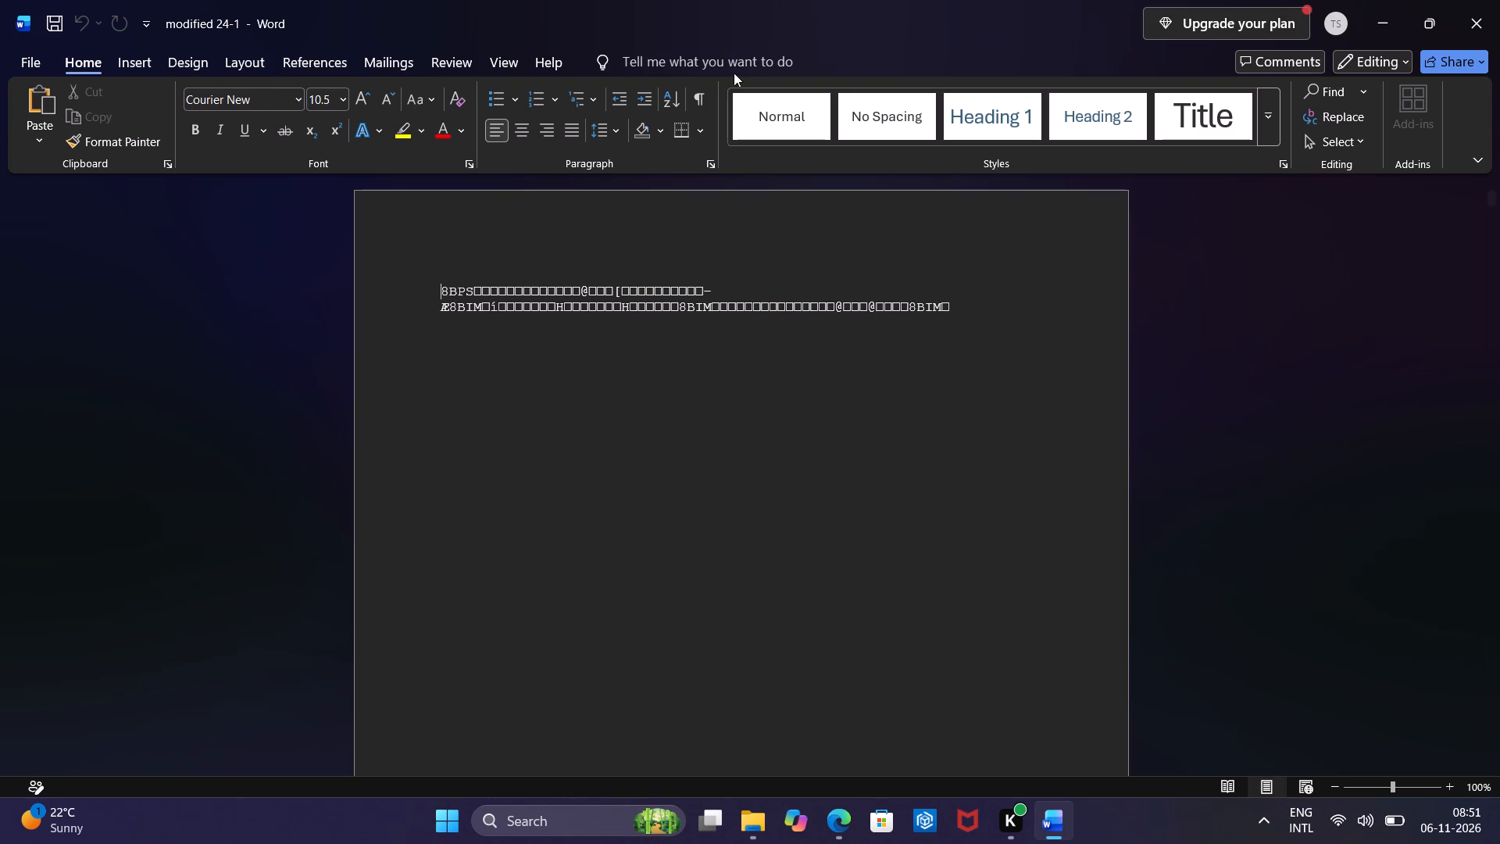
left_click(1491, 27)
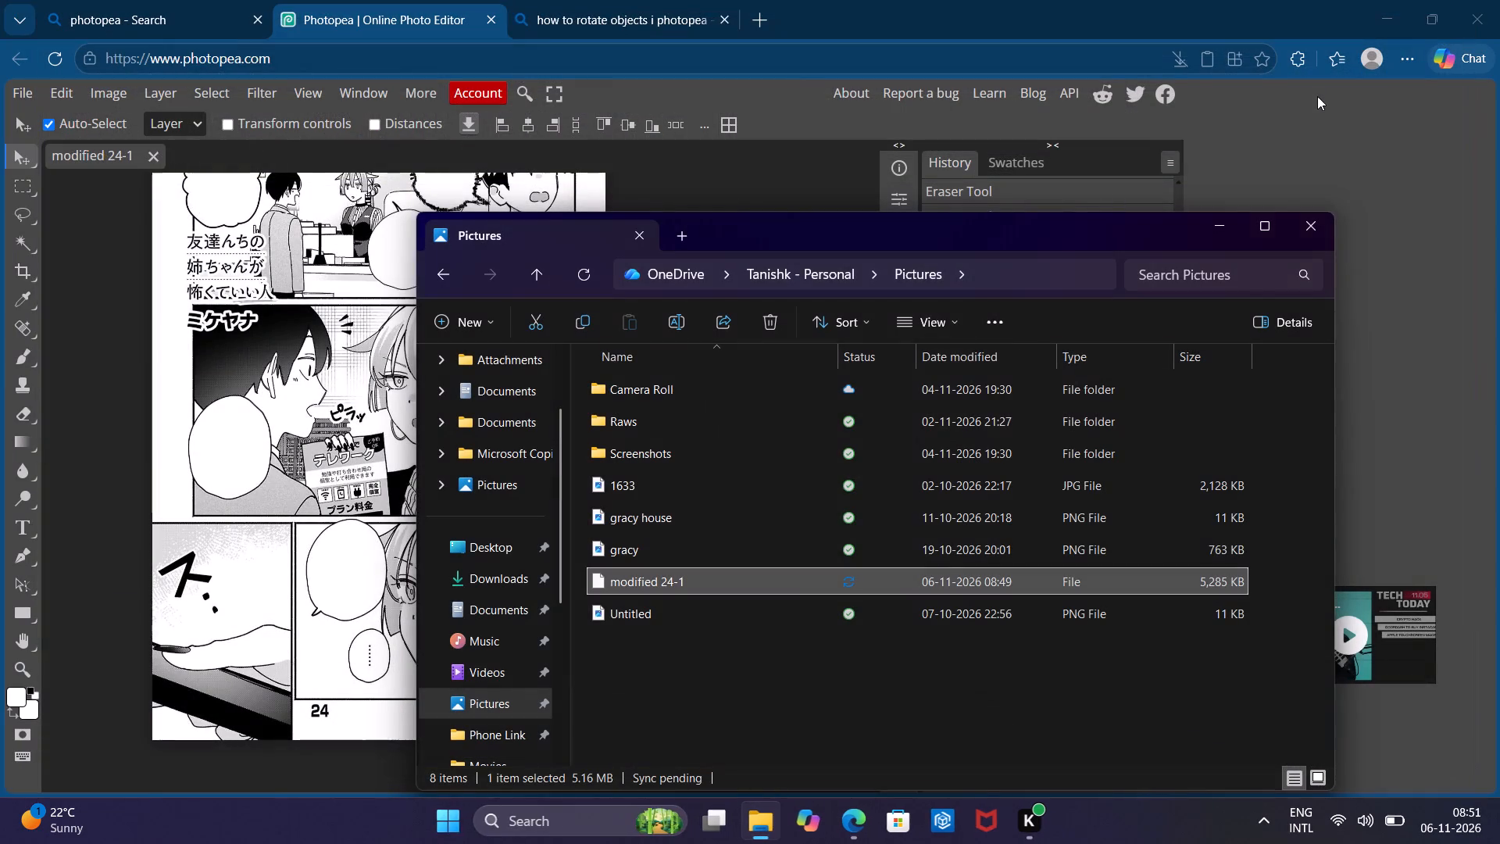
Try to open modified 24-1 from the Pictures folder with VLC media player.
right_click(796, 588)
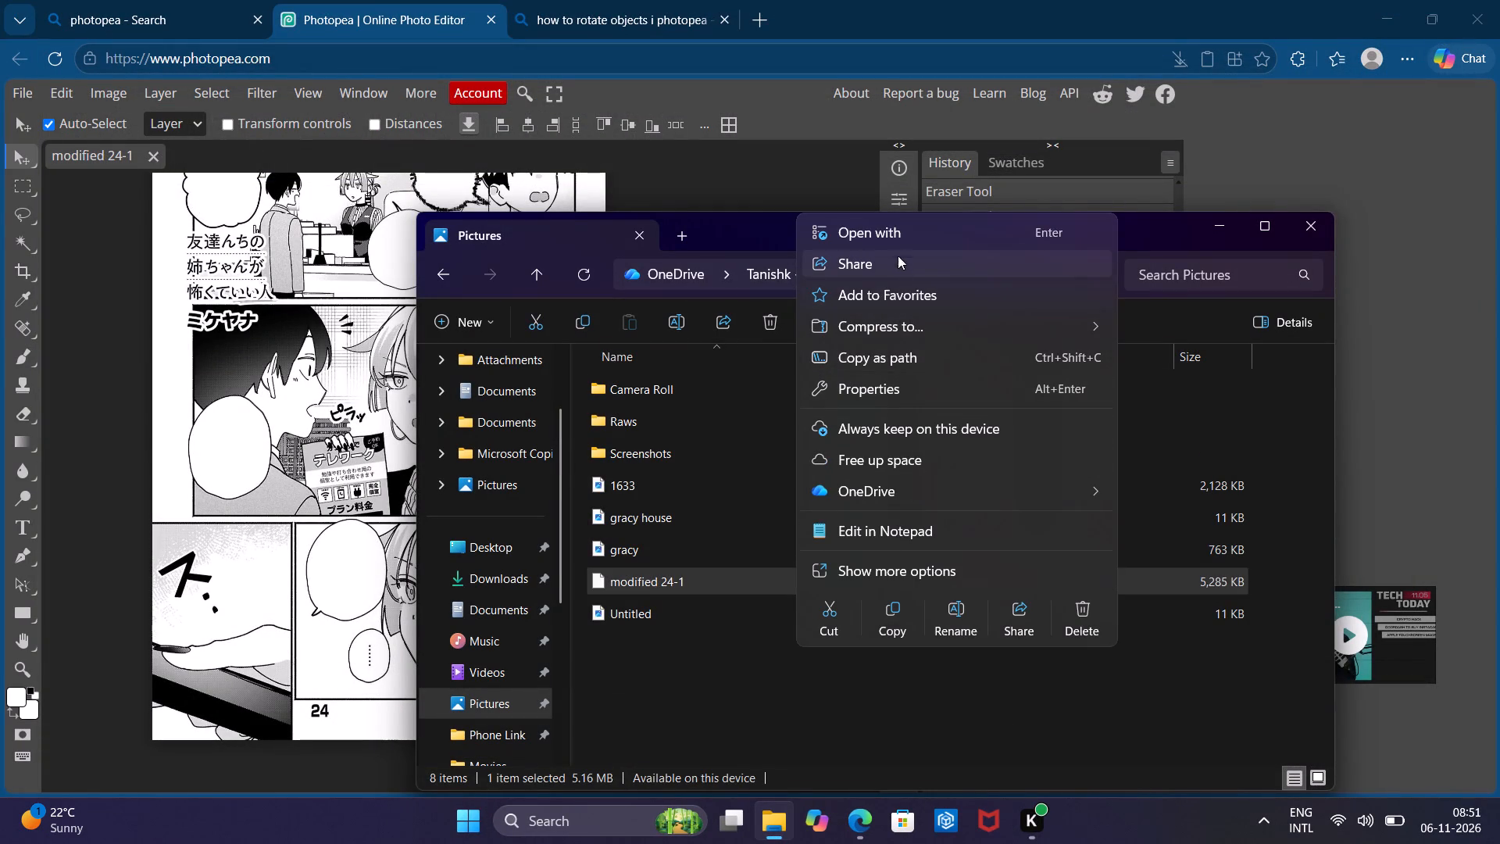
left_click(896, 237)
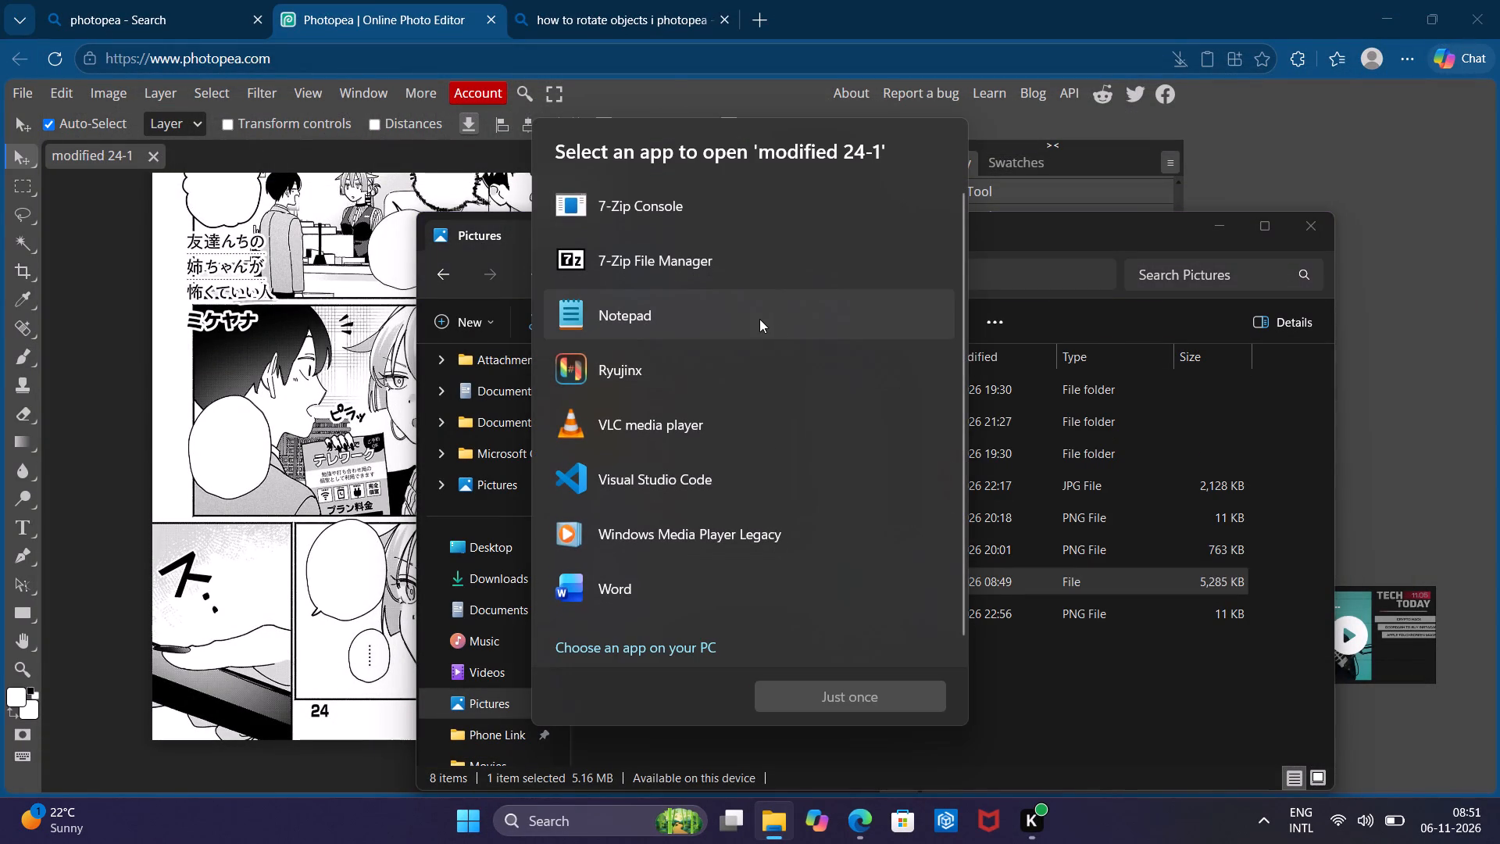
left_click(705, 443)
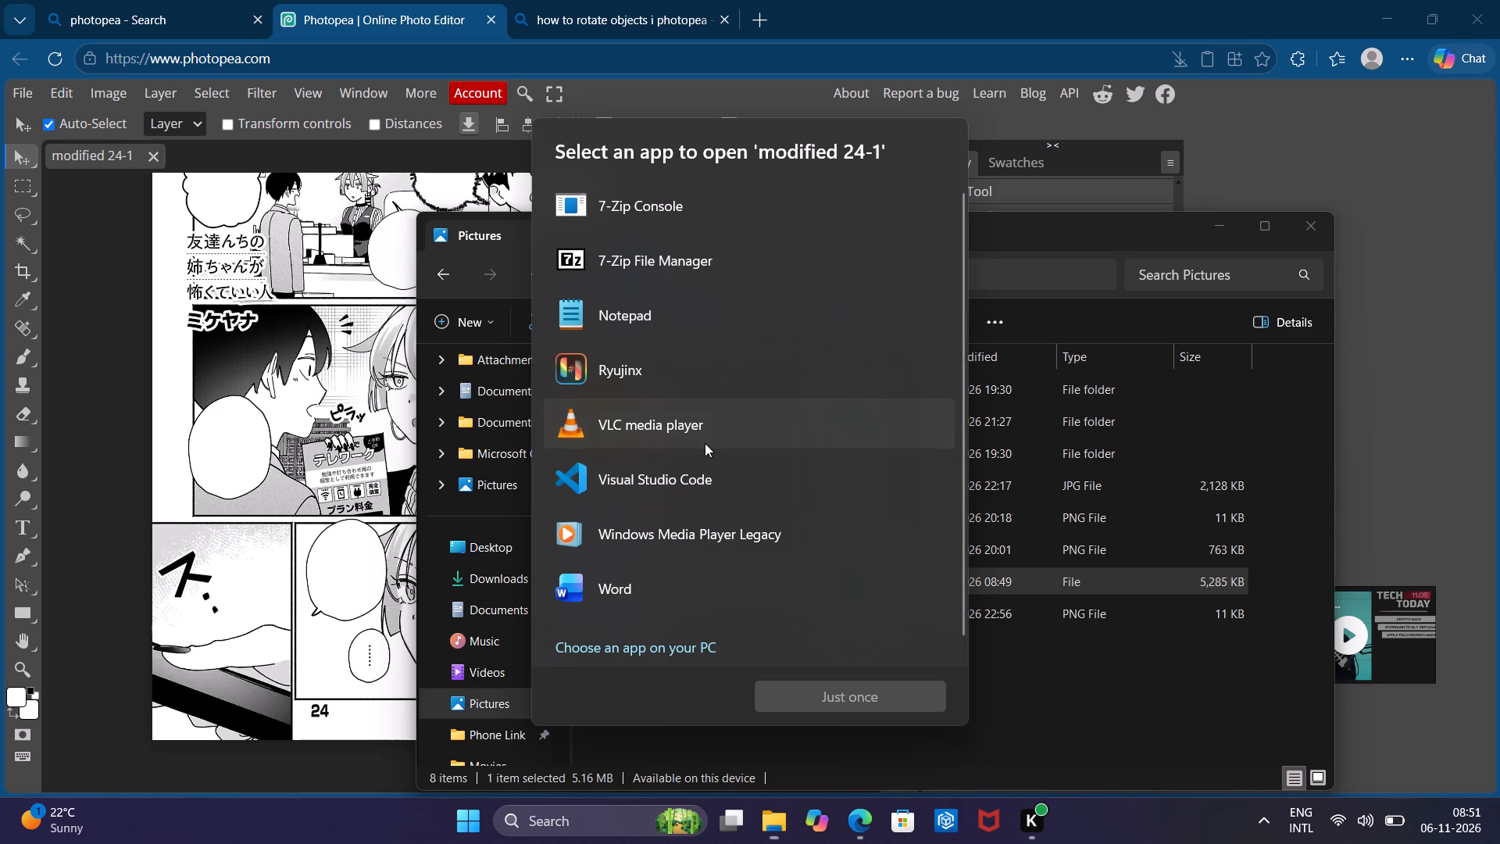
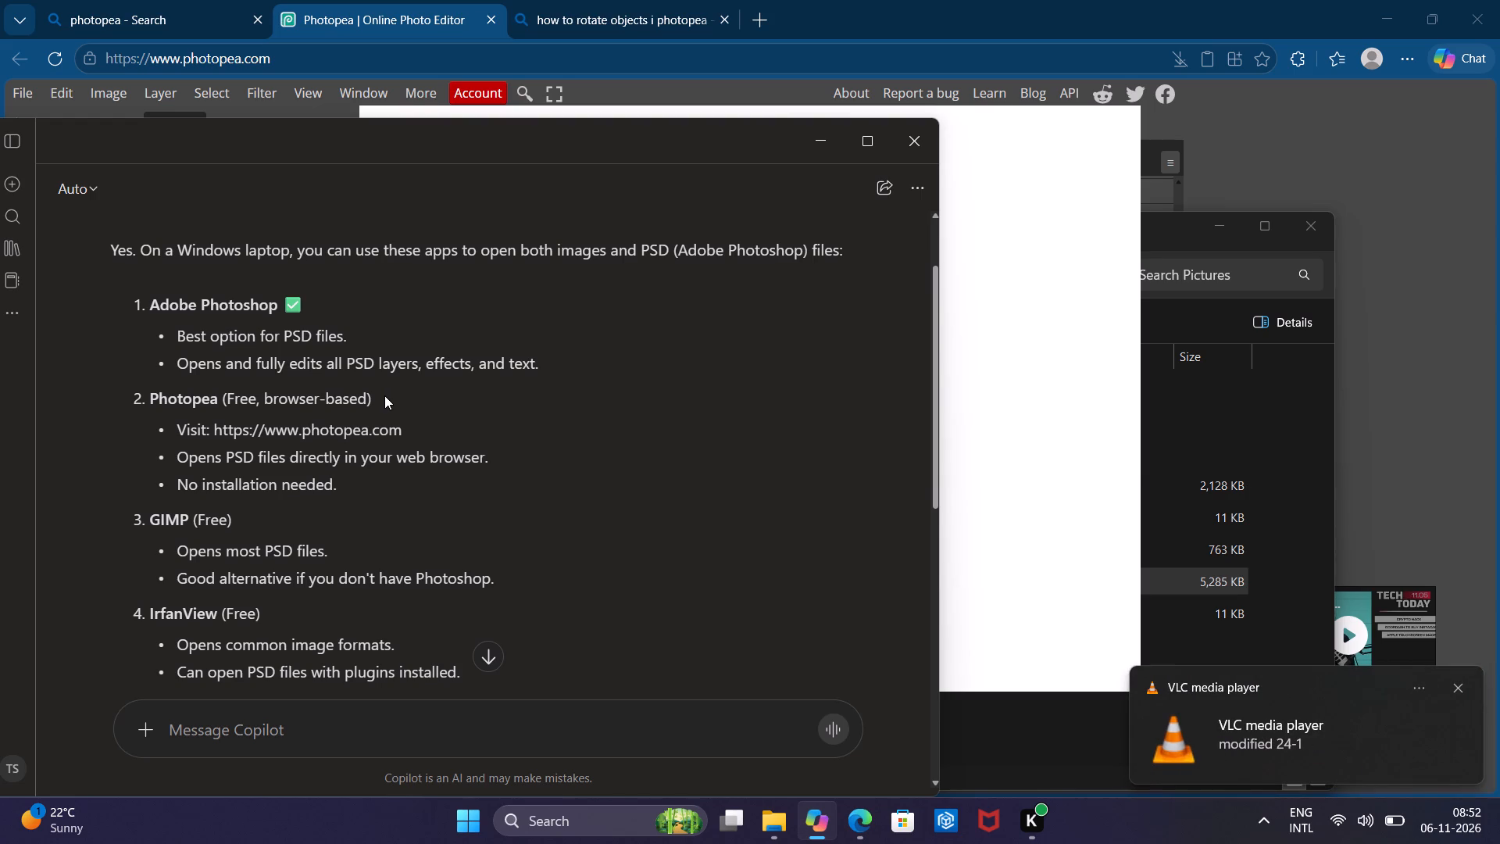
scroll(355, 417, "down", 2)
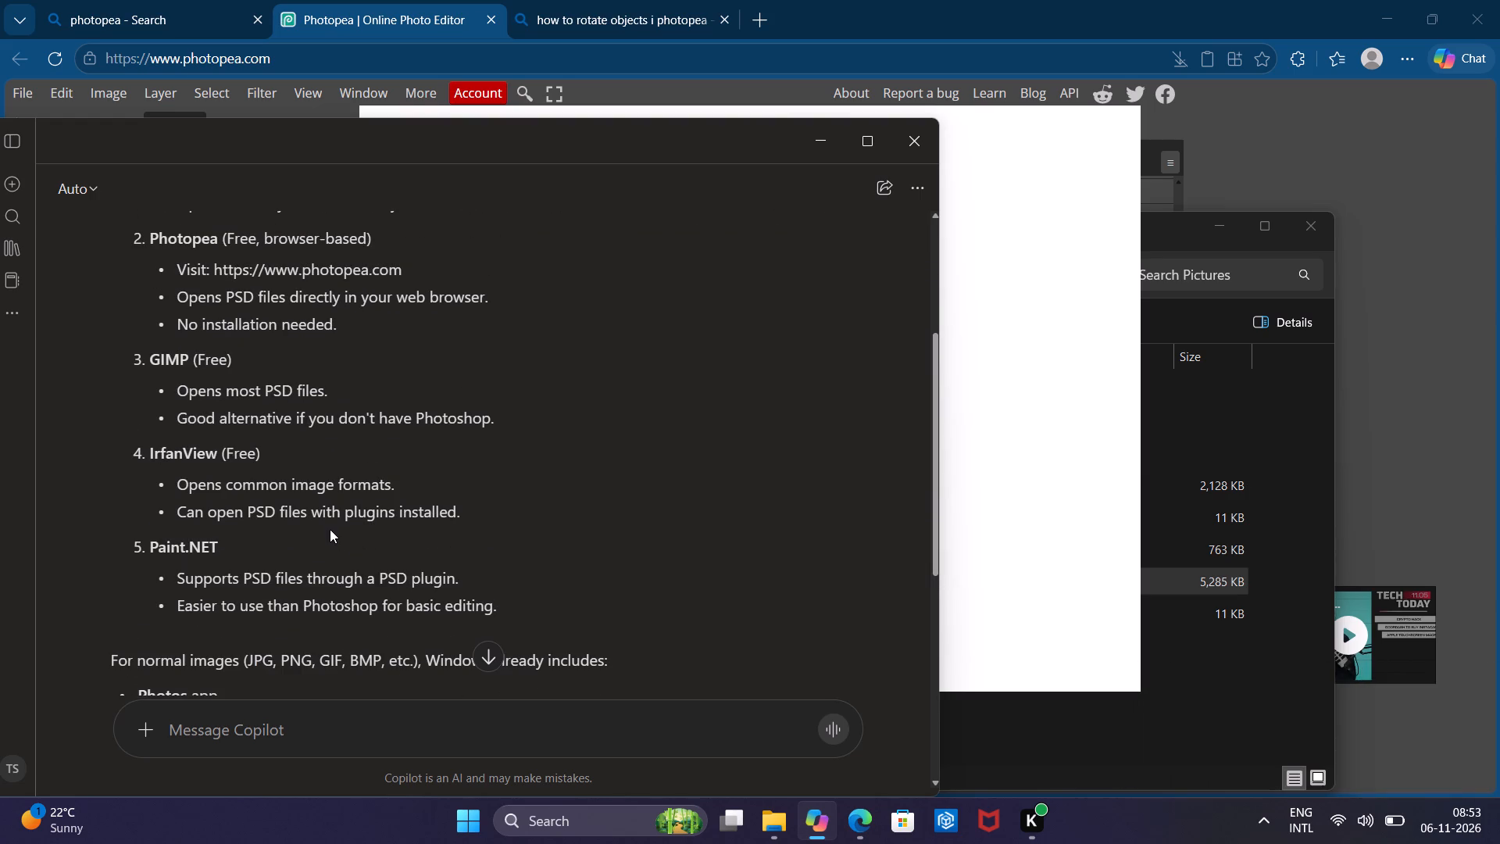
scroll(330, 529, "down", 2)
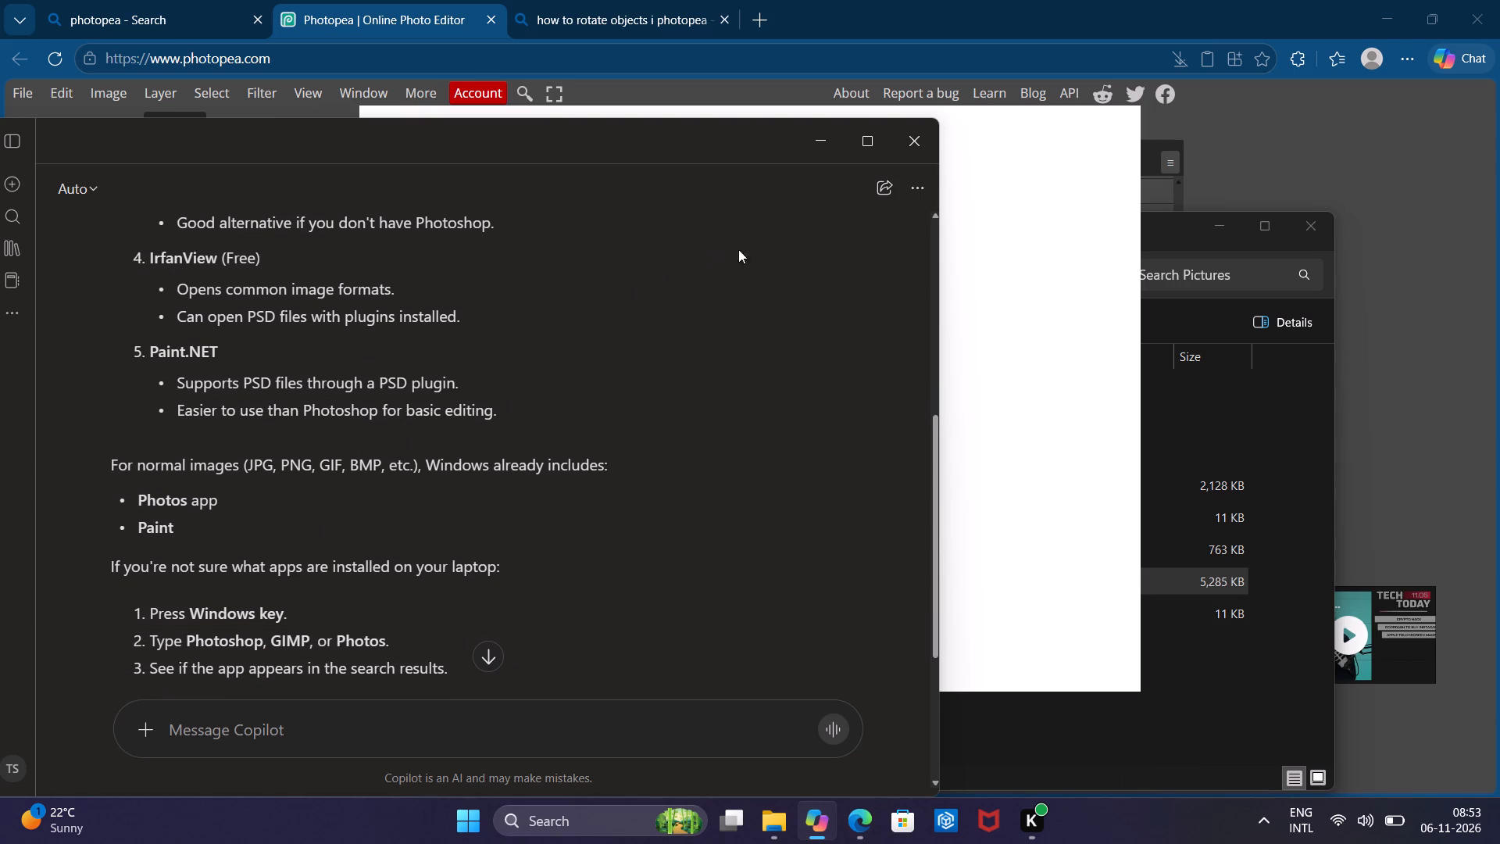
left_click(907, 138)
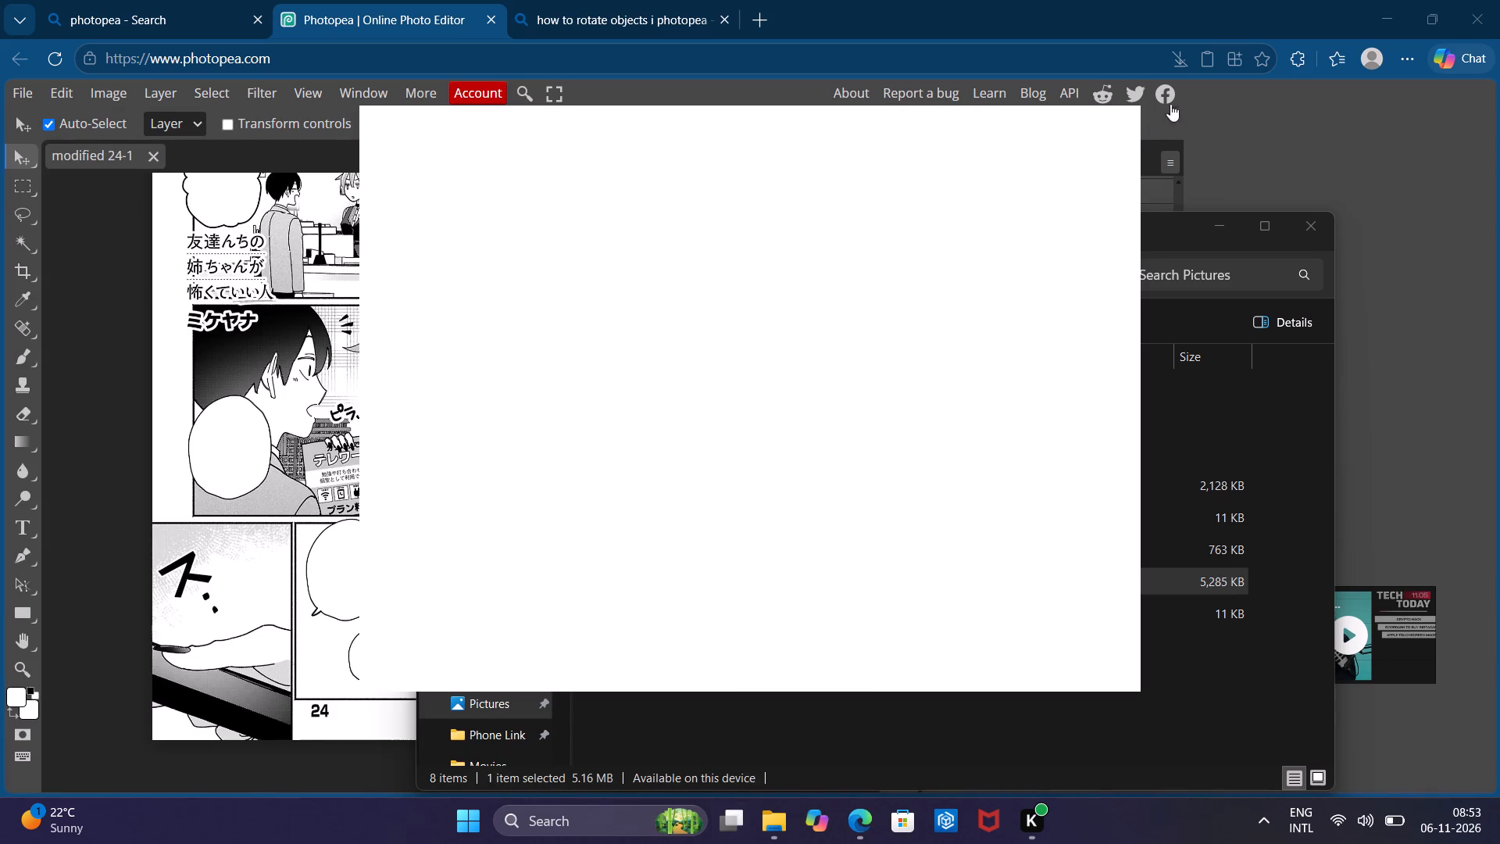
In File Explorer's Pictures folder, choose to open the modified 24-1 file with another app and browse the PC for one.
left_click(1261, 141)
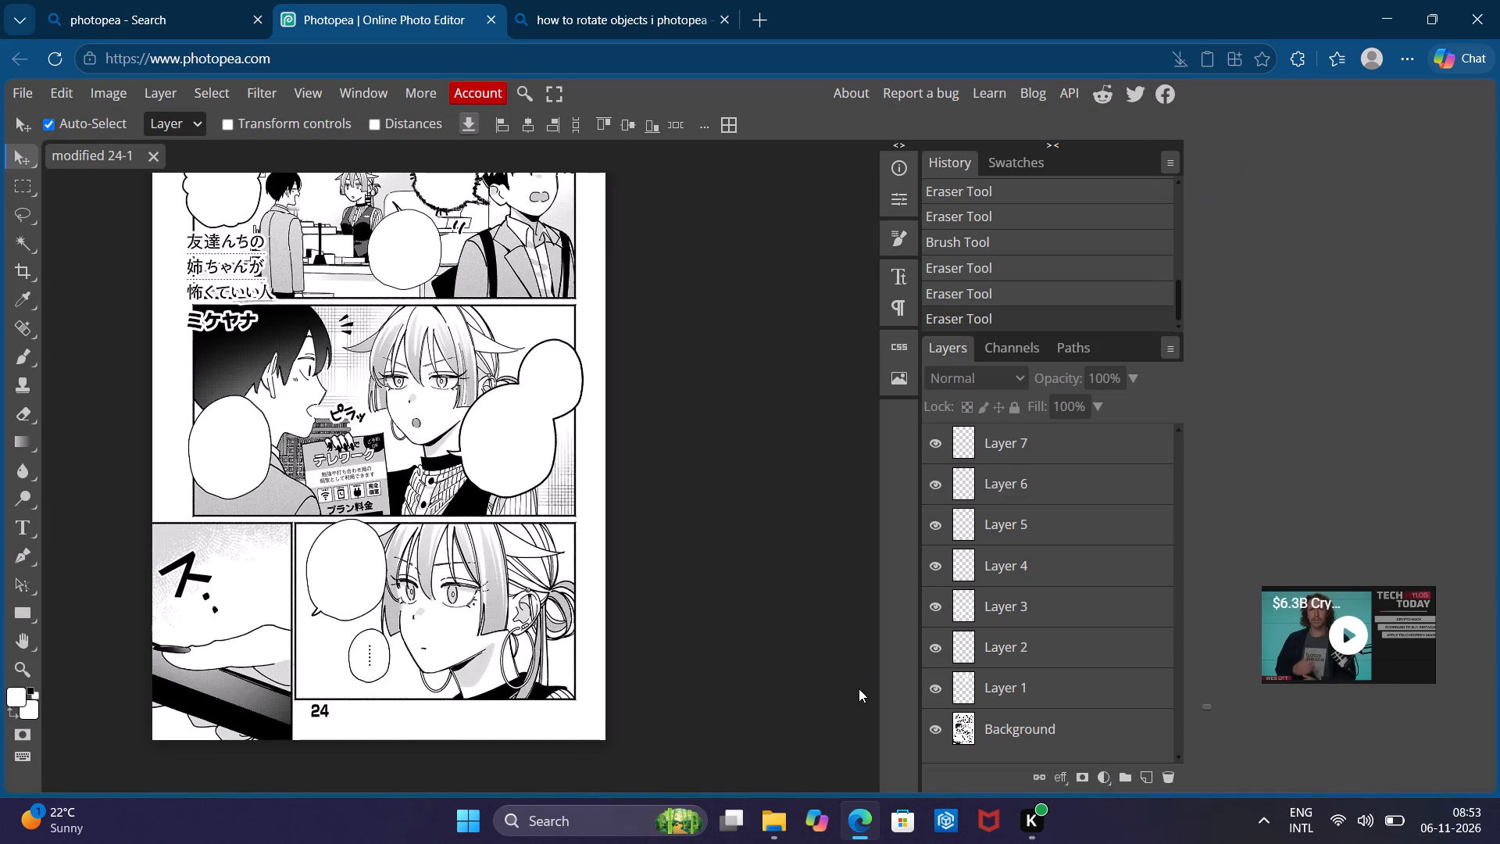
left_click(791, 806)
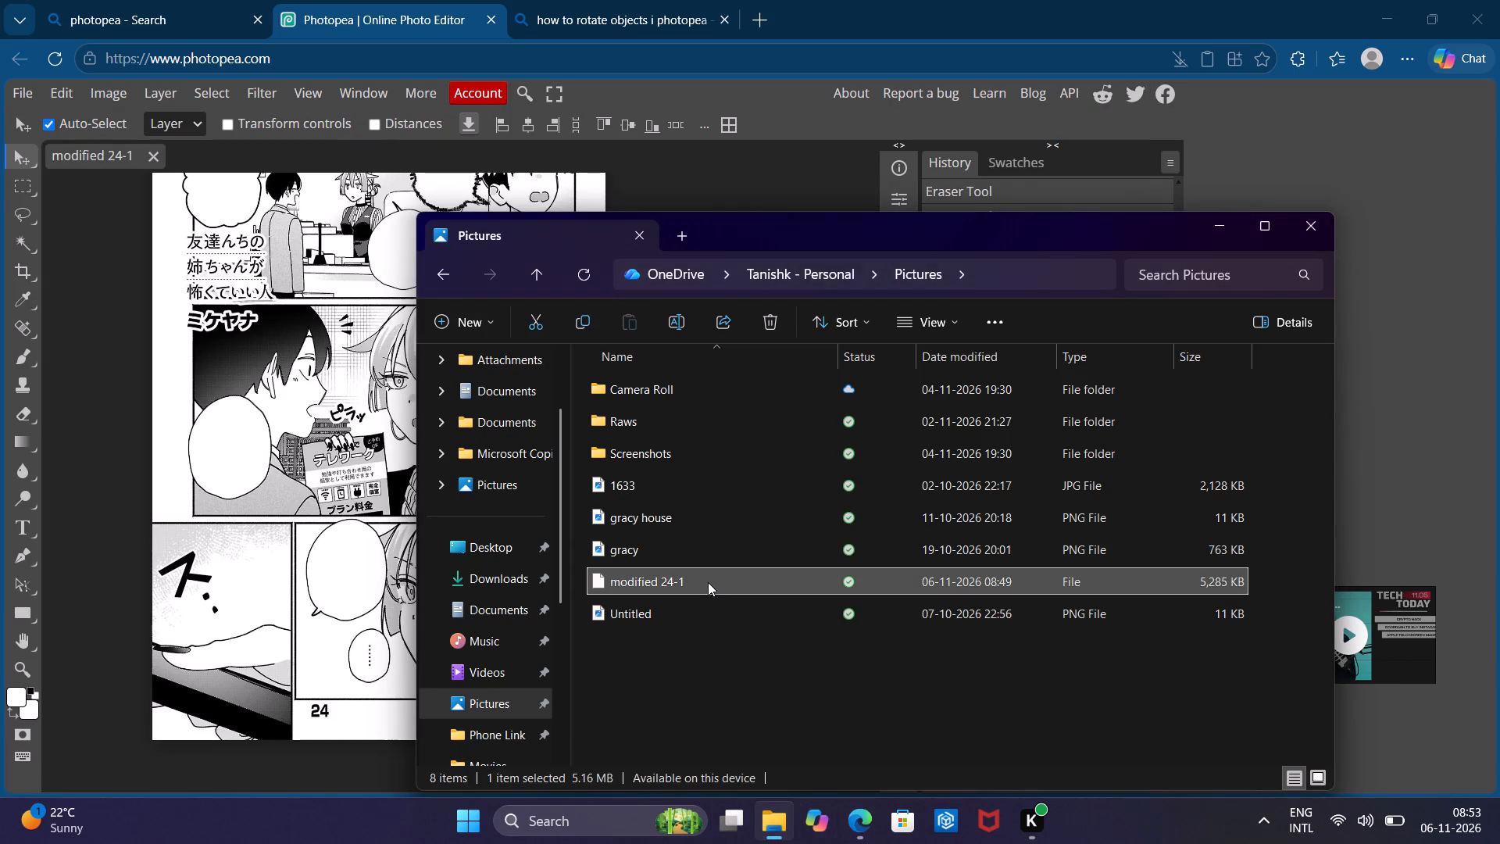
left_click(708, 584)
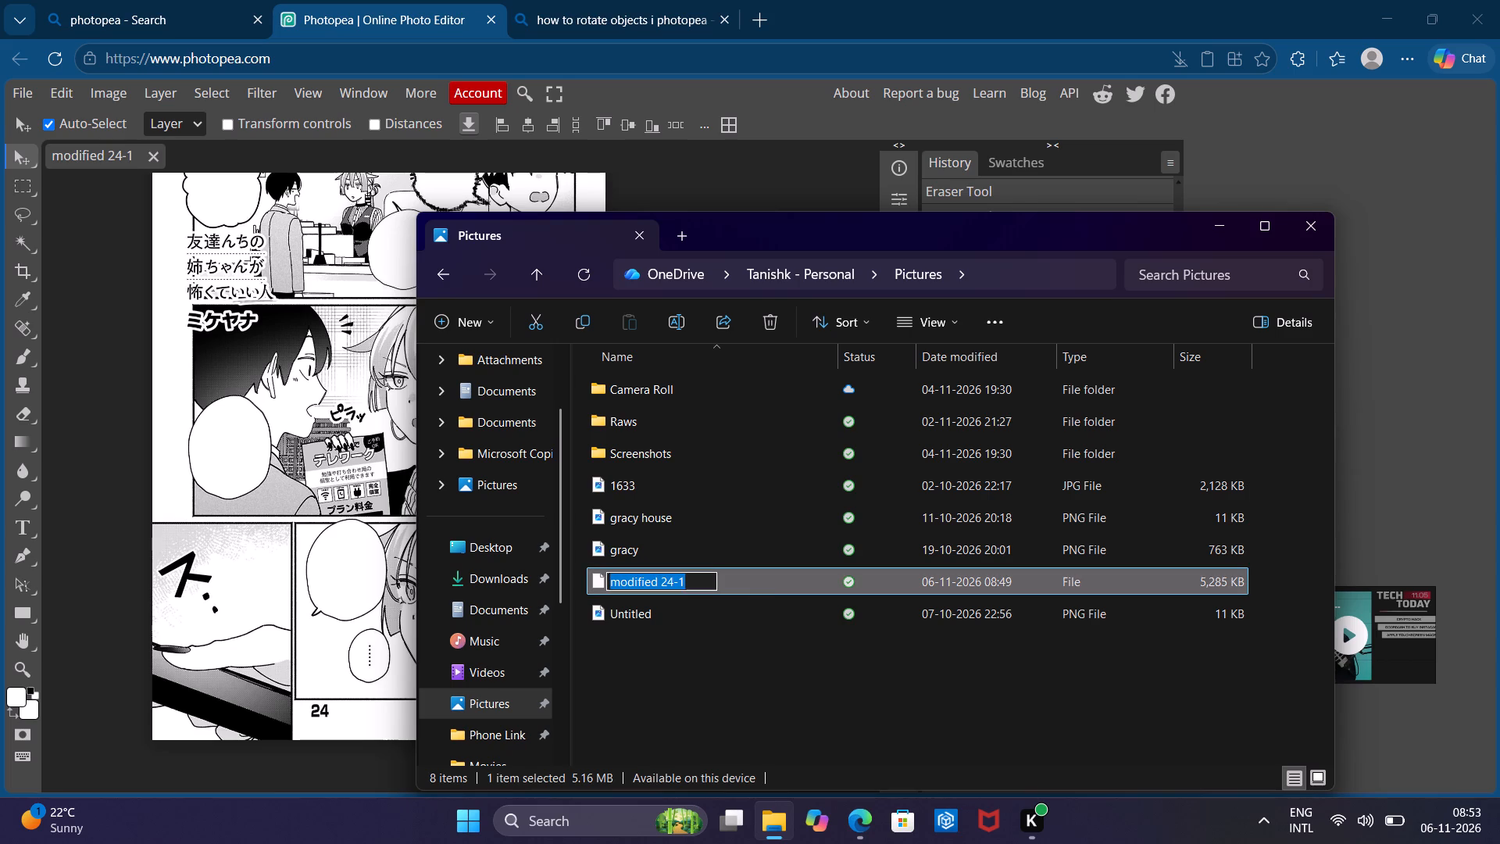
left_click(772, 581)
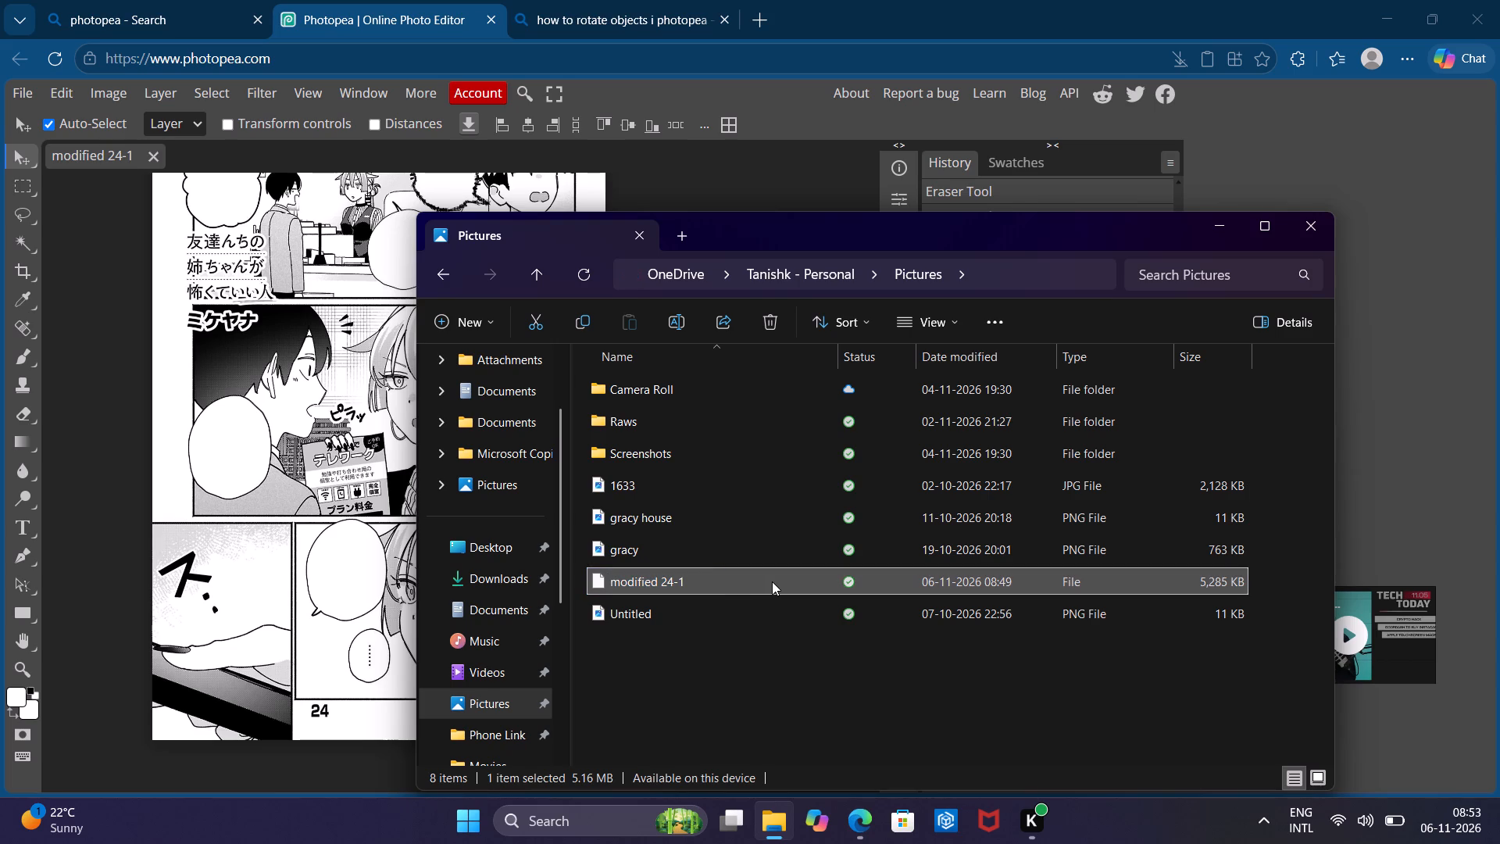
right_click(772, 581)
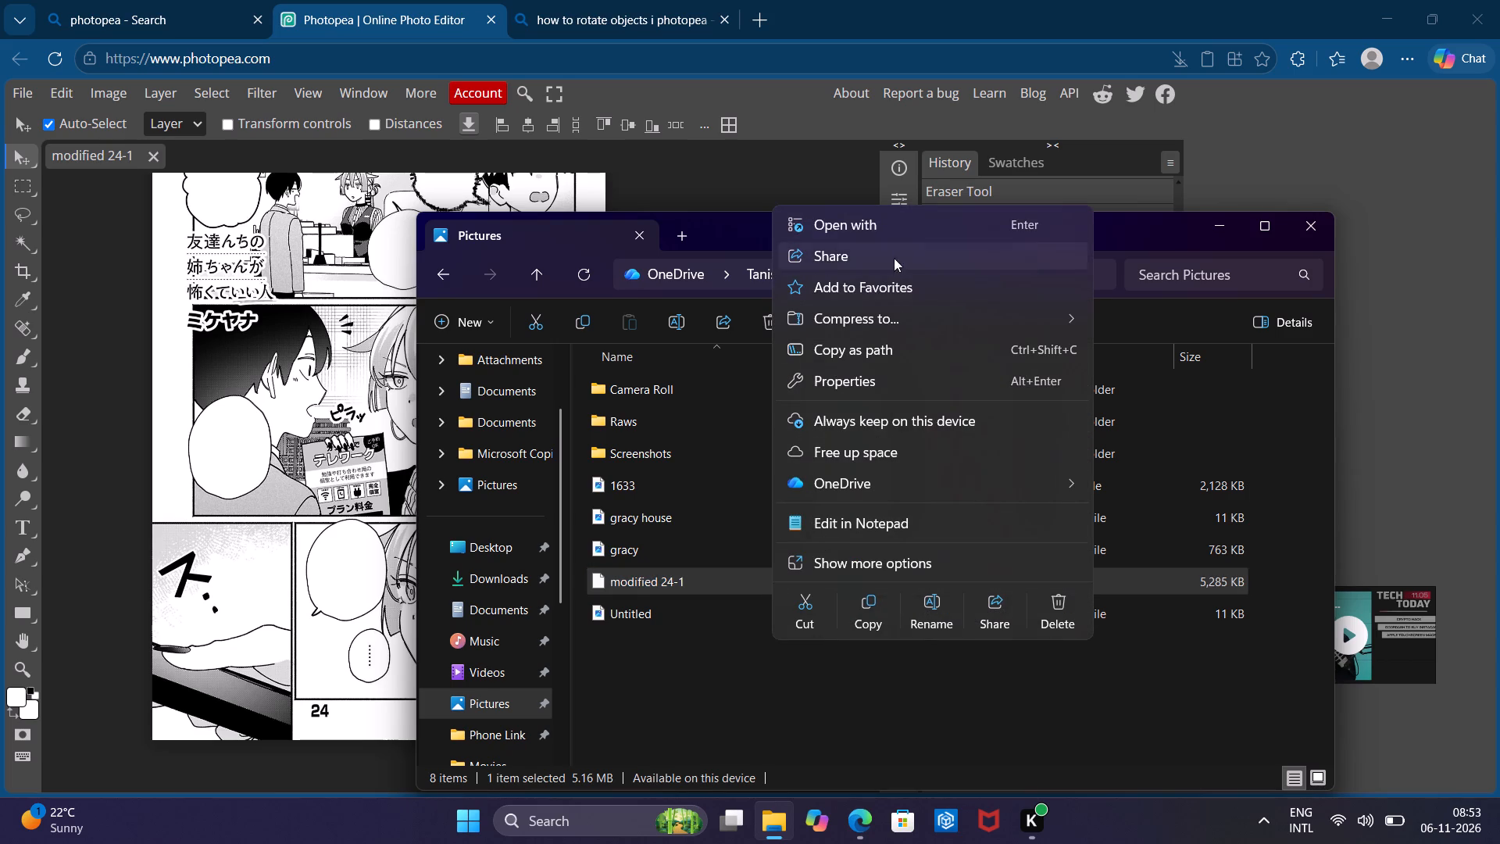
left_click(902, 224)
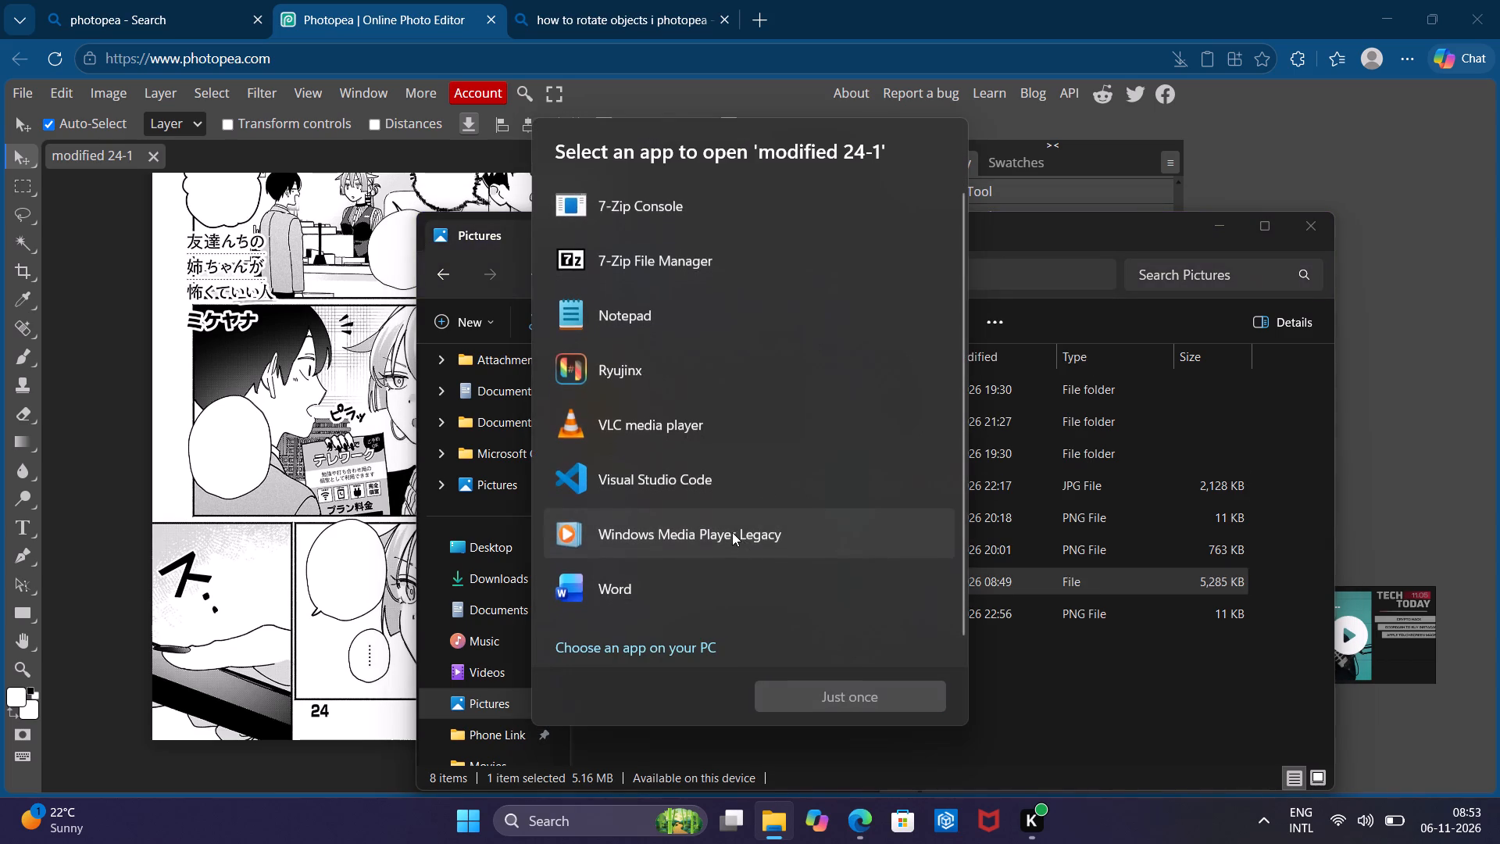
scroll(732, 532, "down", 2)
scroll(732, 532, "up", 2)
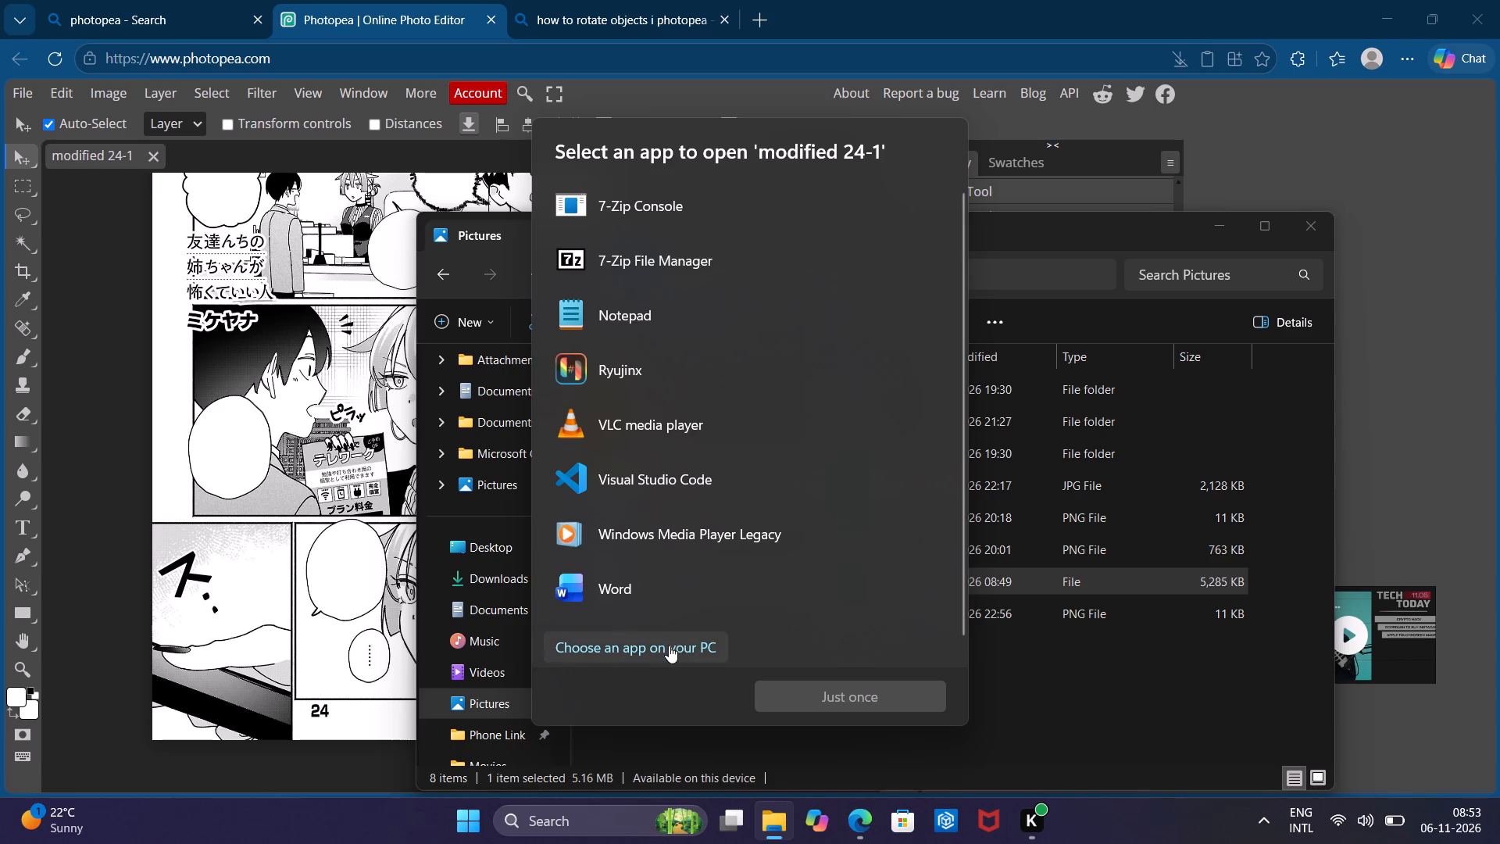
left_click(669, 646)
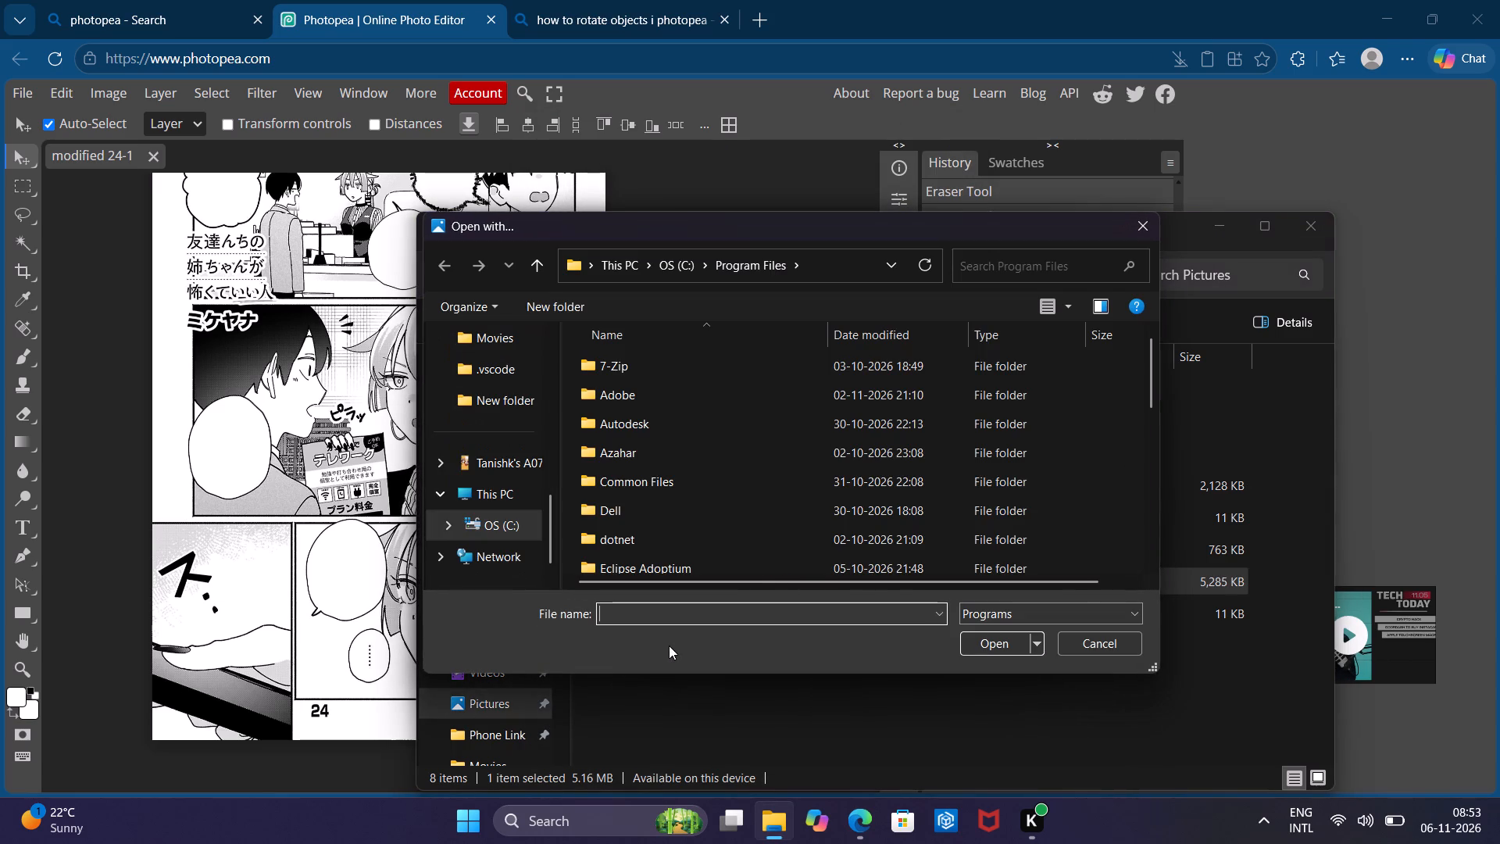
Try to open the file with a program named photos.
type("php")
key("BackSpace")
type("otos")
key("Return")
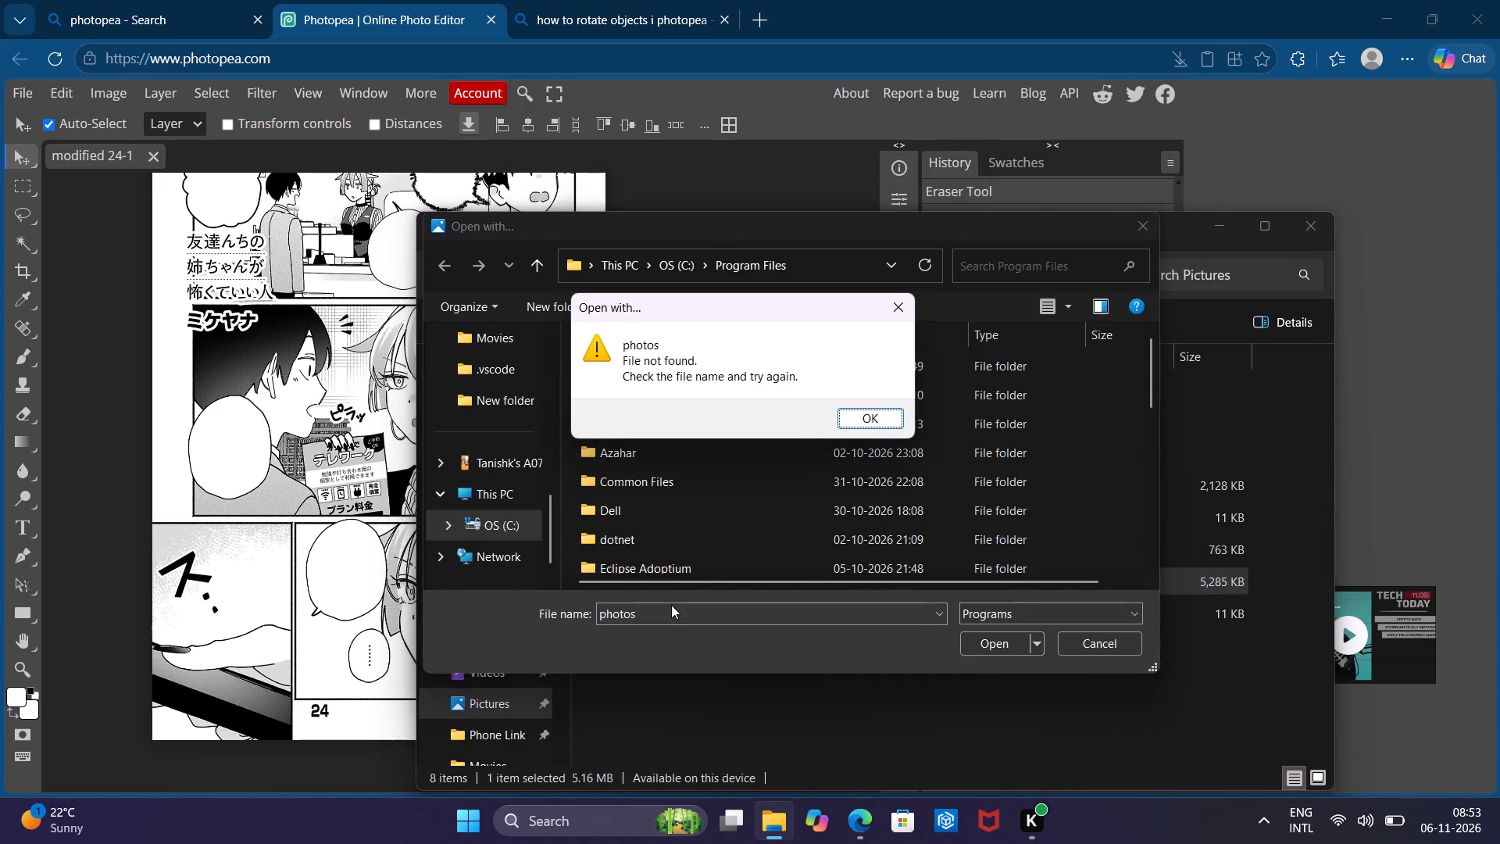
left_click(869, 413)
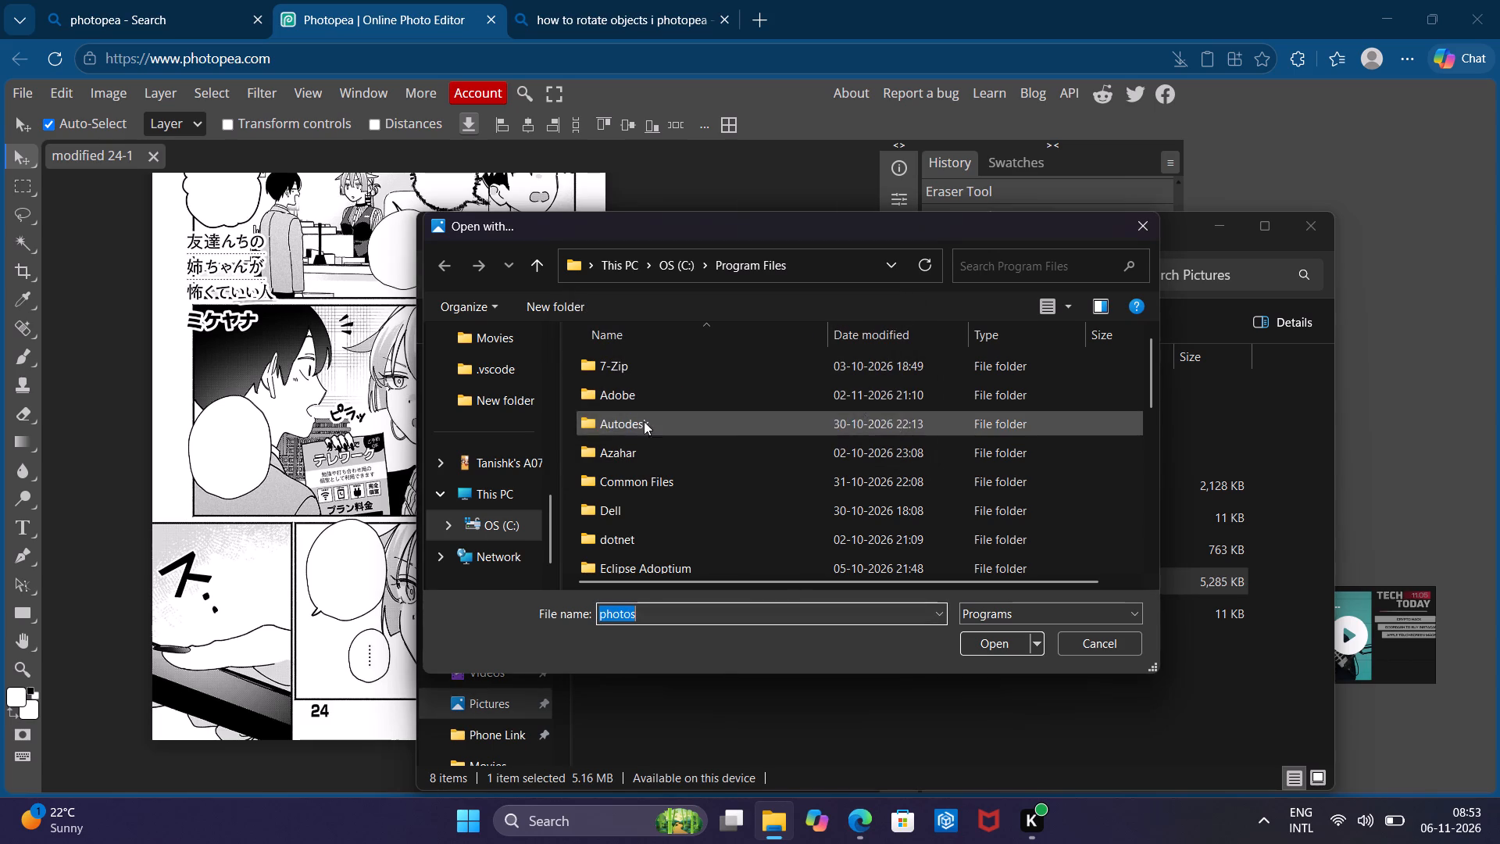
Search This PC for a program named photos.
left_click(510, 486)
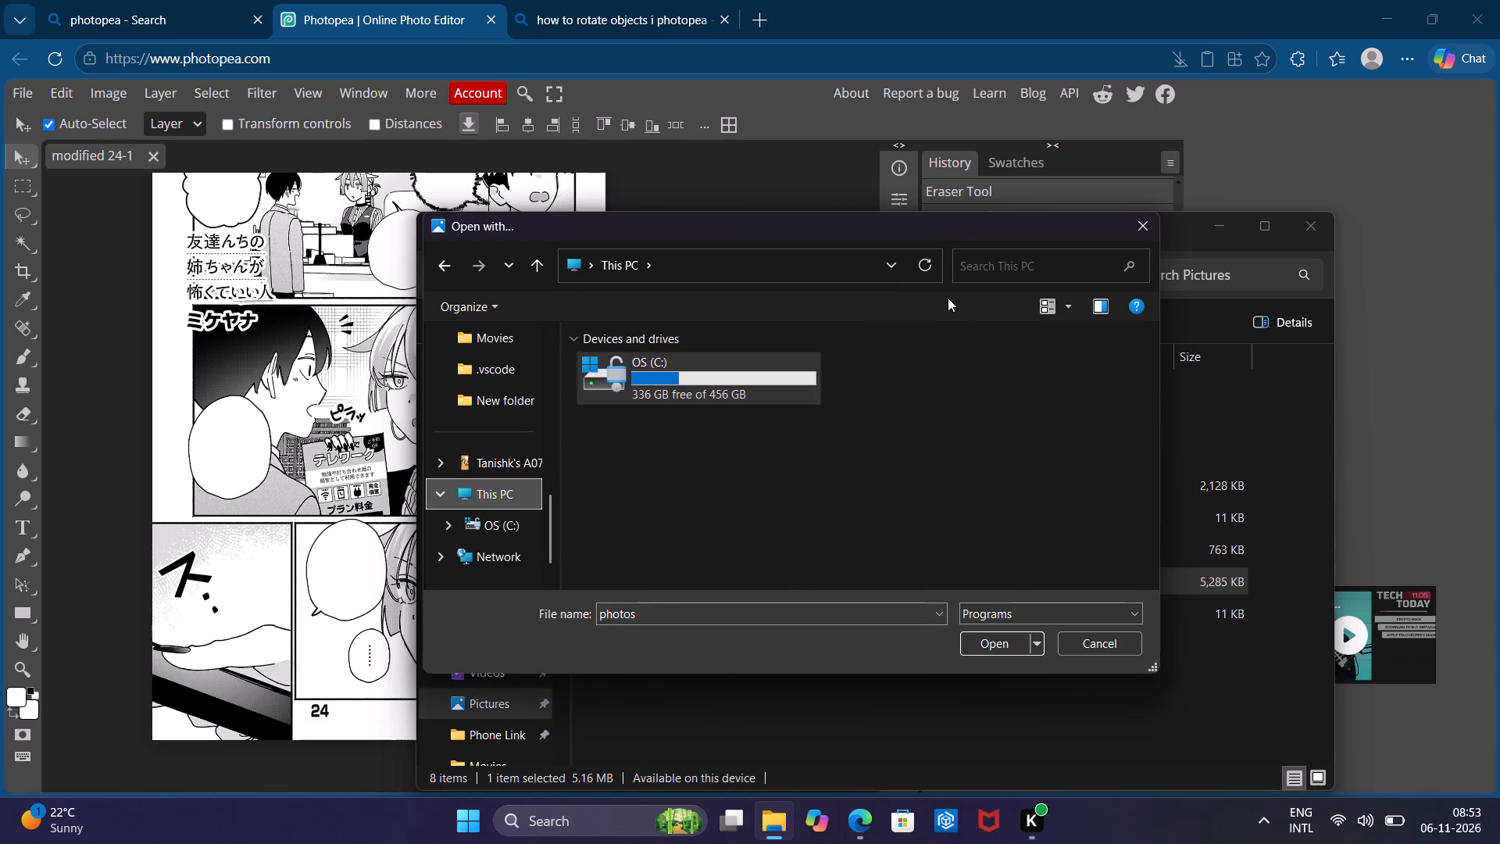
left_click(1023, 266)
type("pho")
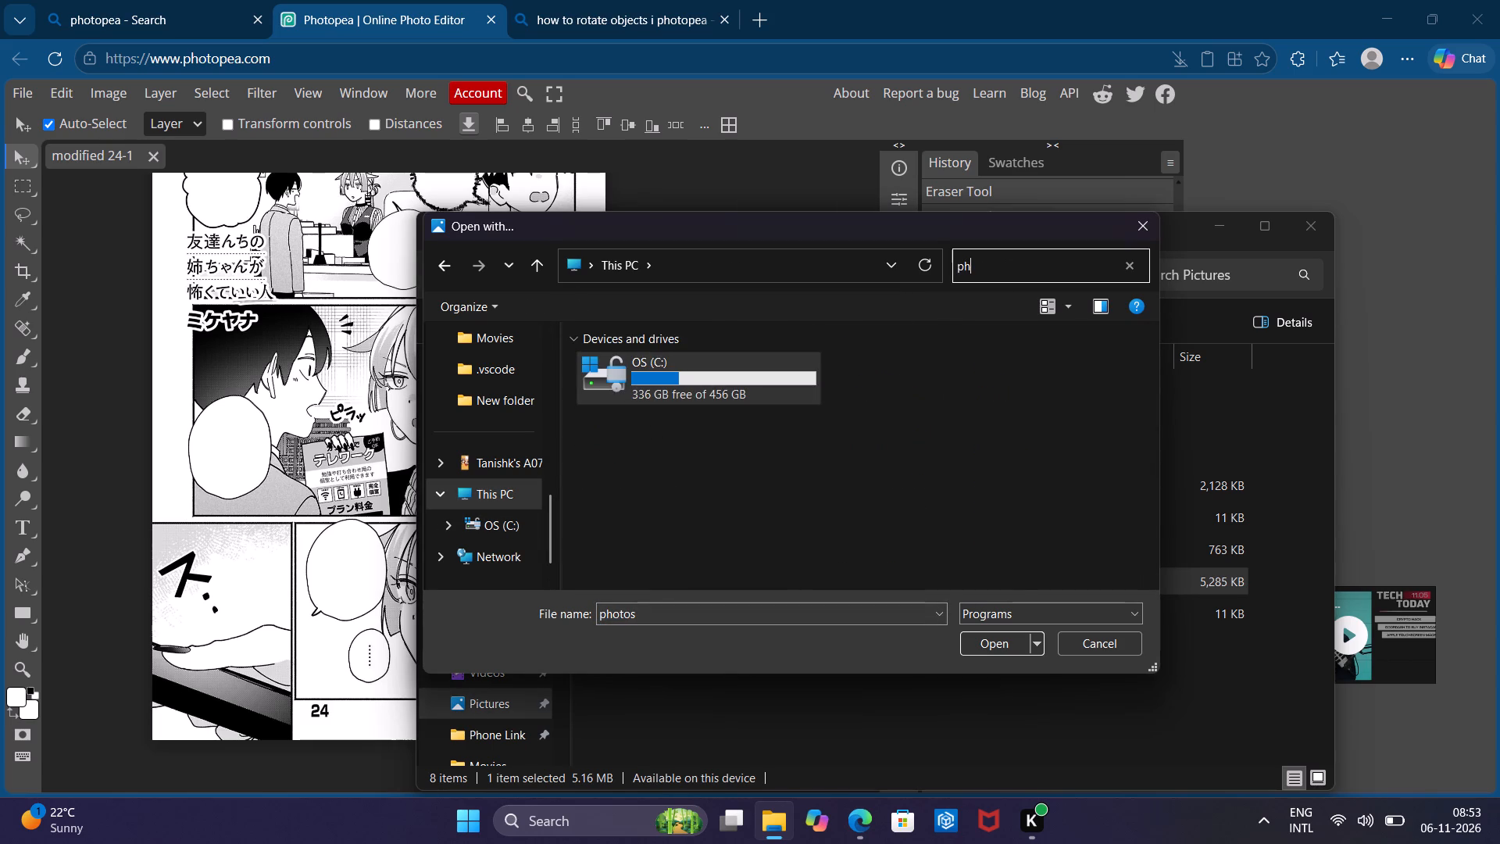
type("tos")
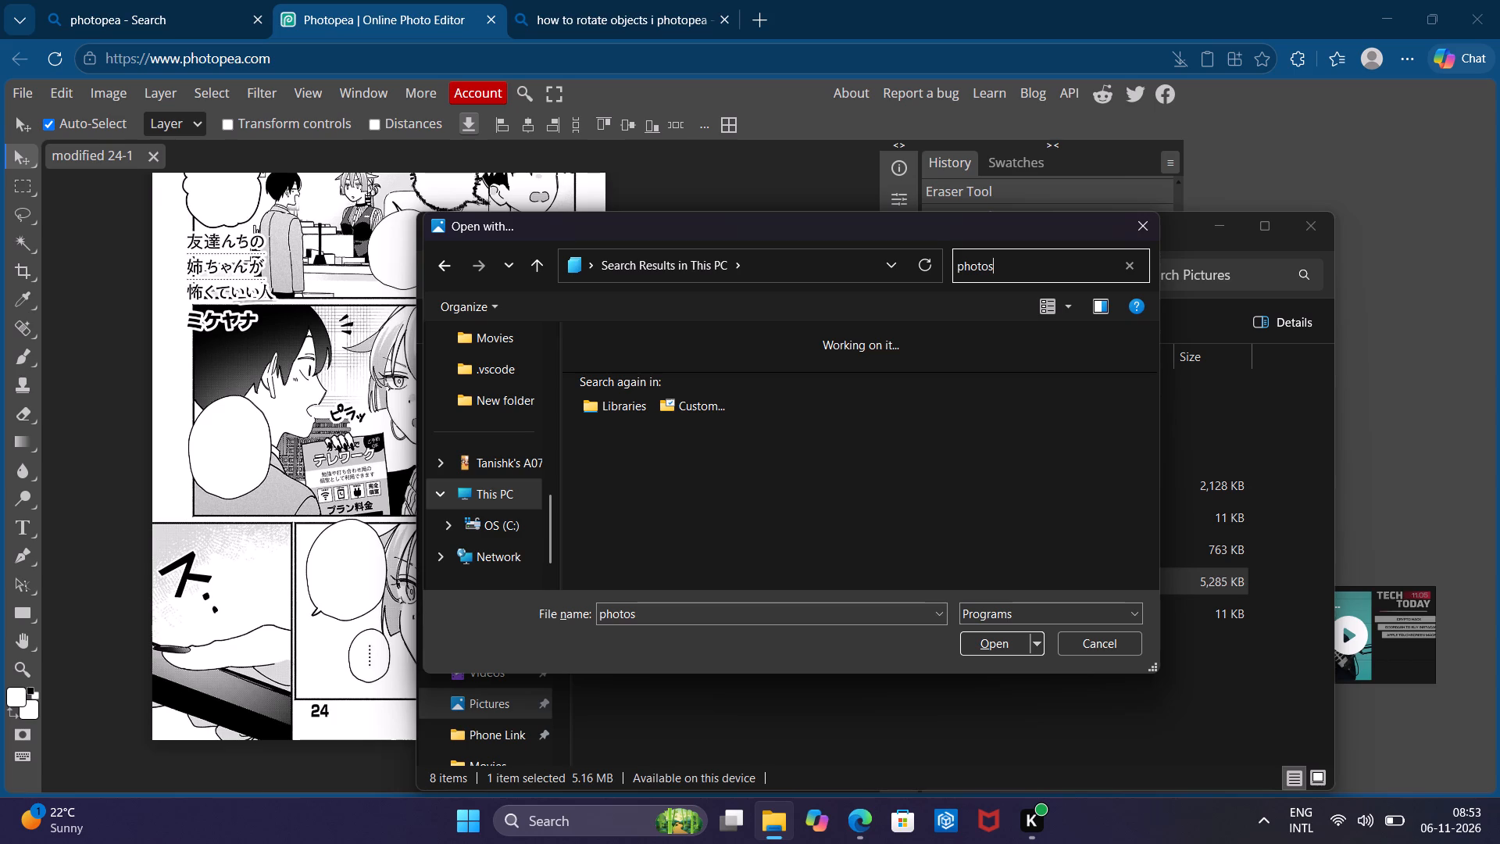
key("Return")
Replace the program search in This PC with paint.
left_click(1015, 251)
key("BackSpace")
key("BackSpace")
key("BackSpace")
key("BackSpace")
key("BackSpace")
key("BackSpace")
key("BackSpace")
key("BackSpace")
key("BackSpace")
key("BackSpace")
key("BackSpace")
key("BackSpace")
key("BackSpace")
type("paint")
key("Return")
In the program picker, switch to the Home location and search it for photos.
scroll(487, 382, "up", 4)
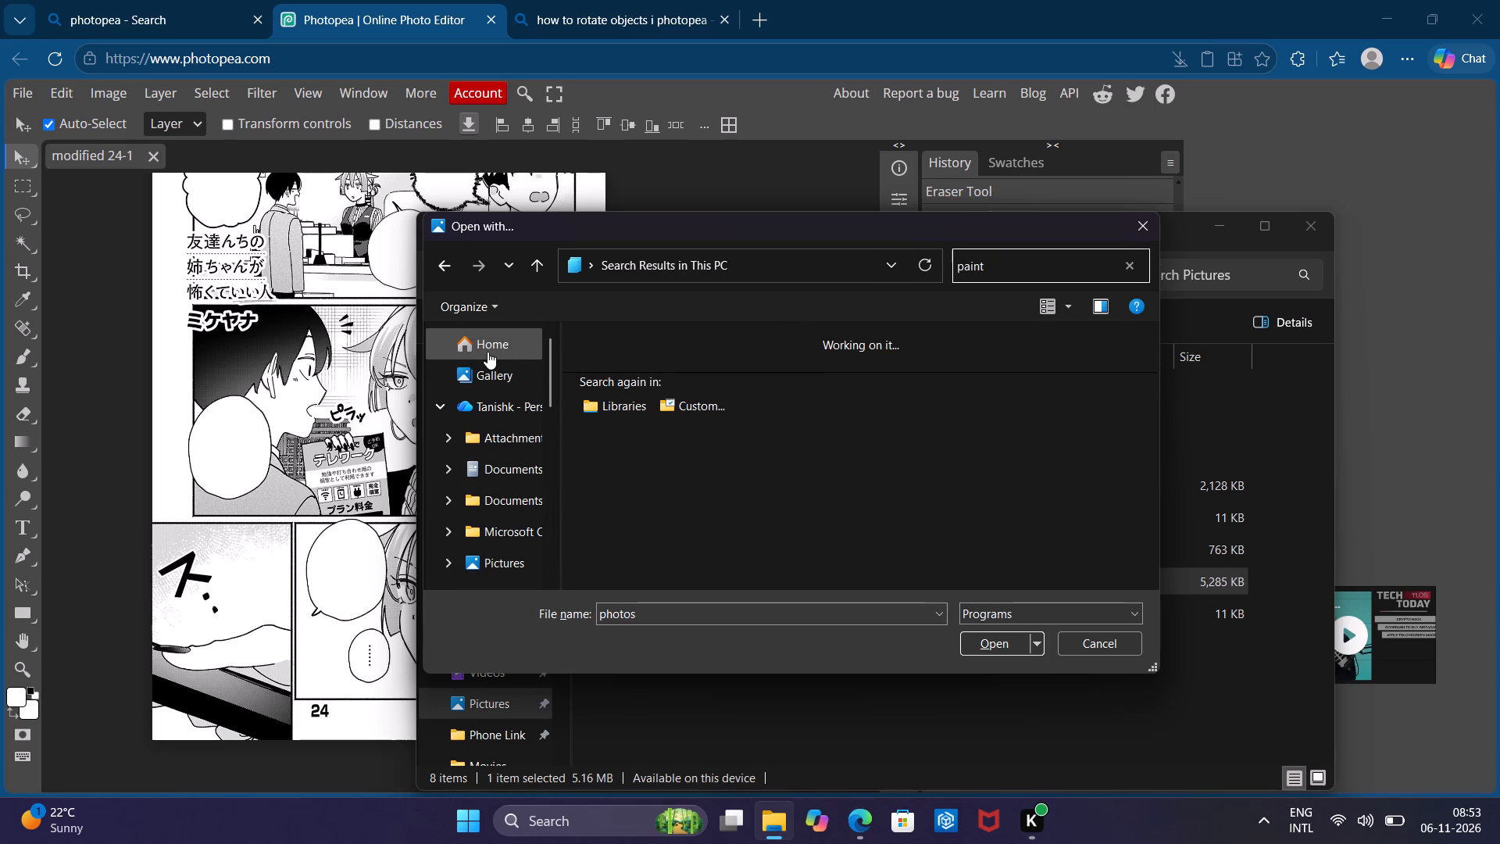
left_click(487, 352)
left_click(994, 259)
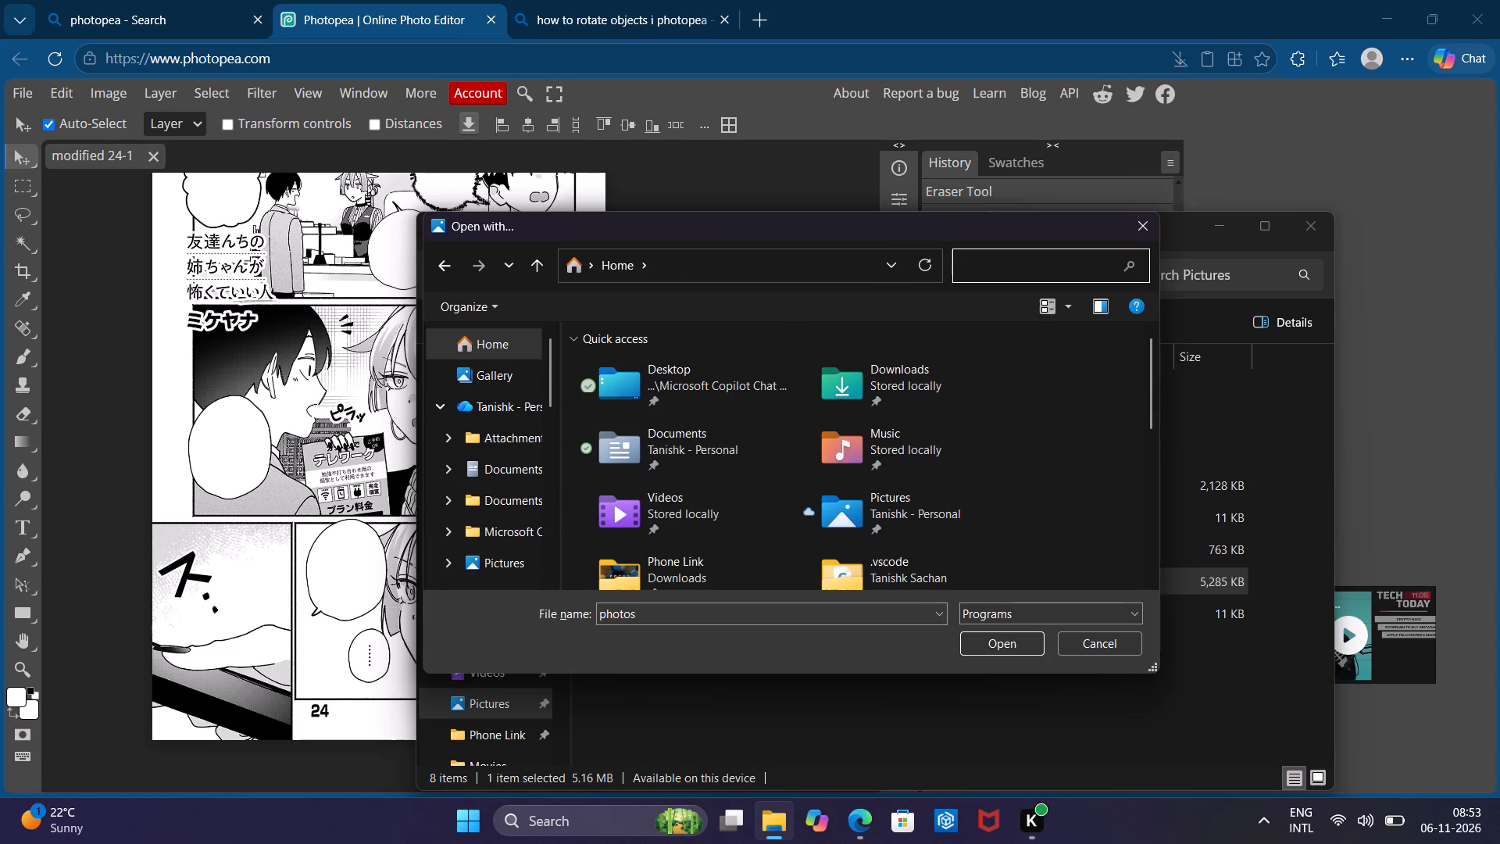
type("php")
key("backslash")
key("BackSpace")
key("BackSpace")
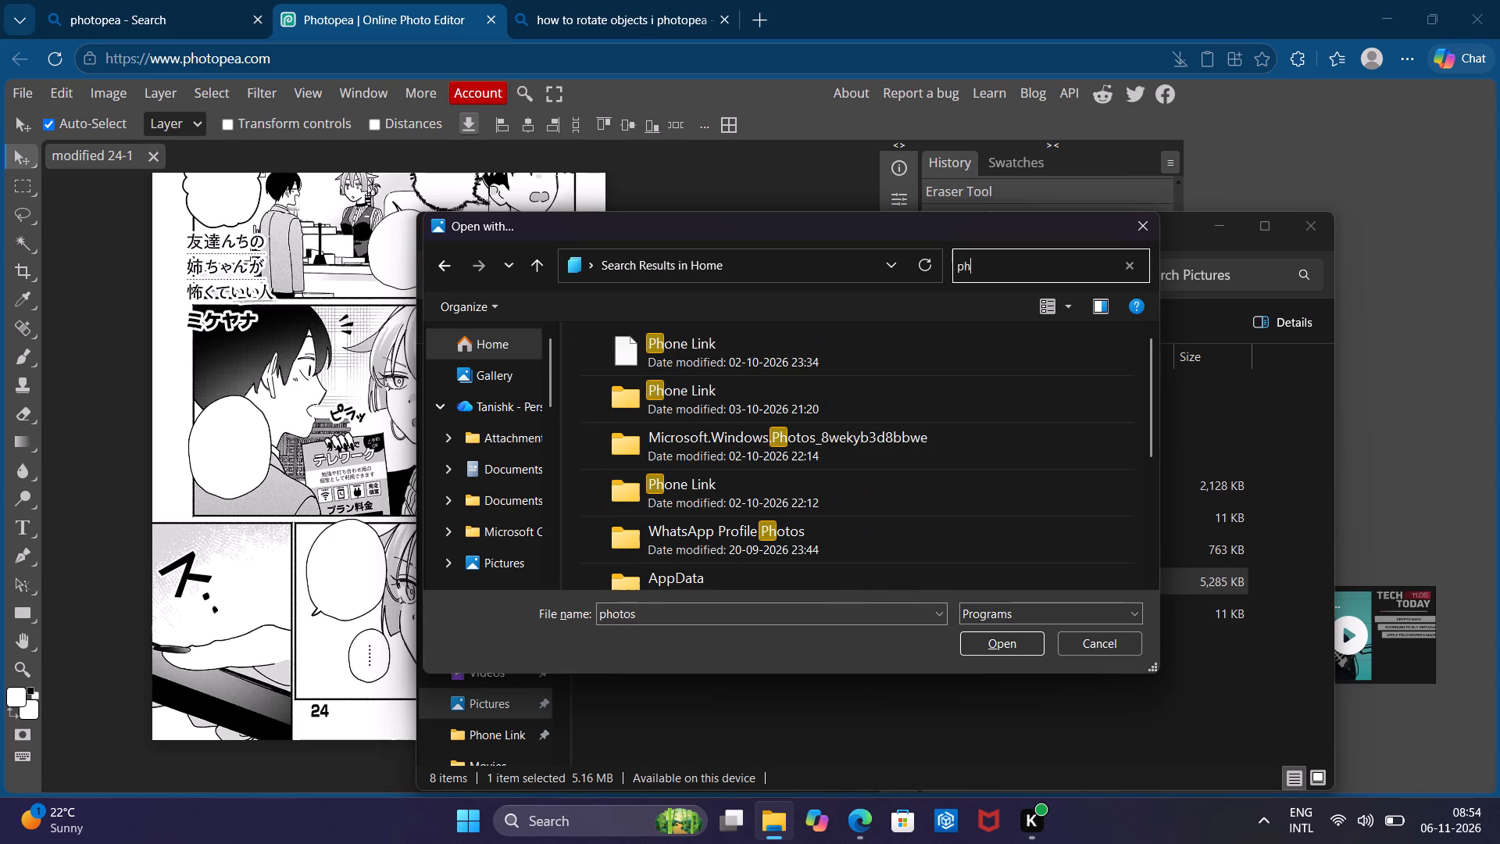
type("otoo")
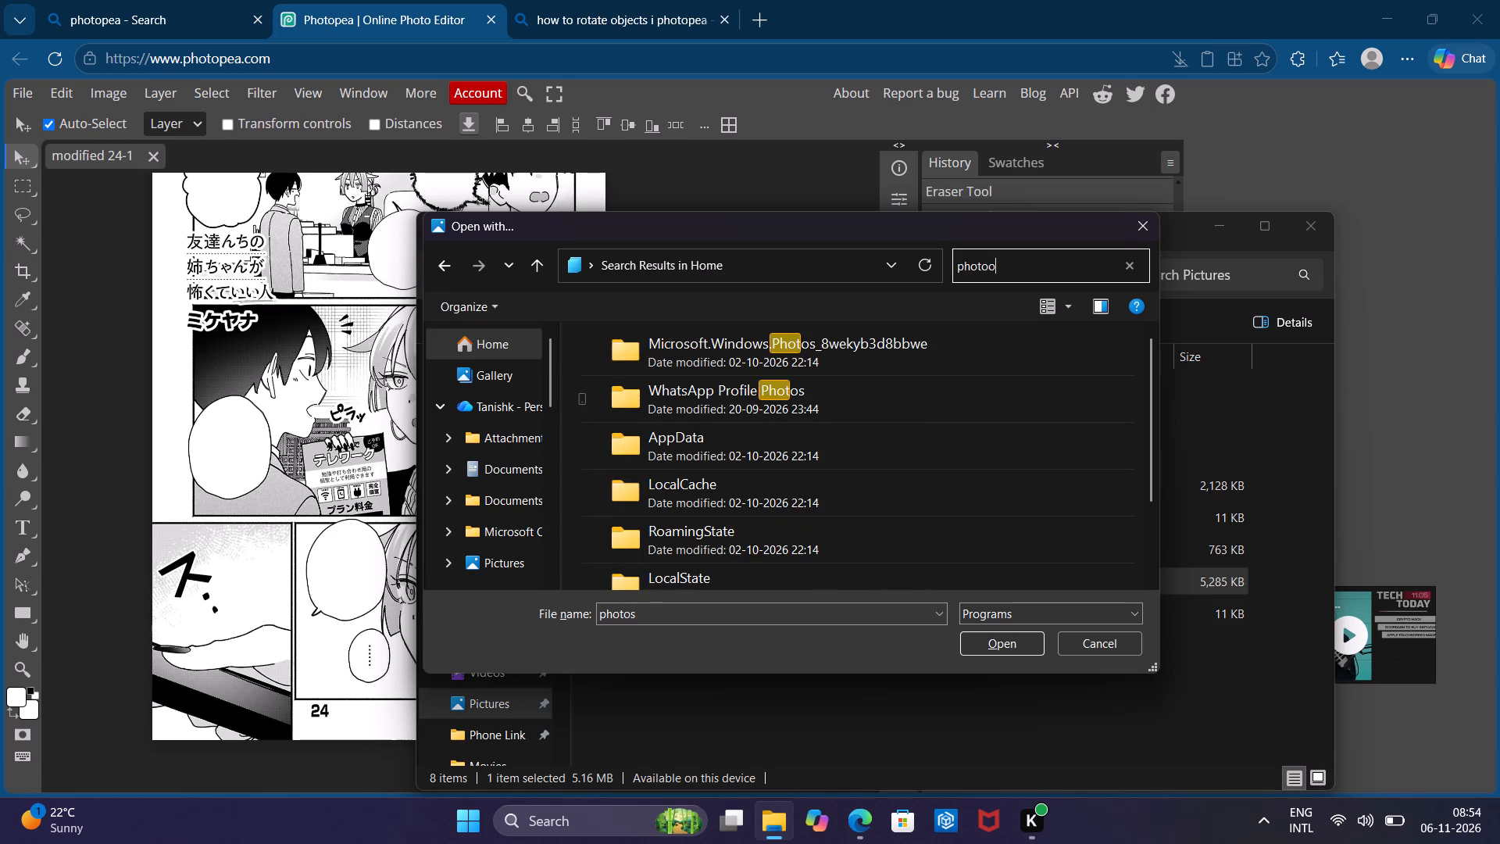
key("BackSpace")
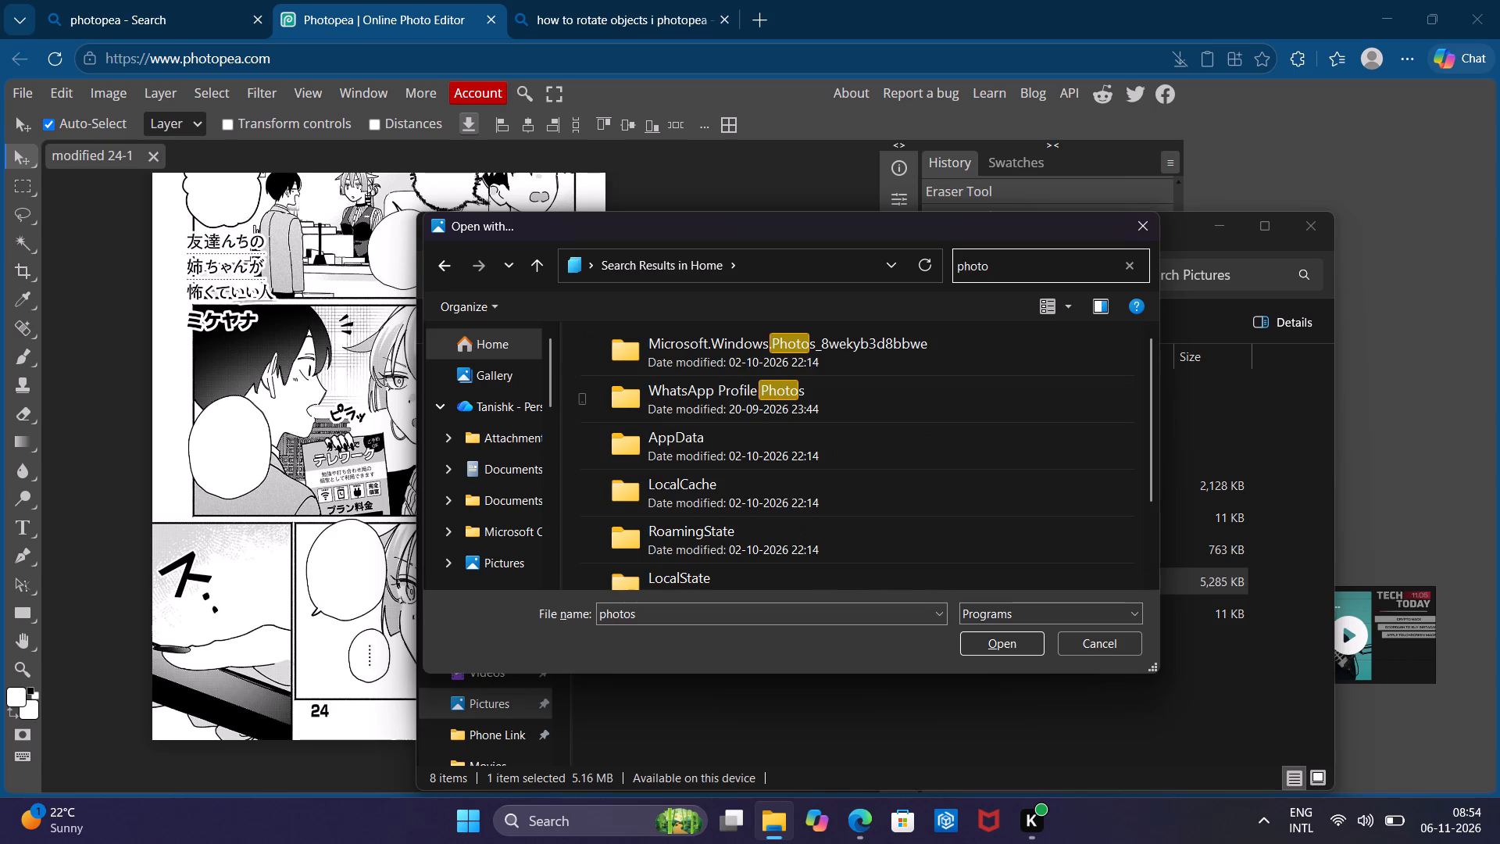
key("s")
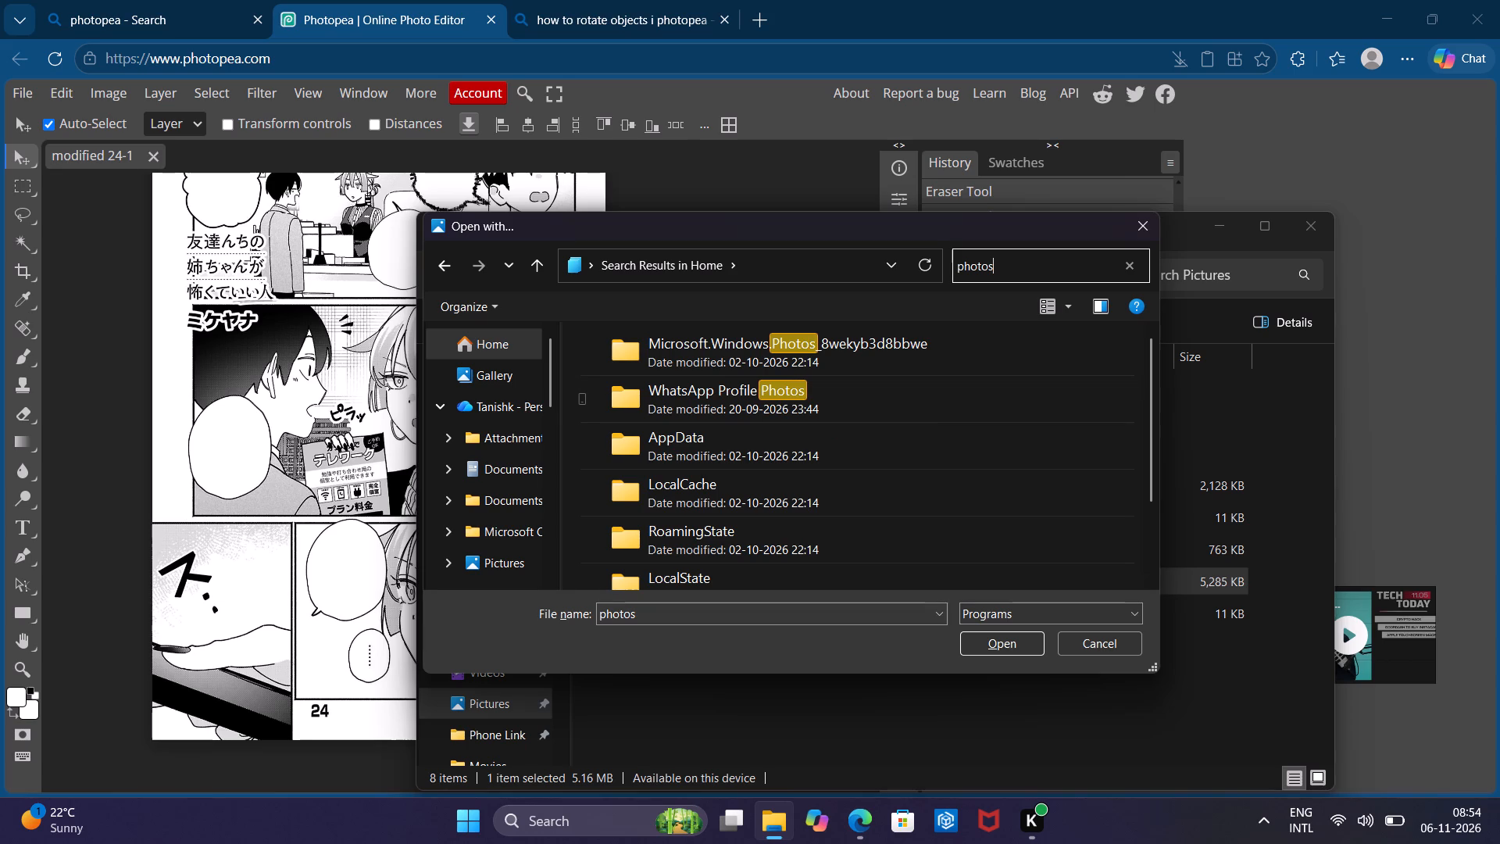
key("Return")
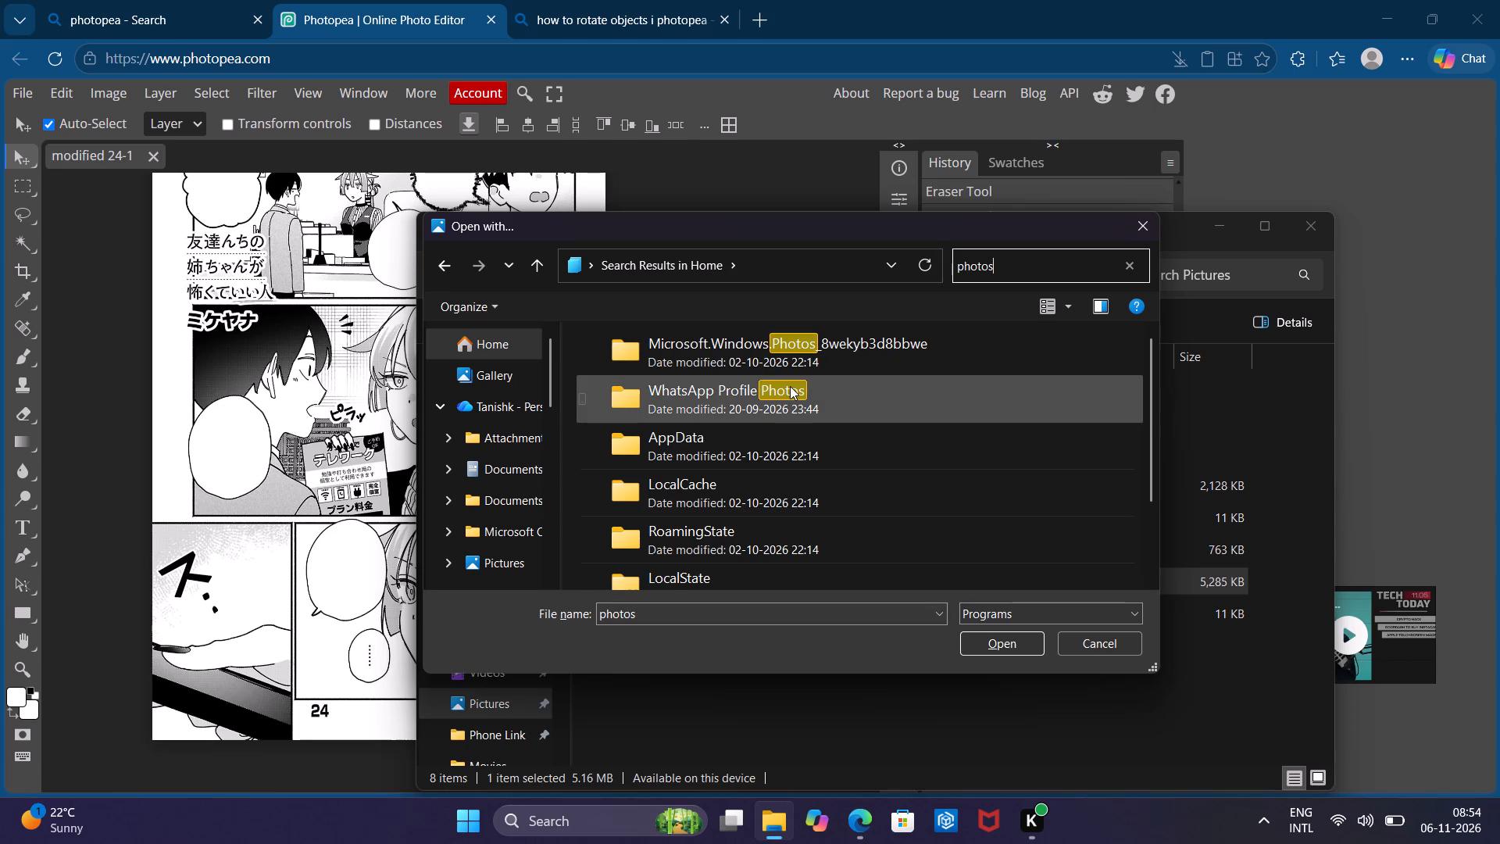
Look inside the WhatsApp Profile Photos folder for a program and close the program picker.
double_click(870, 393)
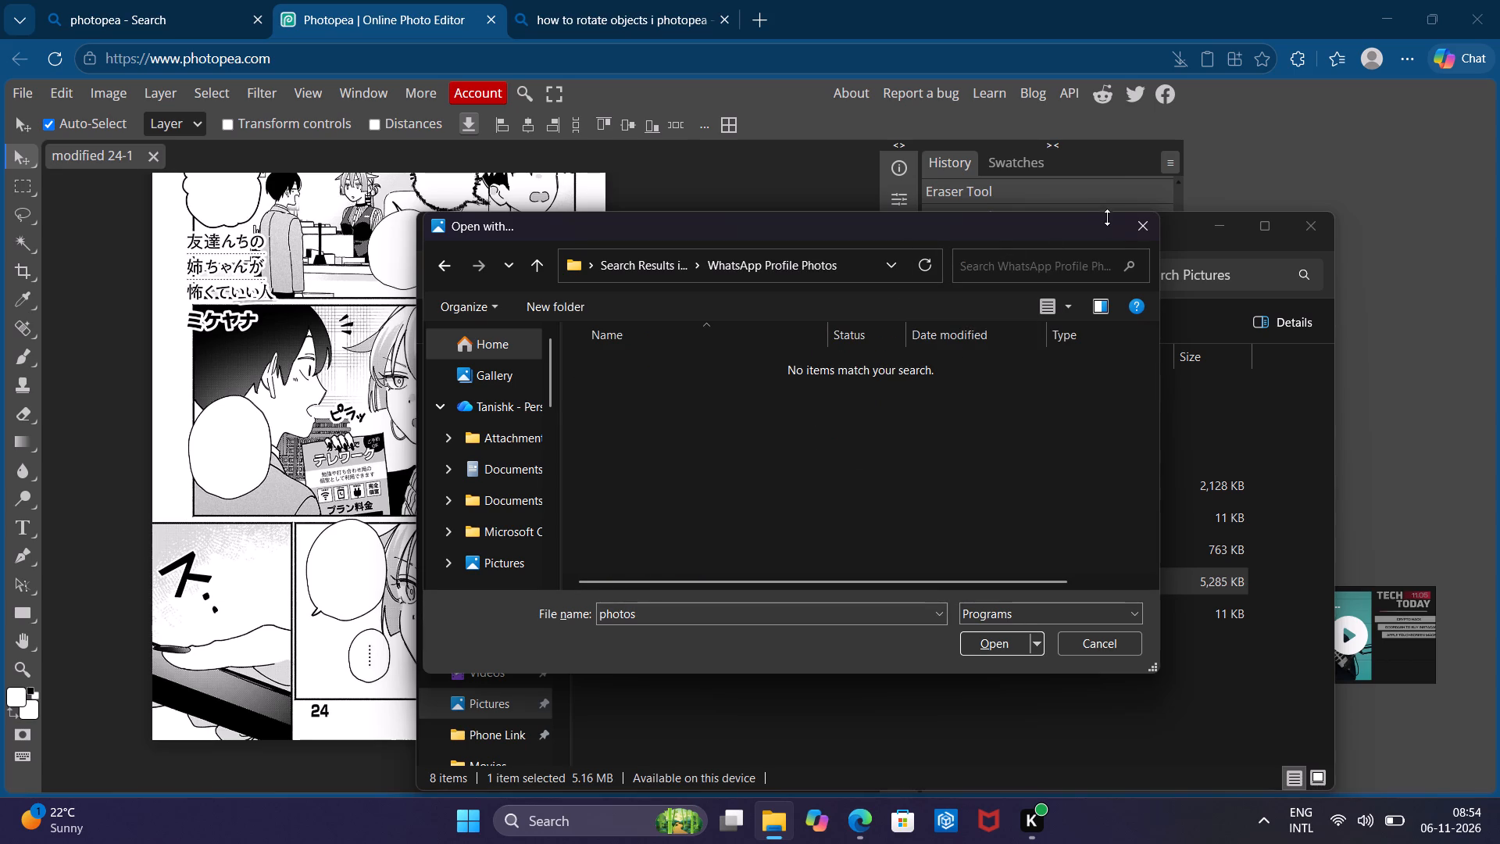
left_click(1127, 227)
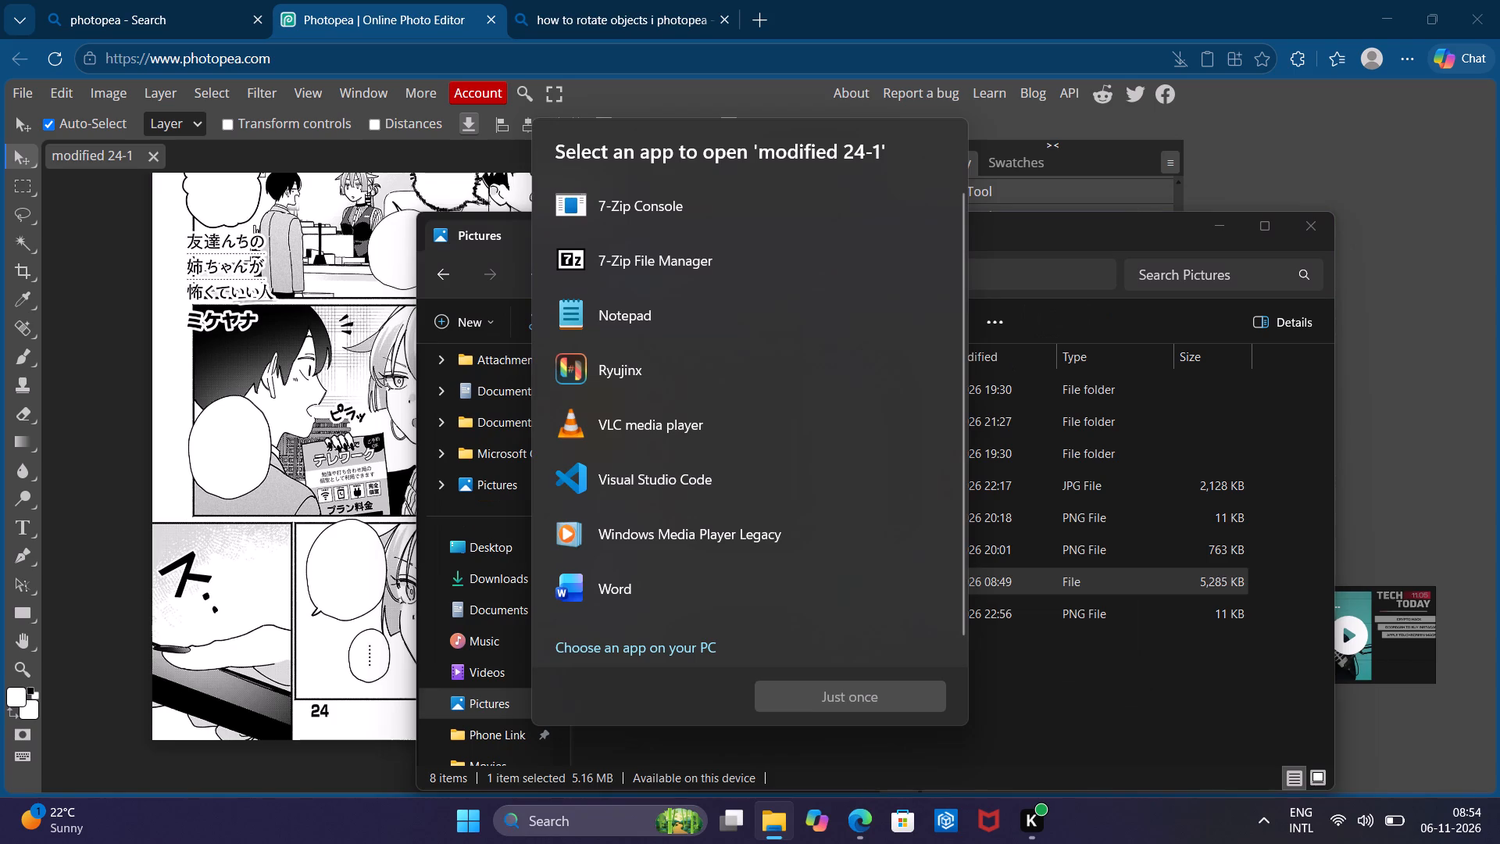
Search Windows for the Paint app and launch it.
left_click(572, 812)
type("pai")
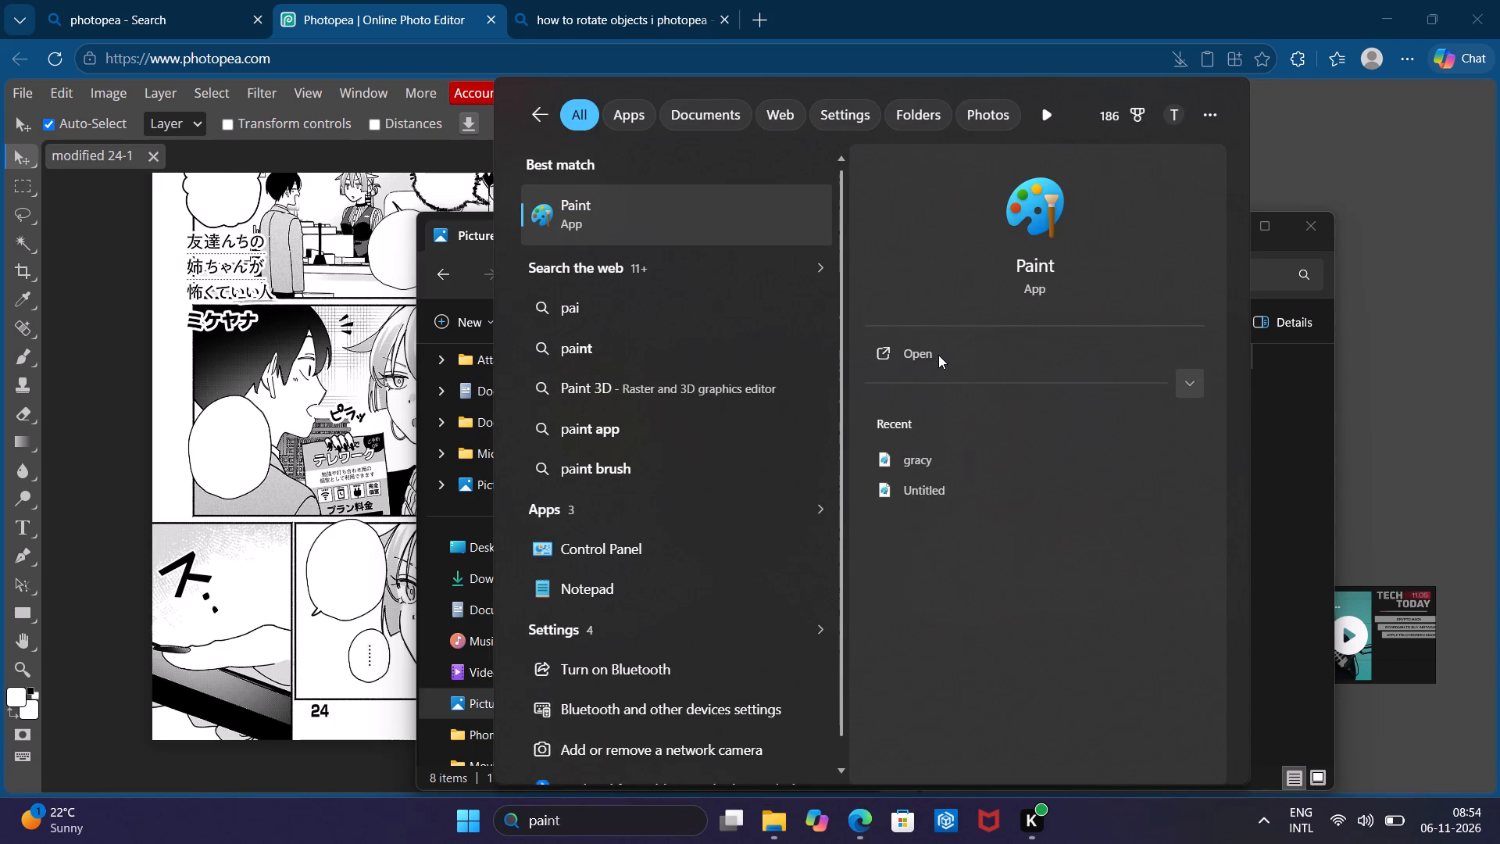
left_click(938, 355)
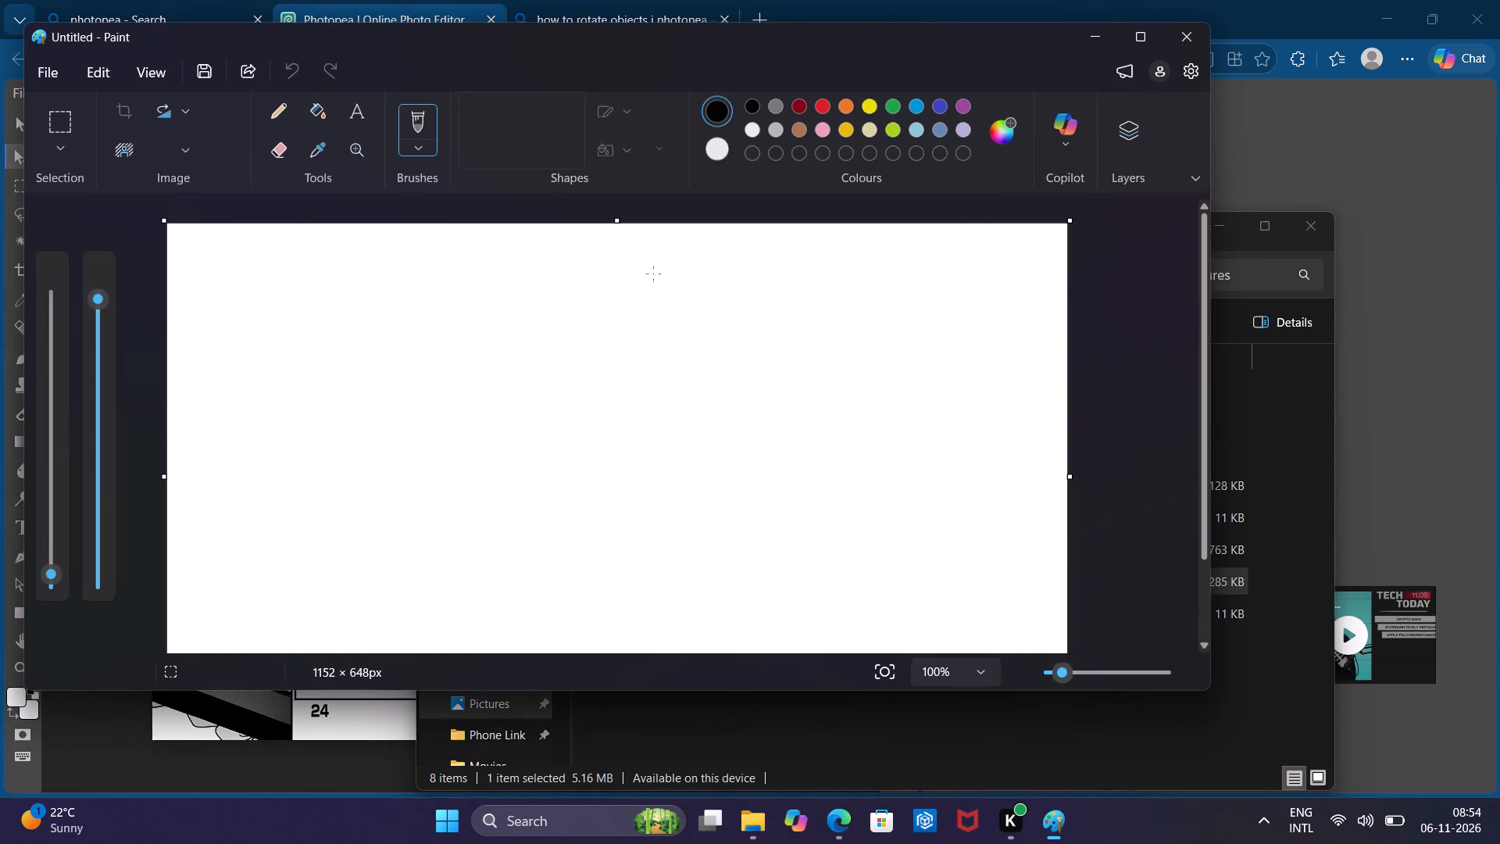
In Paint, start opening an existing picture and search the Pictures folder for 24-1.
left_click(52, 71)
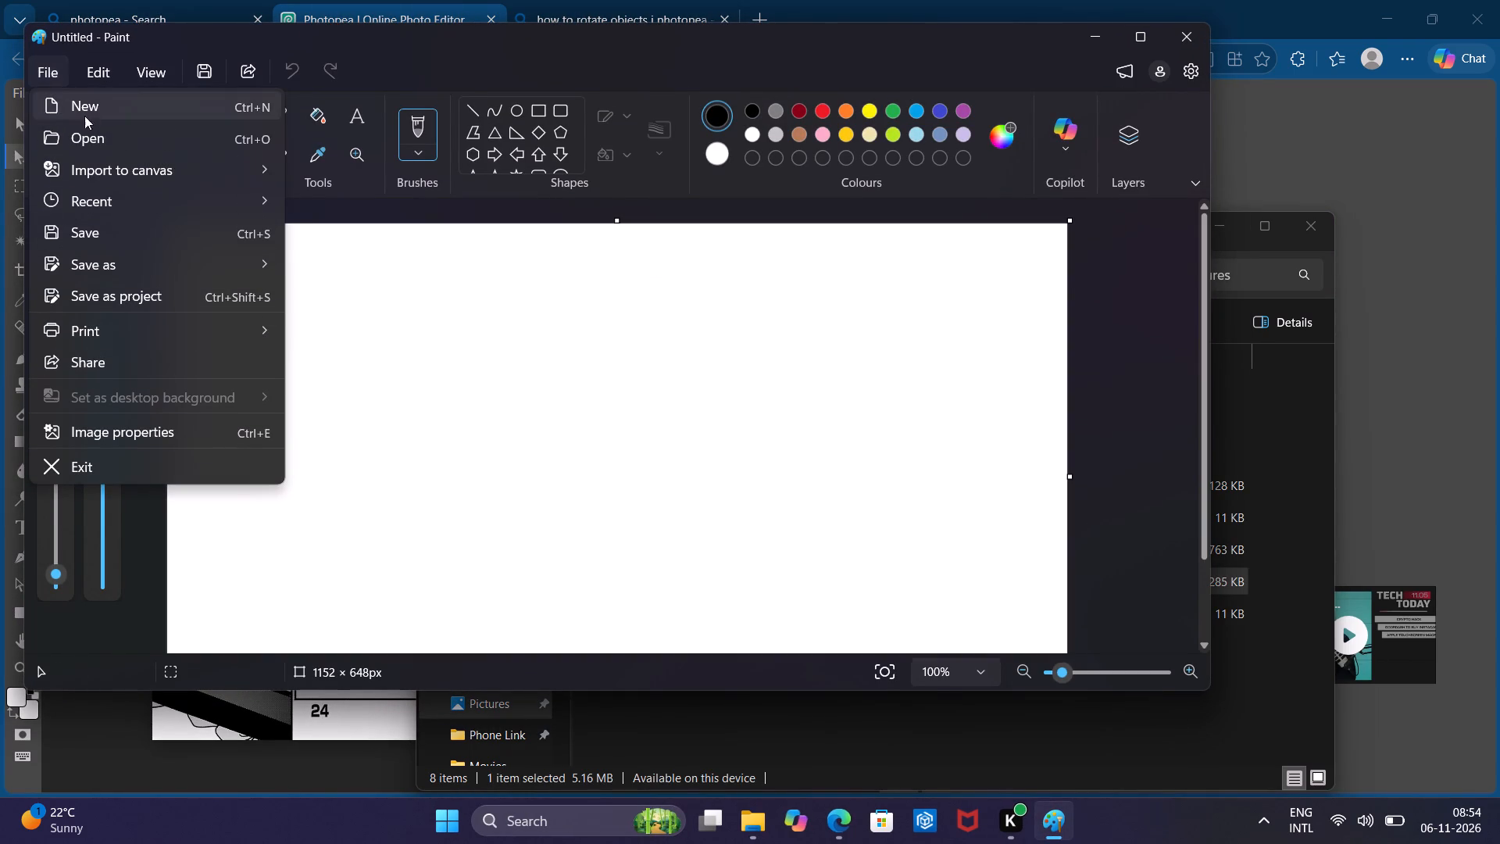
left_click(84, 141)
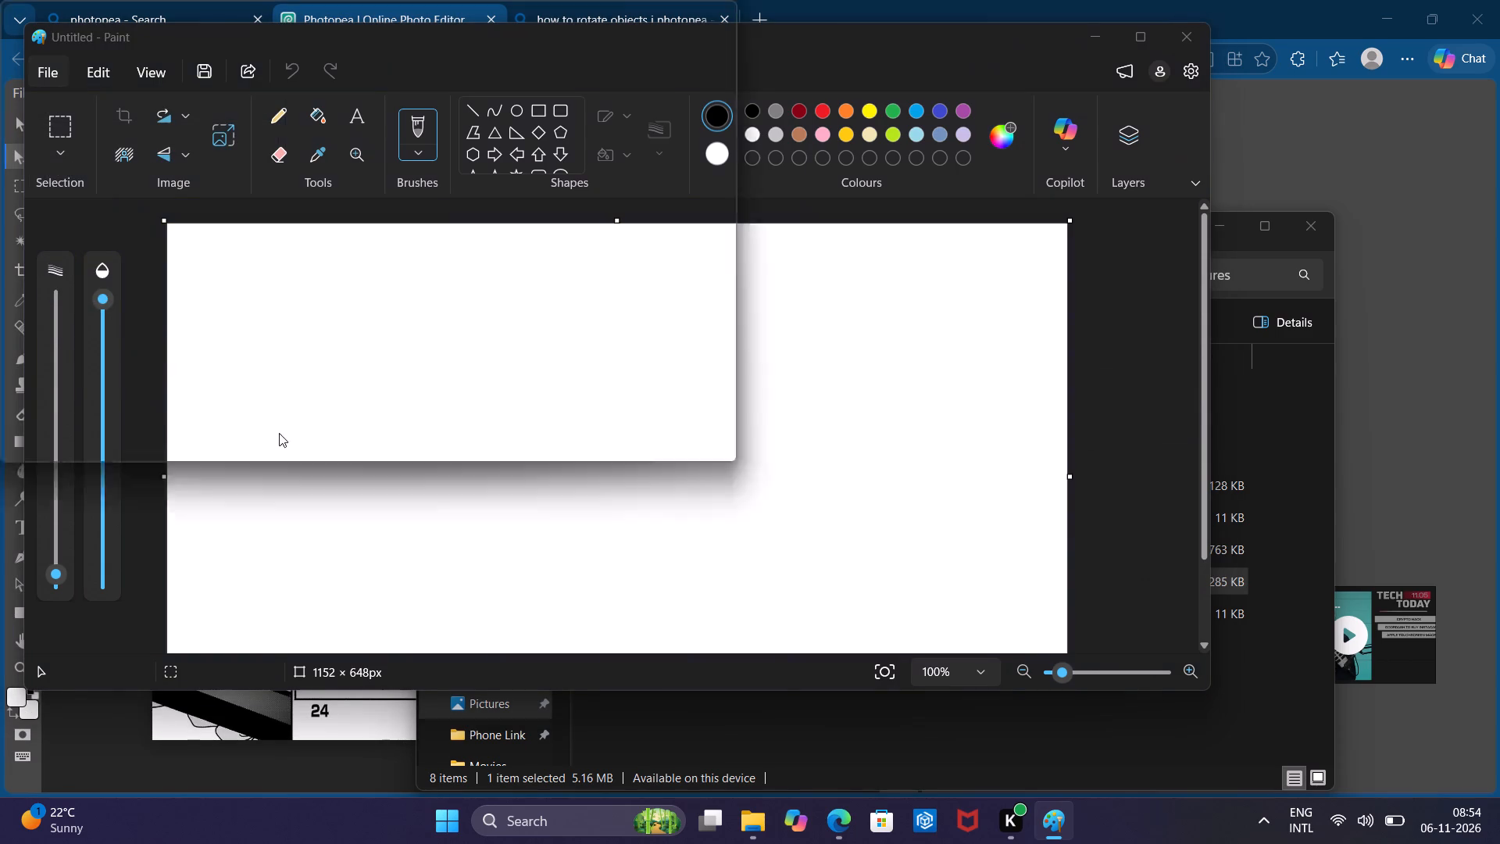
scroll(123, 358, "up", 1)
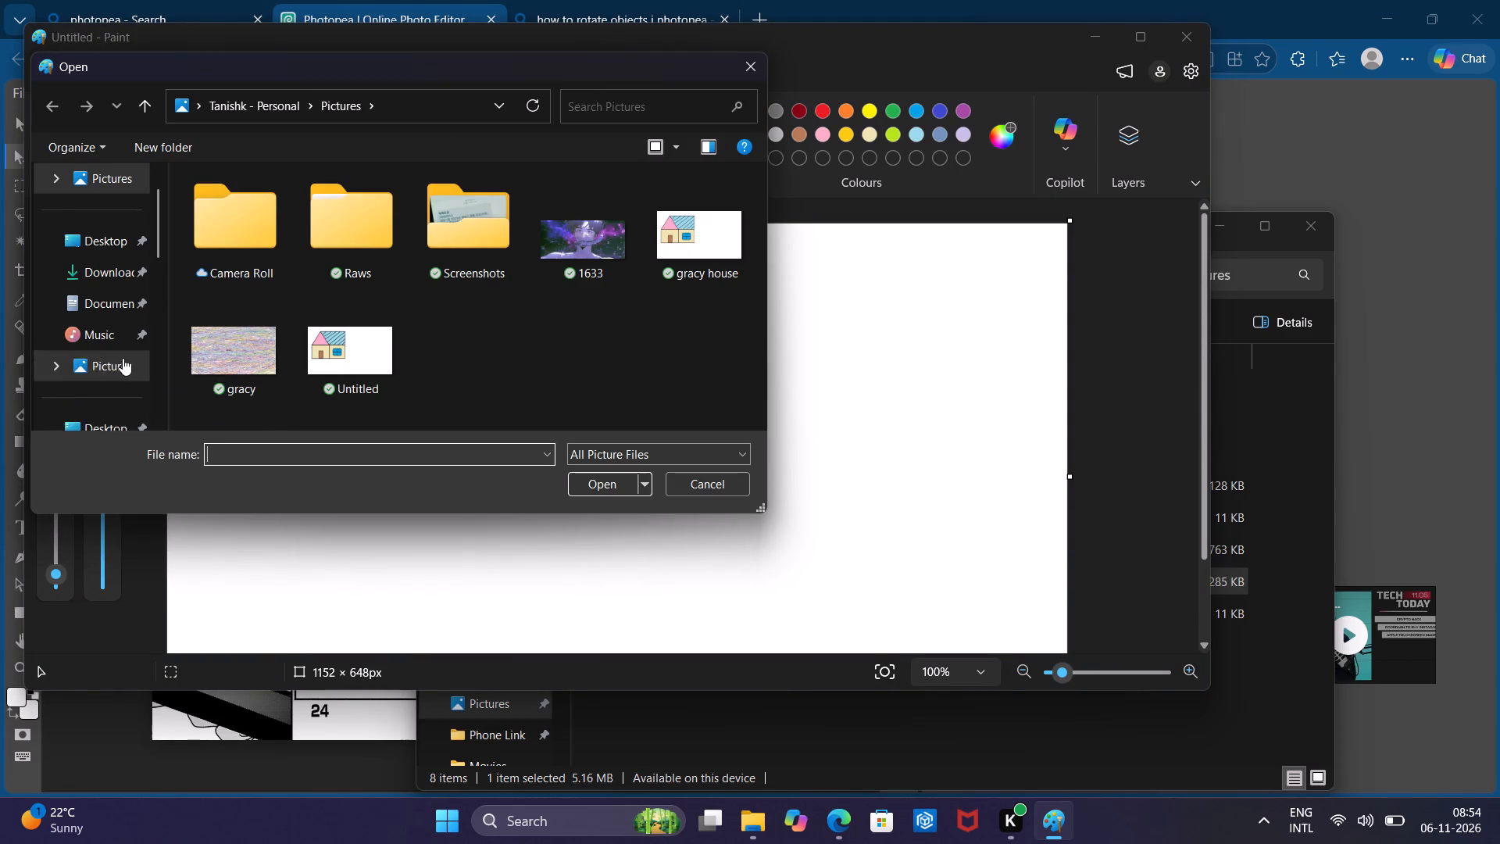
scroll(123, 358, "up", 2)
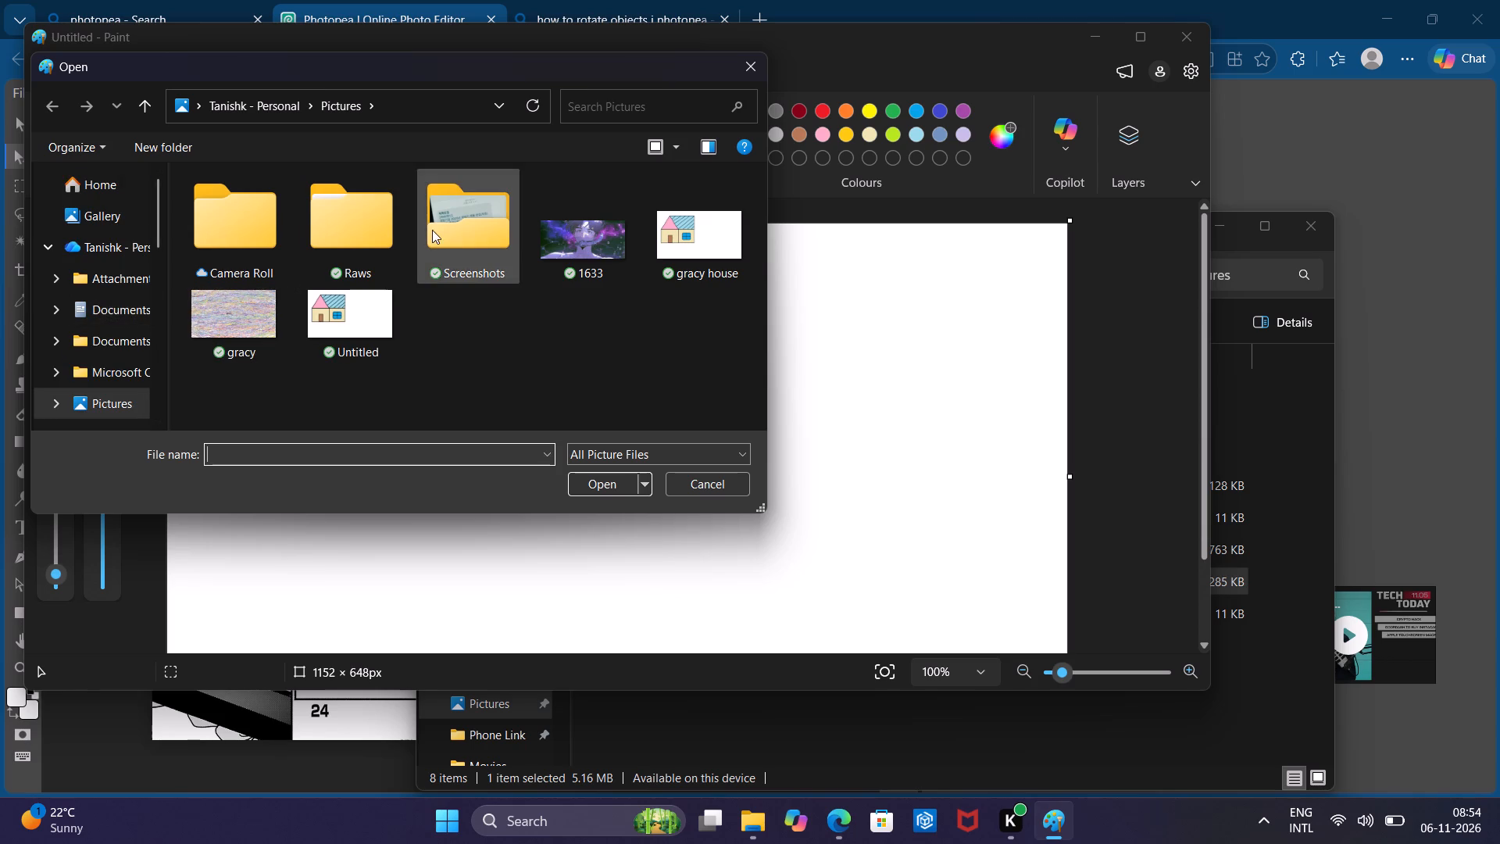
left_click(617, 98)
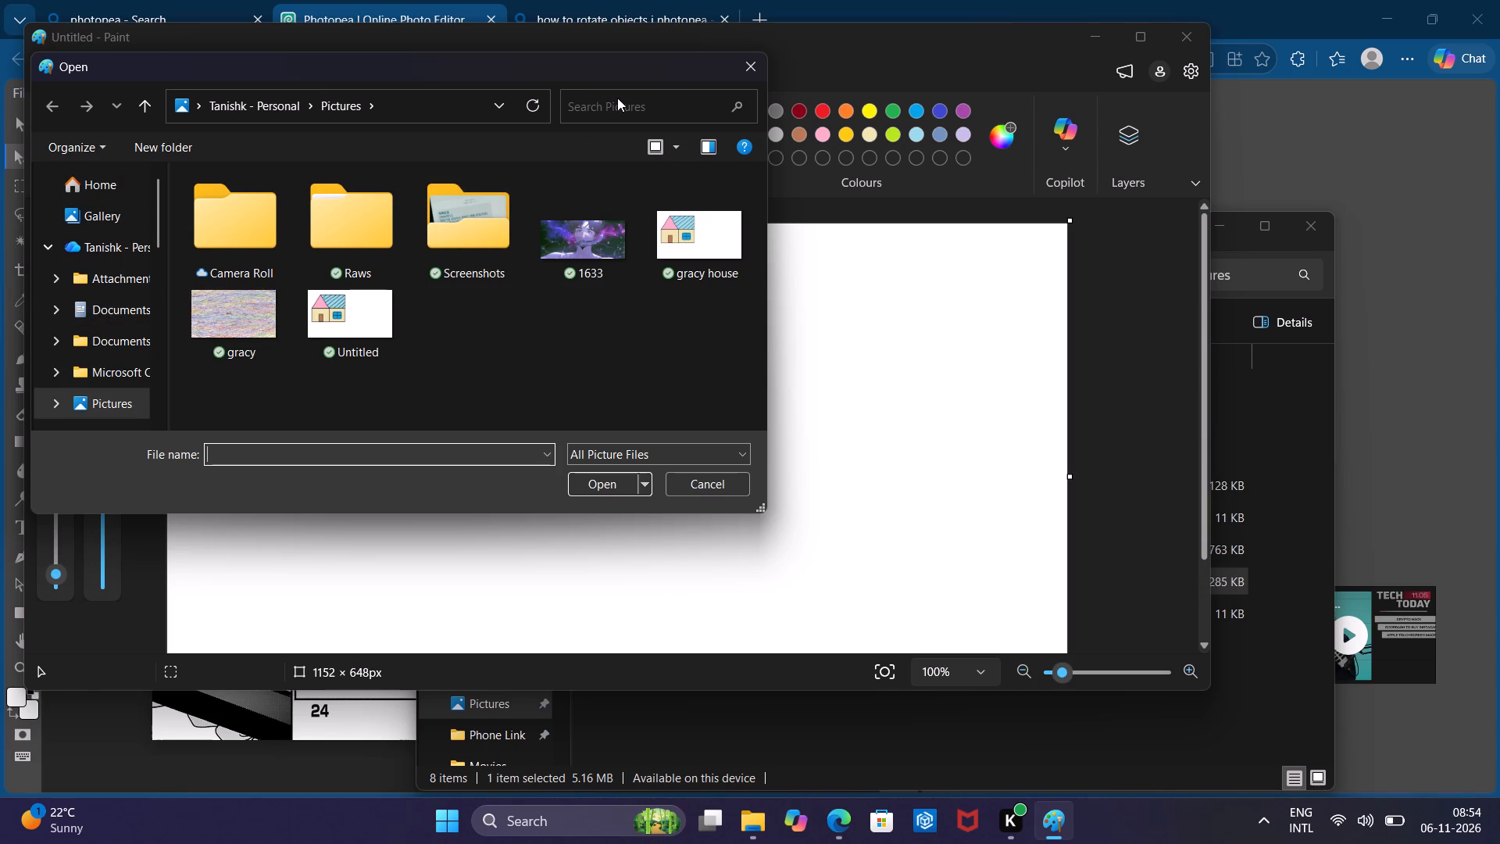
triple_click(617, 98)
double_click(641, 98)
double_click(602, 102)
type("24")
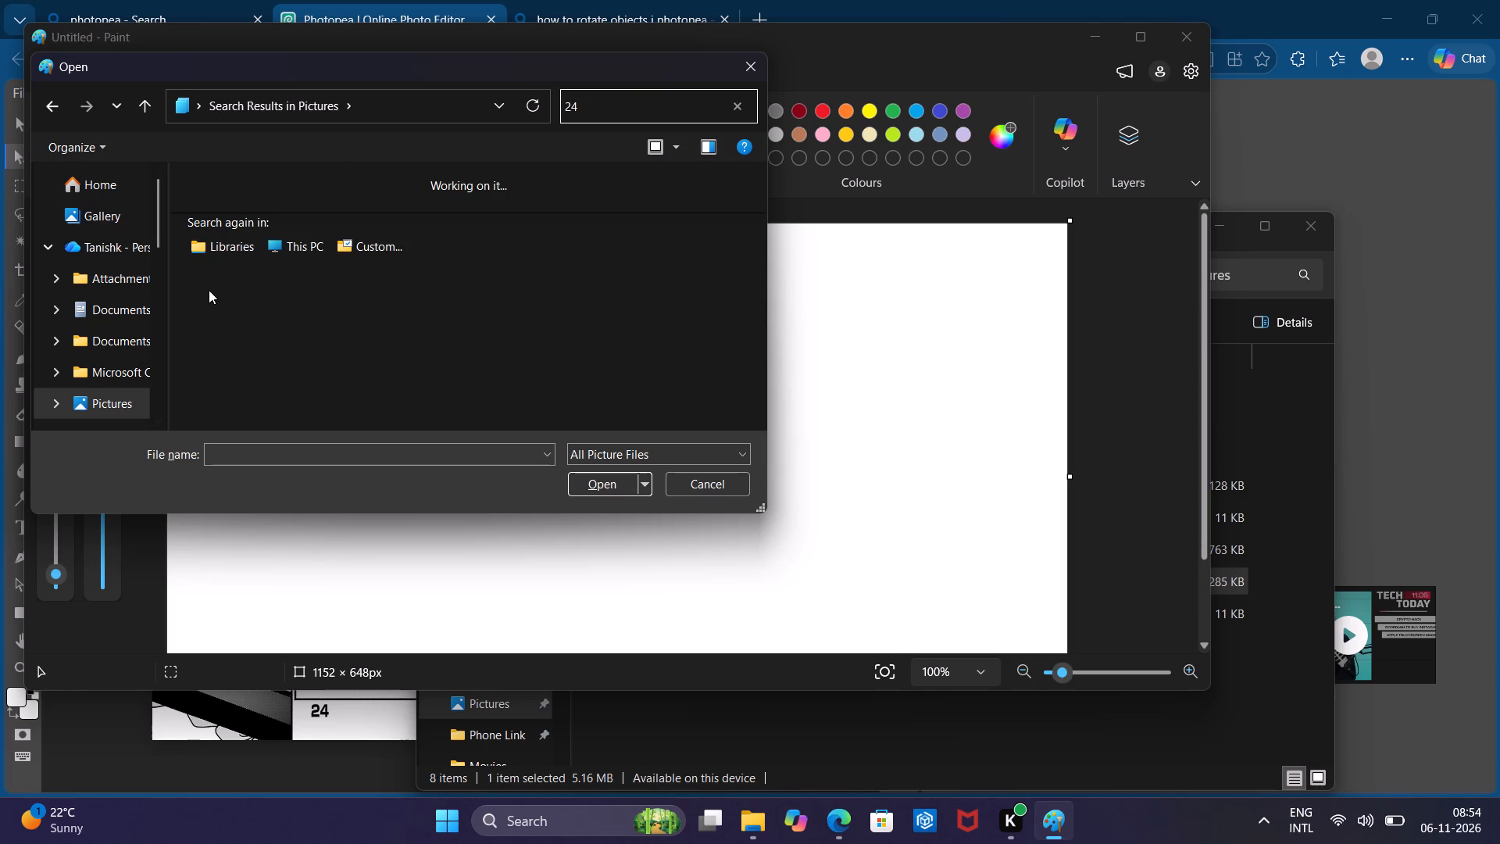
type("-1")
key("Return")
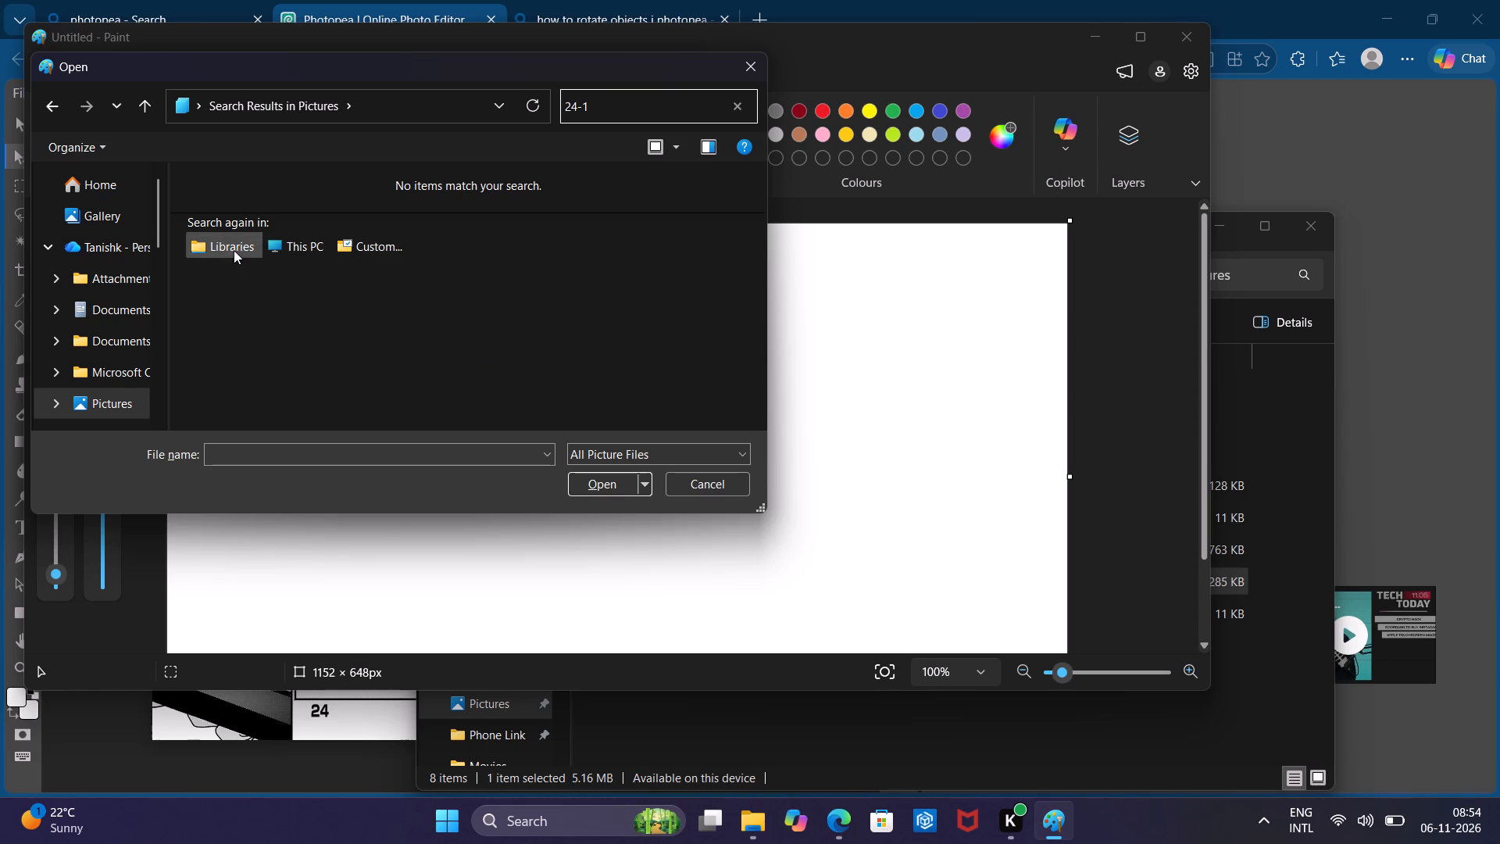
Replace the 24-1 search in the Pictures folder with mod, and clear the search to list the whole folder.
key("BackSpace")
key("BackSpace")
key("BackSpace")
key("BackSpace")
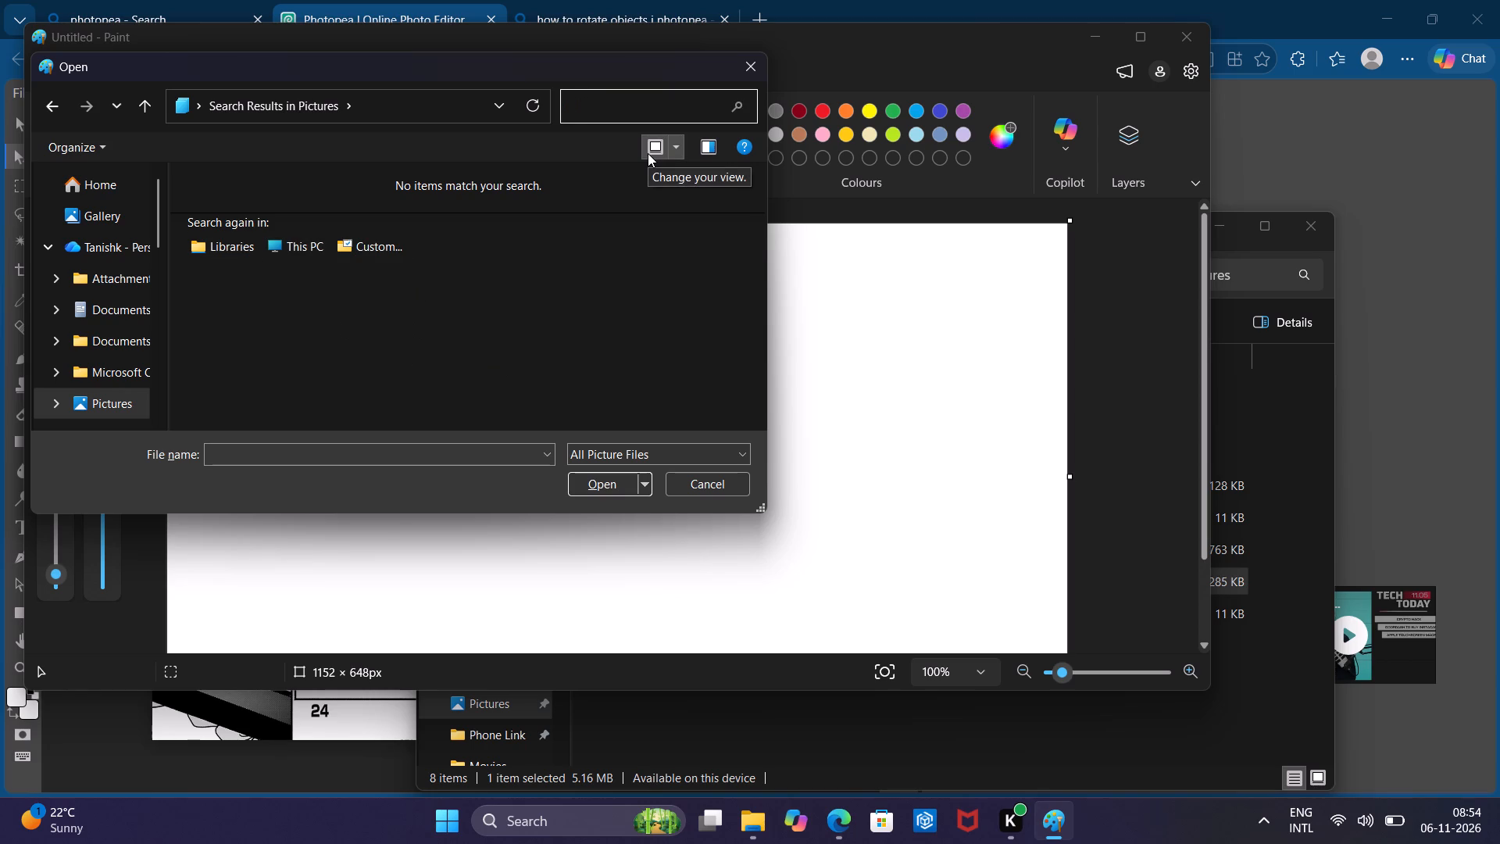
type("mo")
key("d")
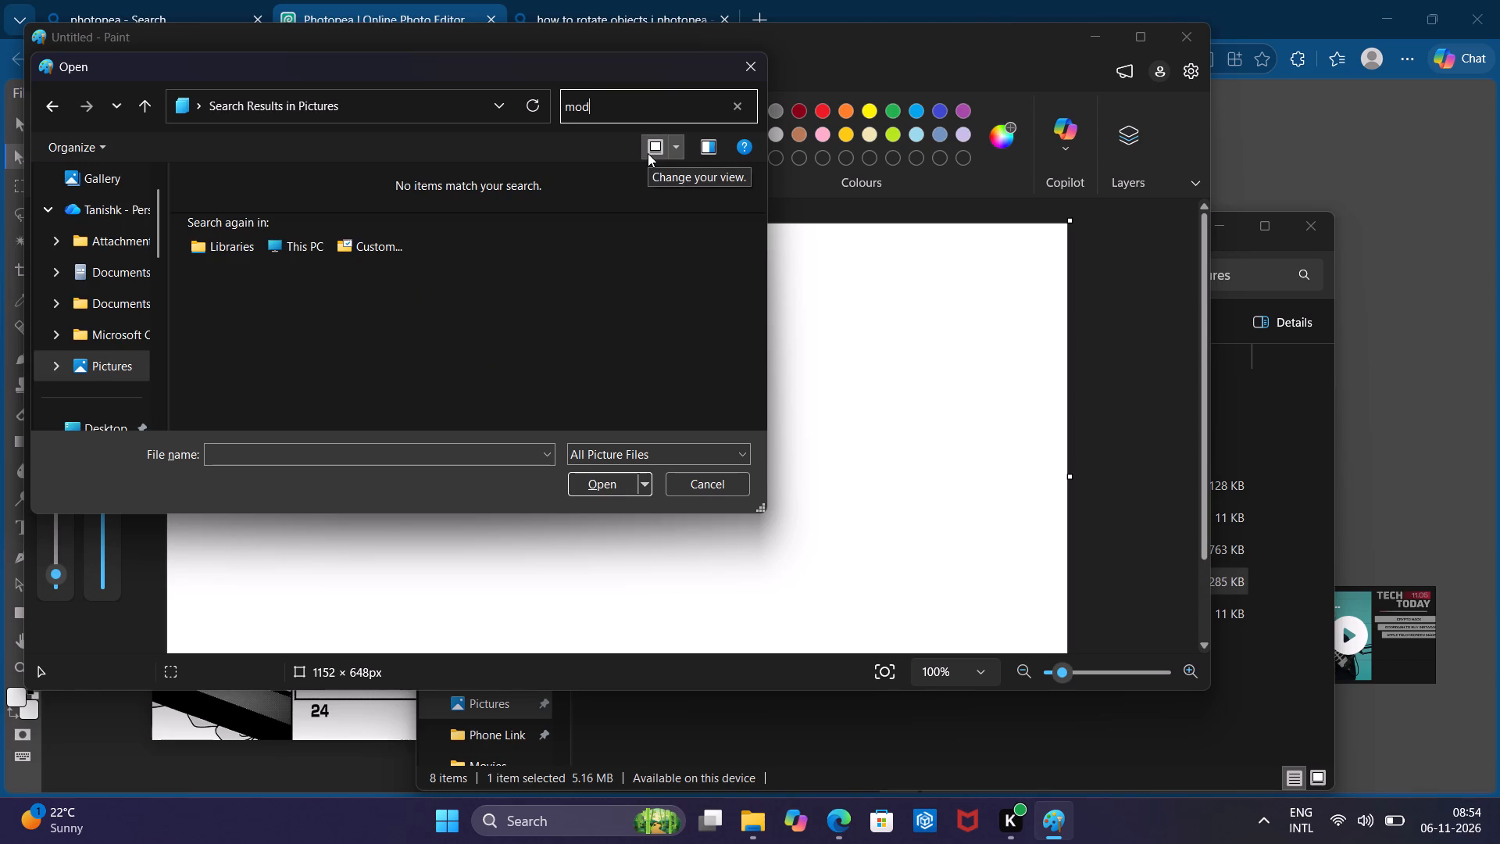
key("BackSpace")
key("BackSpace")
key("BackSpace")
key("BackSpace")
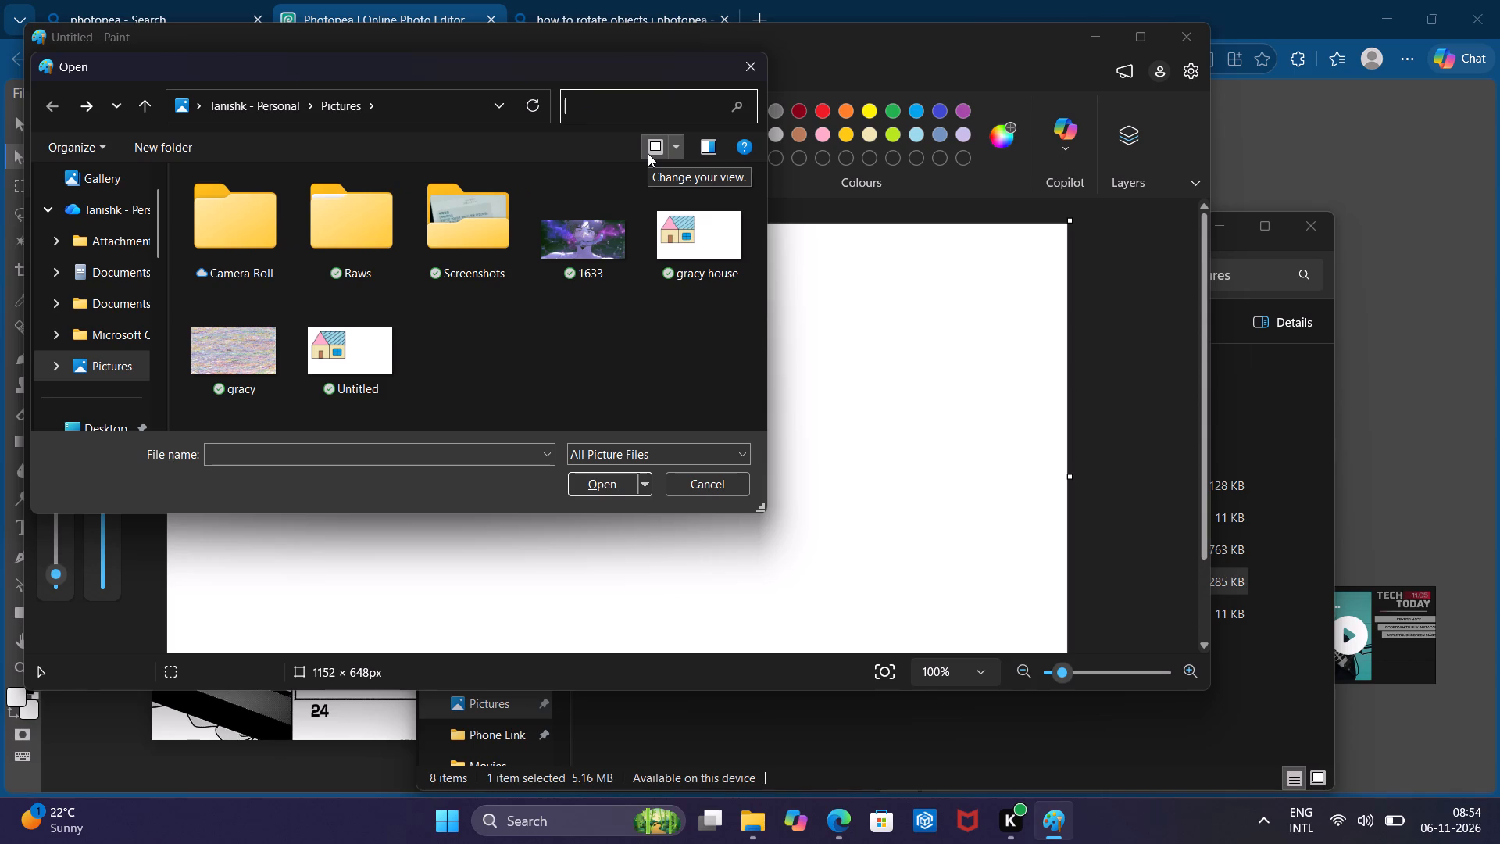
Check the Pictures folder in File Explorer for the modified 24-1 file and return to Photopea.
left_click(755, 813)
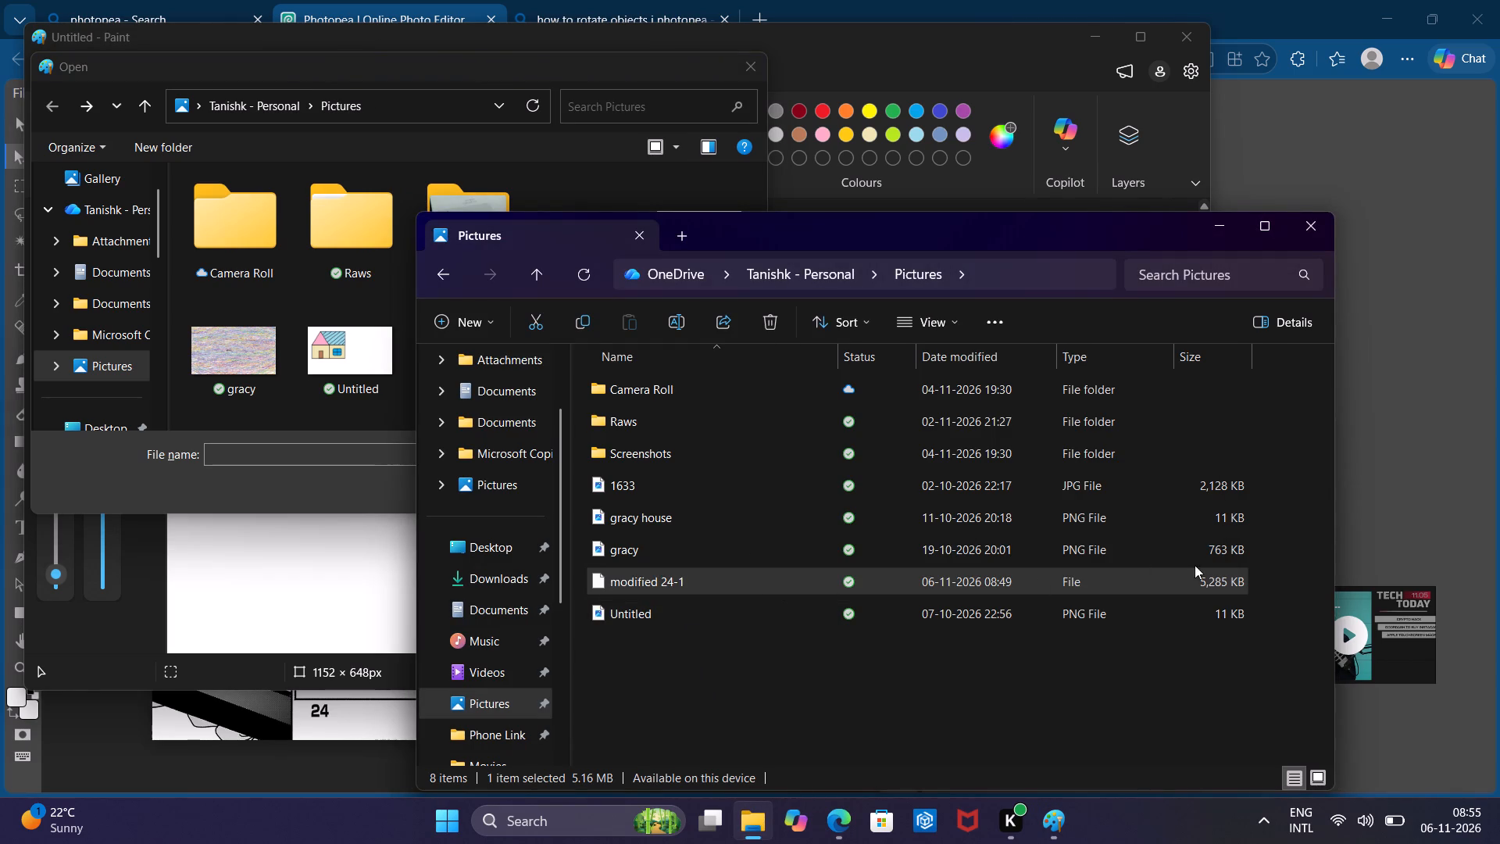
left_click(1320, 209)
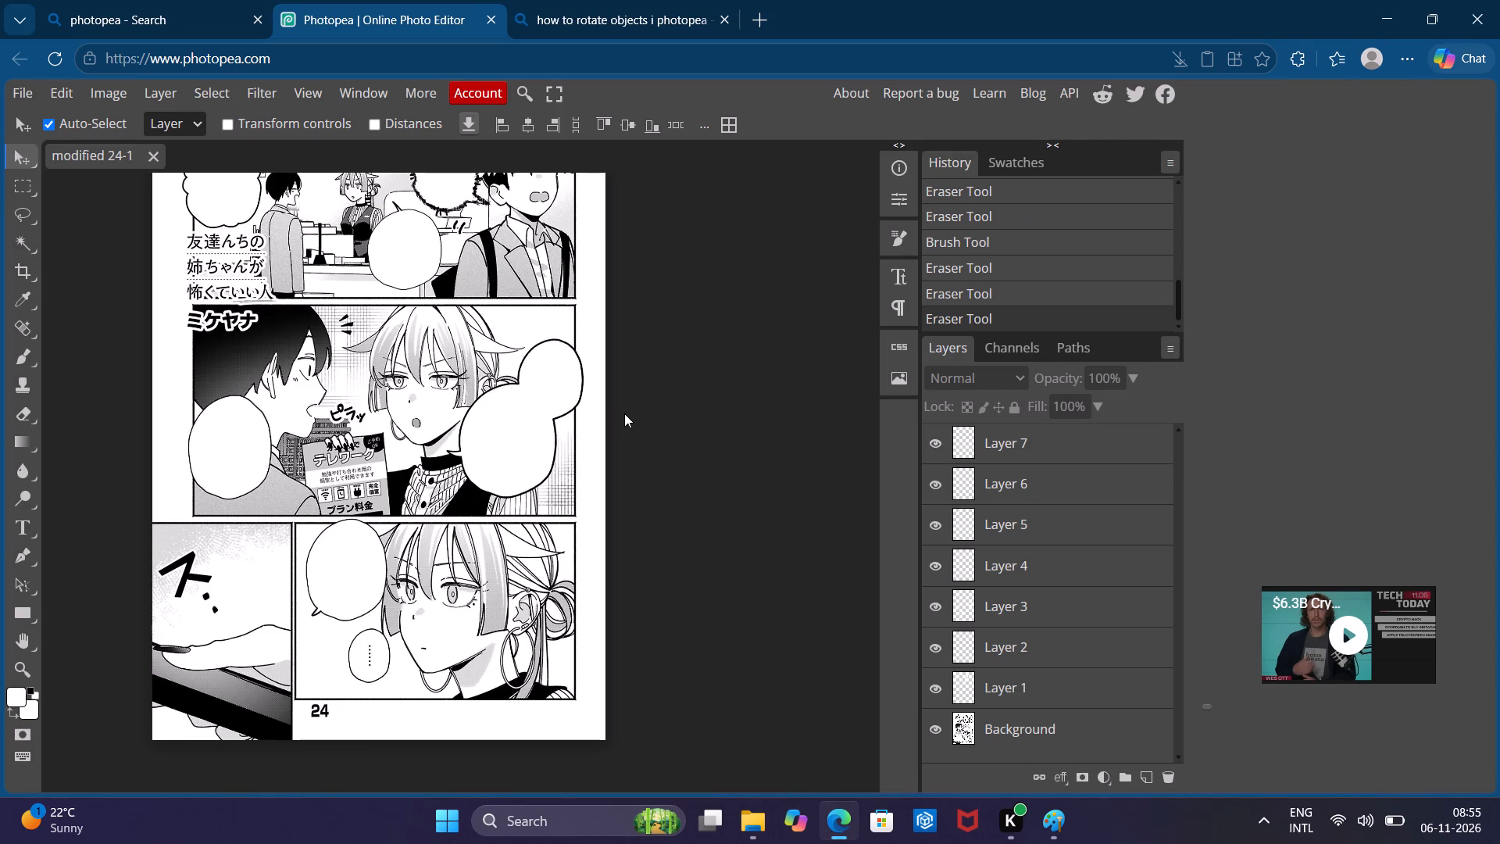
Sample the grey #979797 from the edge pixels of the left speech bubble's outline in the middle panel.
scroll(624, 413, "up", 2)
scroll(624, 413, "left", 1)
scroll(624, 413, "down", 1)
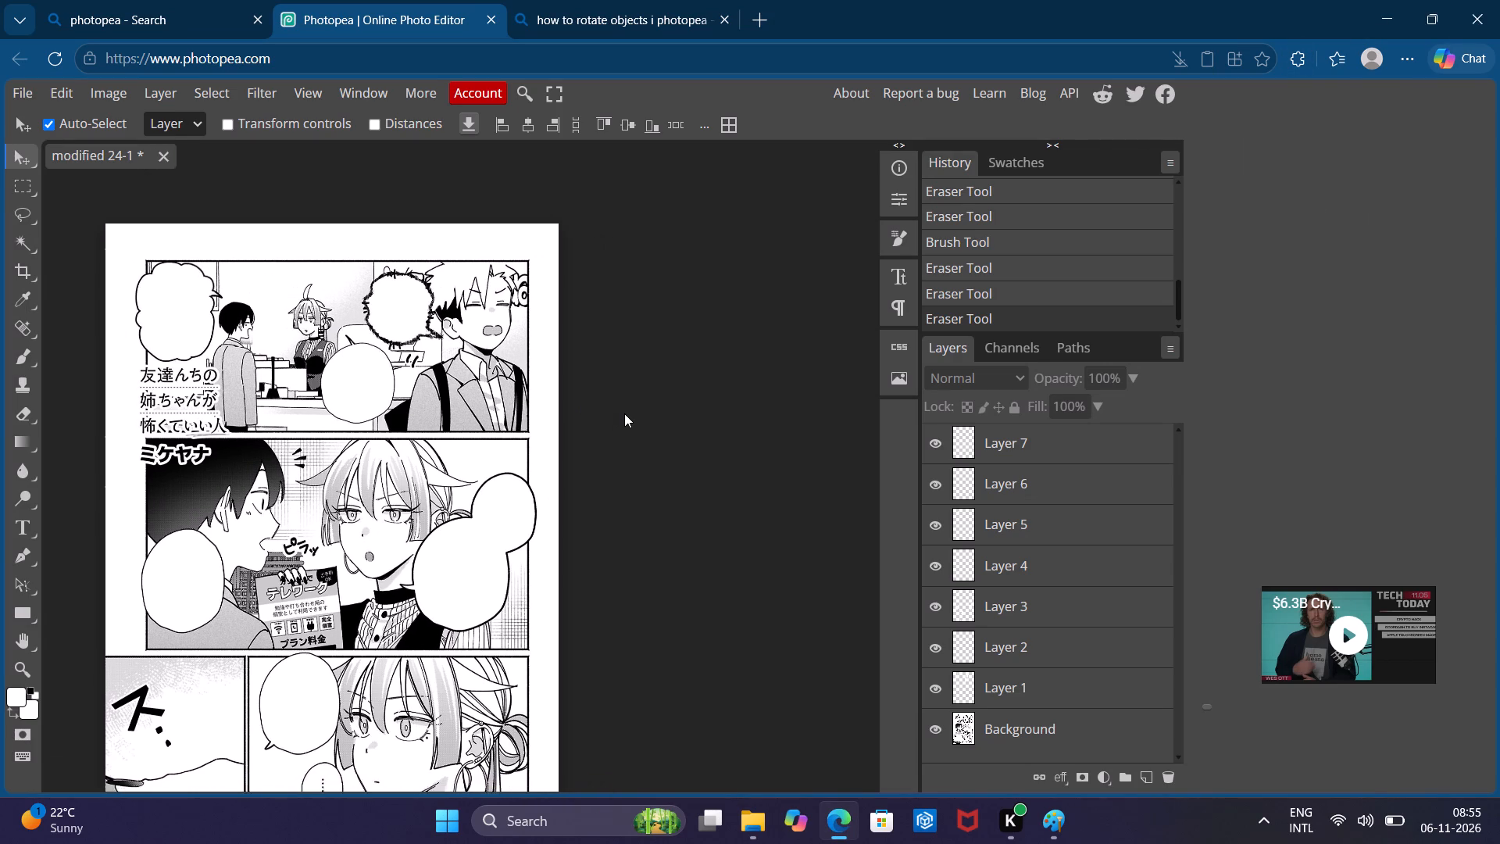
scroll(624, 413, "down", 1)
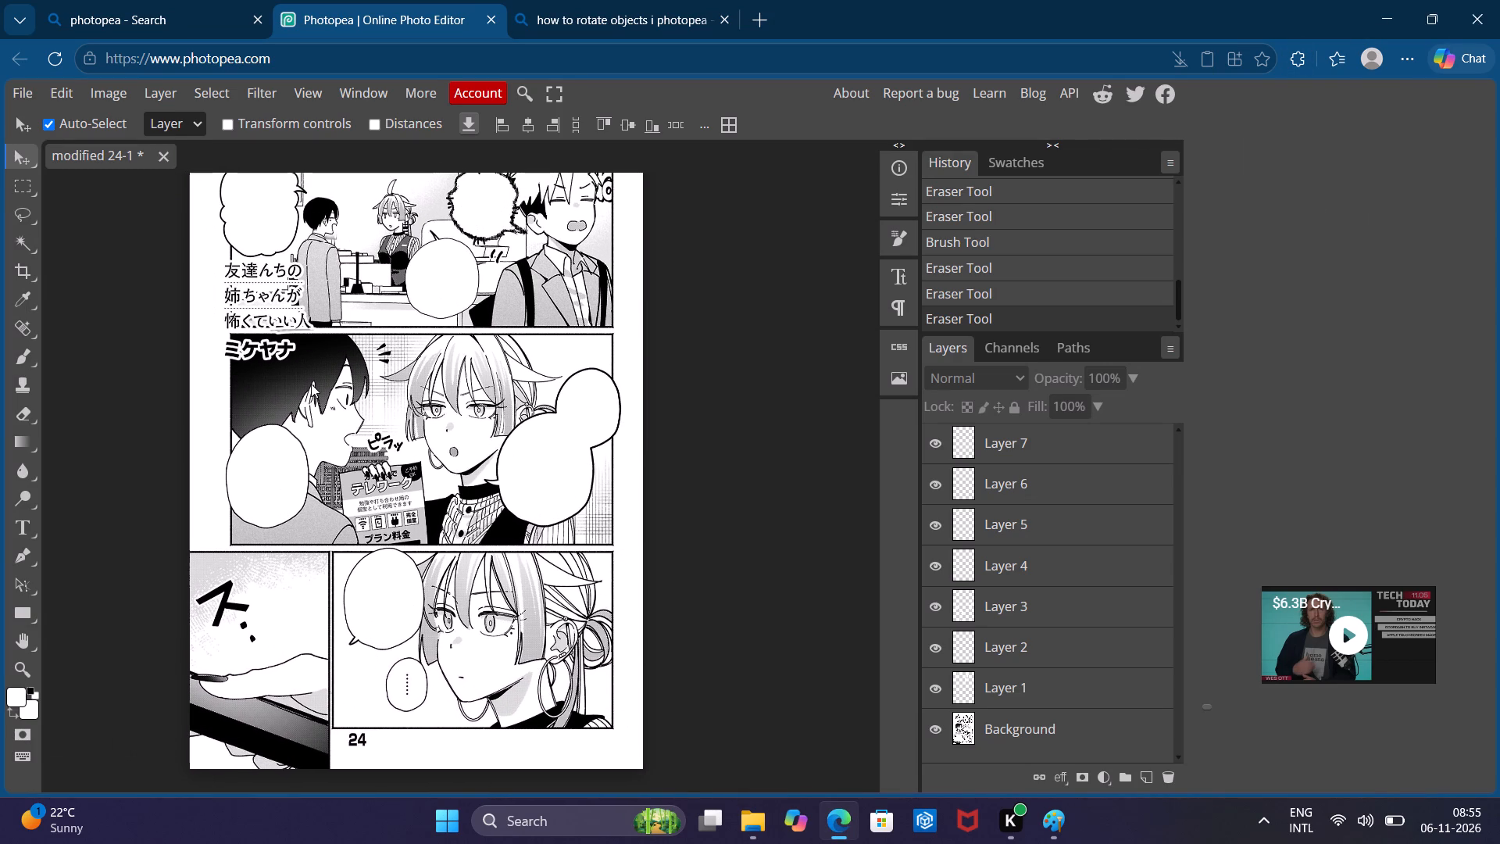
scroll(311, 384, "up", 1)
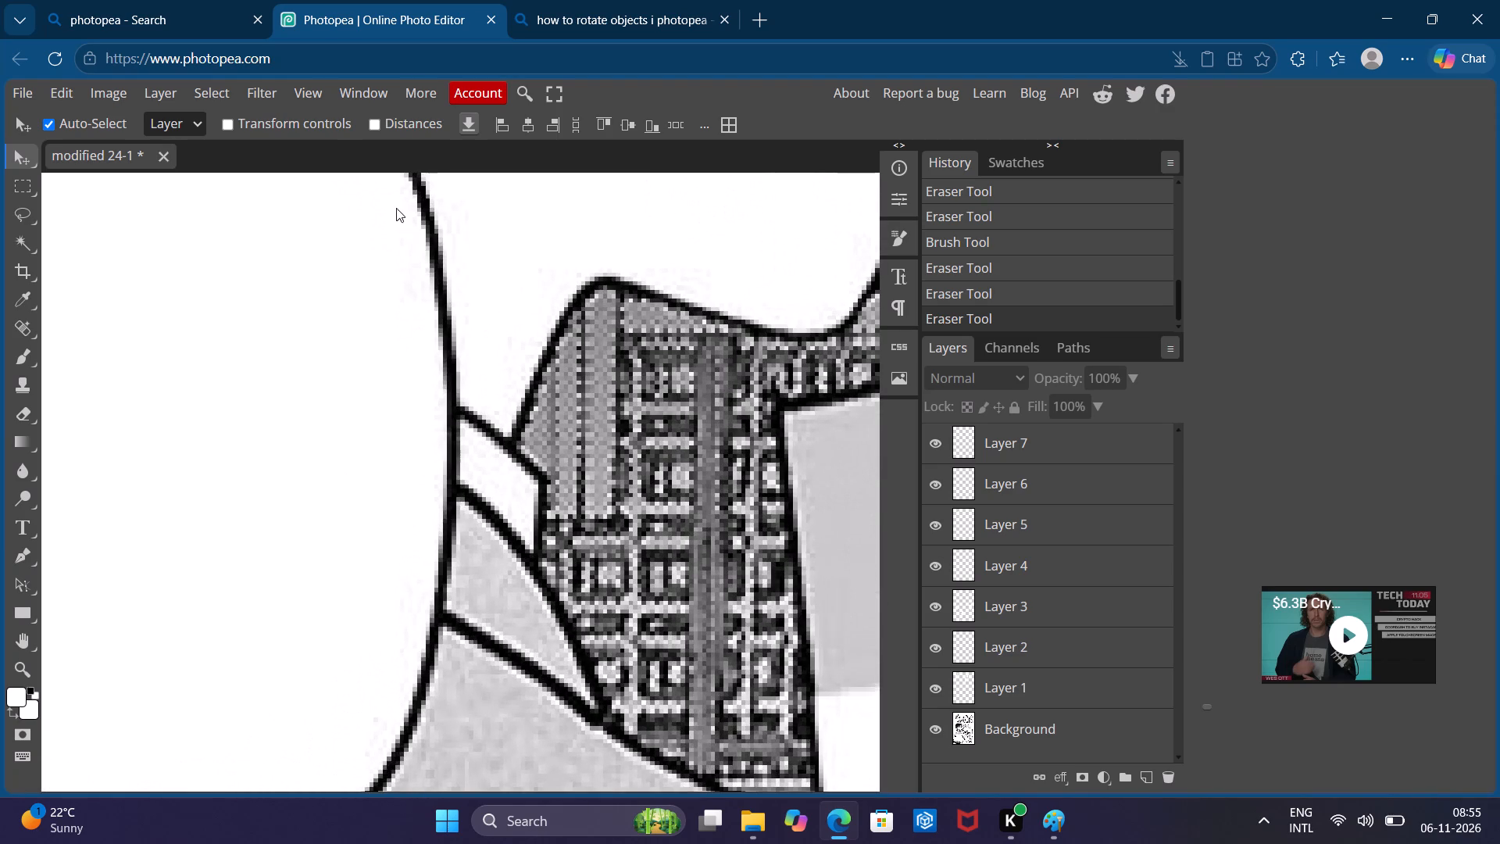
scroll(396, 208, "up", 4)
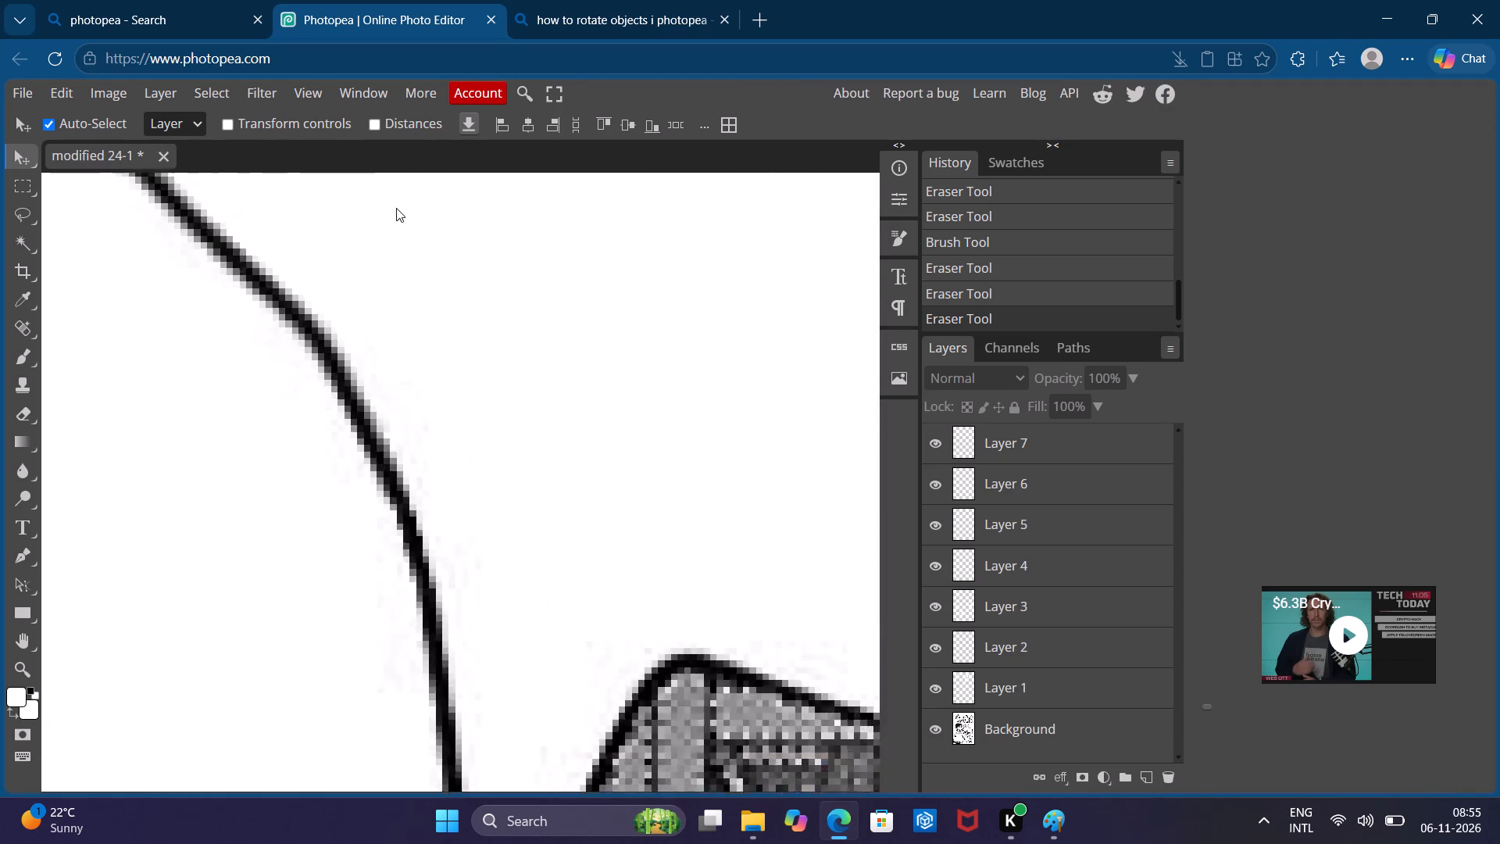
scroll(409, 574, "down", 2)
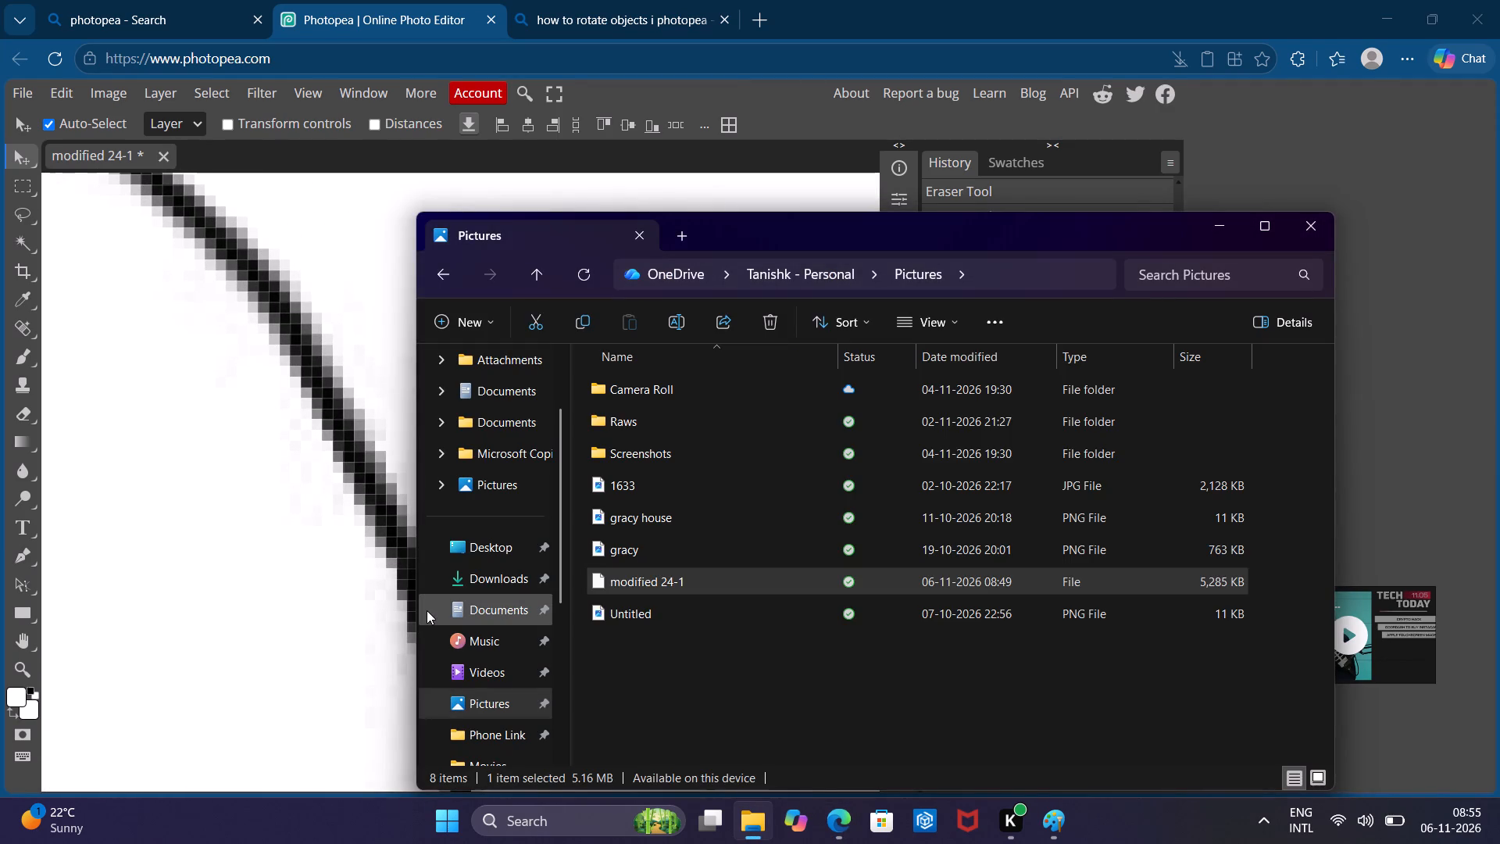
left_click(345, 571)
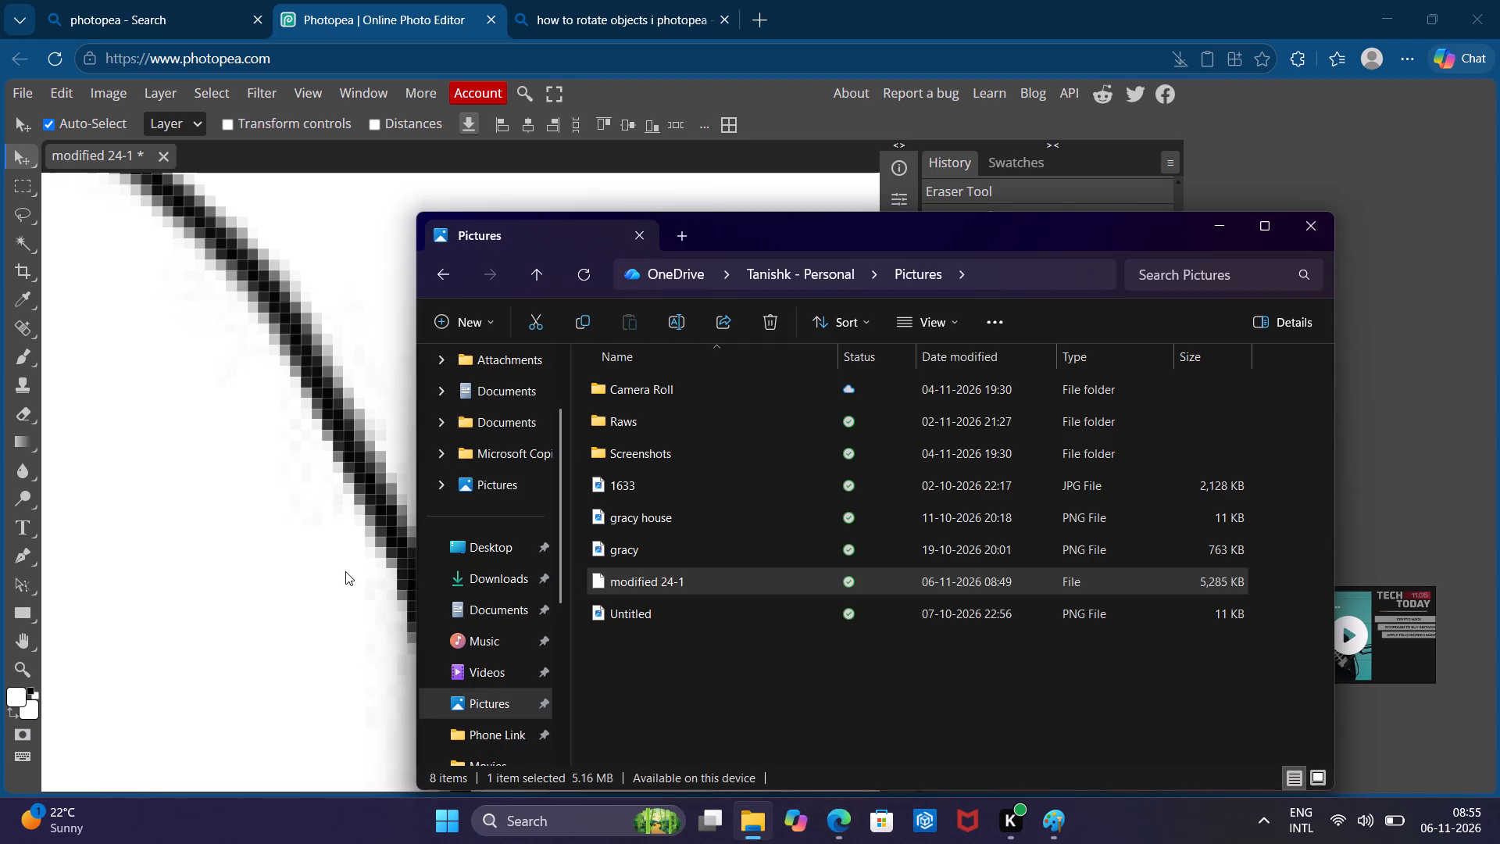
left_click(1334, 234)
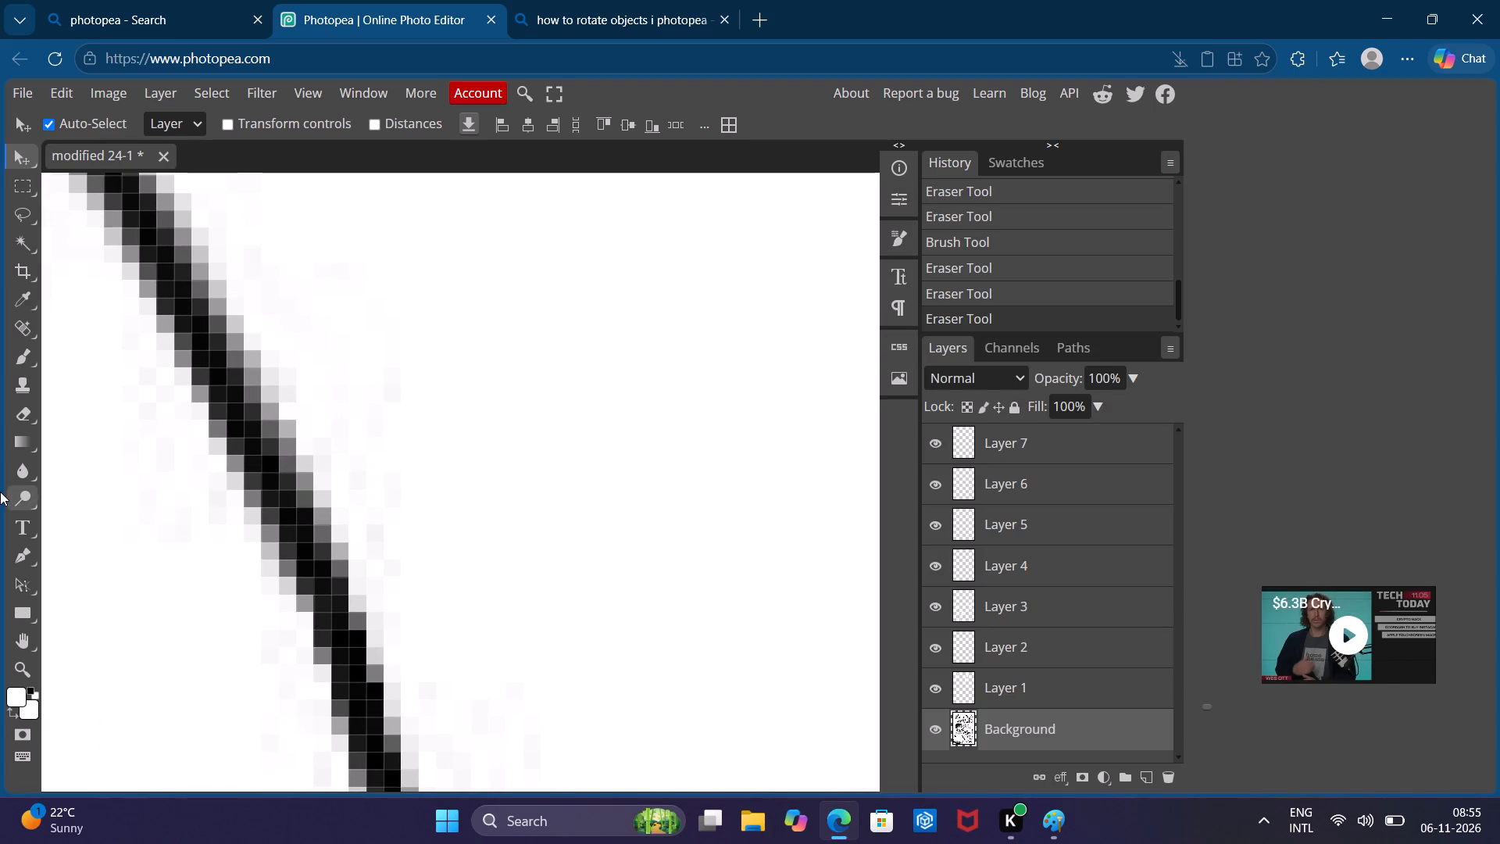
key("i")
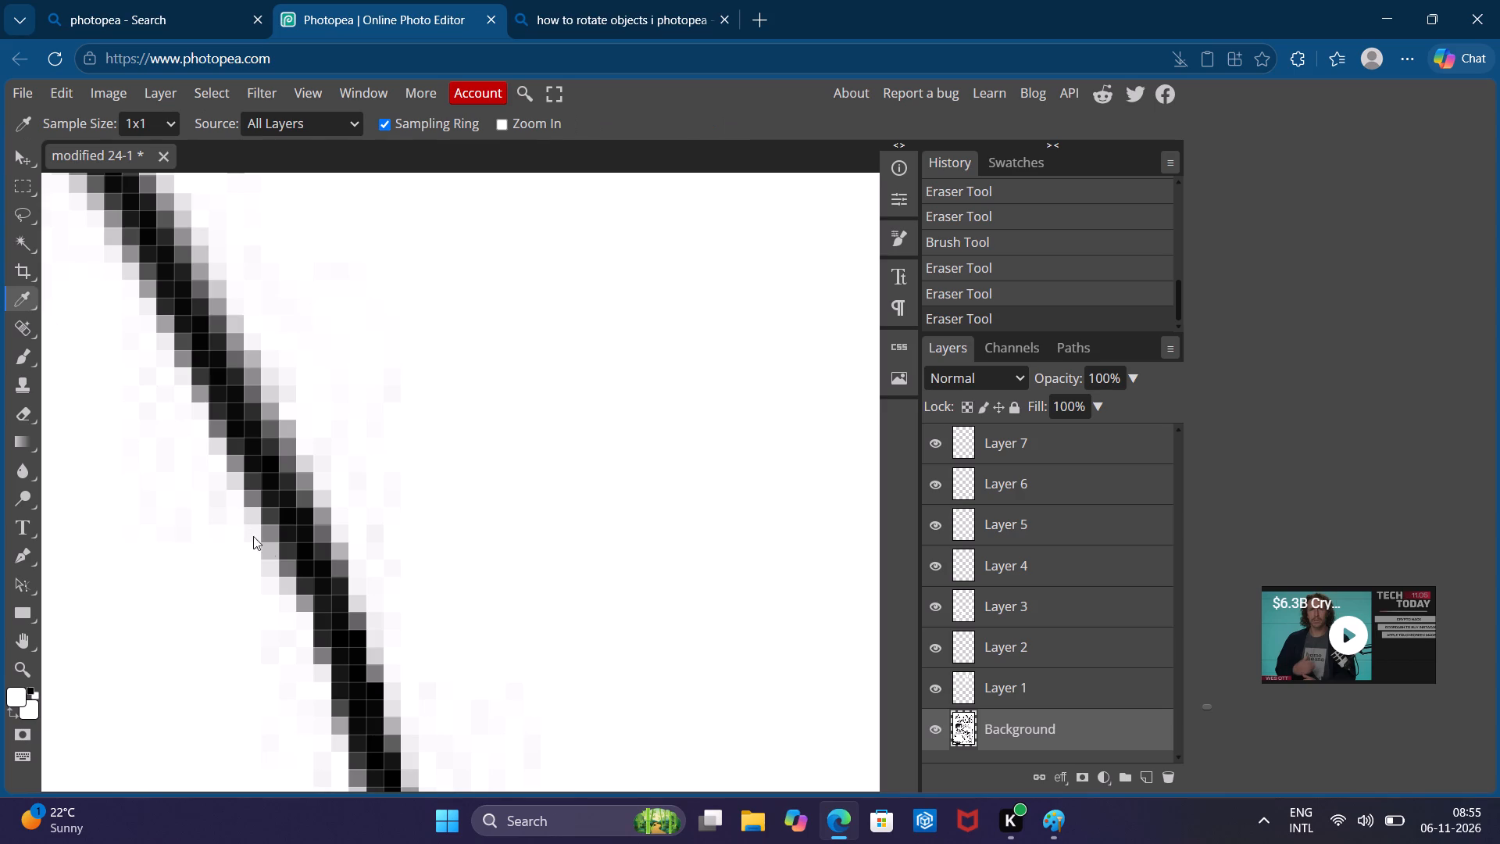
left_click(301, 601)
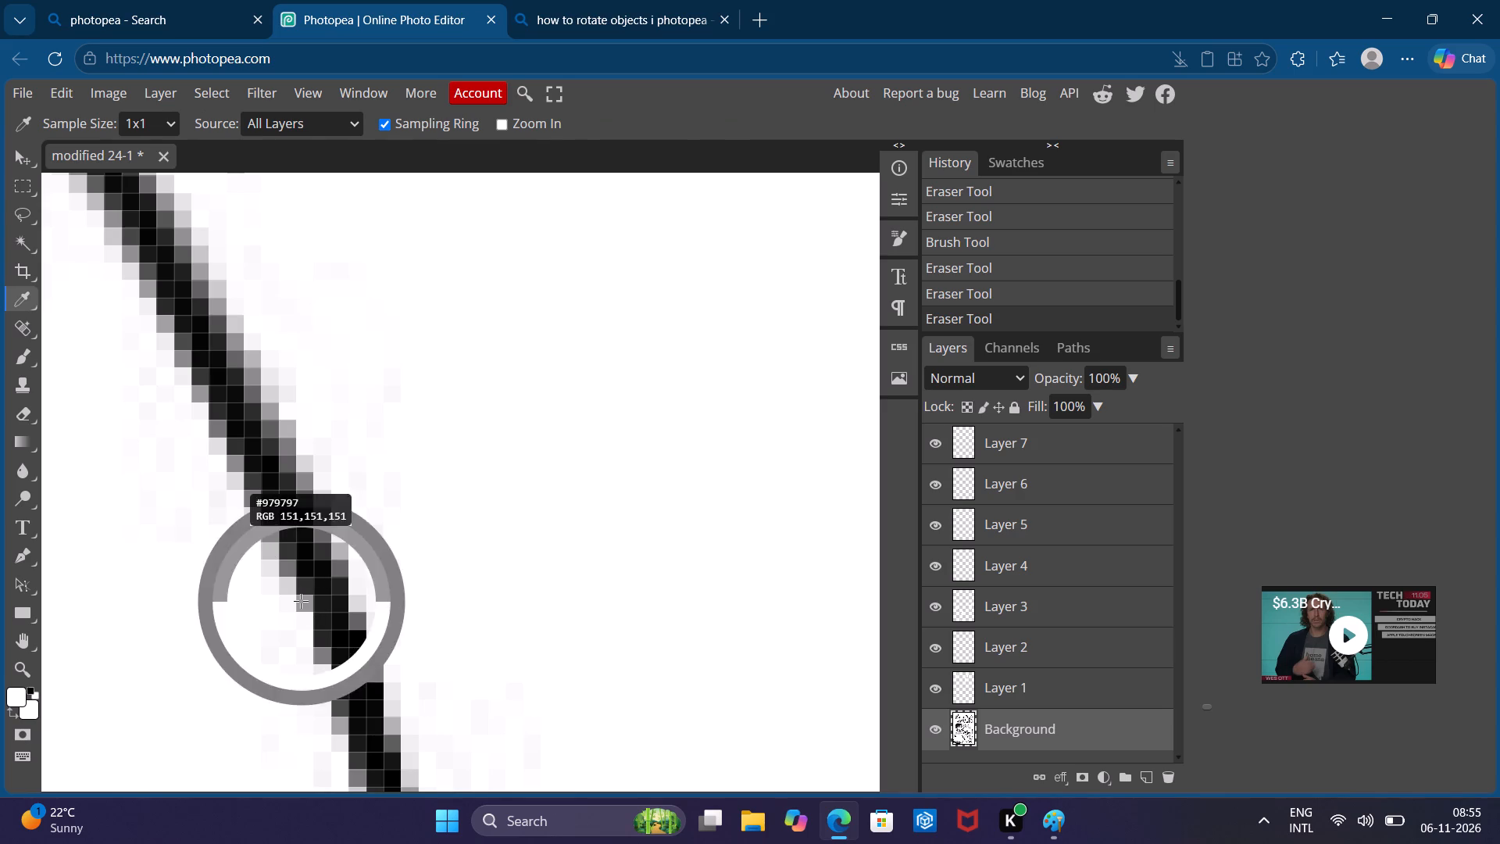
Brush grey pixels along the inner edge of that bubble outline on the Background layer, redoing the last dab, and save the document.
left_click(16, 359)
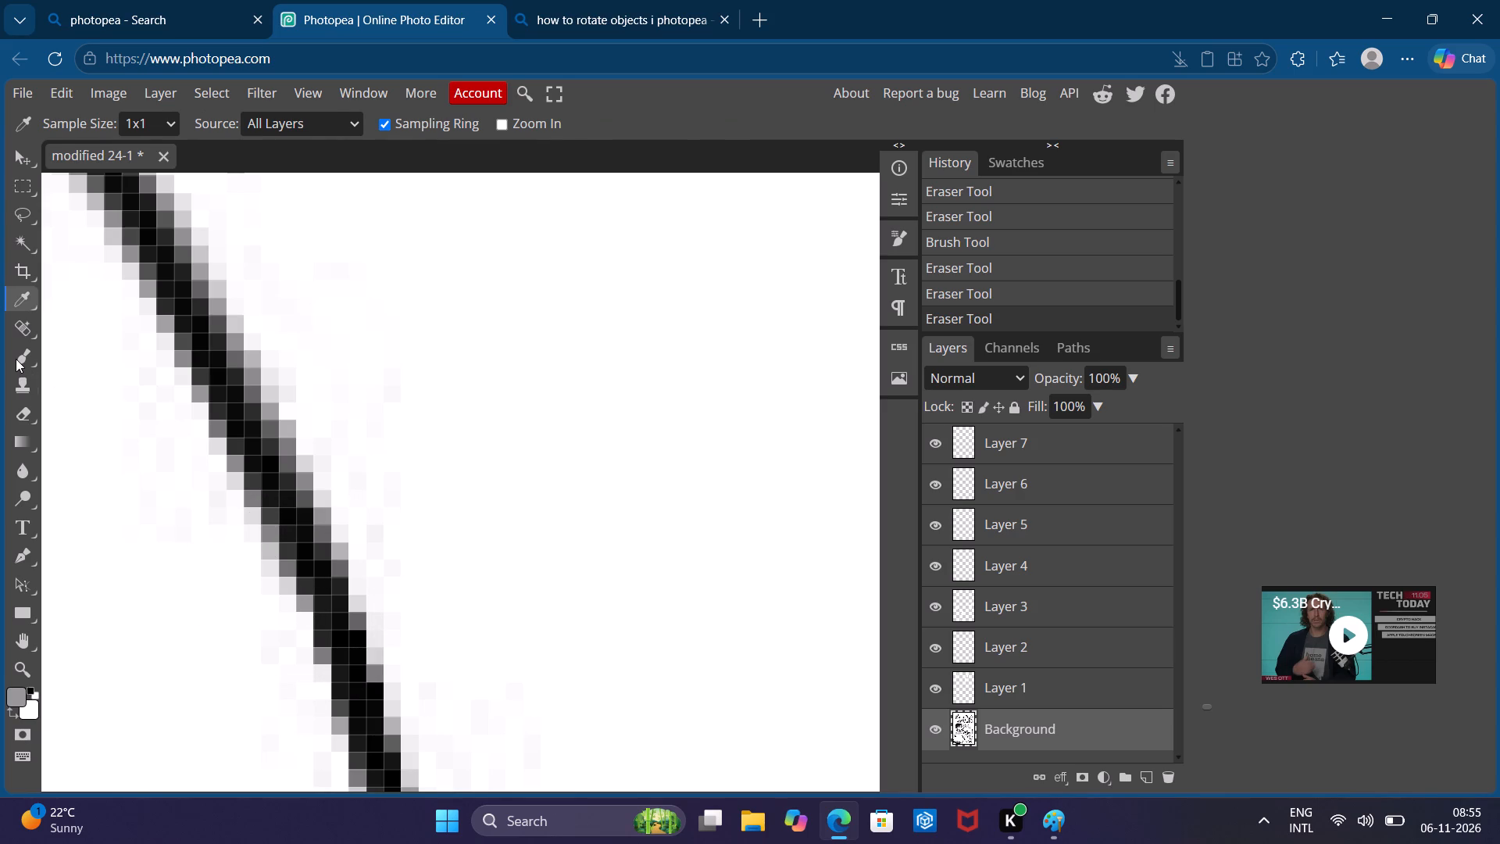
left_click(305, 625)
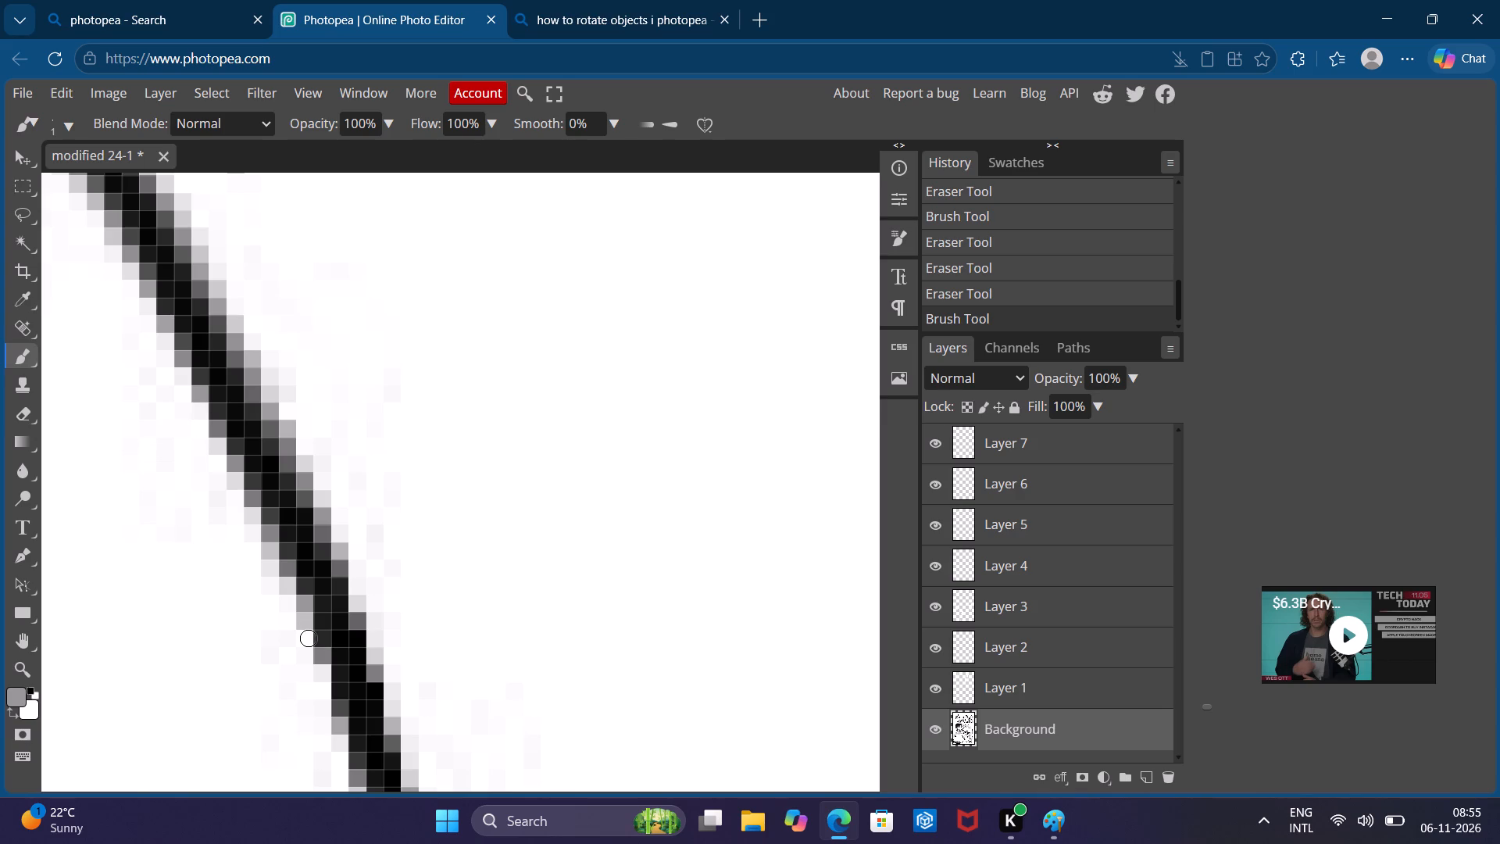
left_click(309, 639)
left_click(291, 620)
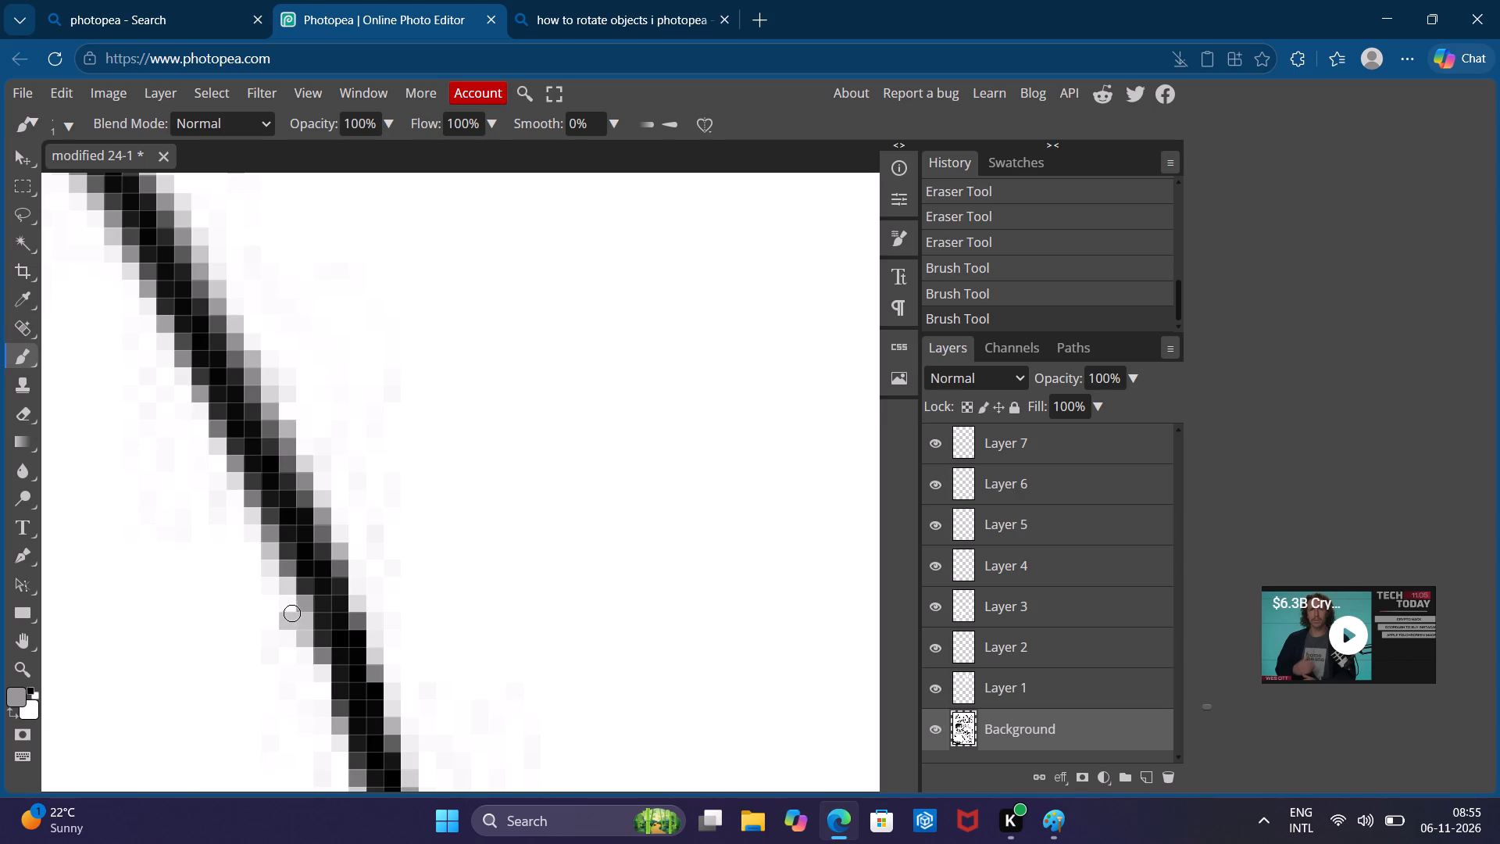
key("ctrl+z")
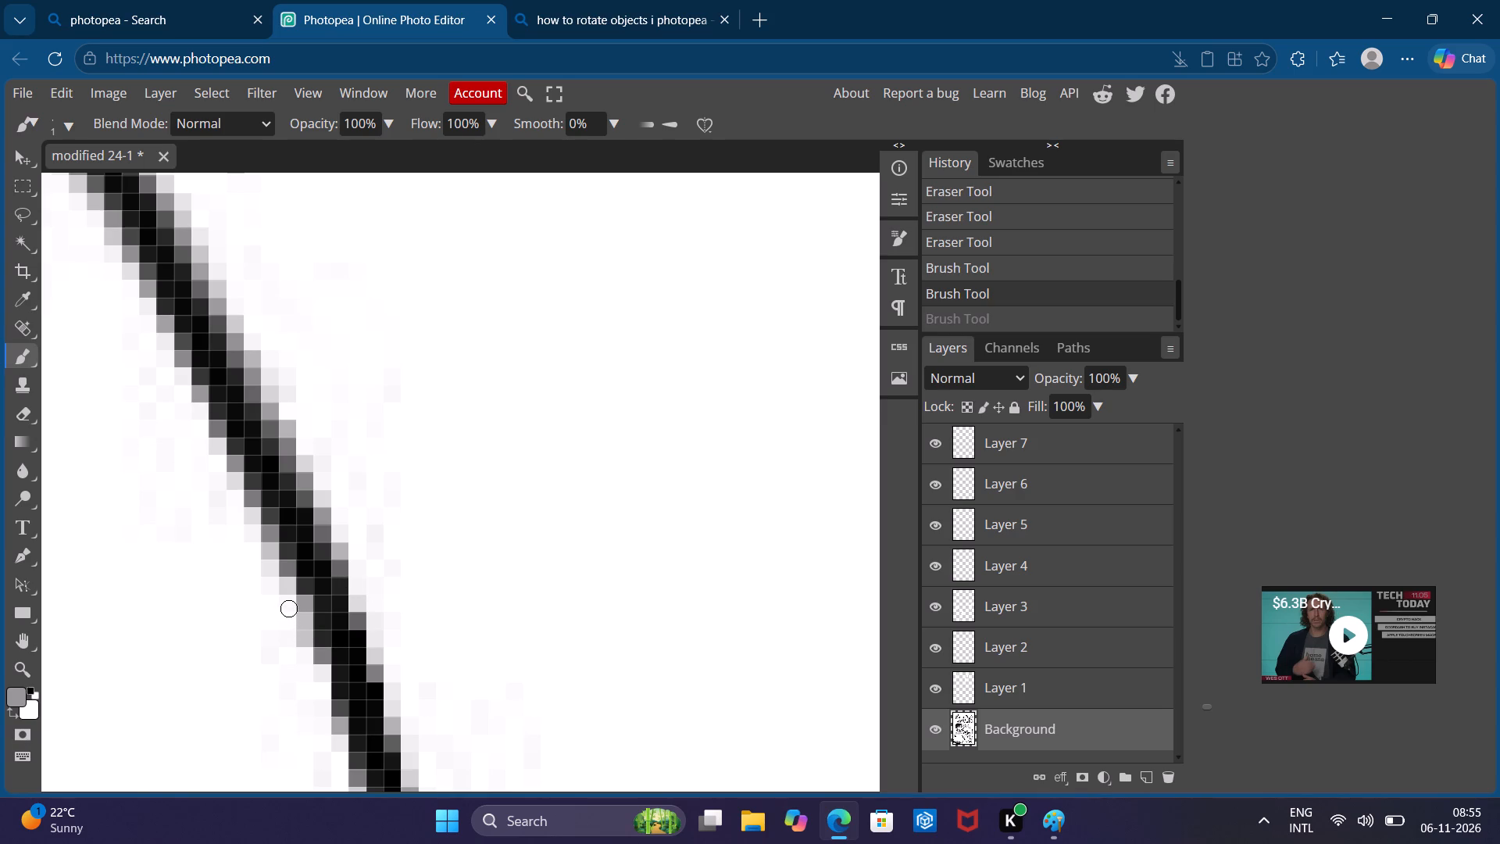
left_click(289, 609)
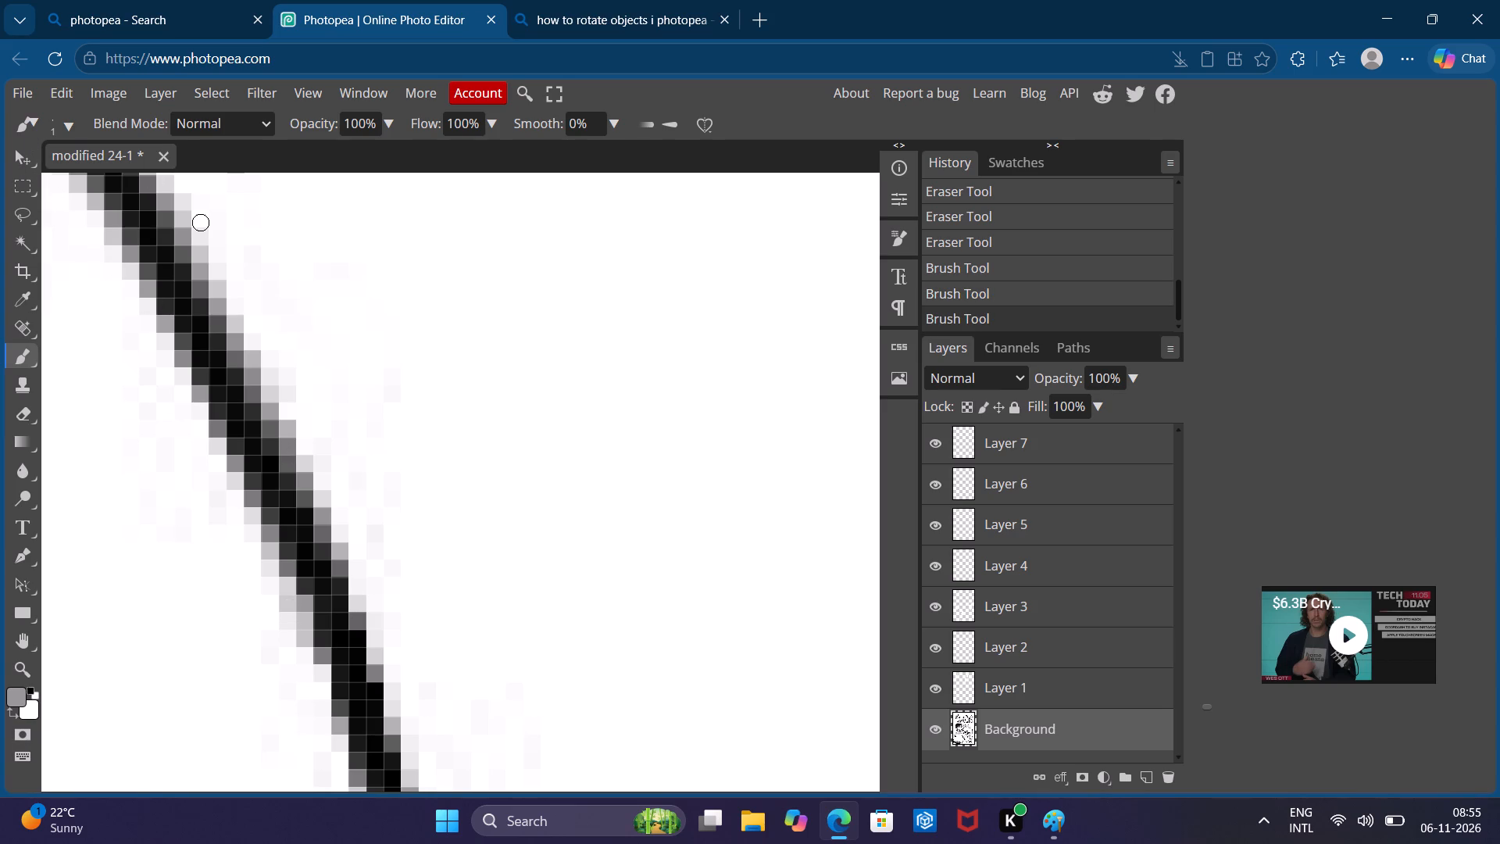
key("ctrl+s")
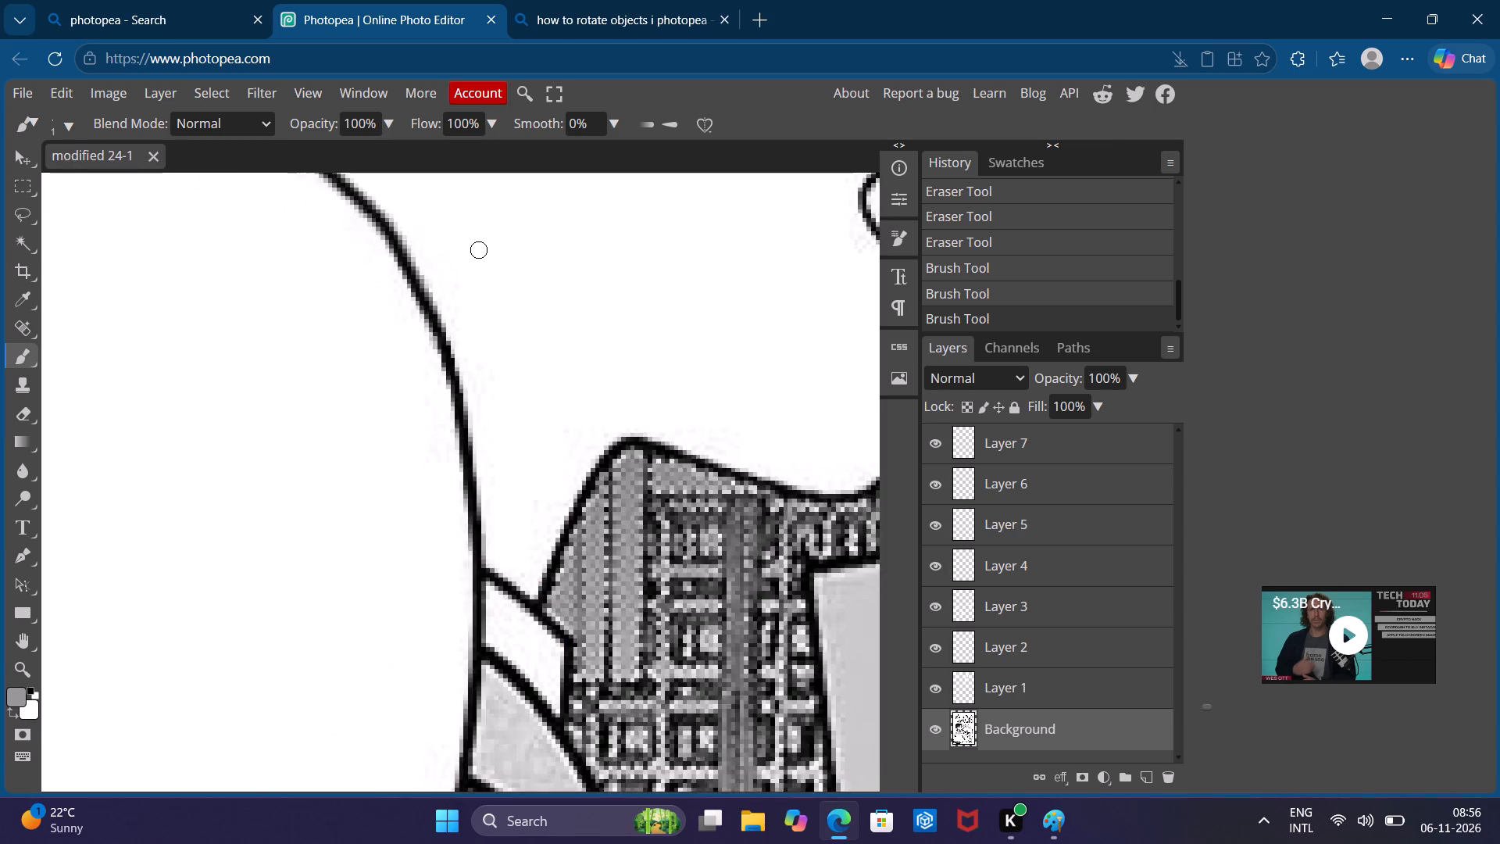
Add more grey brush dabs along the inner edge of the same bubble outline, and save the document.
scroll(479, 250, "up", 3)
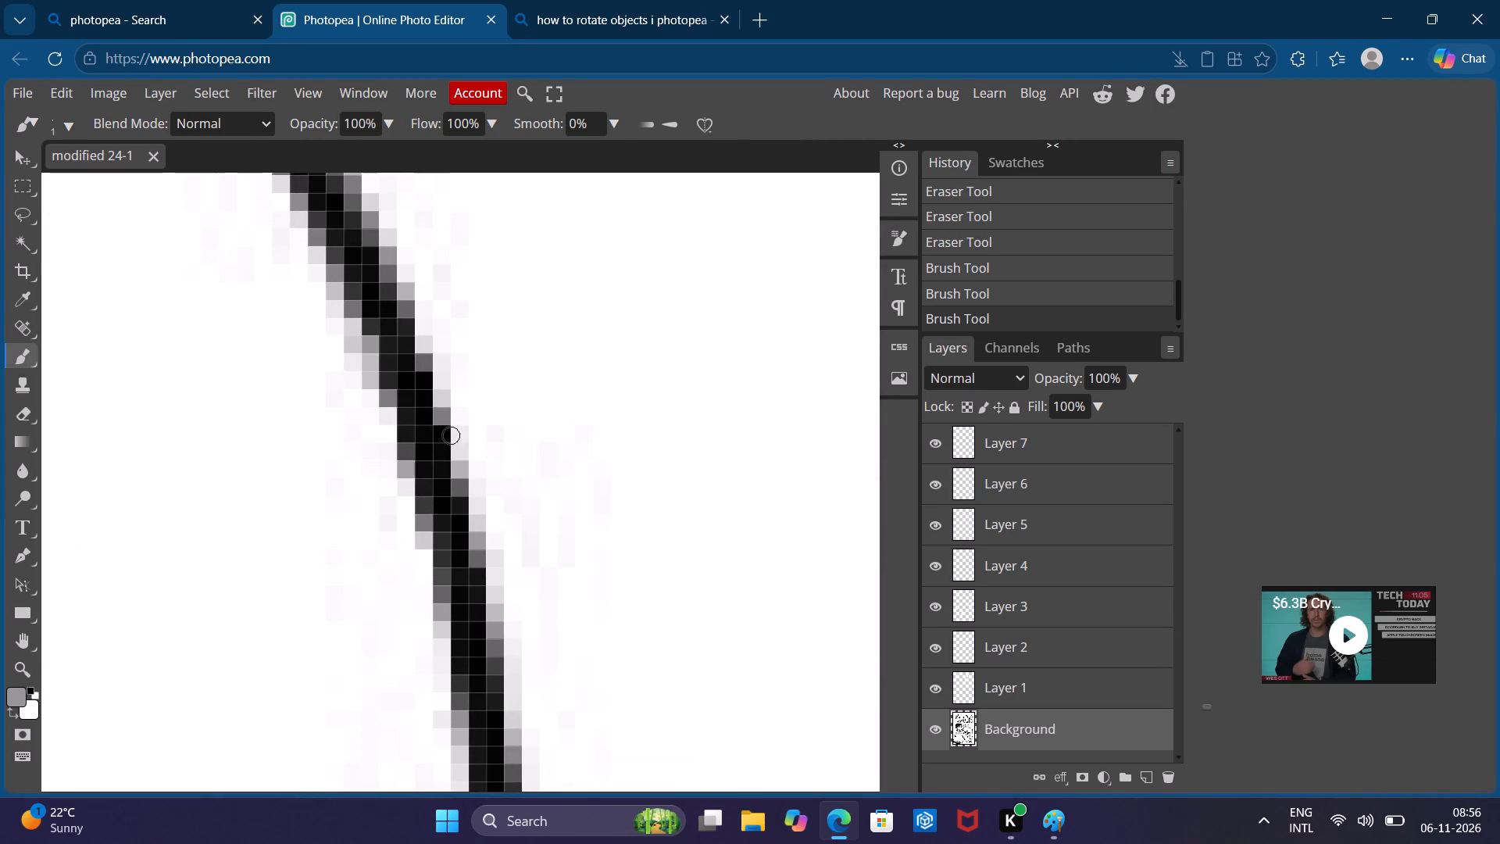
left_click(388, 413)
left_click(388, 429)
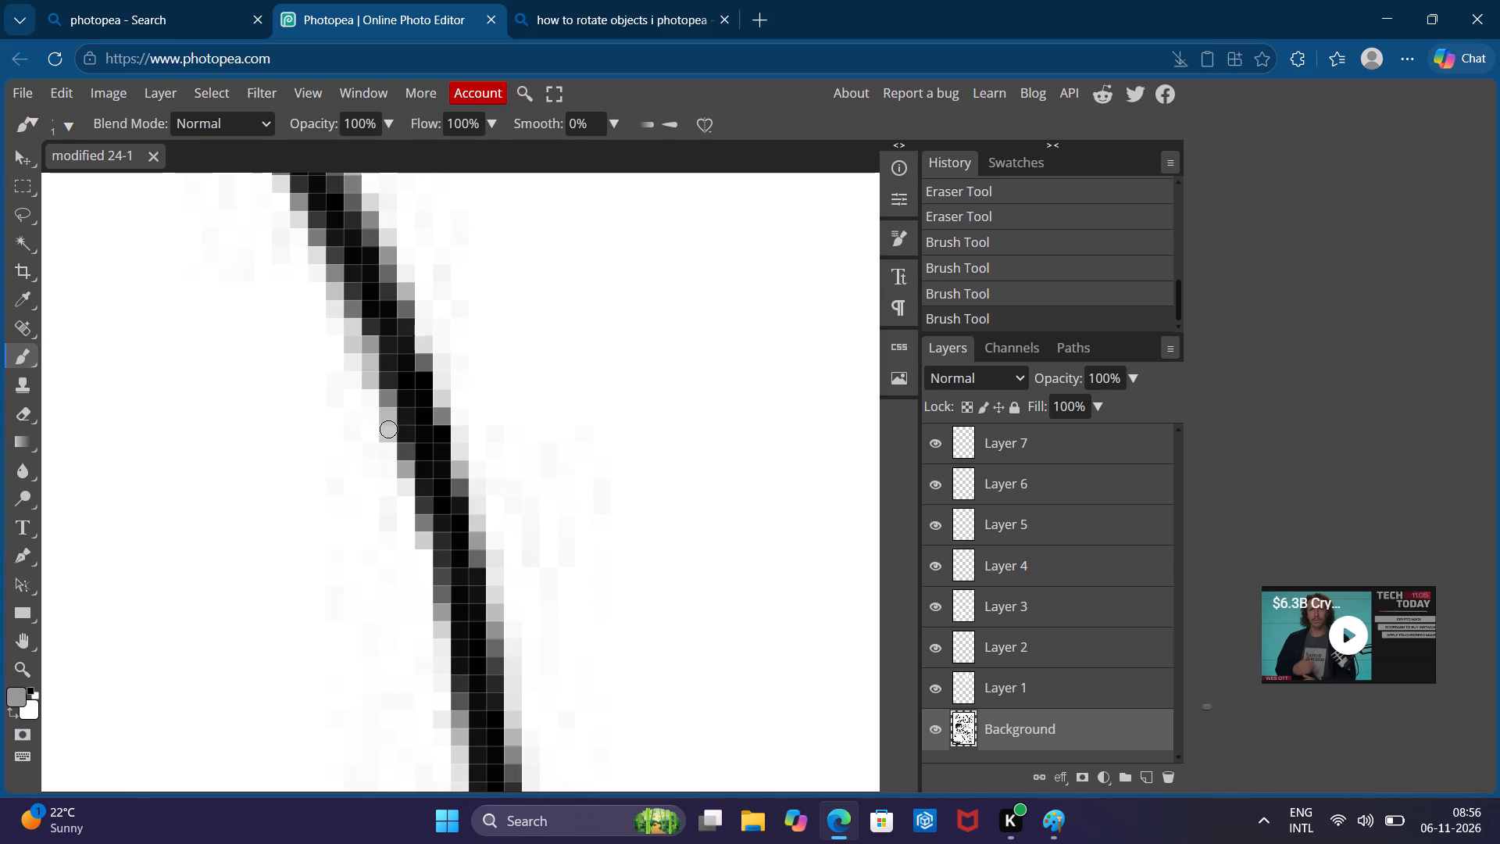
left_click(389, 420)
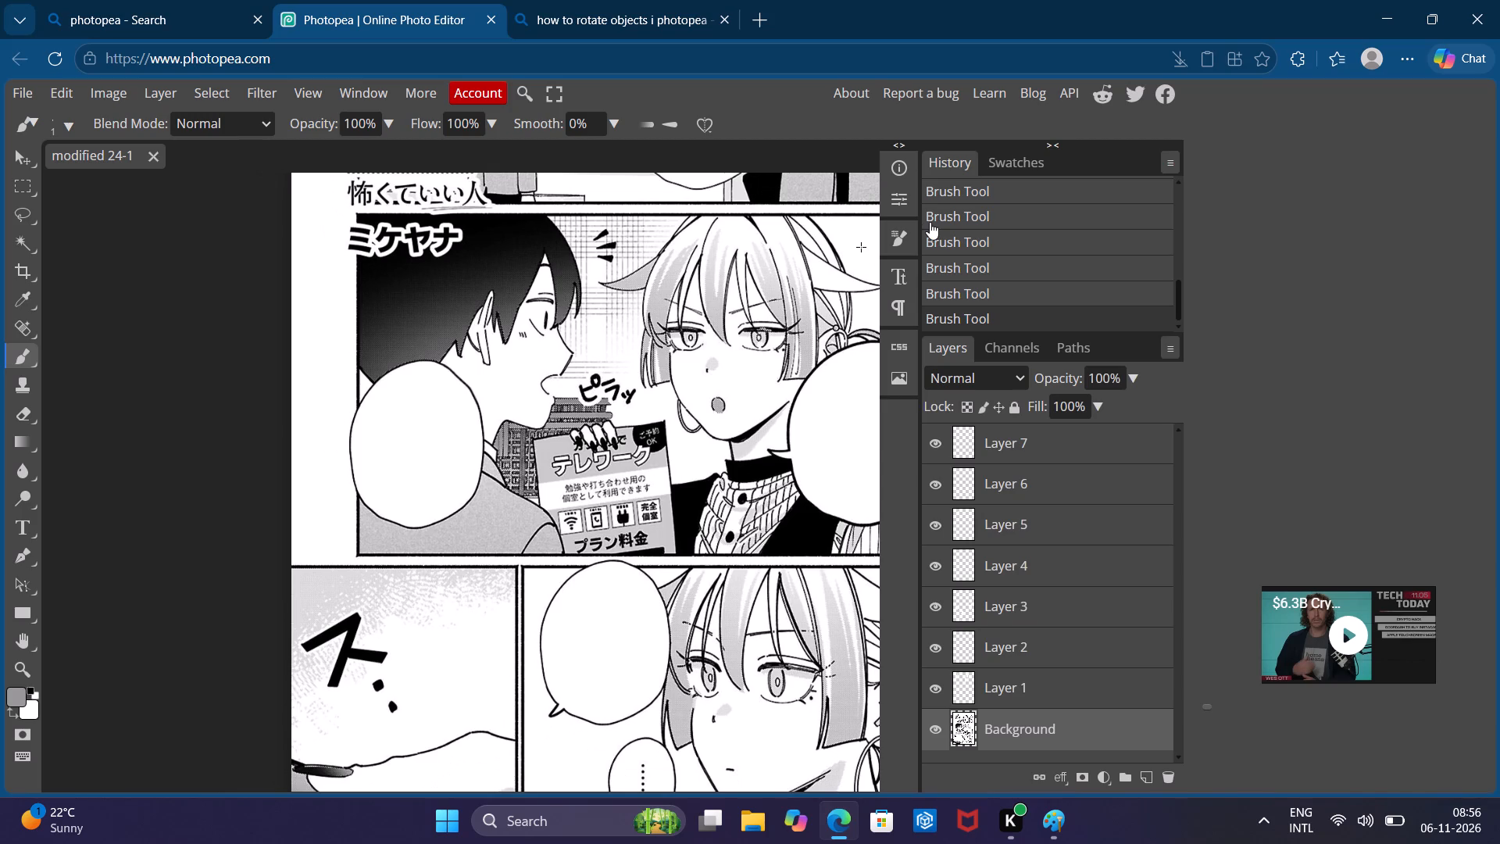
key("ctrl+s")
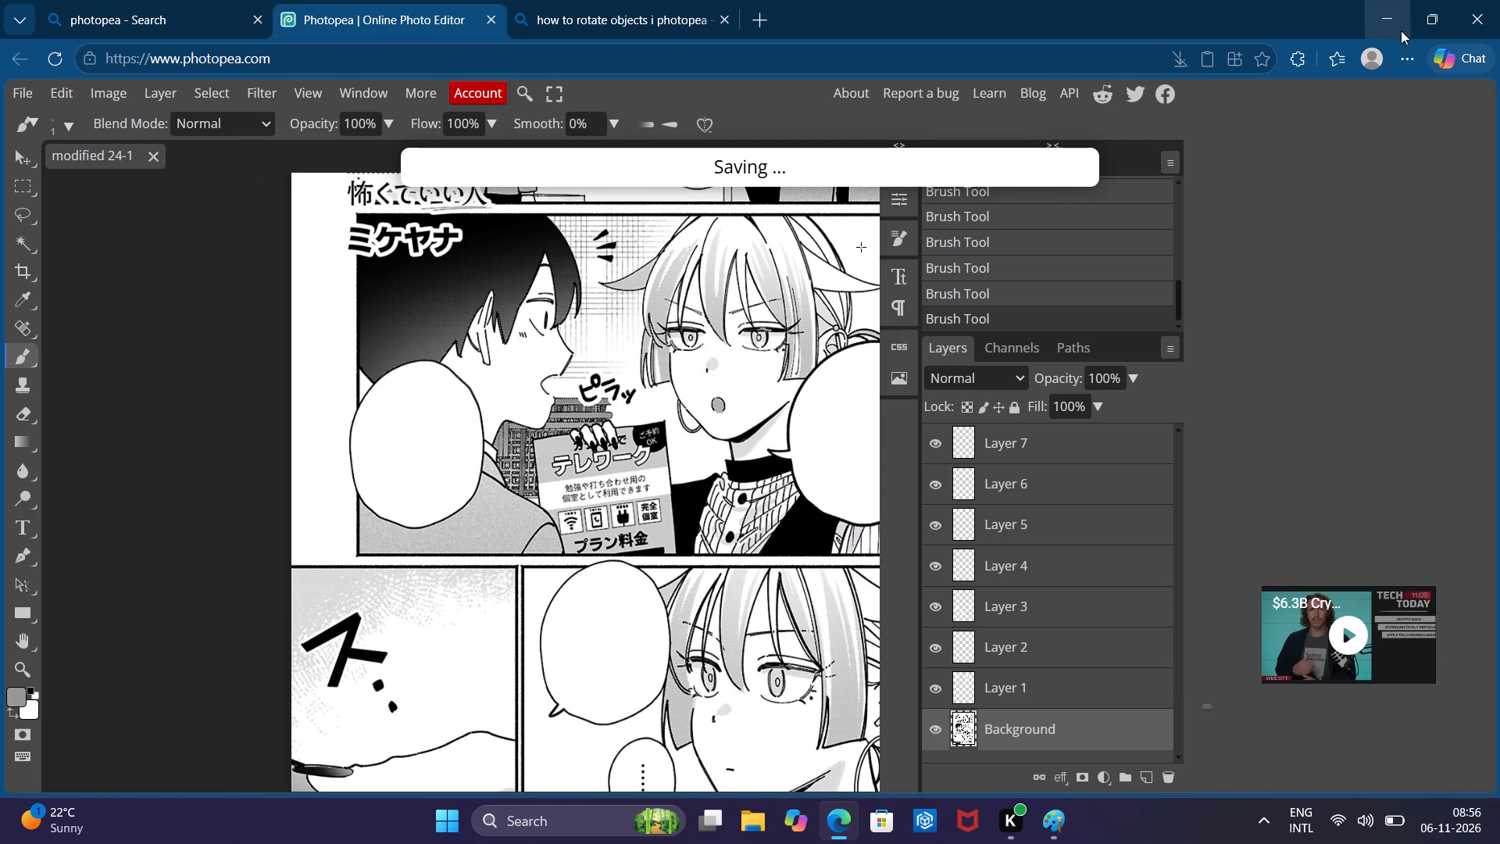
Close the Edge browser window with all its tabs.
left_click(702, 37)
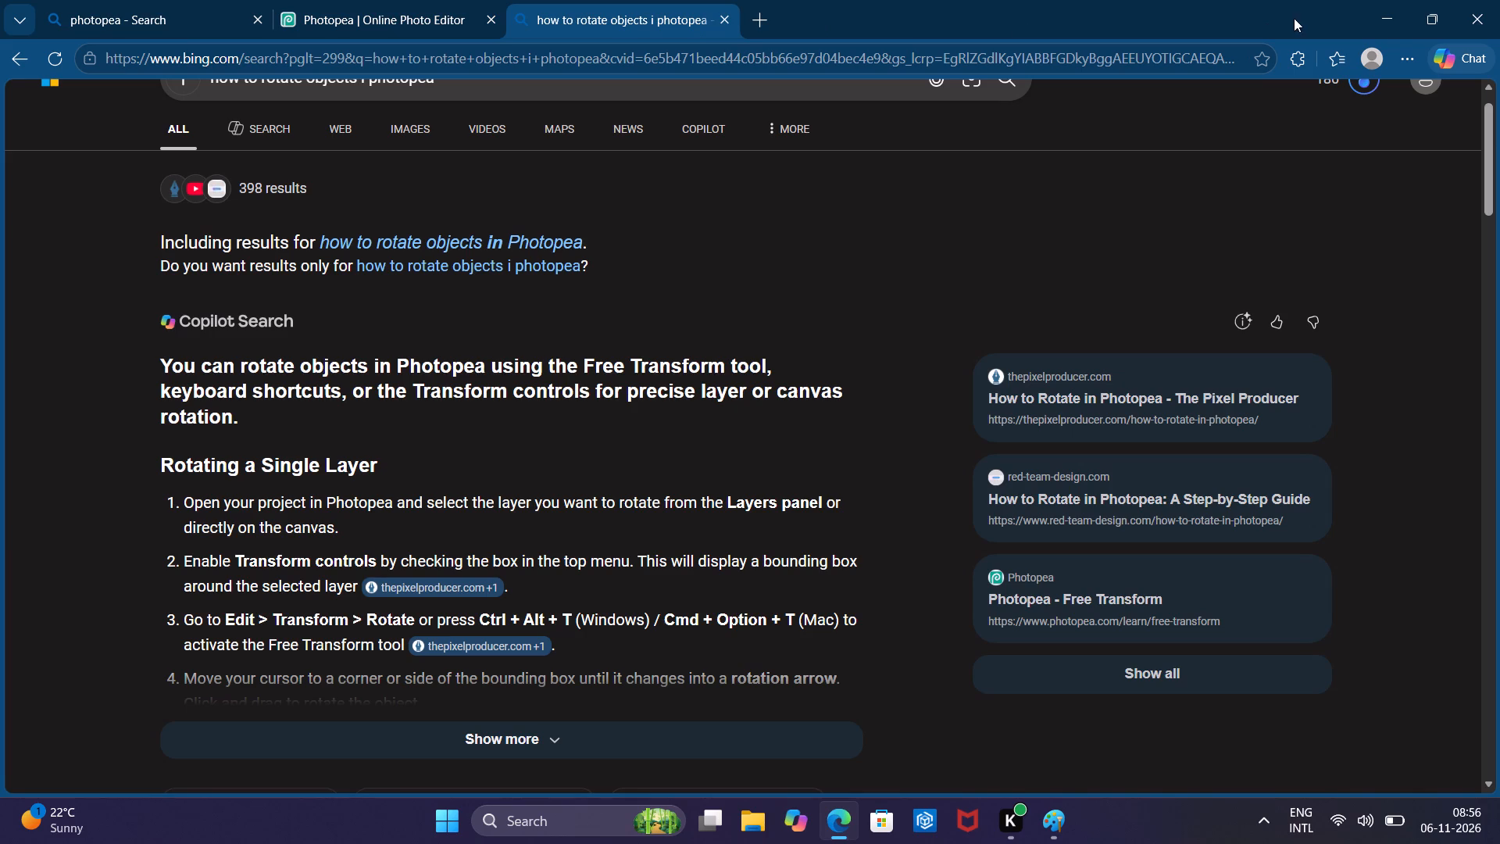
left_click(1464, 19)
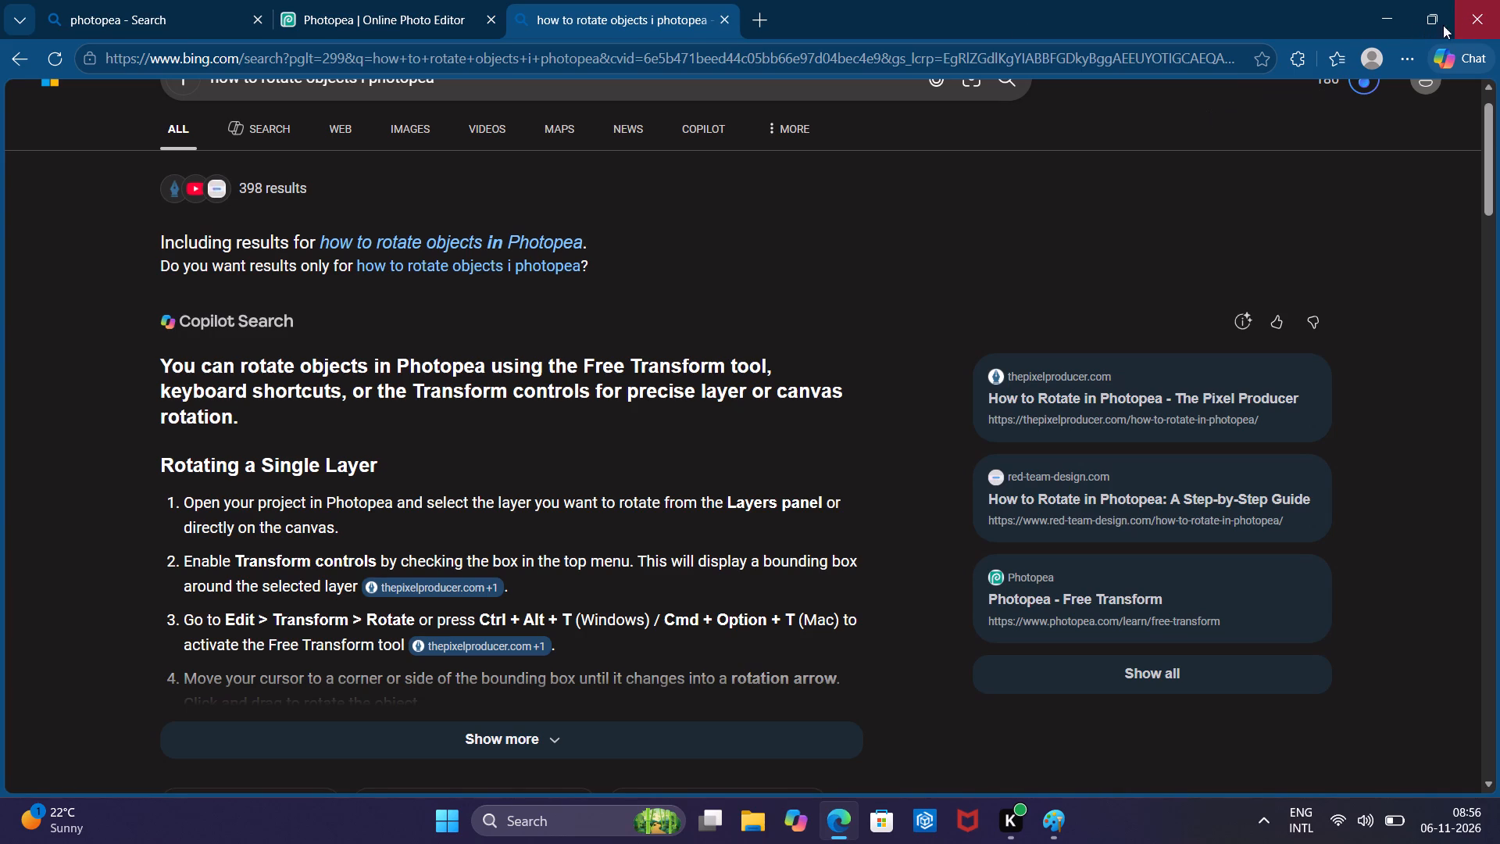
left_click(1467, 21)
left_click(1477, 3)
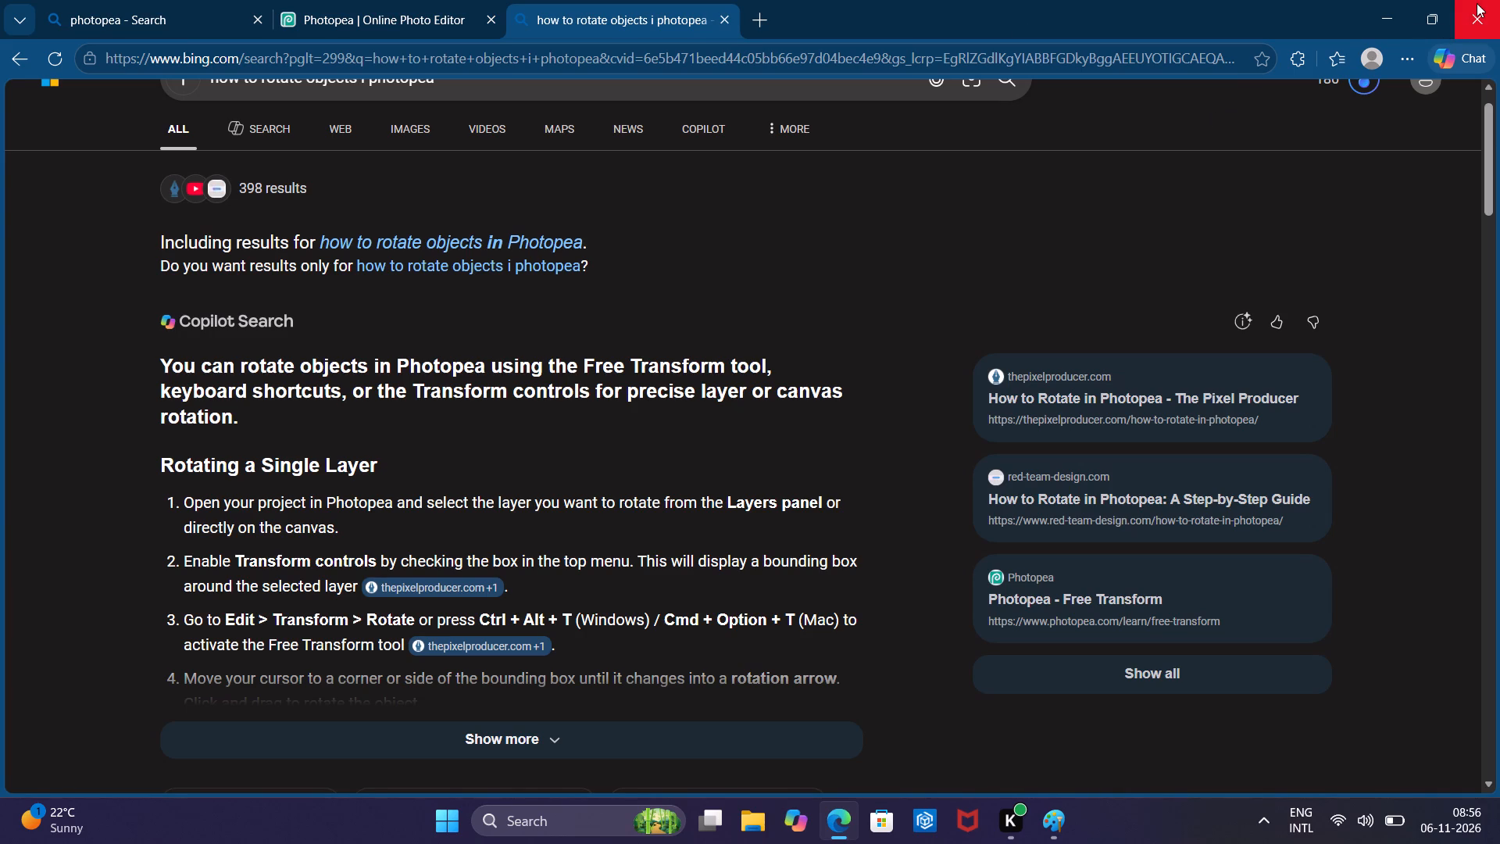
double_click(1477, 3)
triple_click(1485, 18)
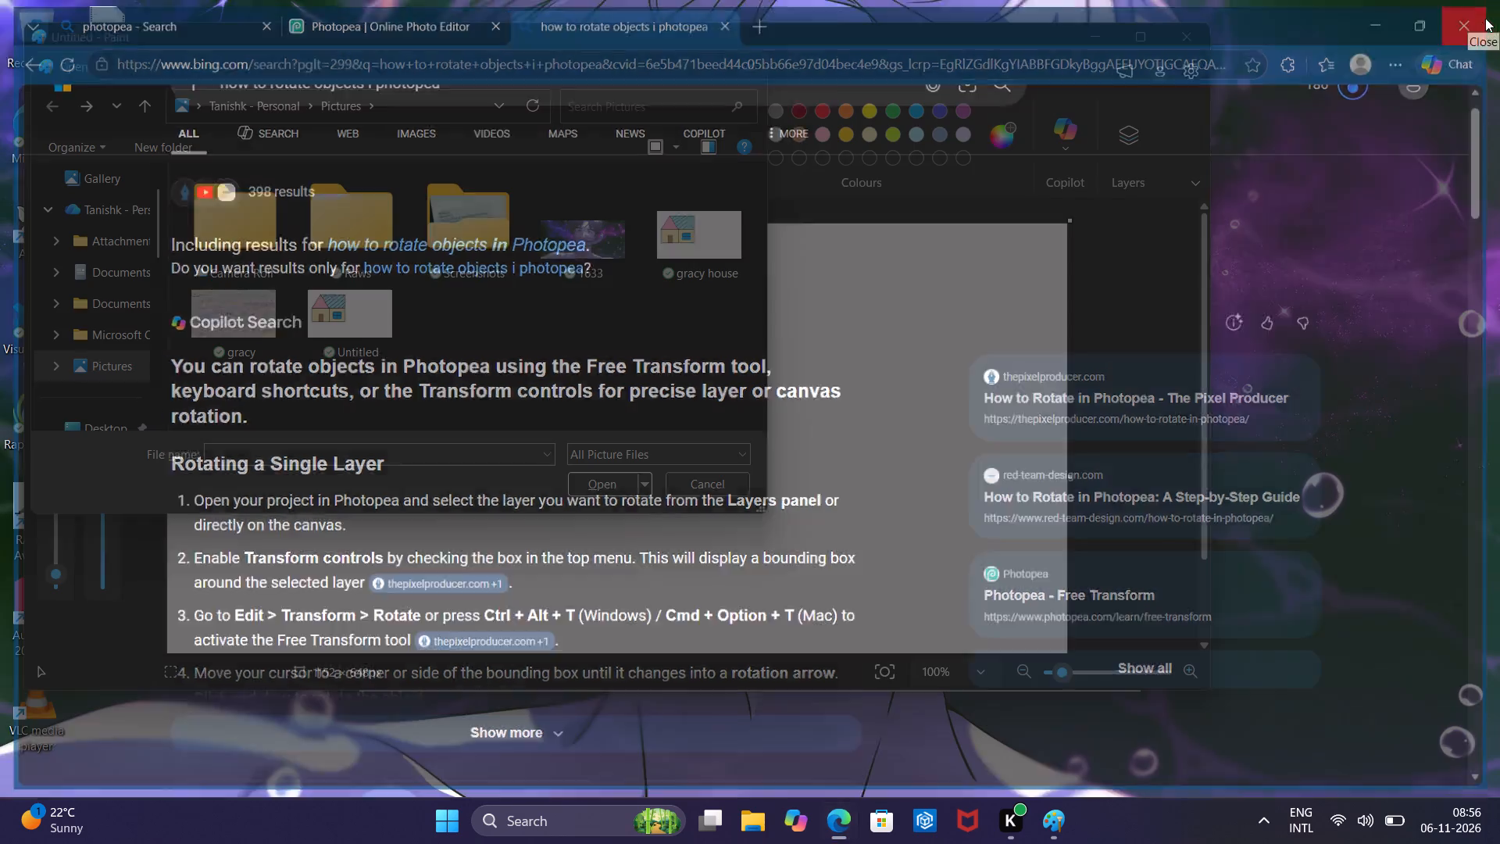
Cancel opening a picture in Paint.
left_click(755, 70)
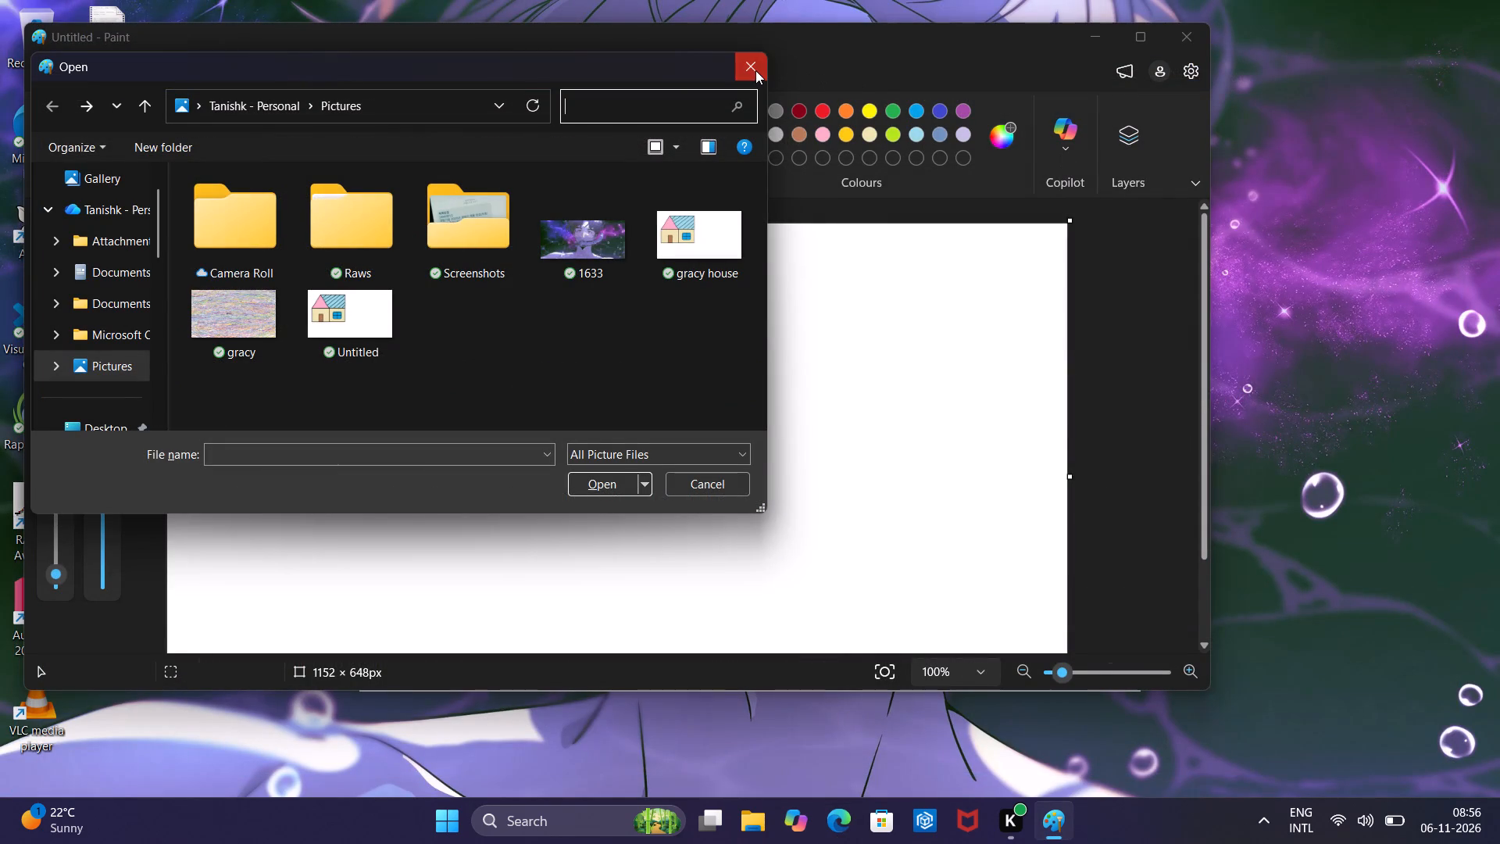